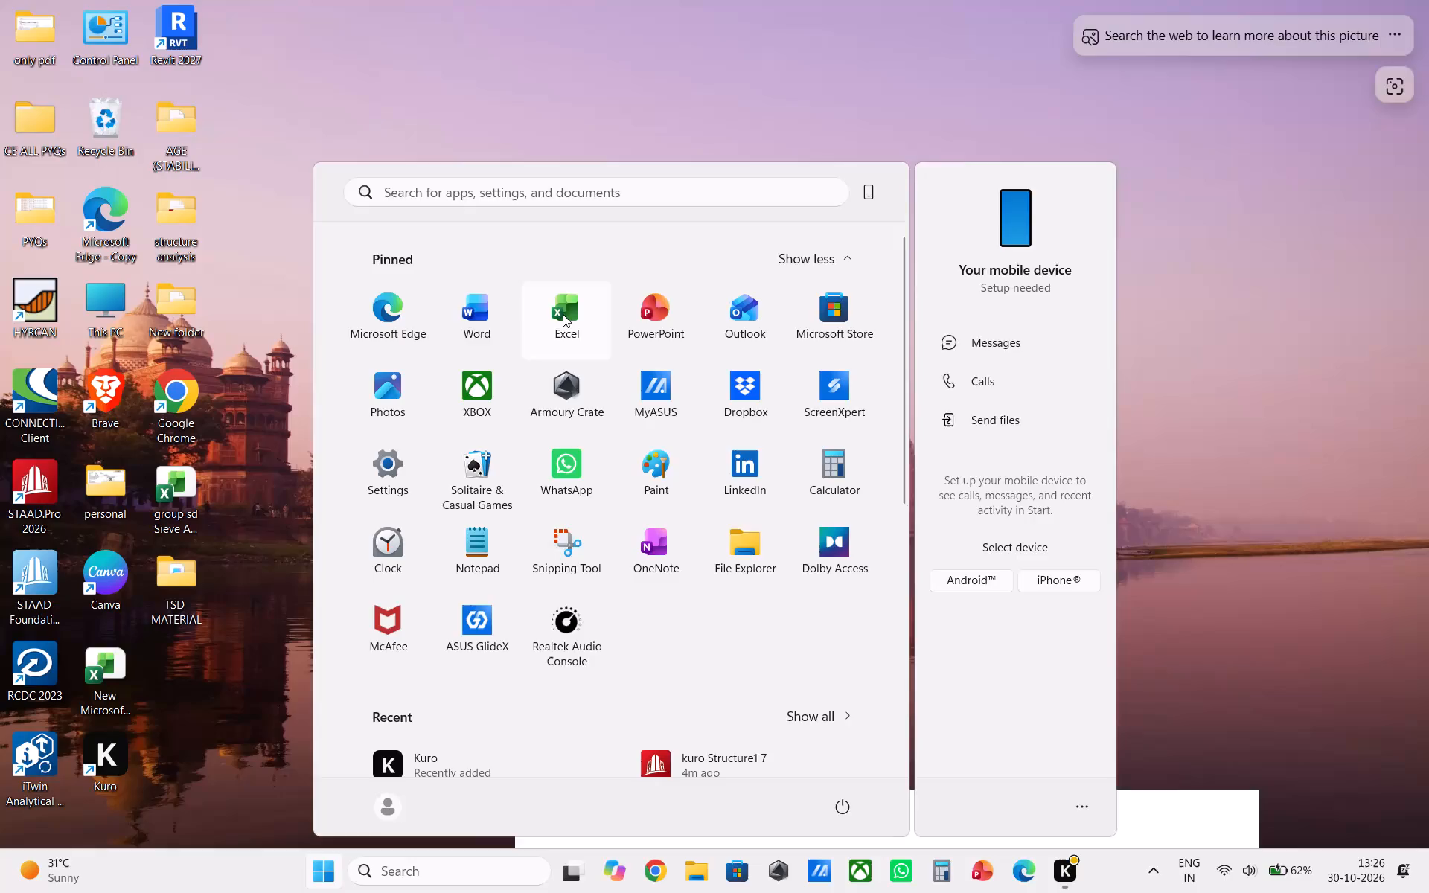
Launch Excel and open the "kurro extra" workbook.
click(563, 314)
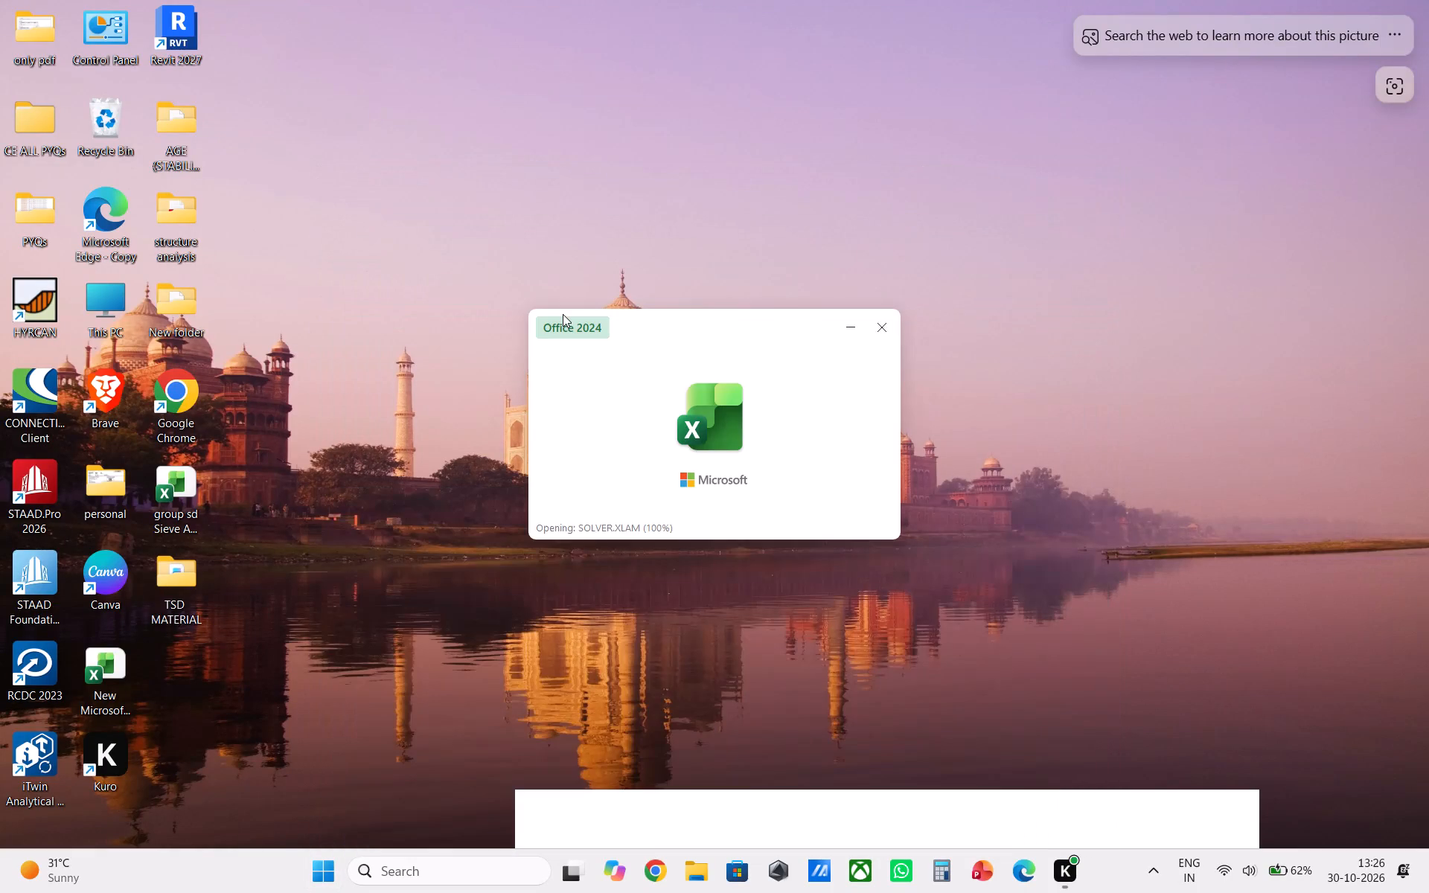
click(316, 467)
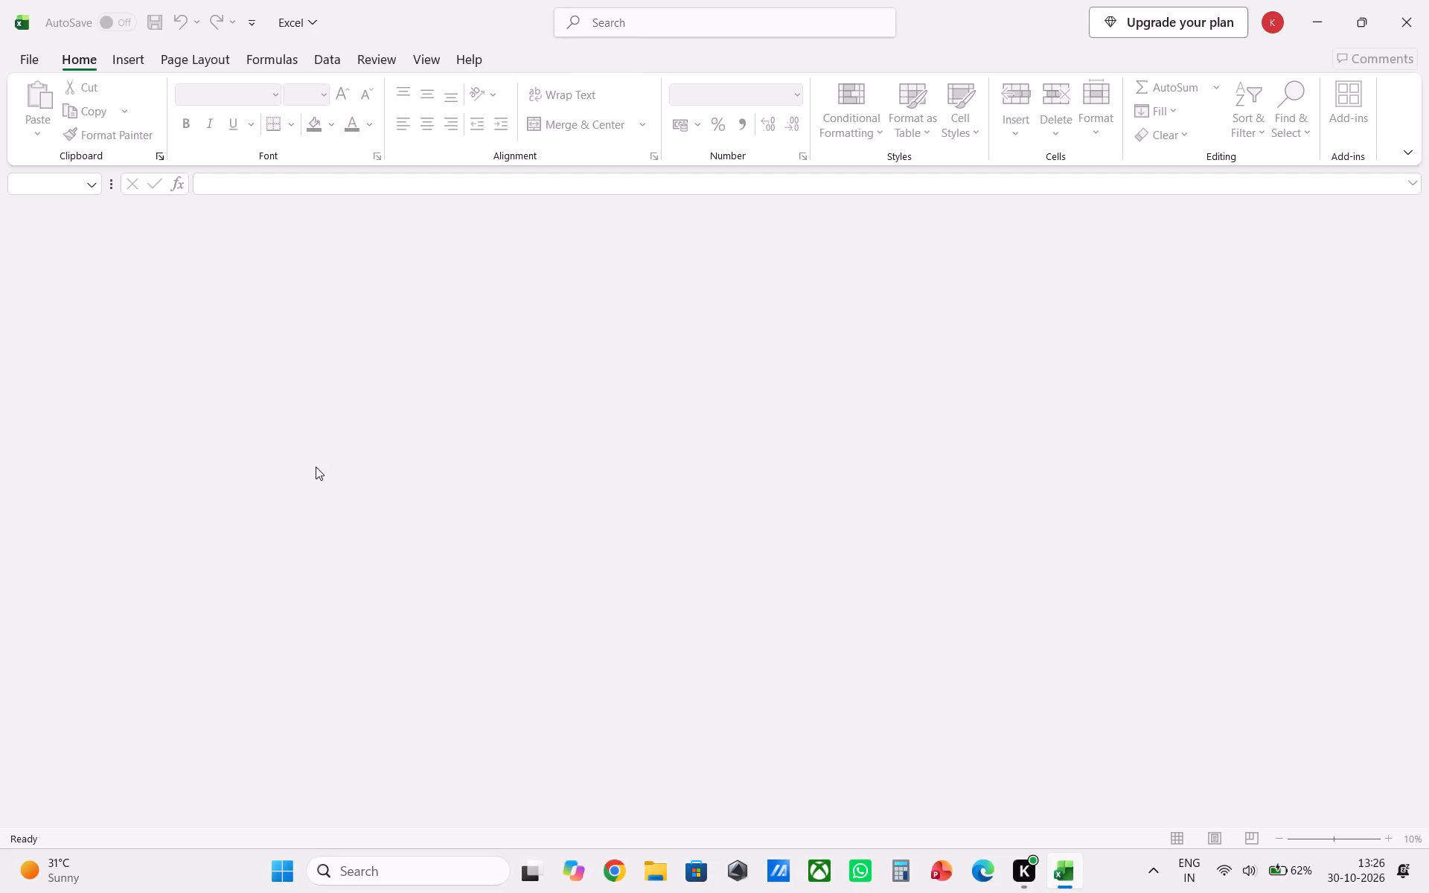
scroll(260, 301, up, 1)
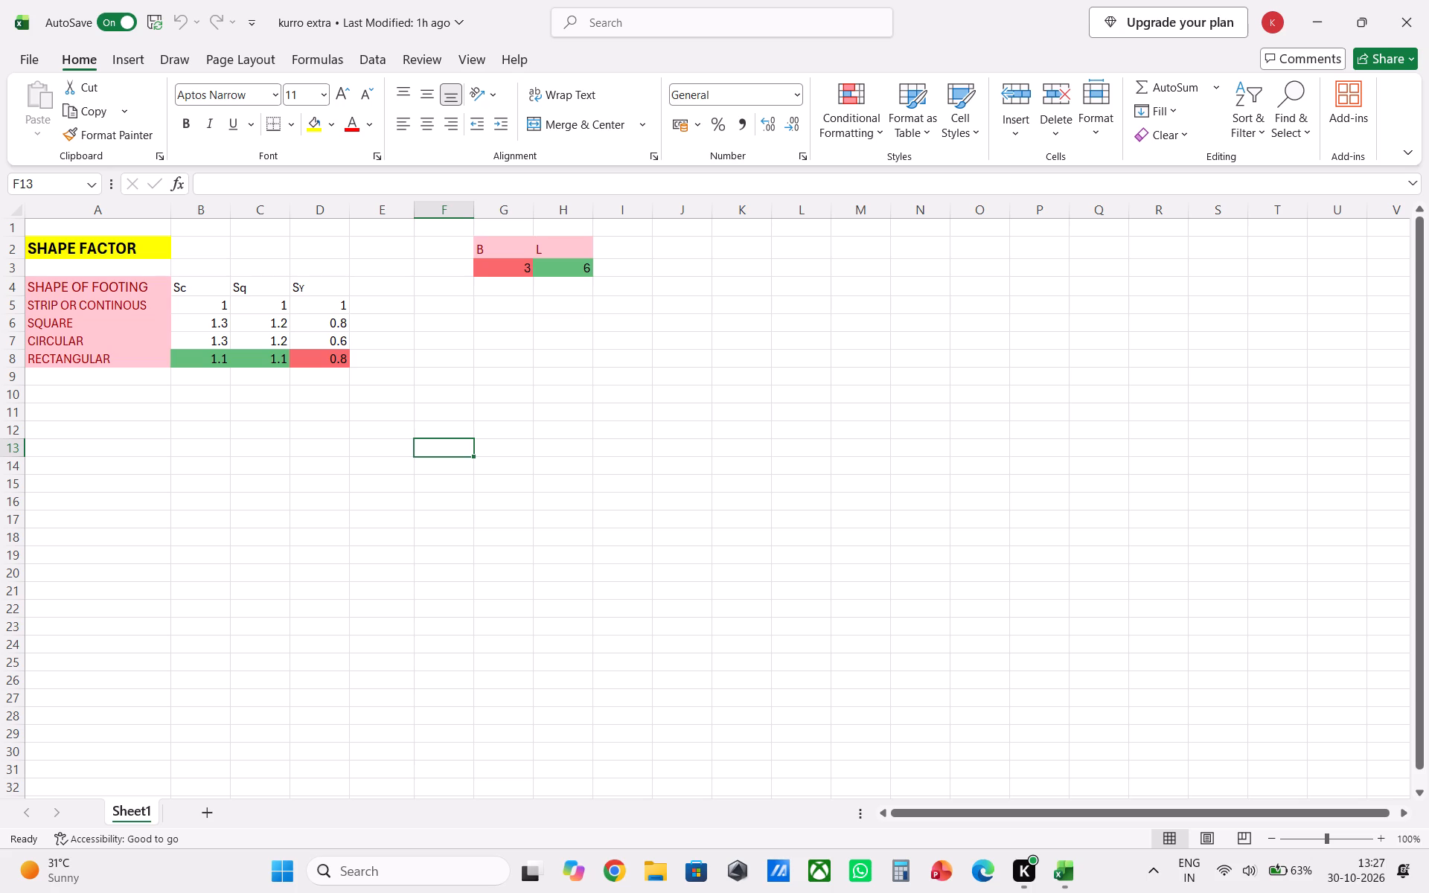
Enter the heading DEPTH FACTOR in cell A11, below the shape factor table.
click(59, 412)
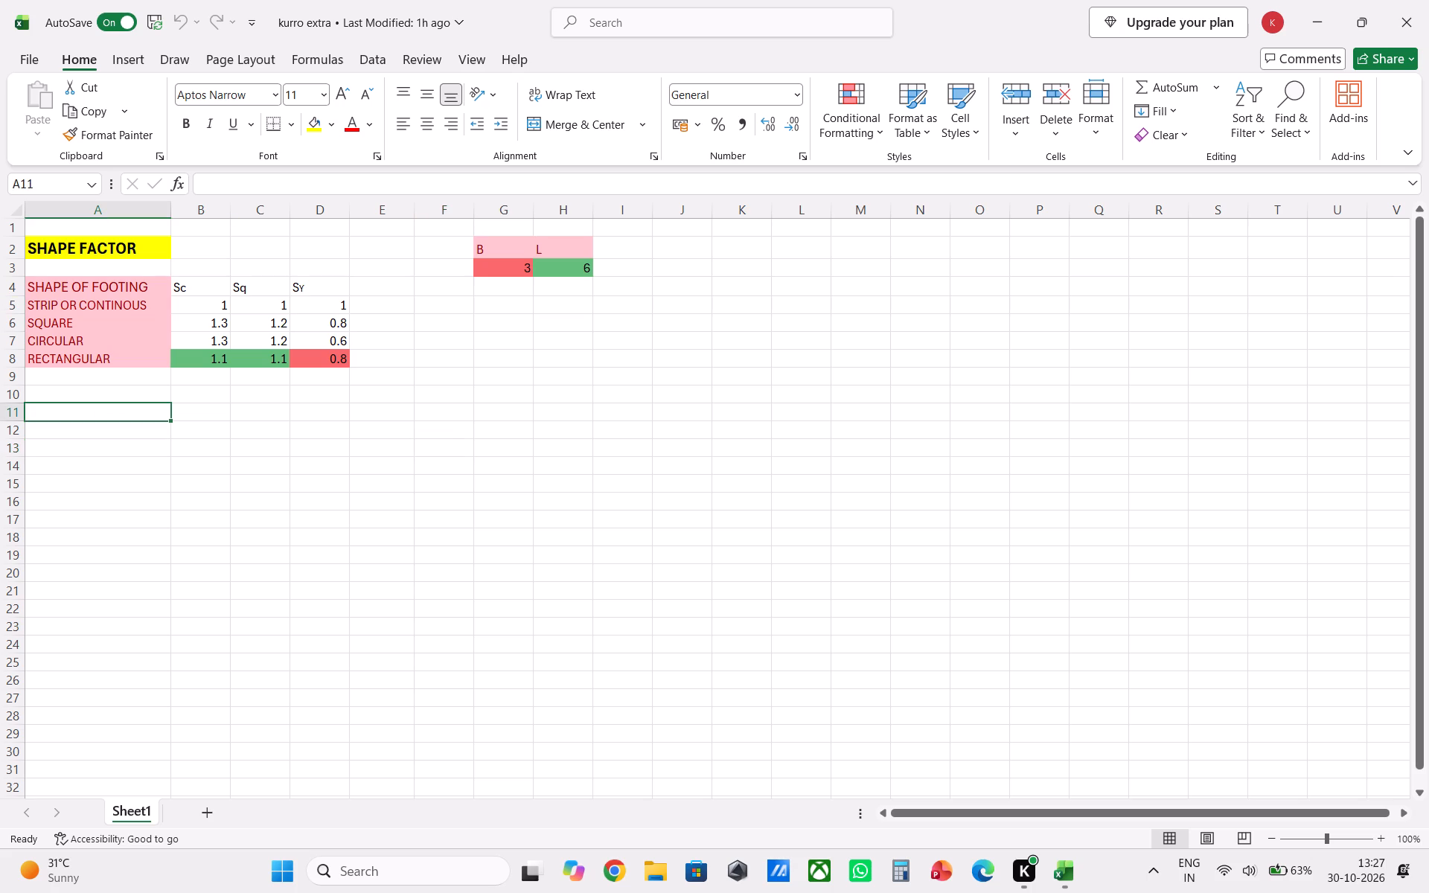
key(d)
key(BackSpace)
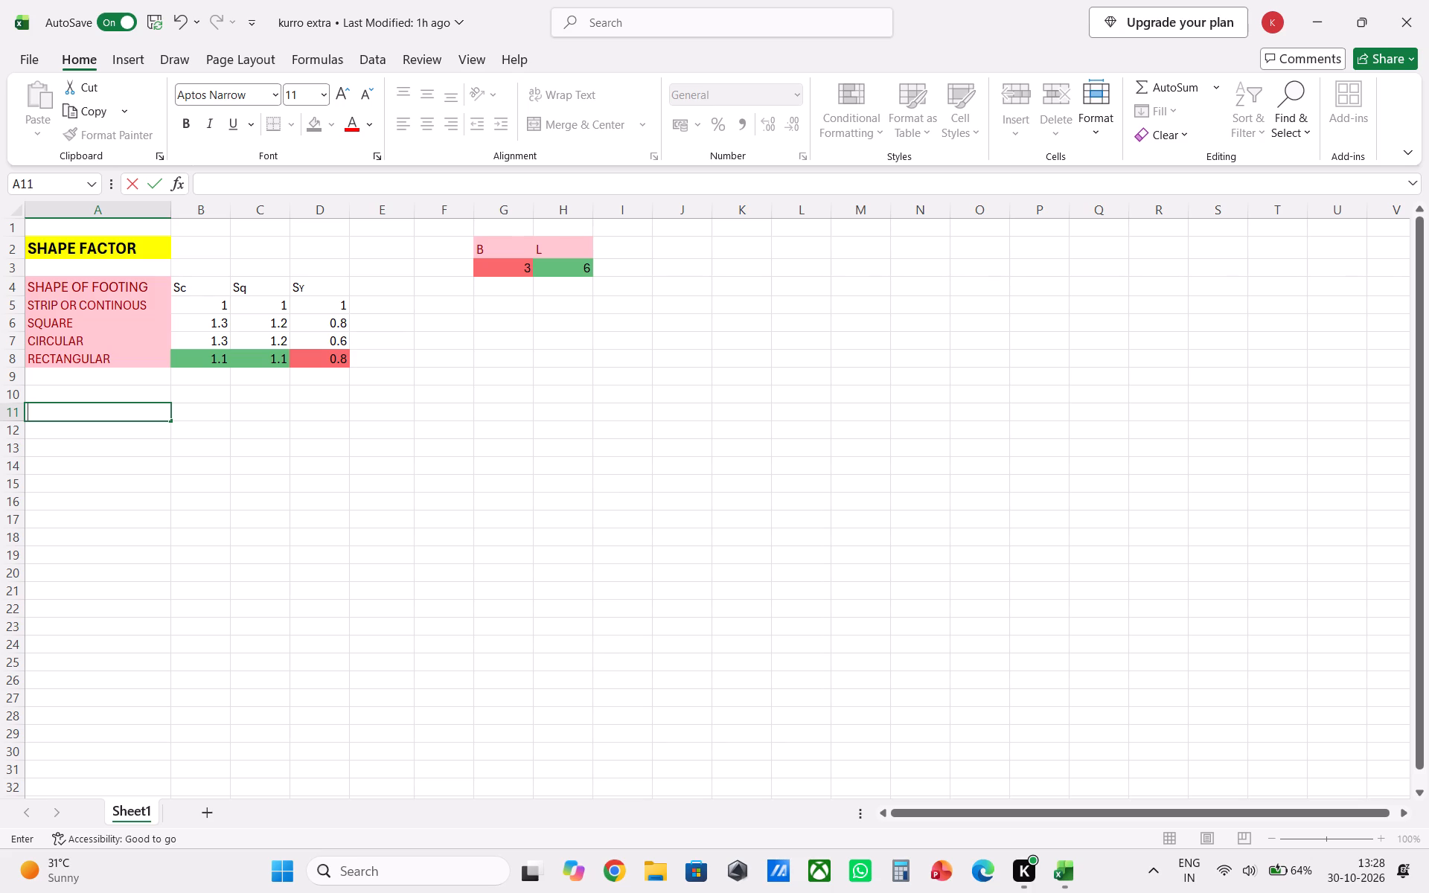
text(DE)
text(PTH)
key(space)
text(FACTOR)
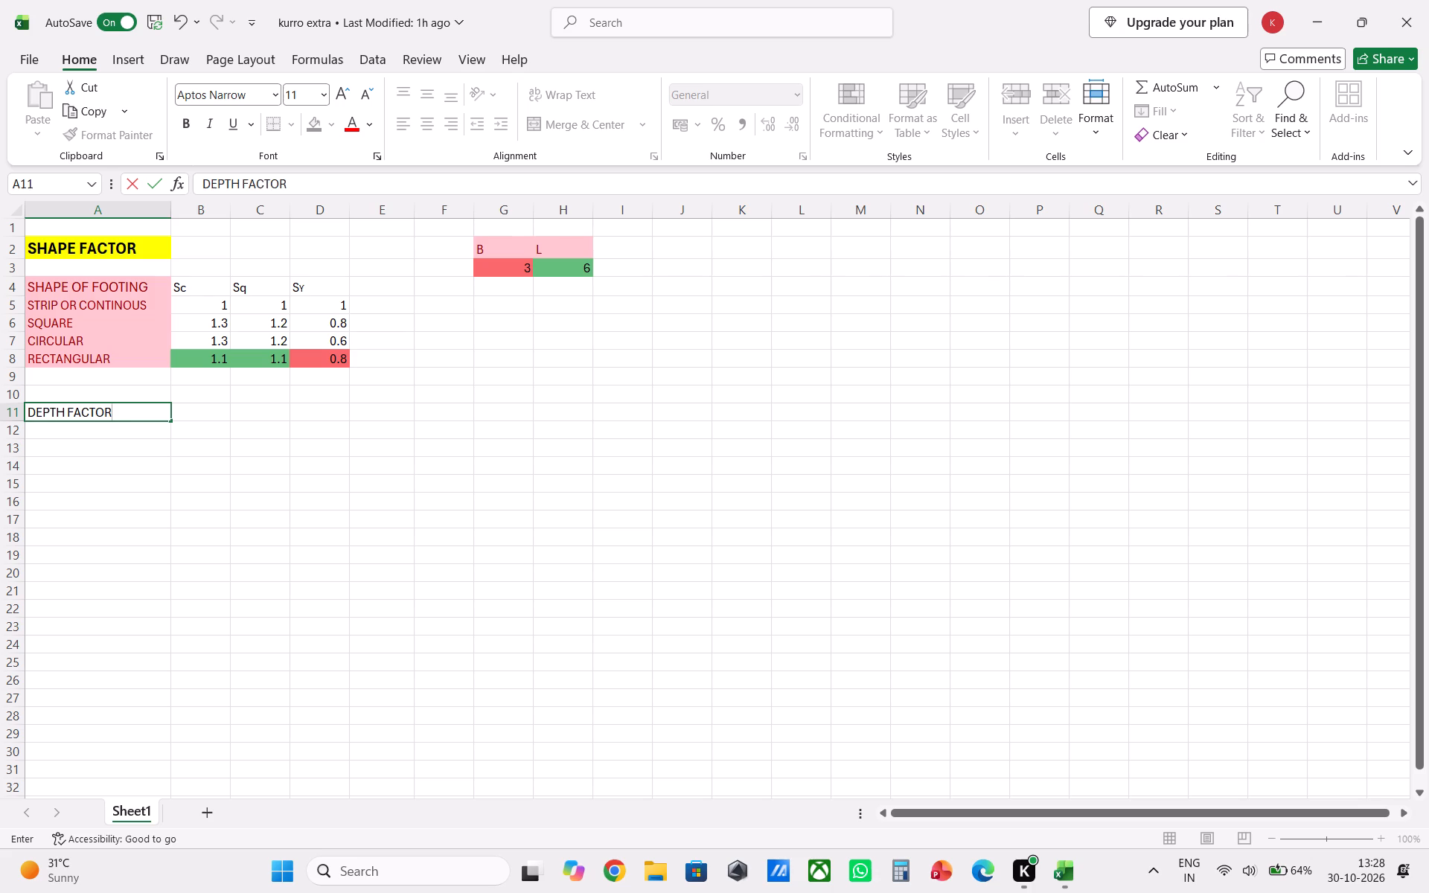
Format the DEPTH FACTOR heading as 14-point, bold, red text.
scroll(201, 398, up, 1)
drag(138, 412, 15, 394)
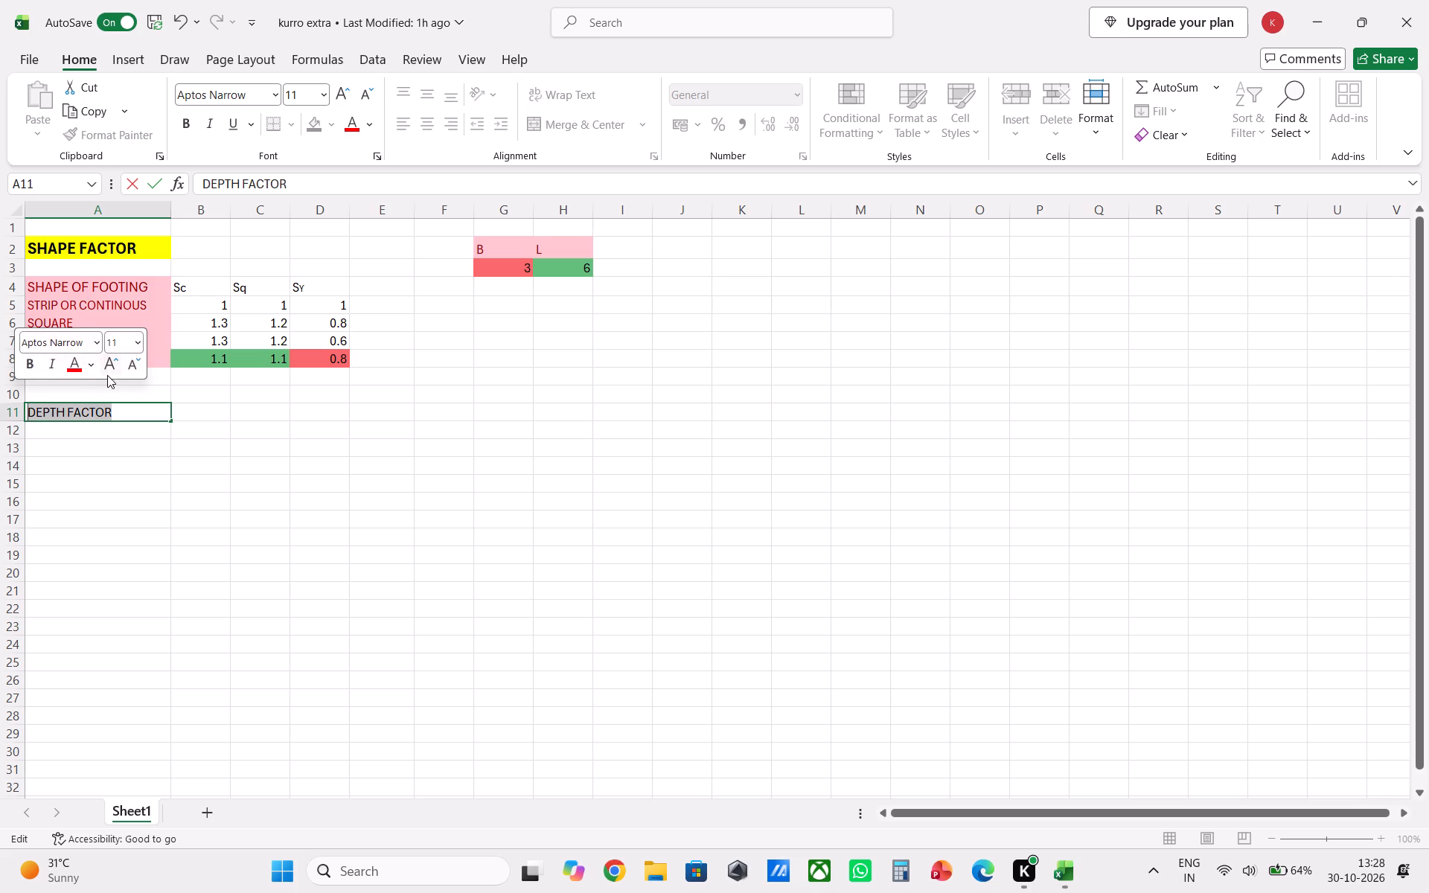
click(137, 342)
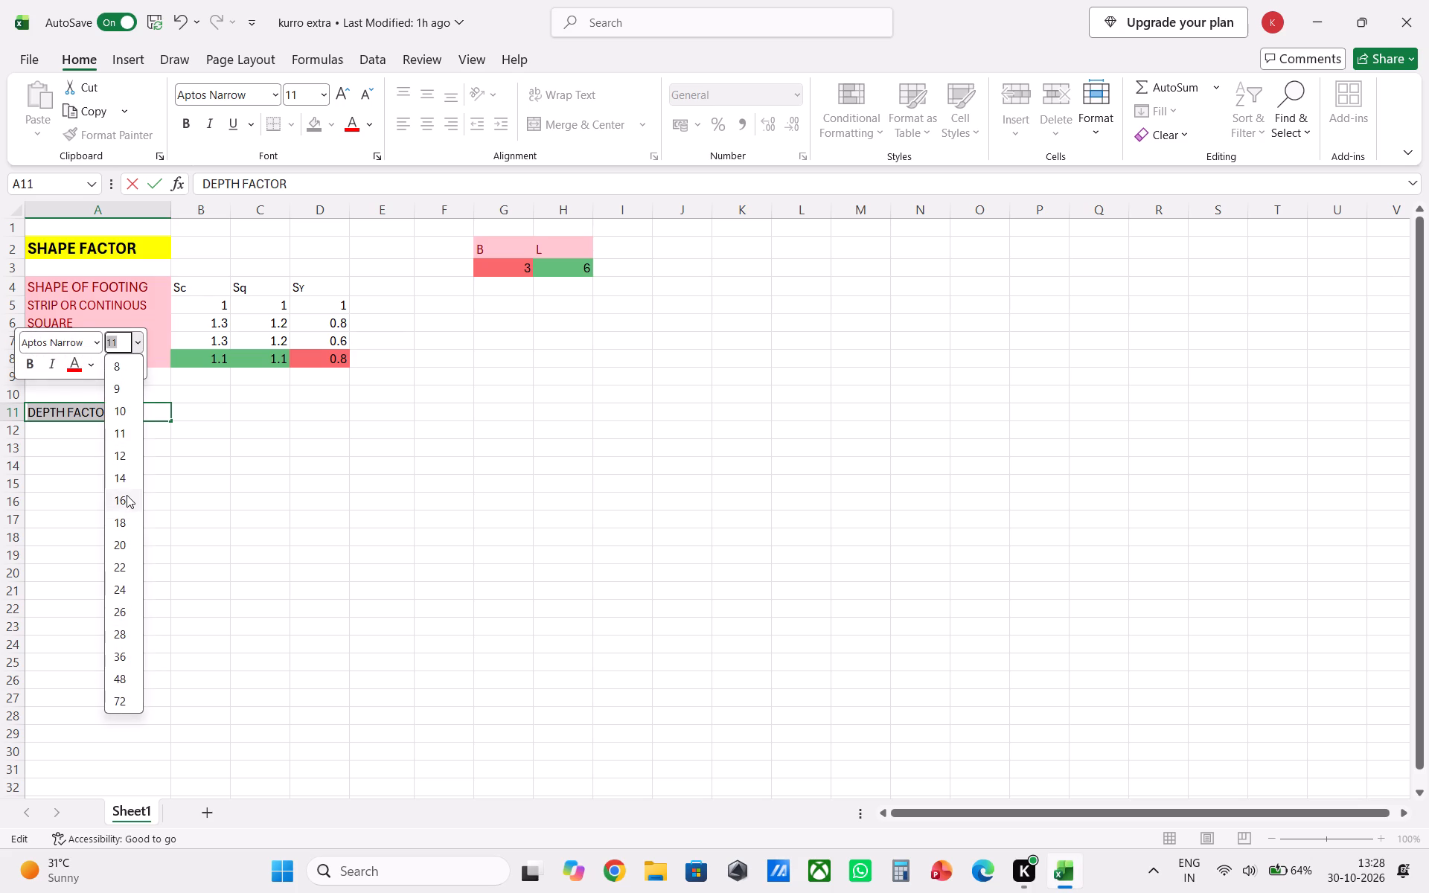
click(132, 479)
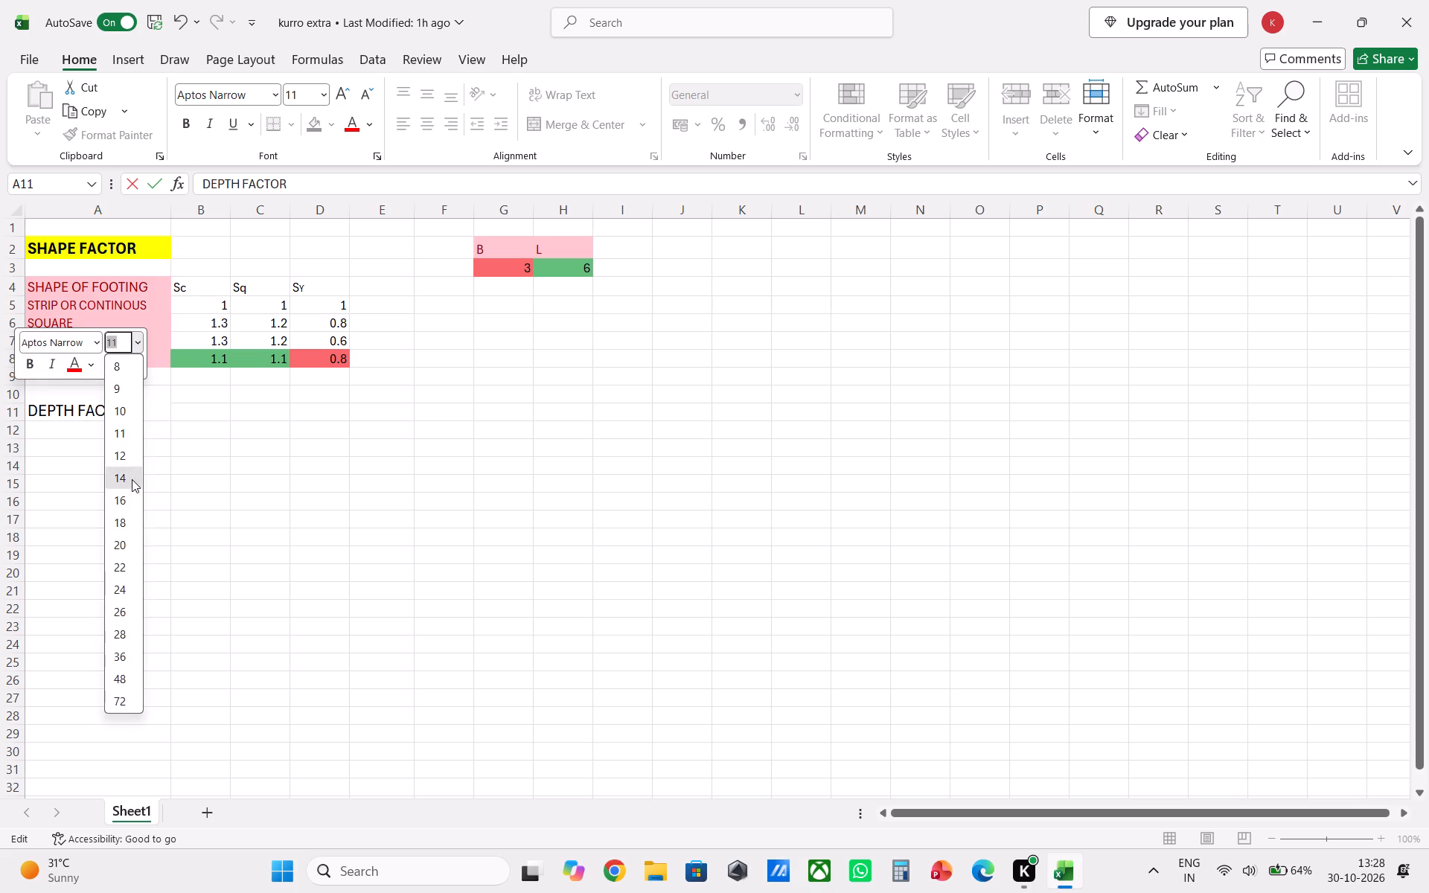
click(31, 365)
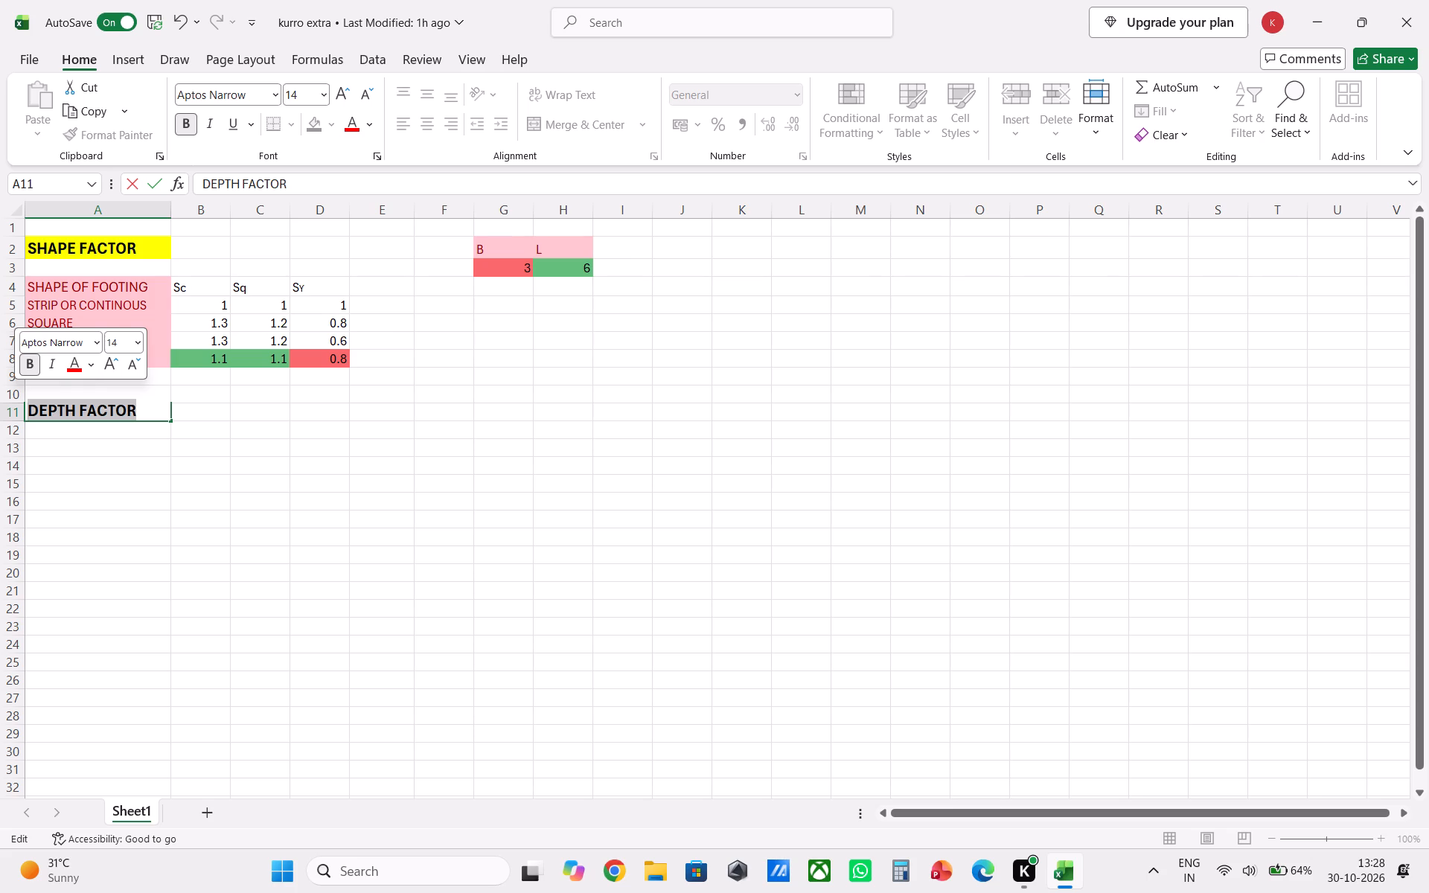
click(74, 366)
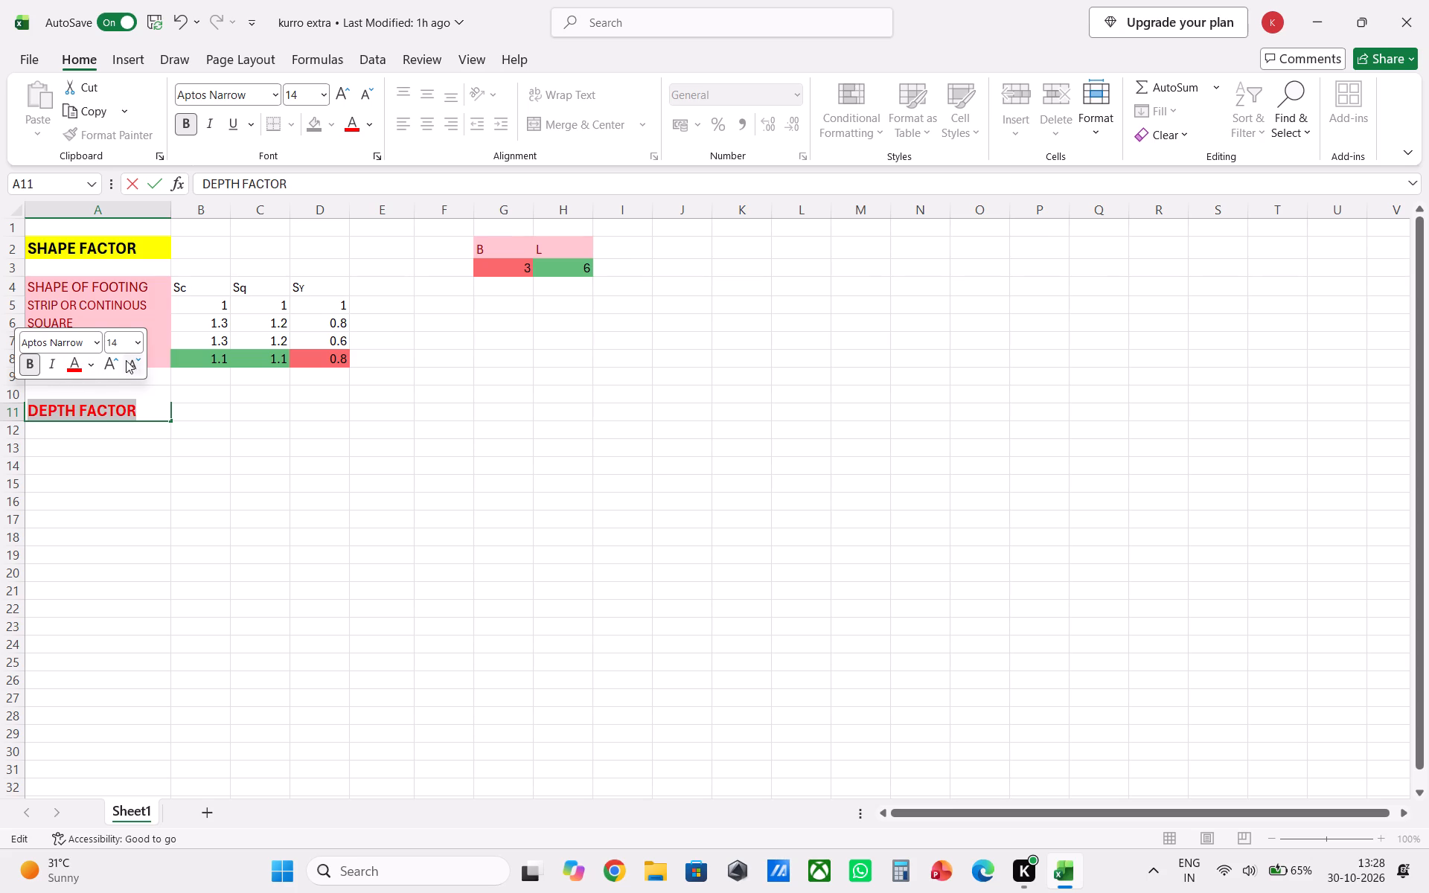
click(165, 438)
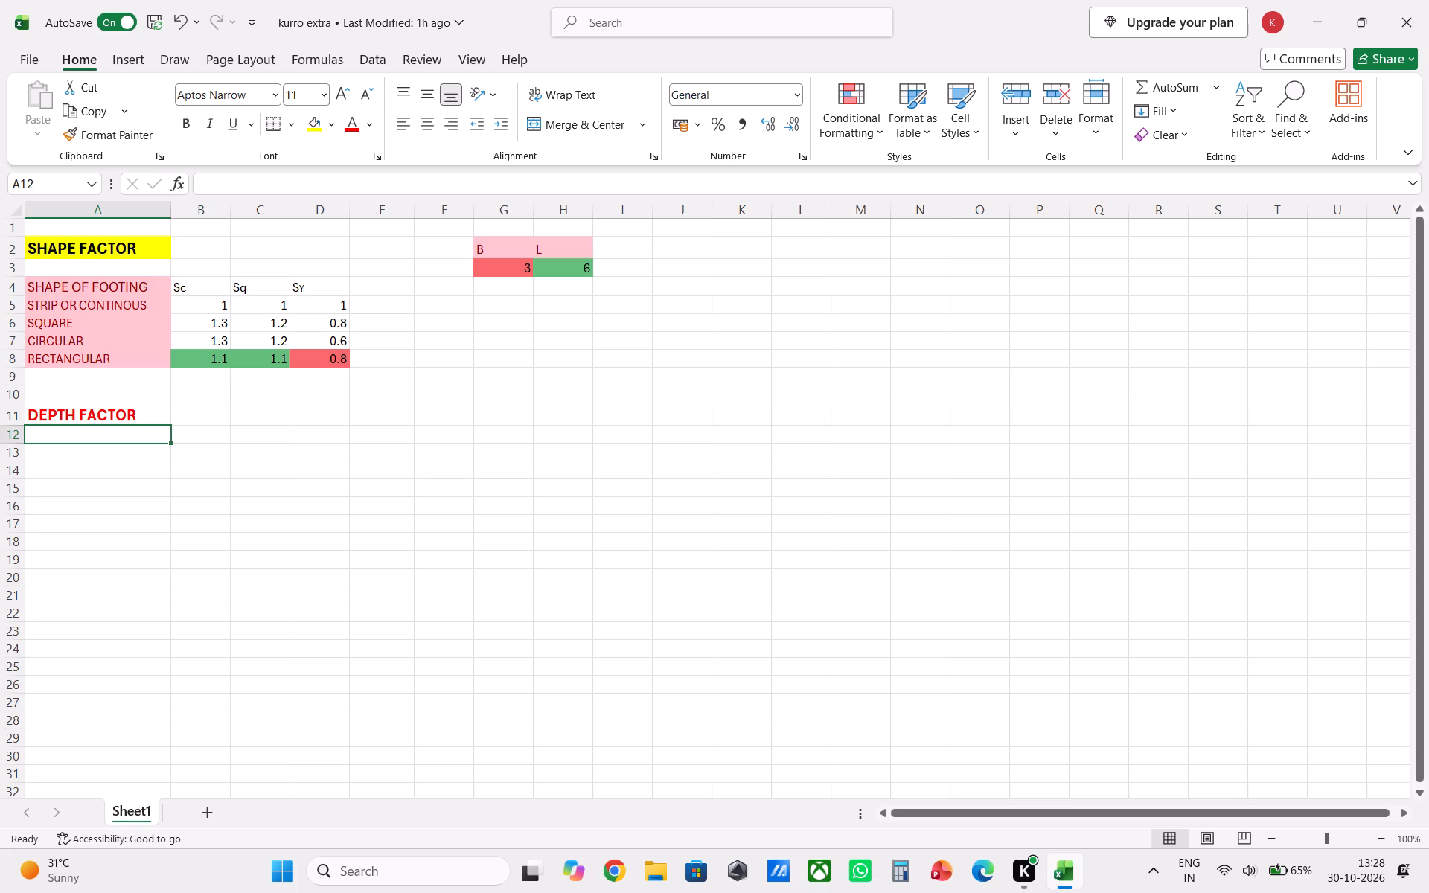
Enter the label Dc in cell A13, below the DEPTH FACTOR heading.
key(Right)
key(Left)
key(Down)
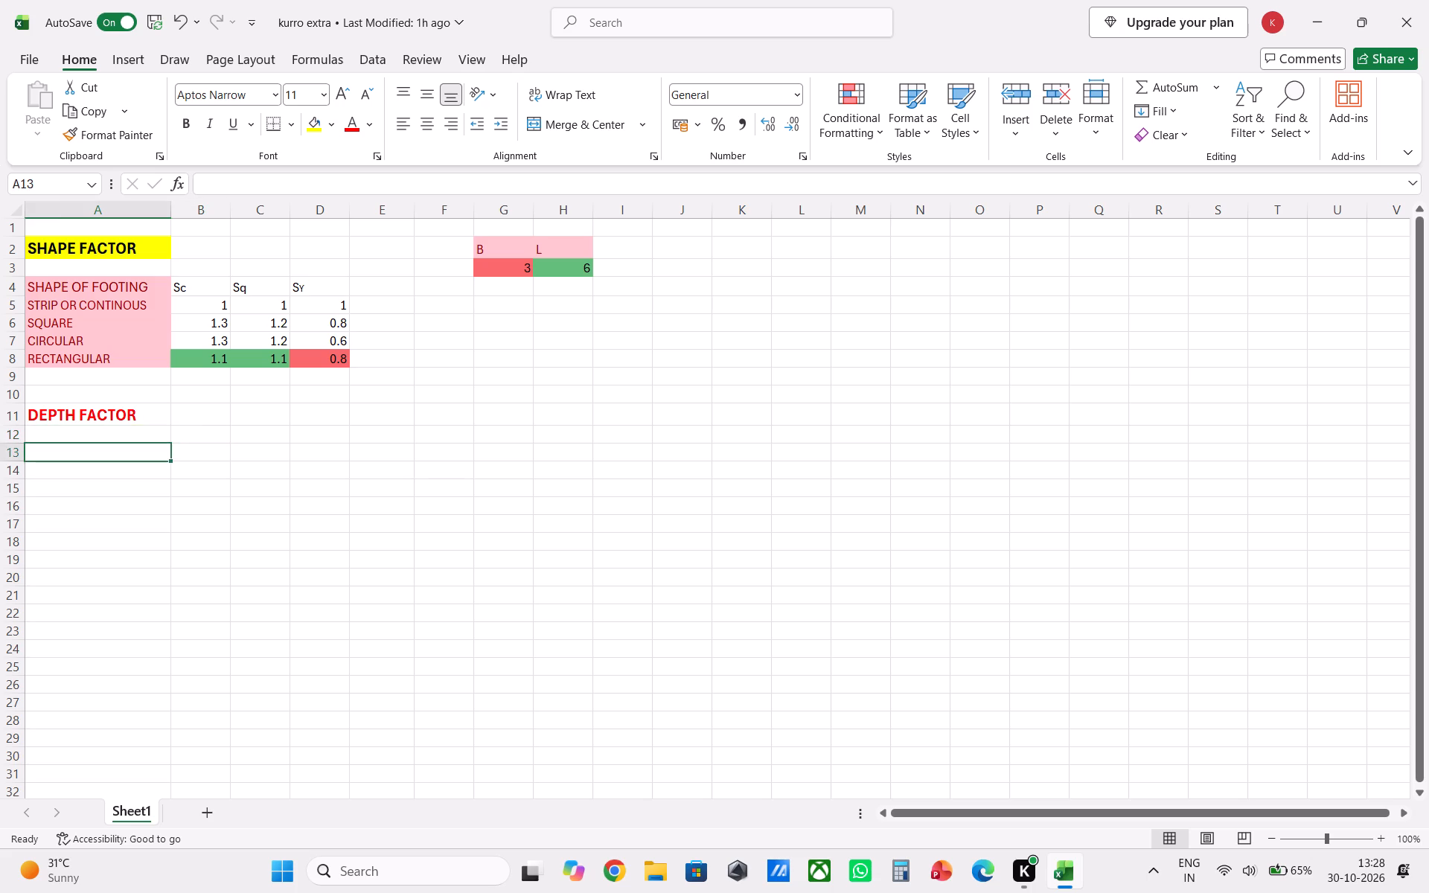
key(Down)
key(Up)
key(d)
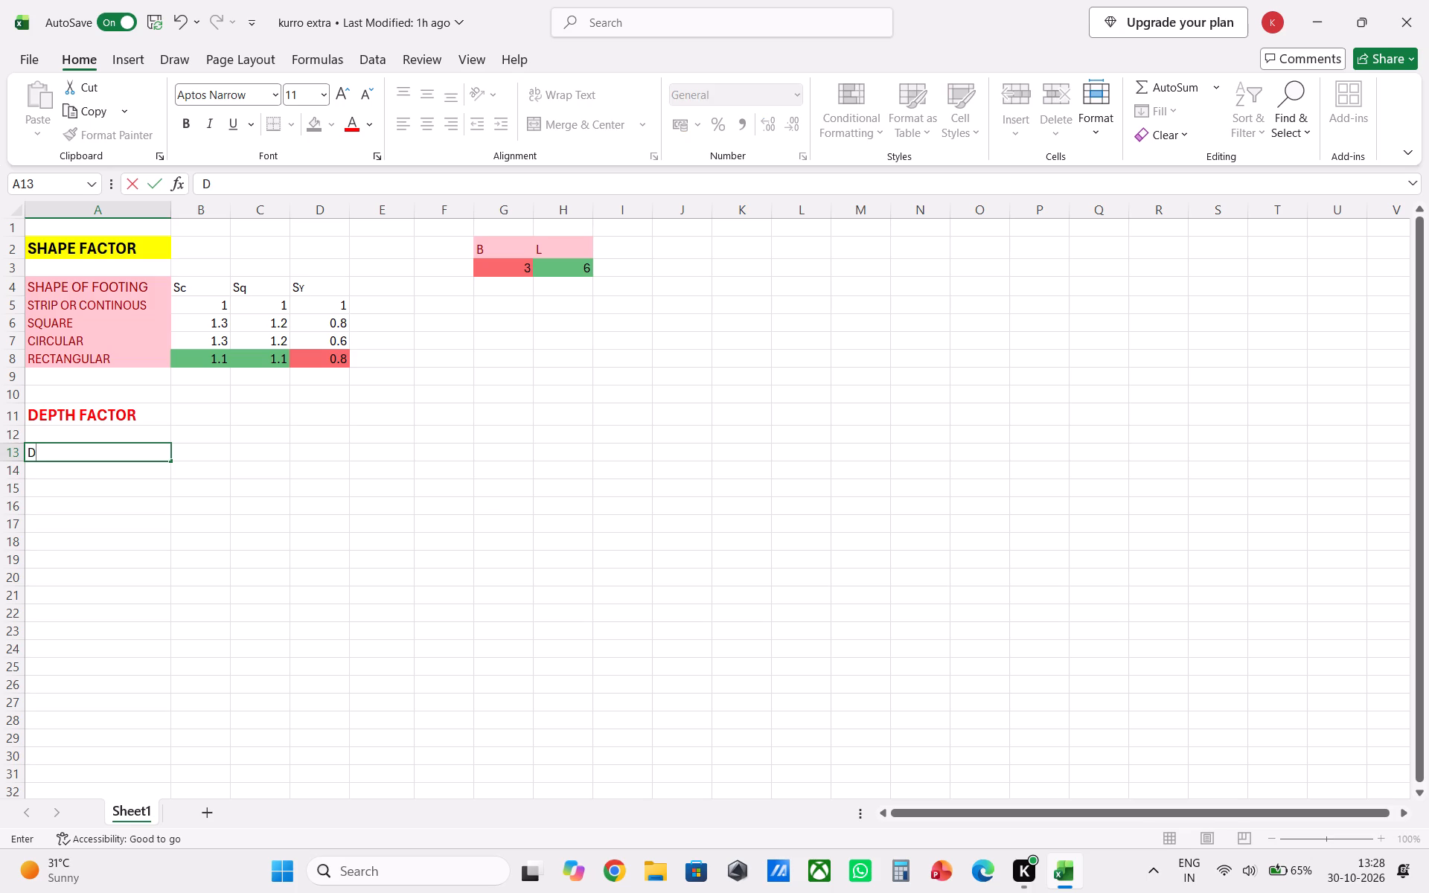
key(c)
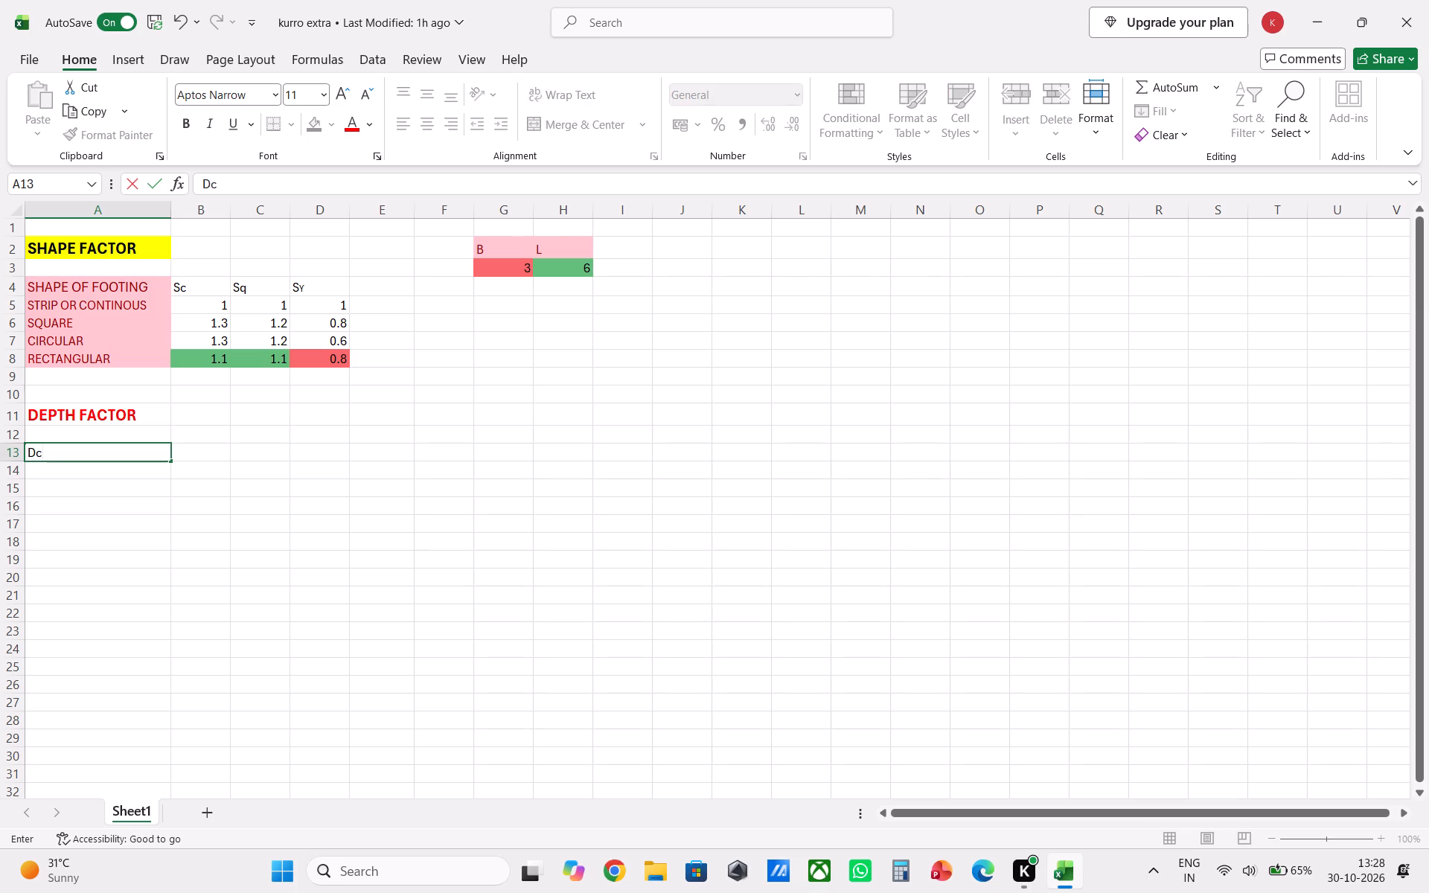
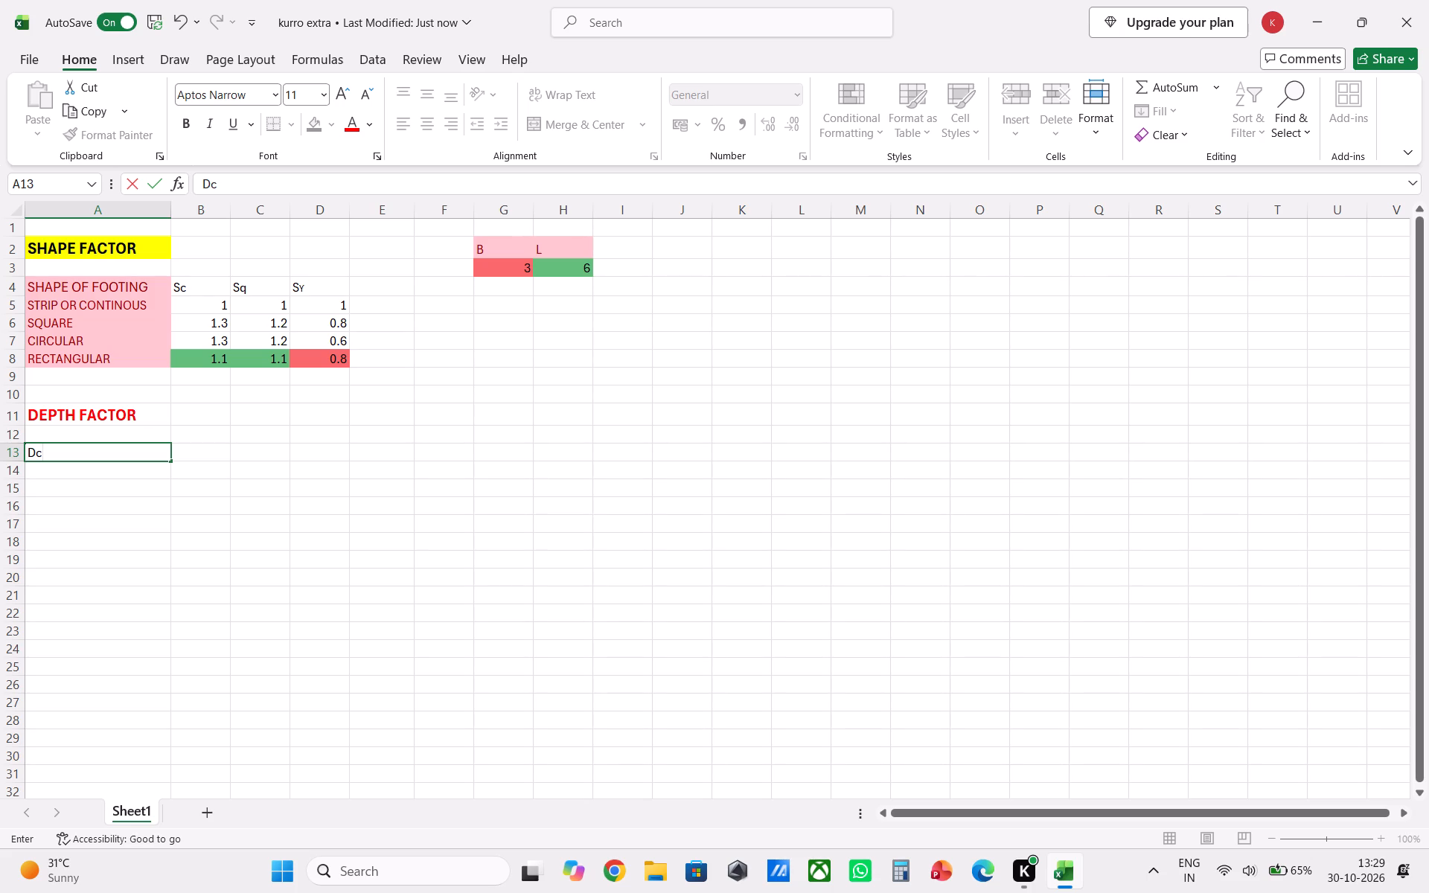
Enter the label Dq =Dϒ in cell B13, inserting the Greek Upsilon With Hook symbol as its last character.
click(218, 452)
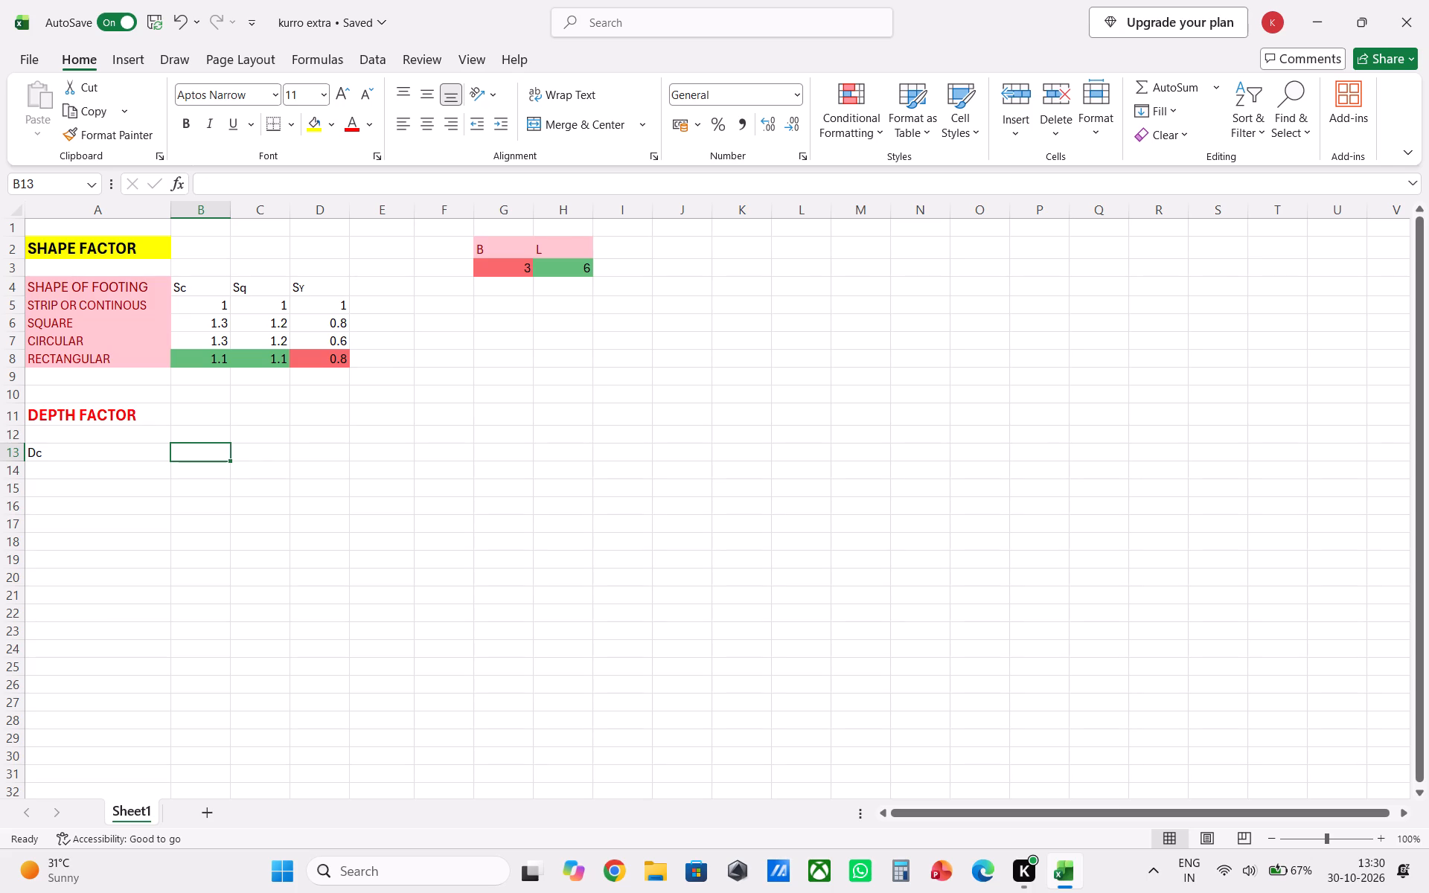
key(d)
key(BackSpace)
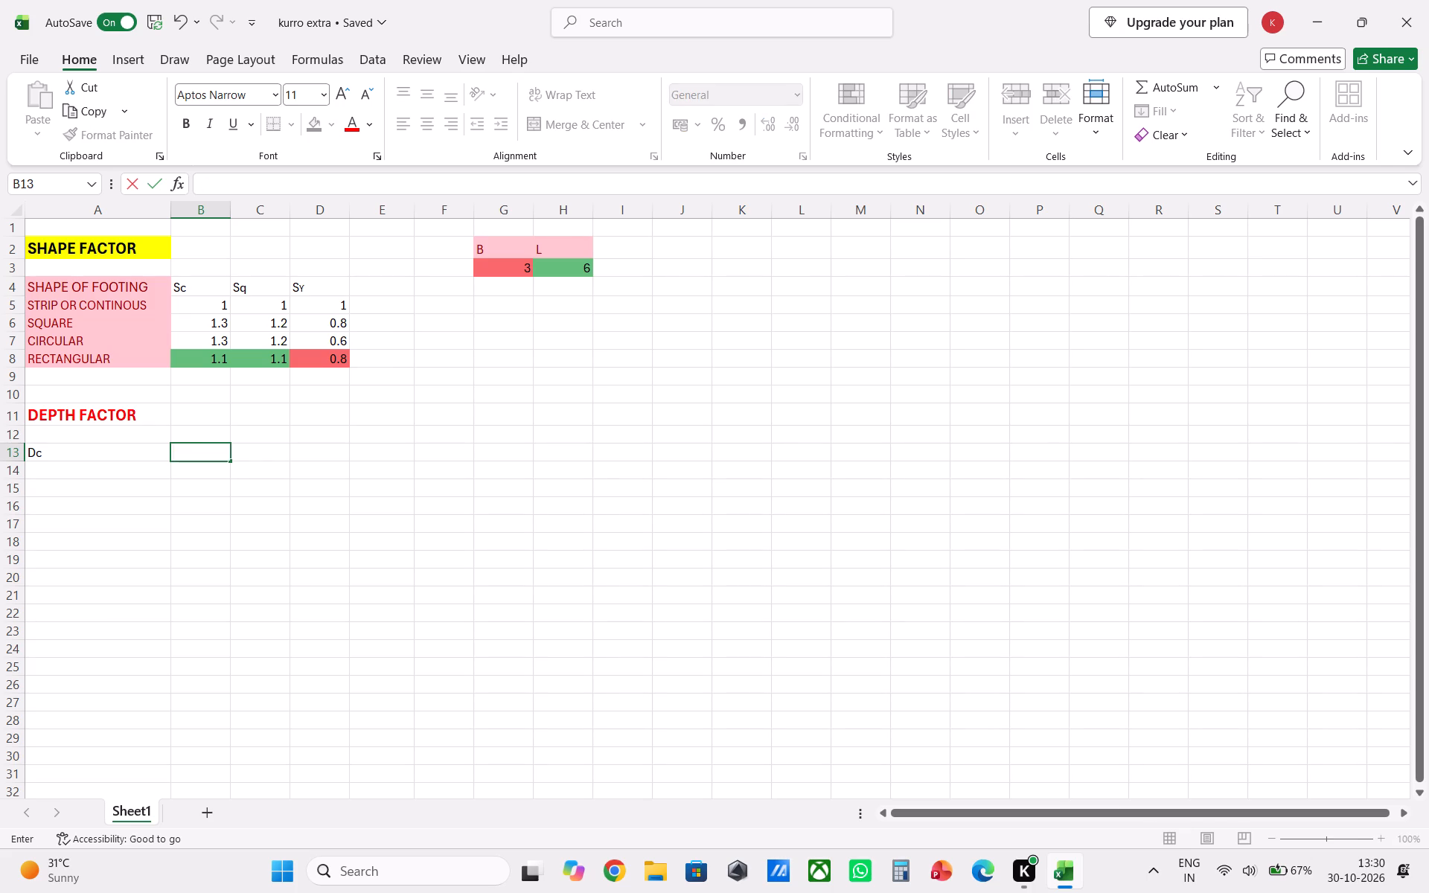
key(d)
key(space)
key(equal)
key(d)
key(BackSpace)
key(d)
click(112, 61)
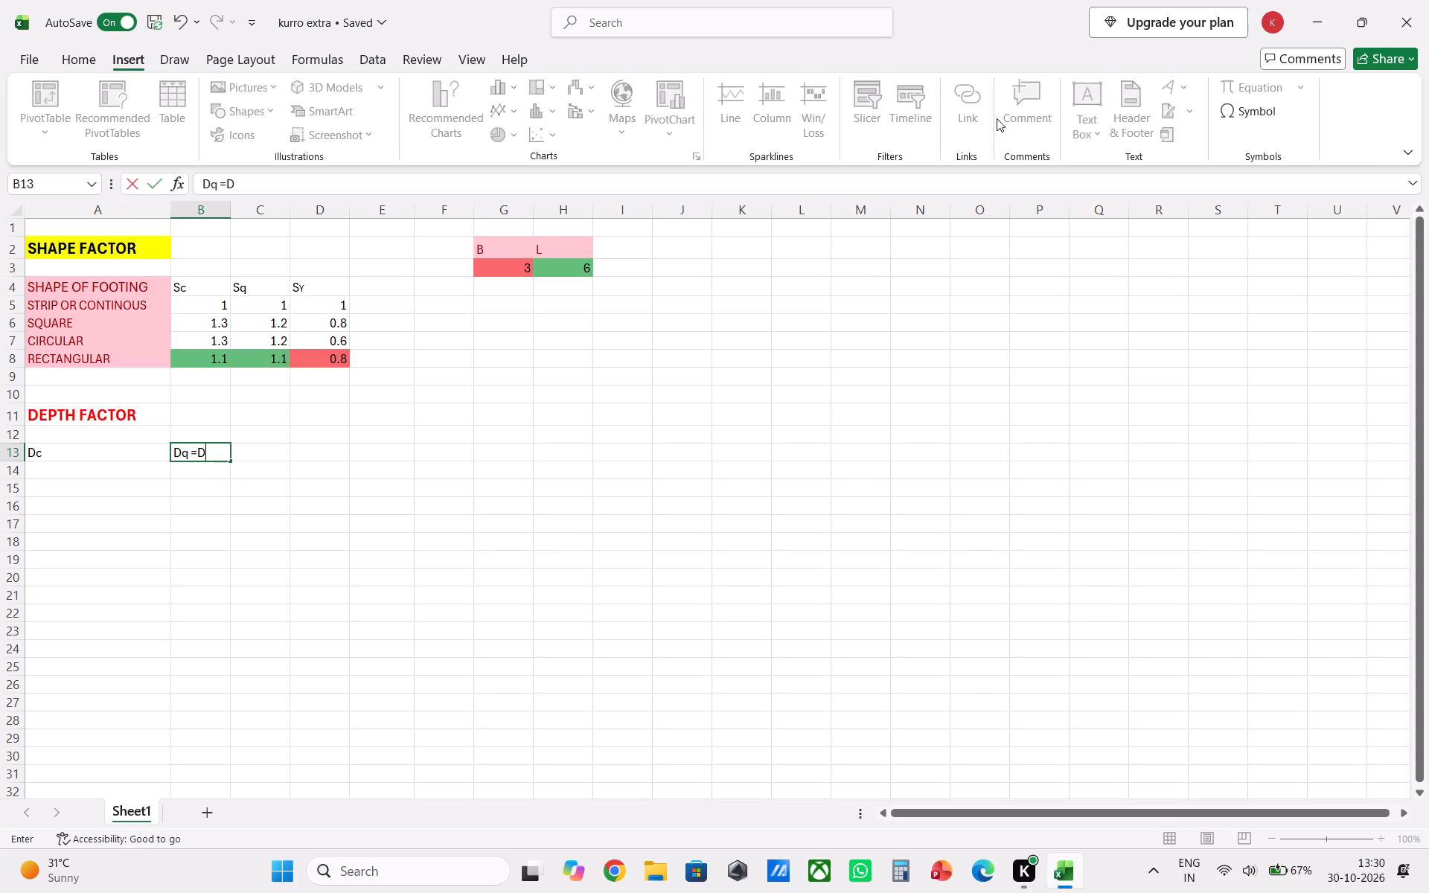
click(1219, 109)
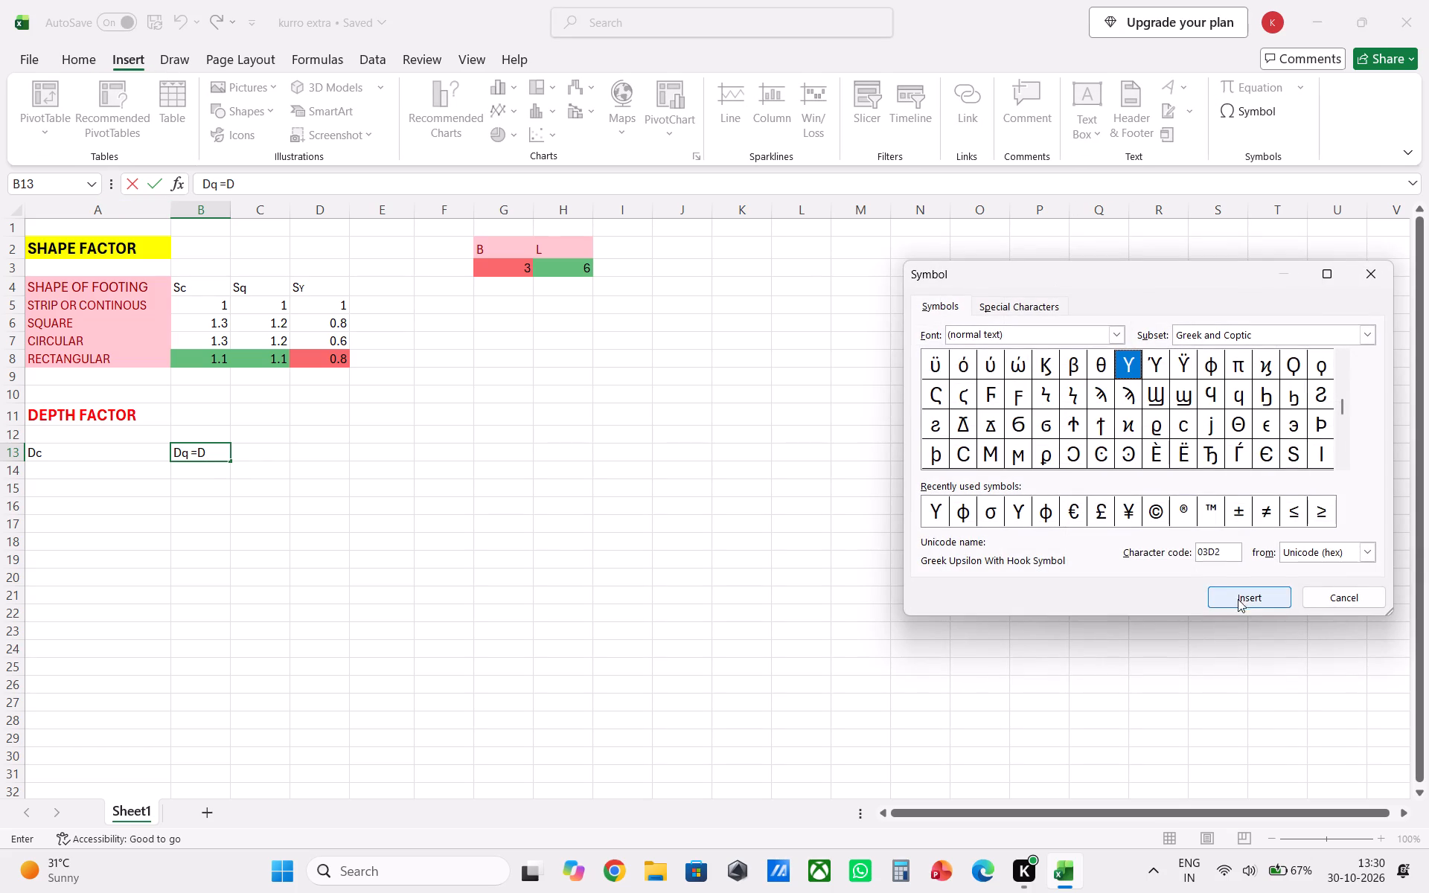
click(1231, 598)
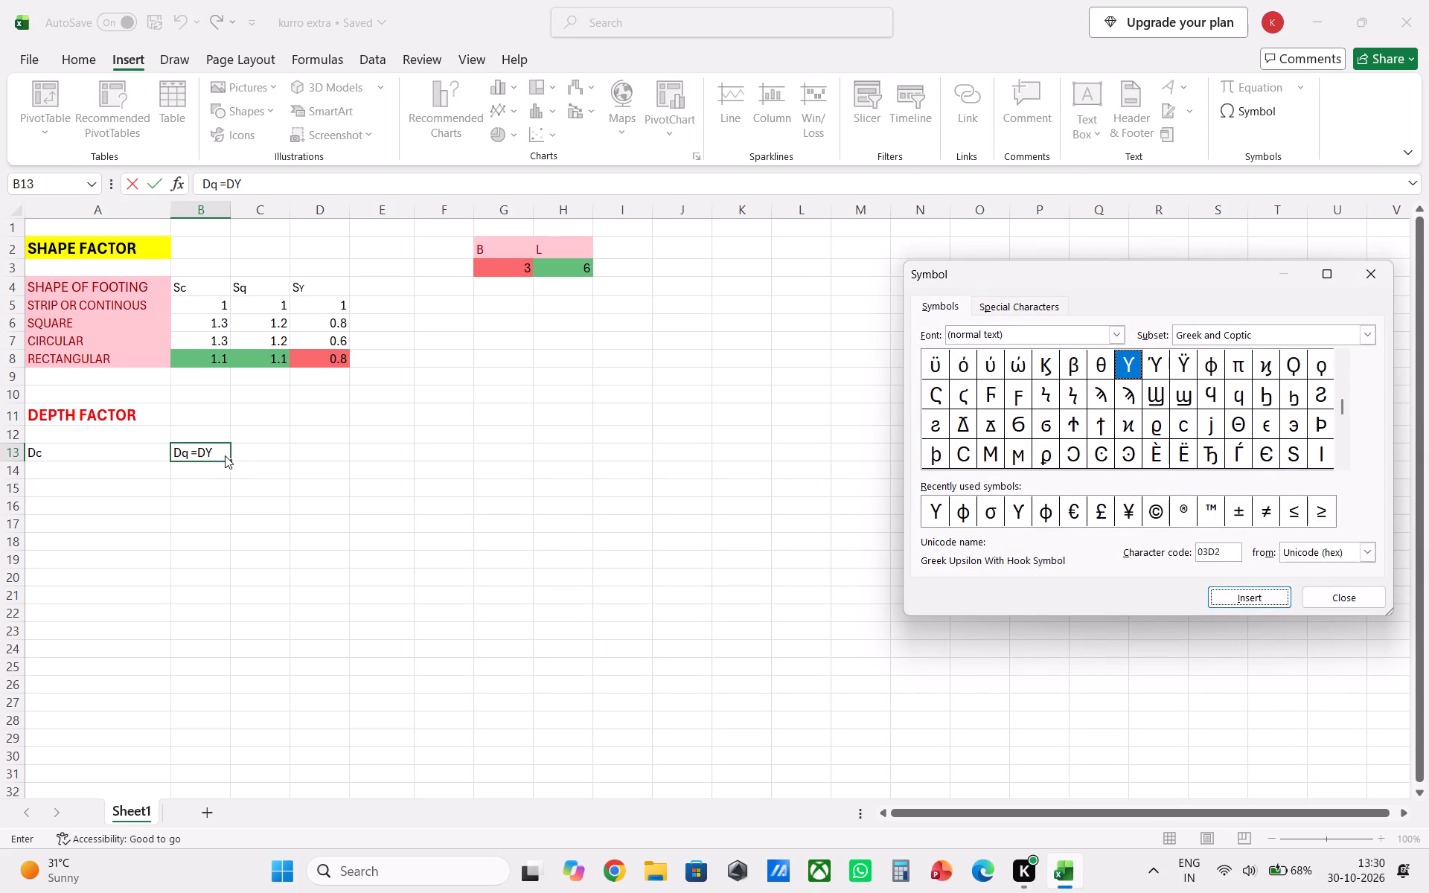
click(1355, 606)
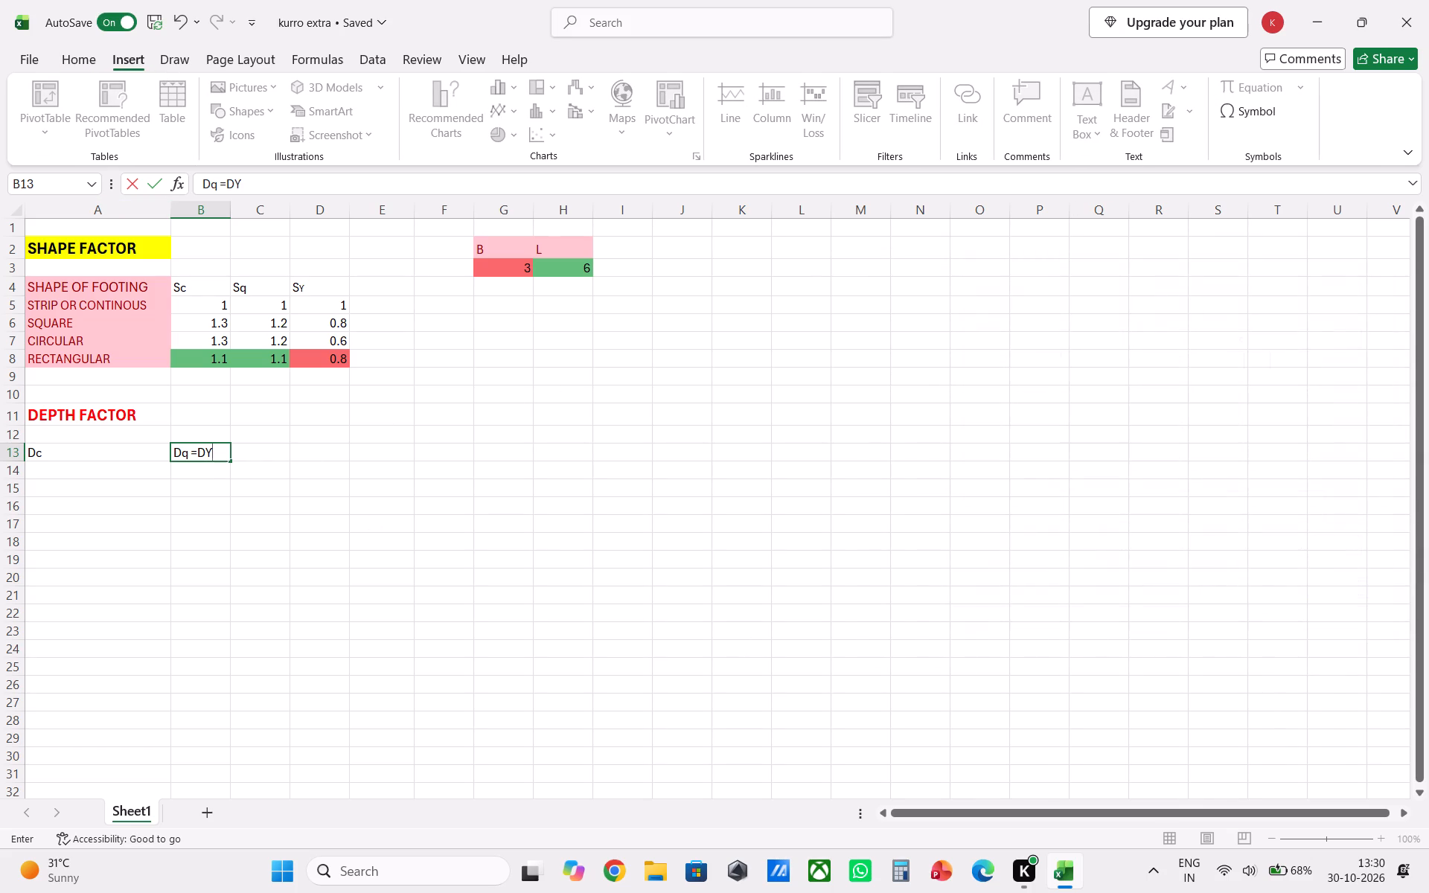
Set the ϒ symbol at the end of the B13 label to 8-point size.
drag(213, 456, 202, 454)
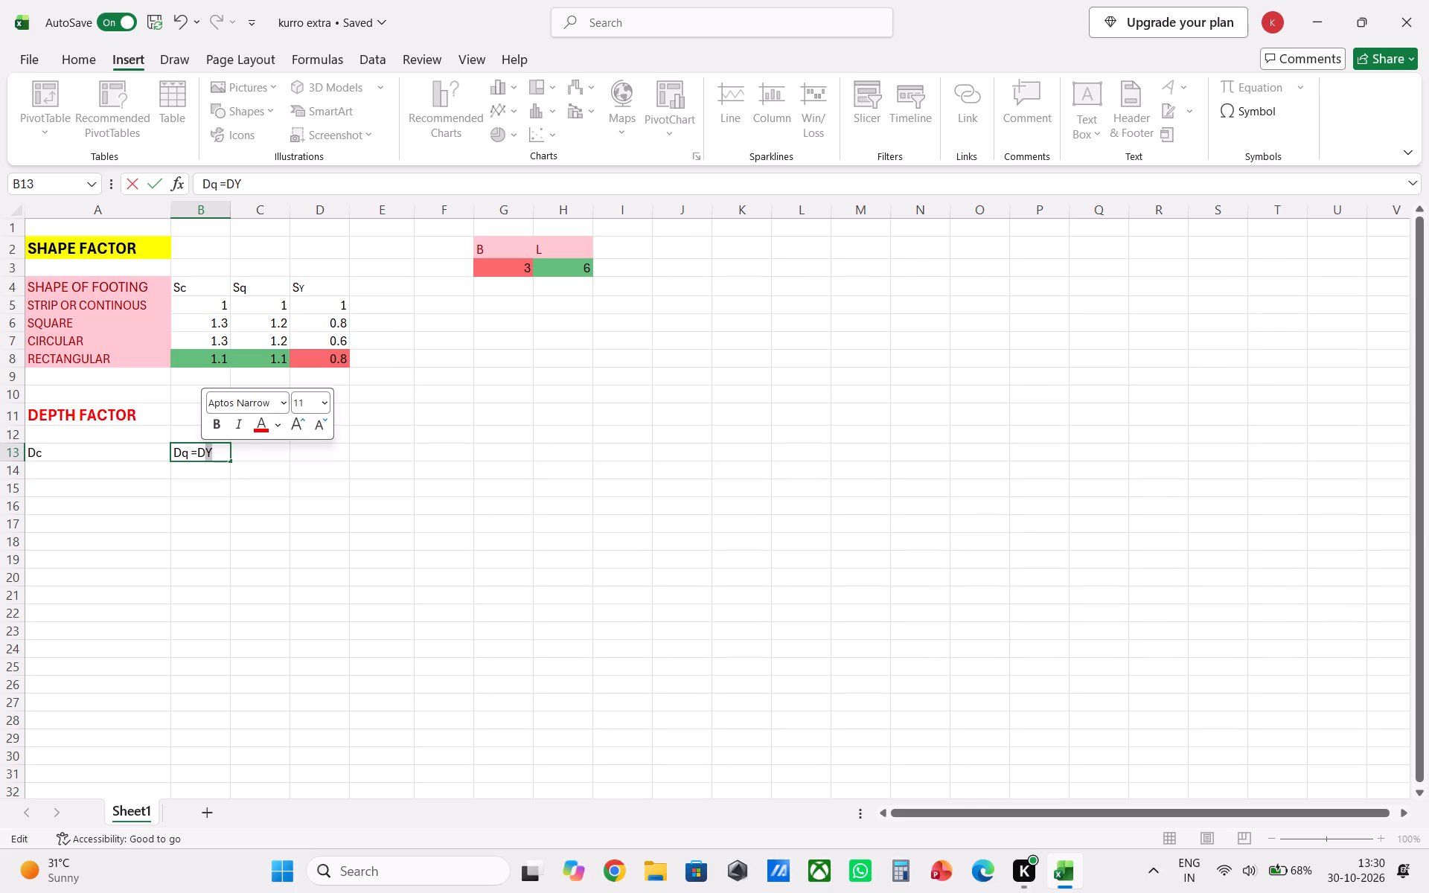
click(324, 403)
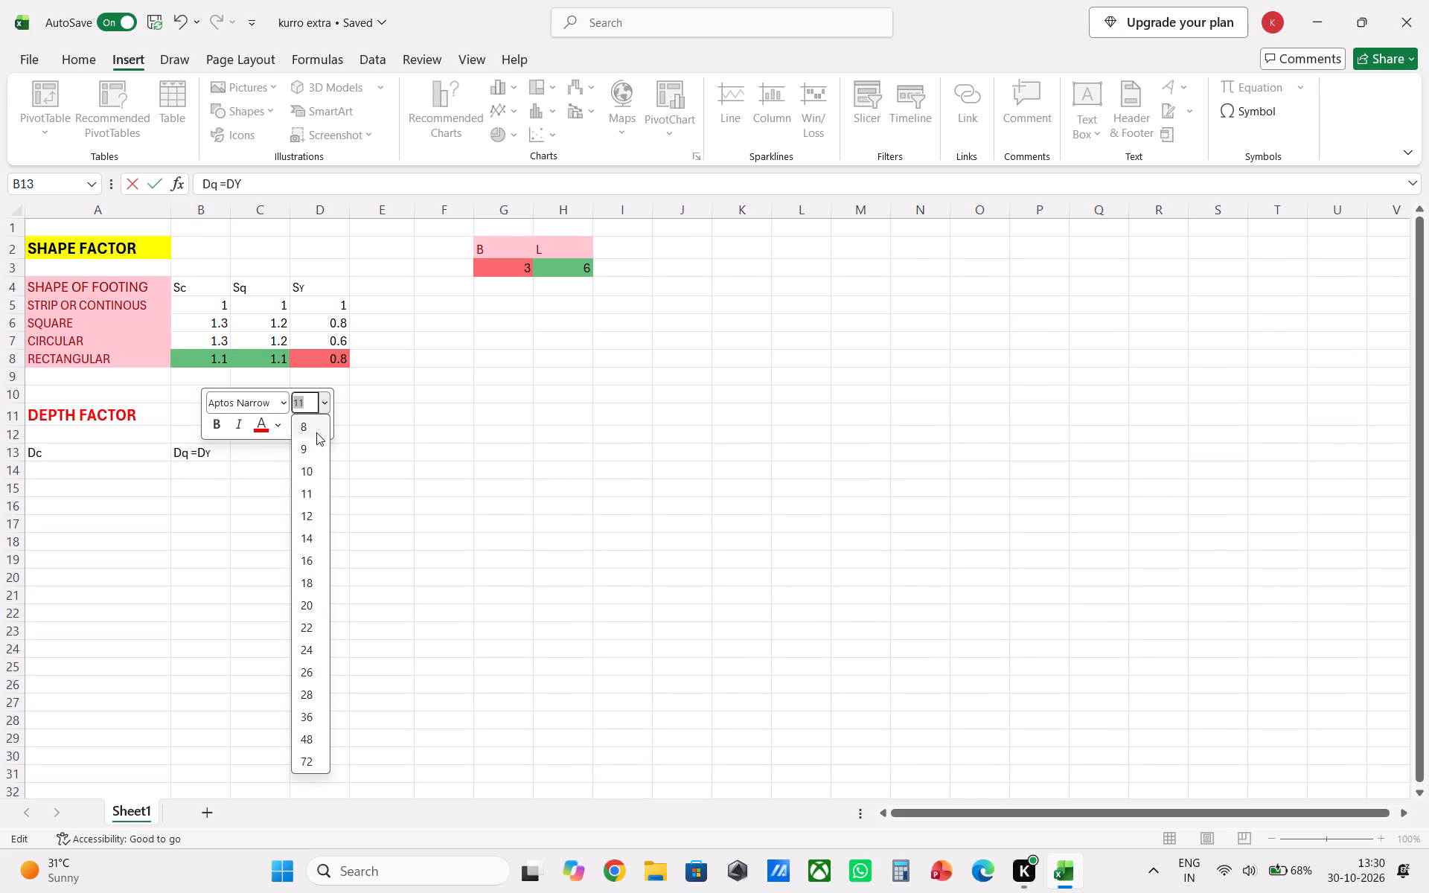
click(316, 429)
click(294, 473)
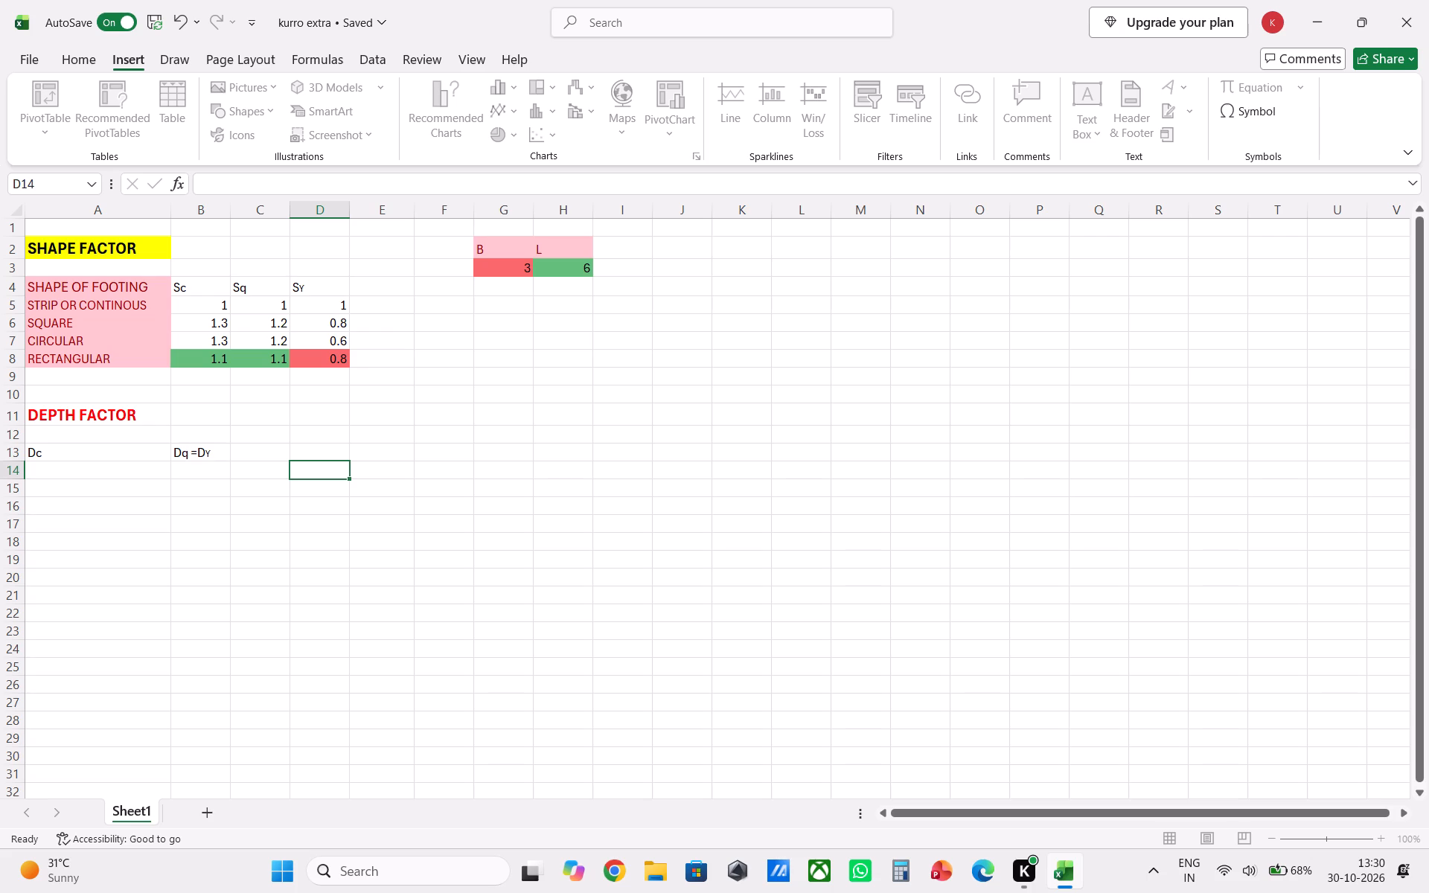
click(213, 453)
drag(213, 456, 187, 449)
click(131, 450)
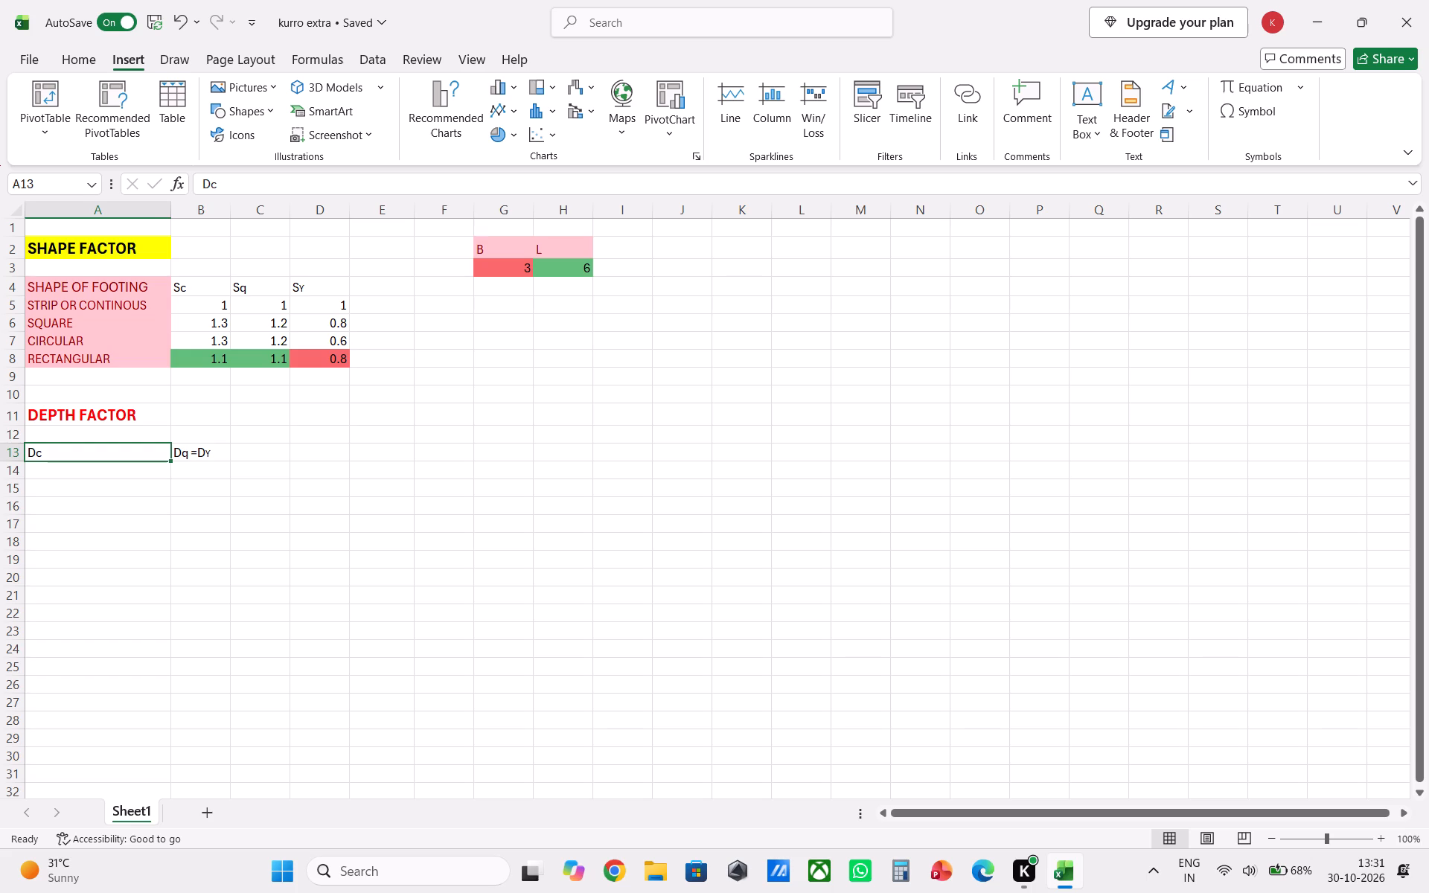
Enter the value 1 in cell B14, under the Dq =Dϒ label.
click(204, 470)
key(1)
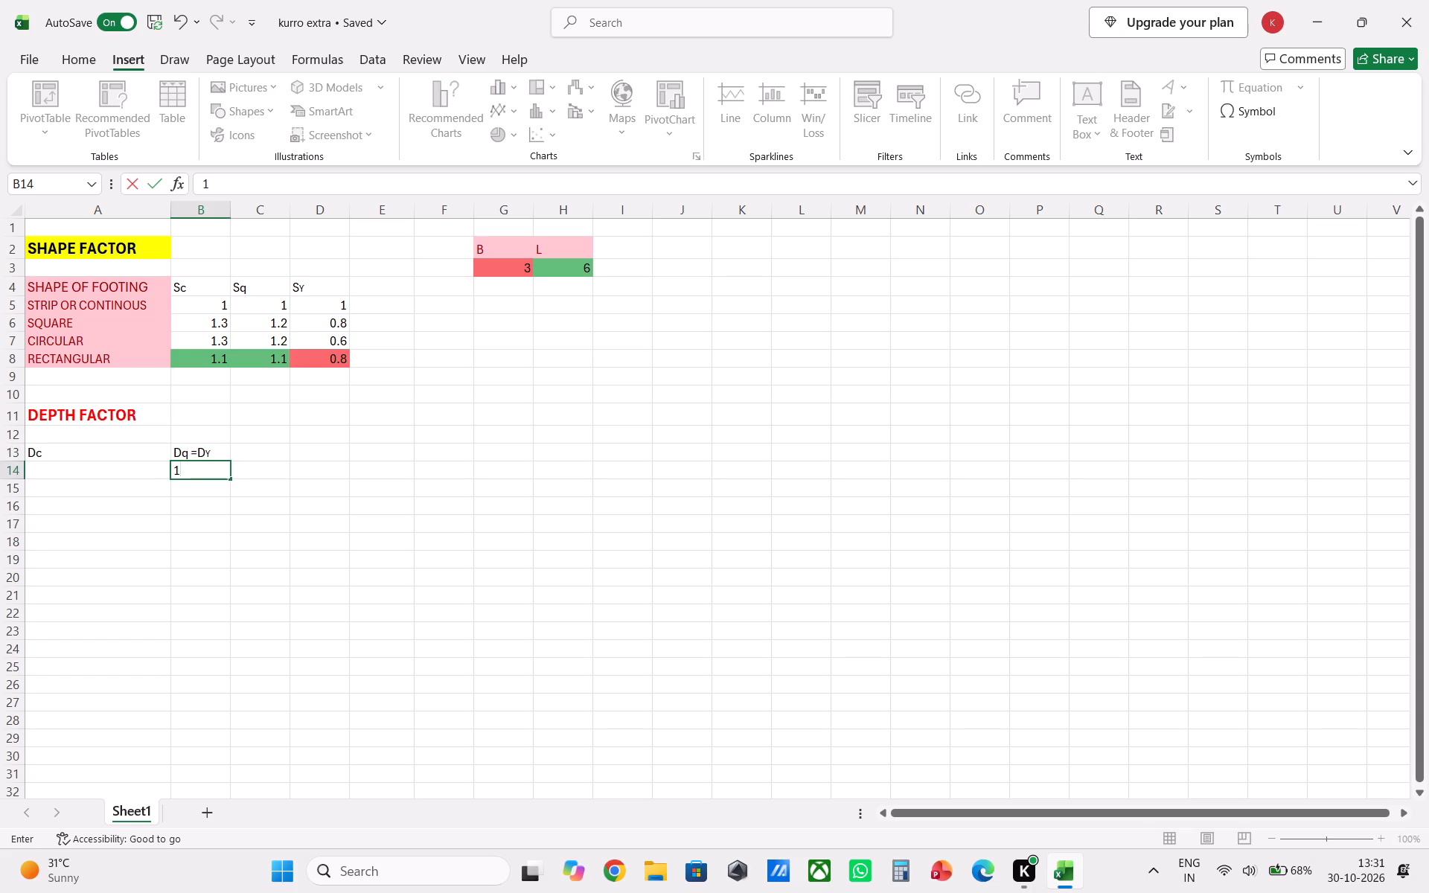
Start the condition text in cell C14 with FOR followed by the Greek capital letter Phi symbol.
click(260, 468)
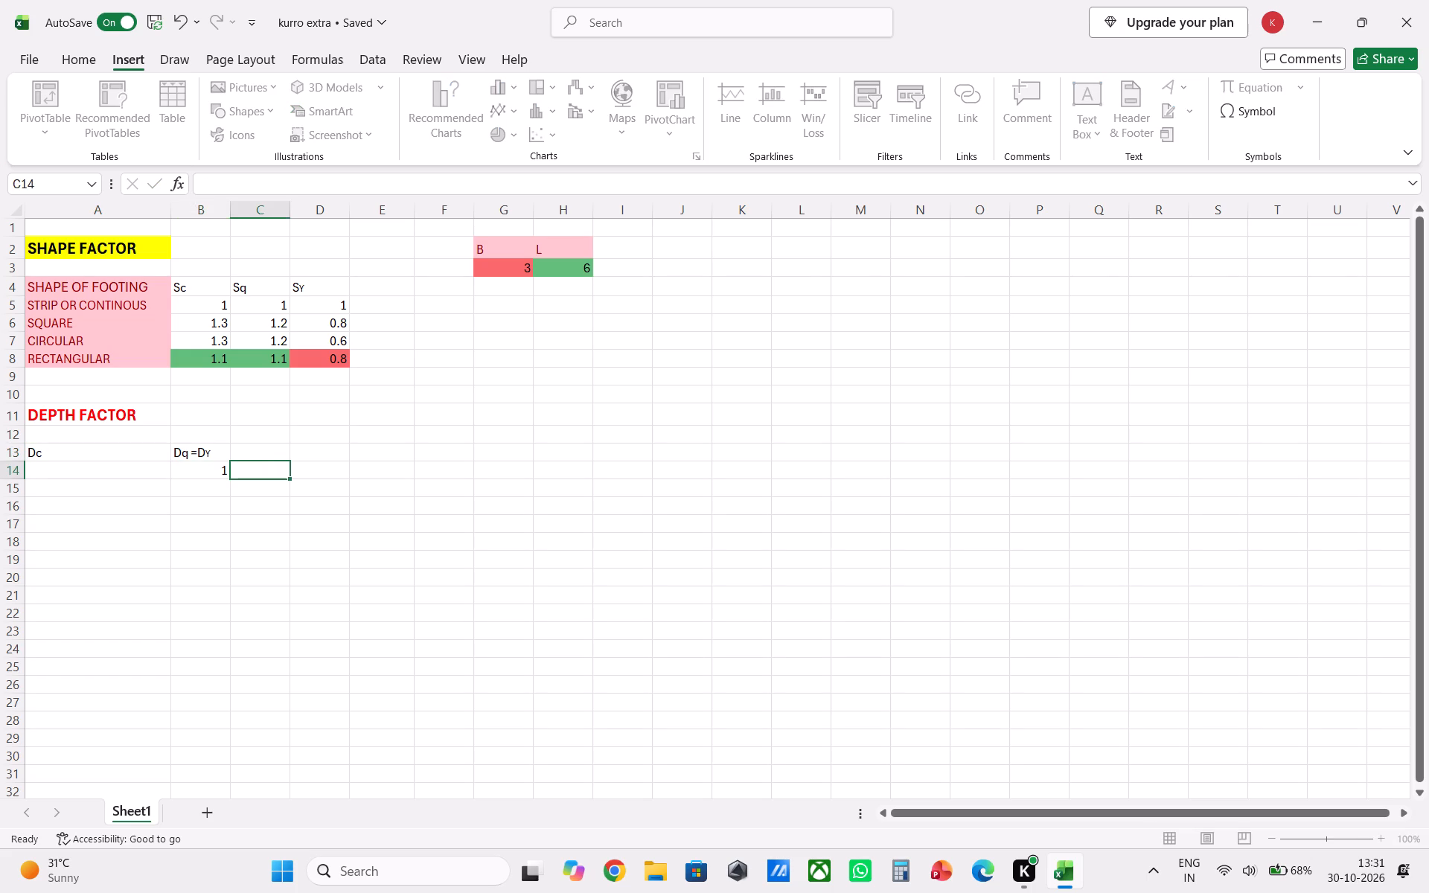
text(FOR)
key(space)
click(127, 57)
click(1261, 118)
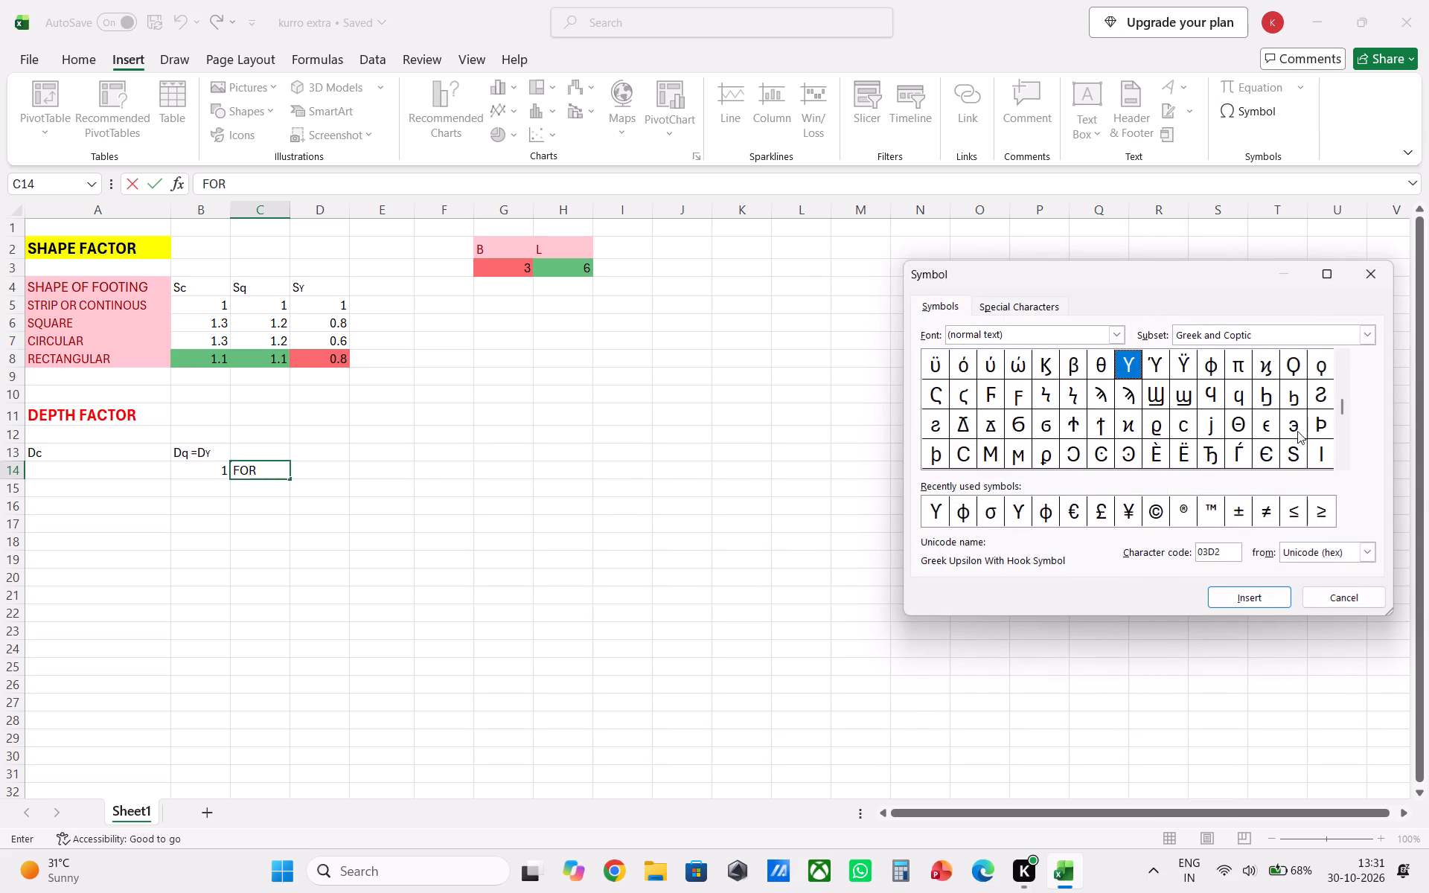
click(1343, 409)
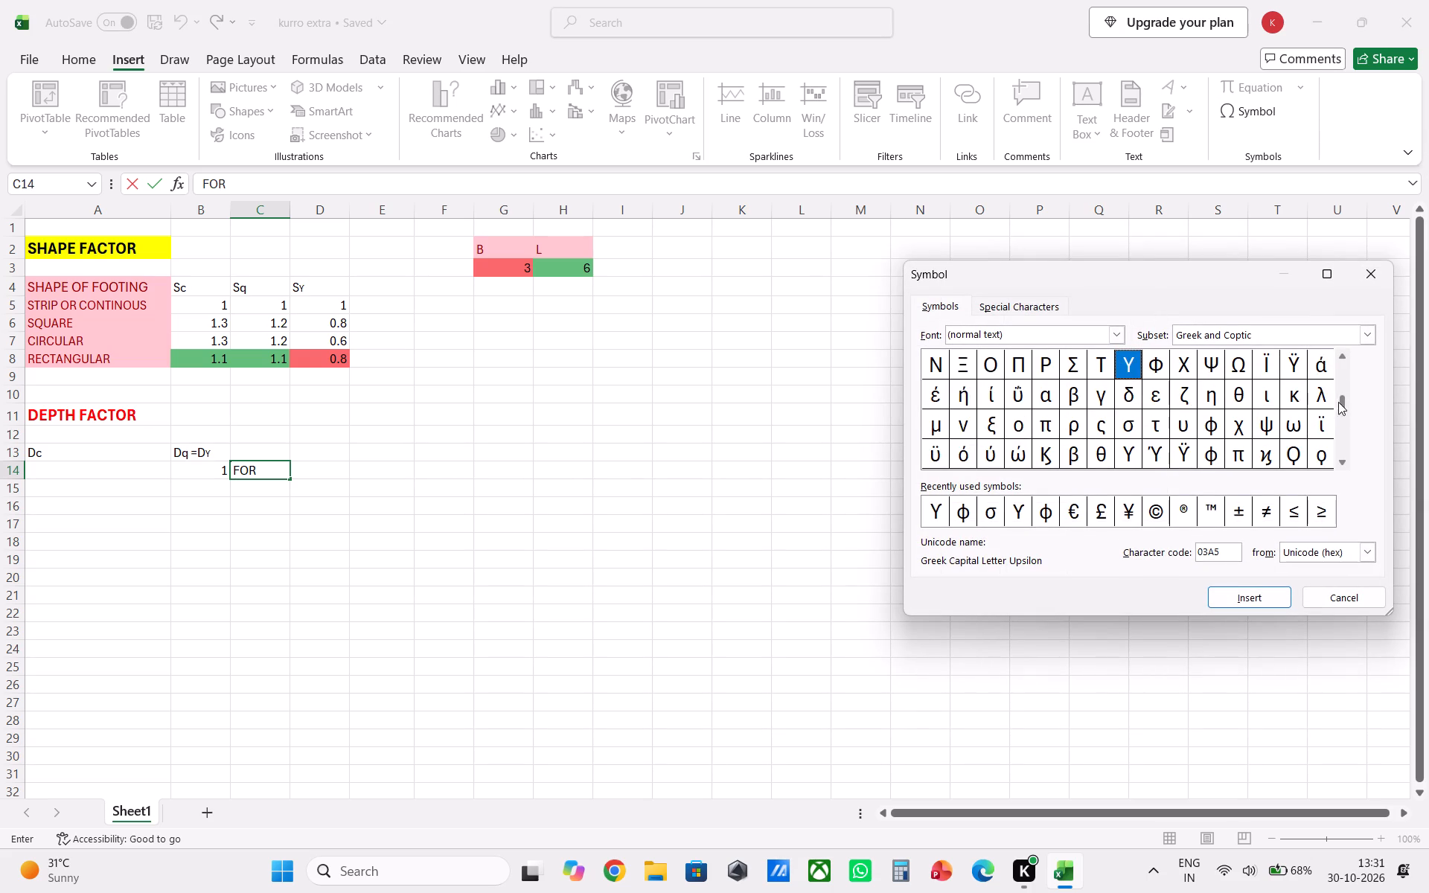
click(1338, 358)
click(1160, 386)
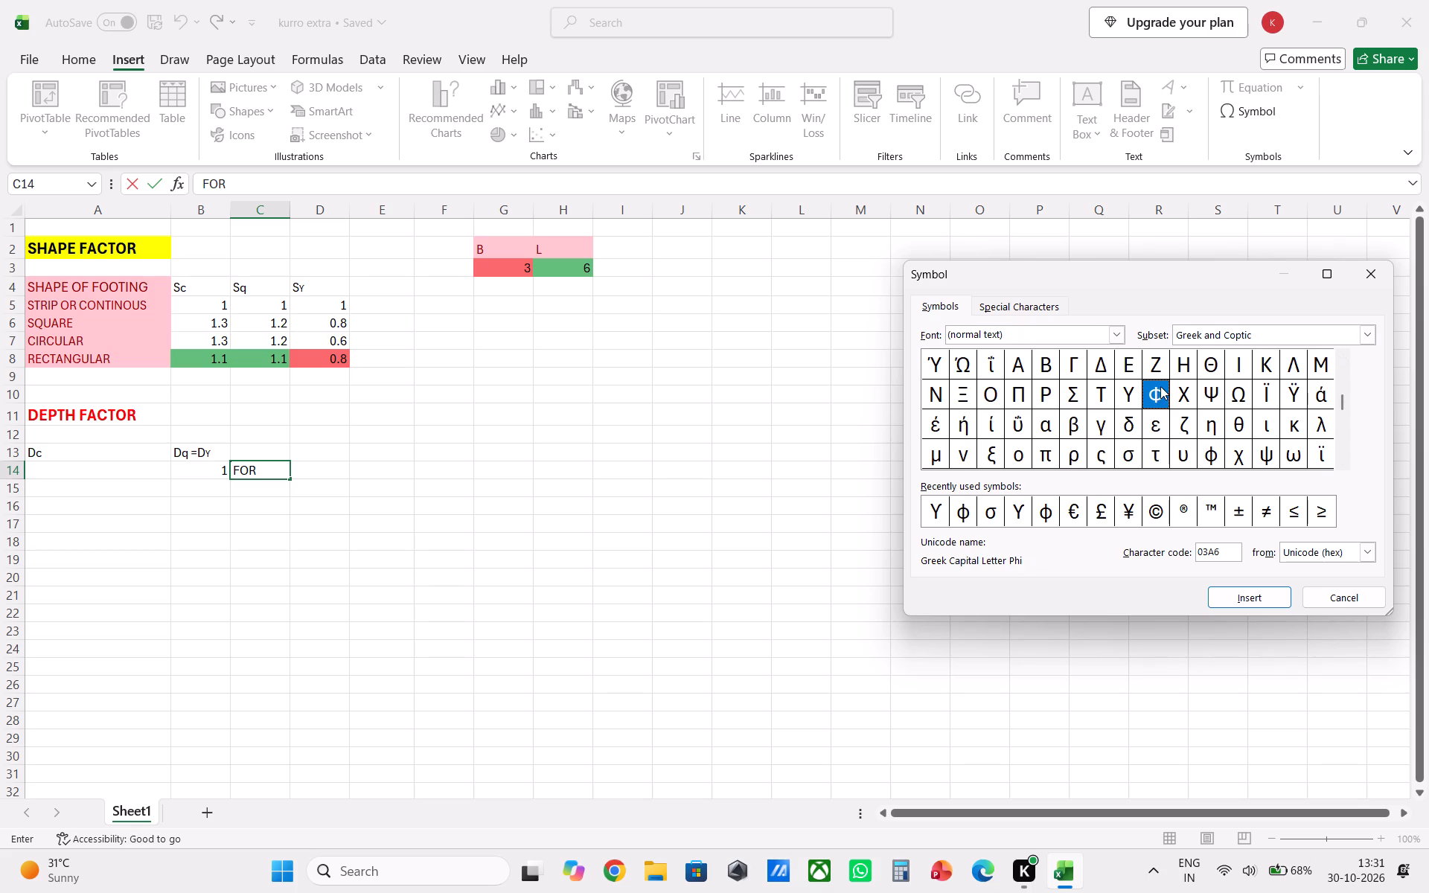
click(1229, 597)
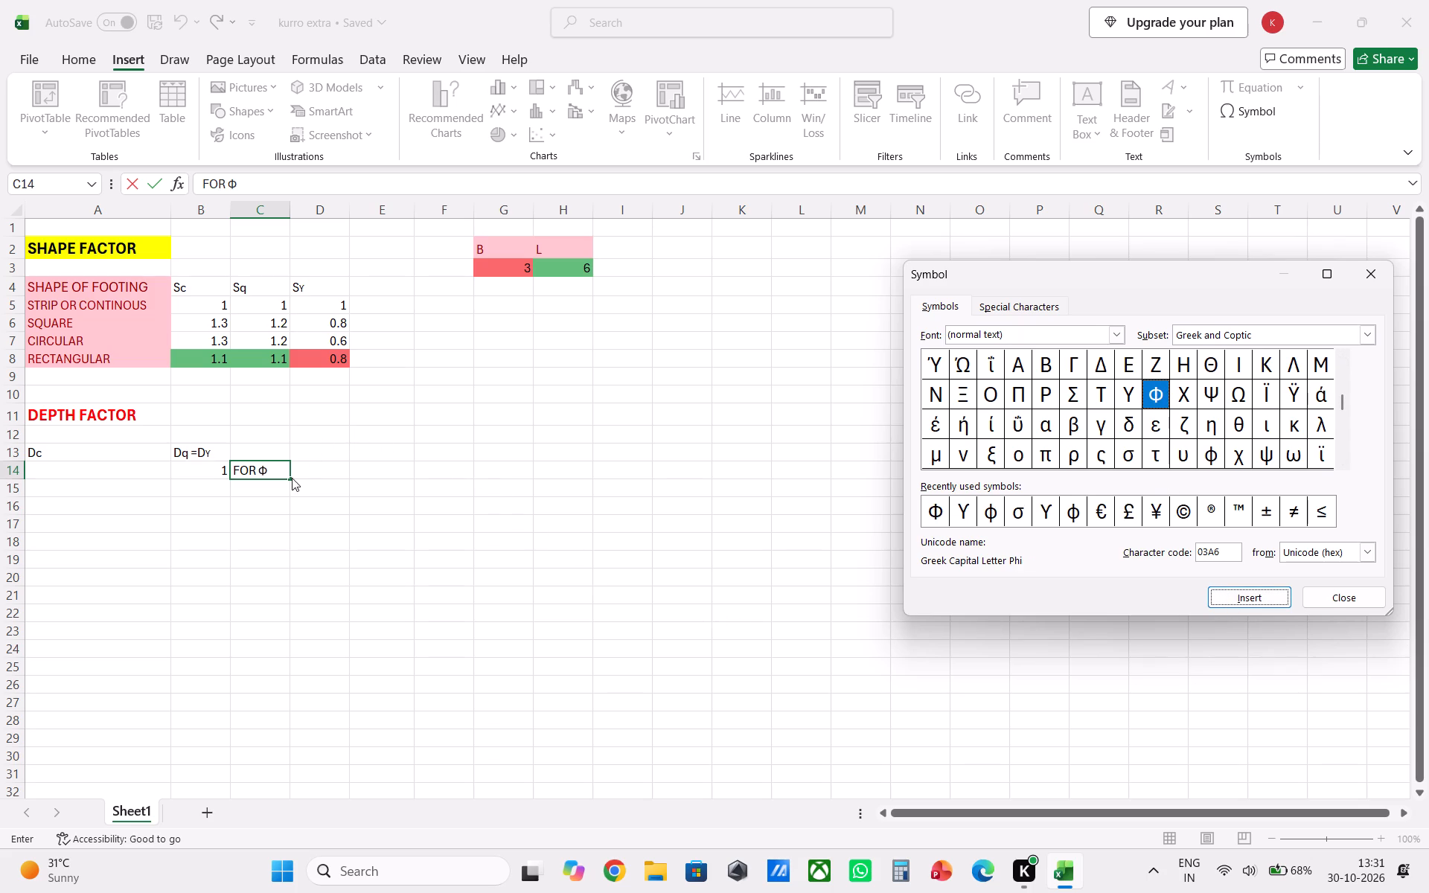
Complete the condition in cell C14 as FOR Φ<10, inserting the Less-Than Sign from the symbol set.
click(272, 474)
scroll(1245, 427, down, 2)
click(1339, 359)
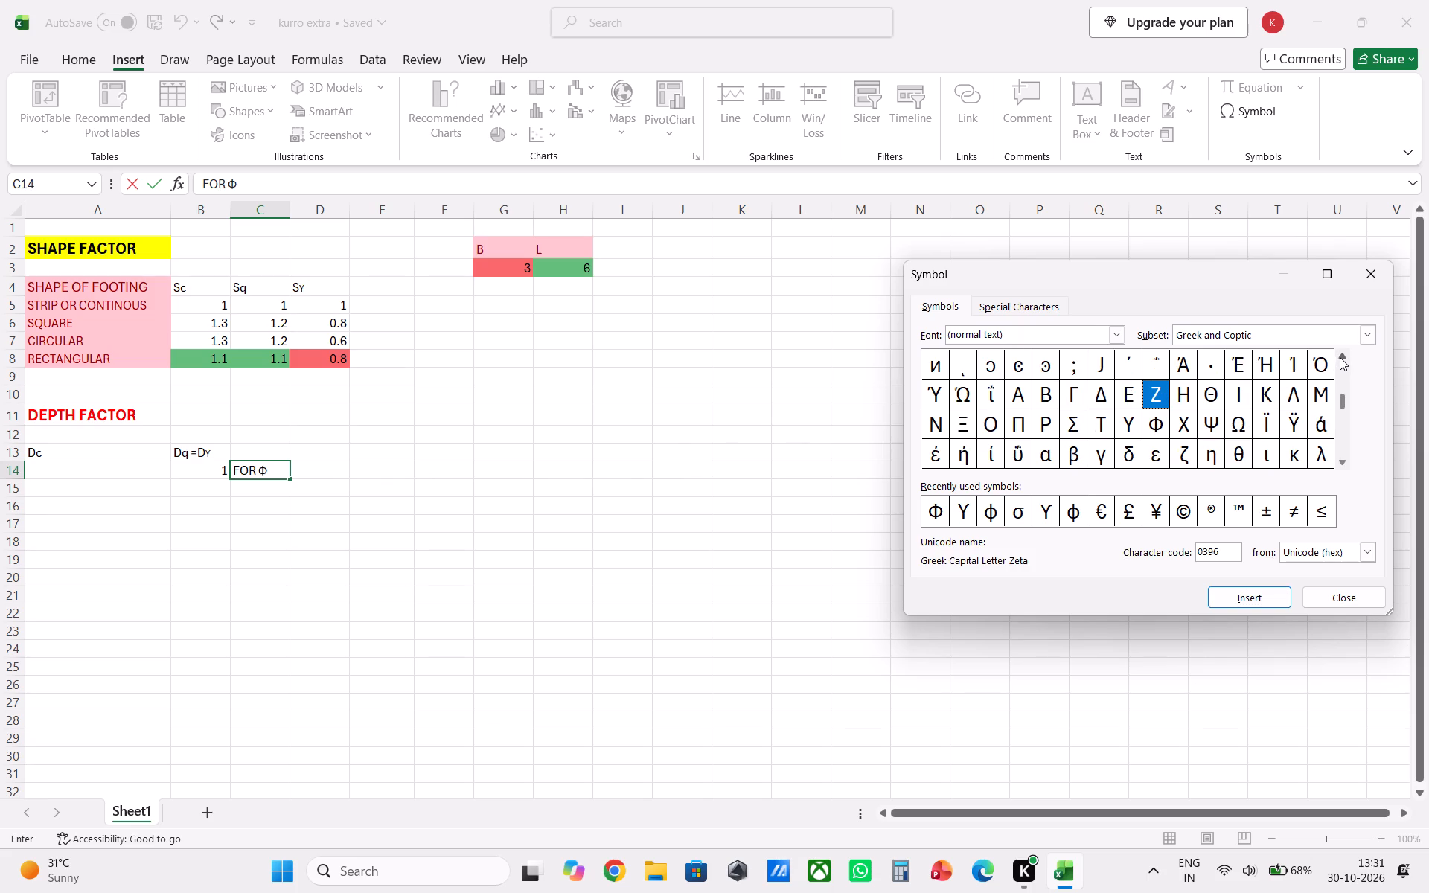
click(1340, 357)
click(1340, 357)
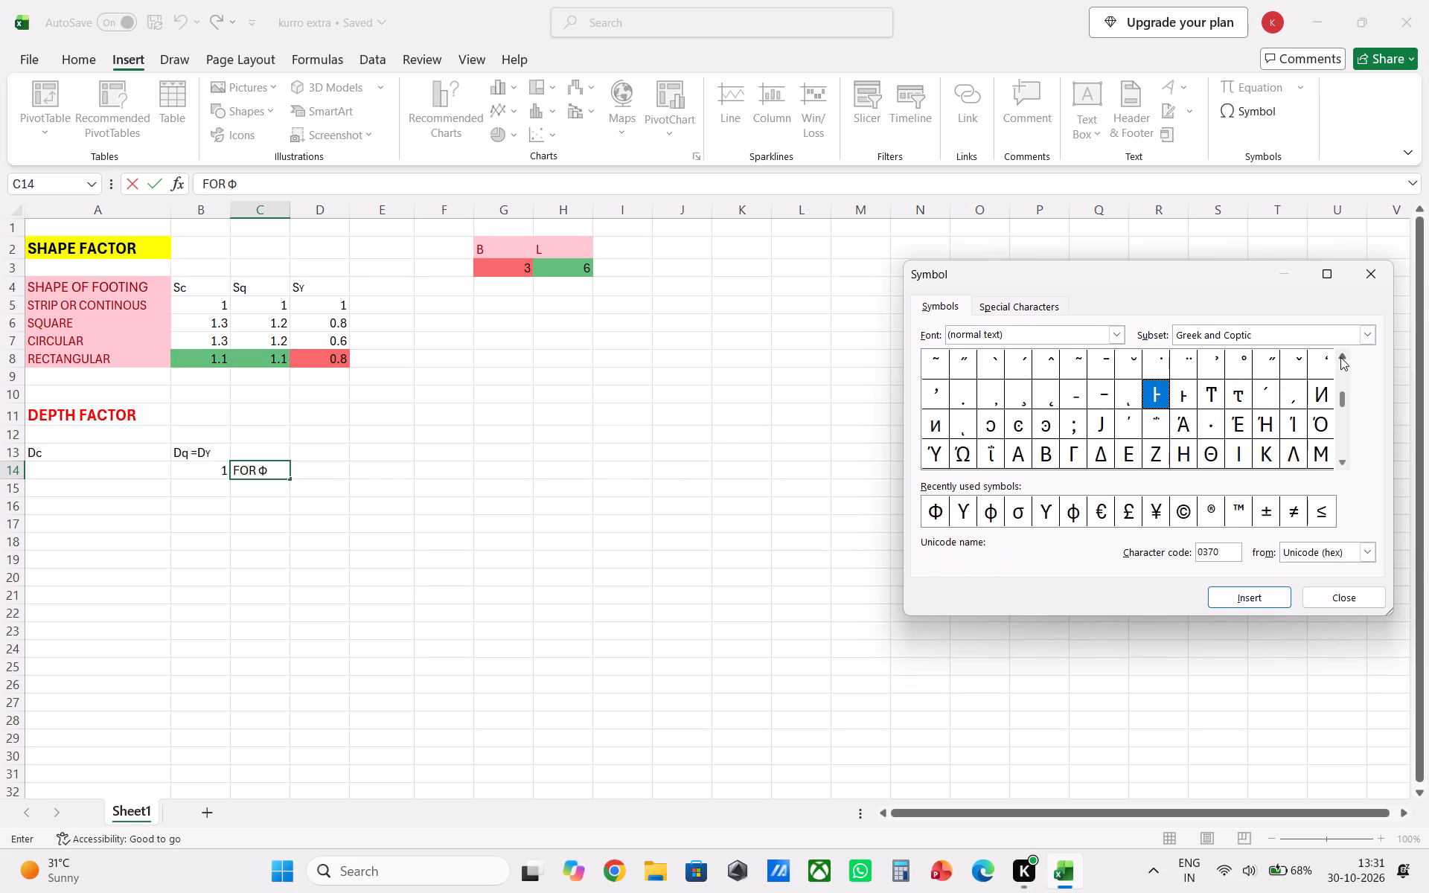
click(1340, 357)
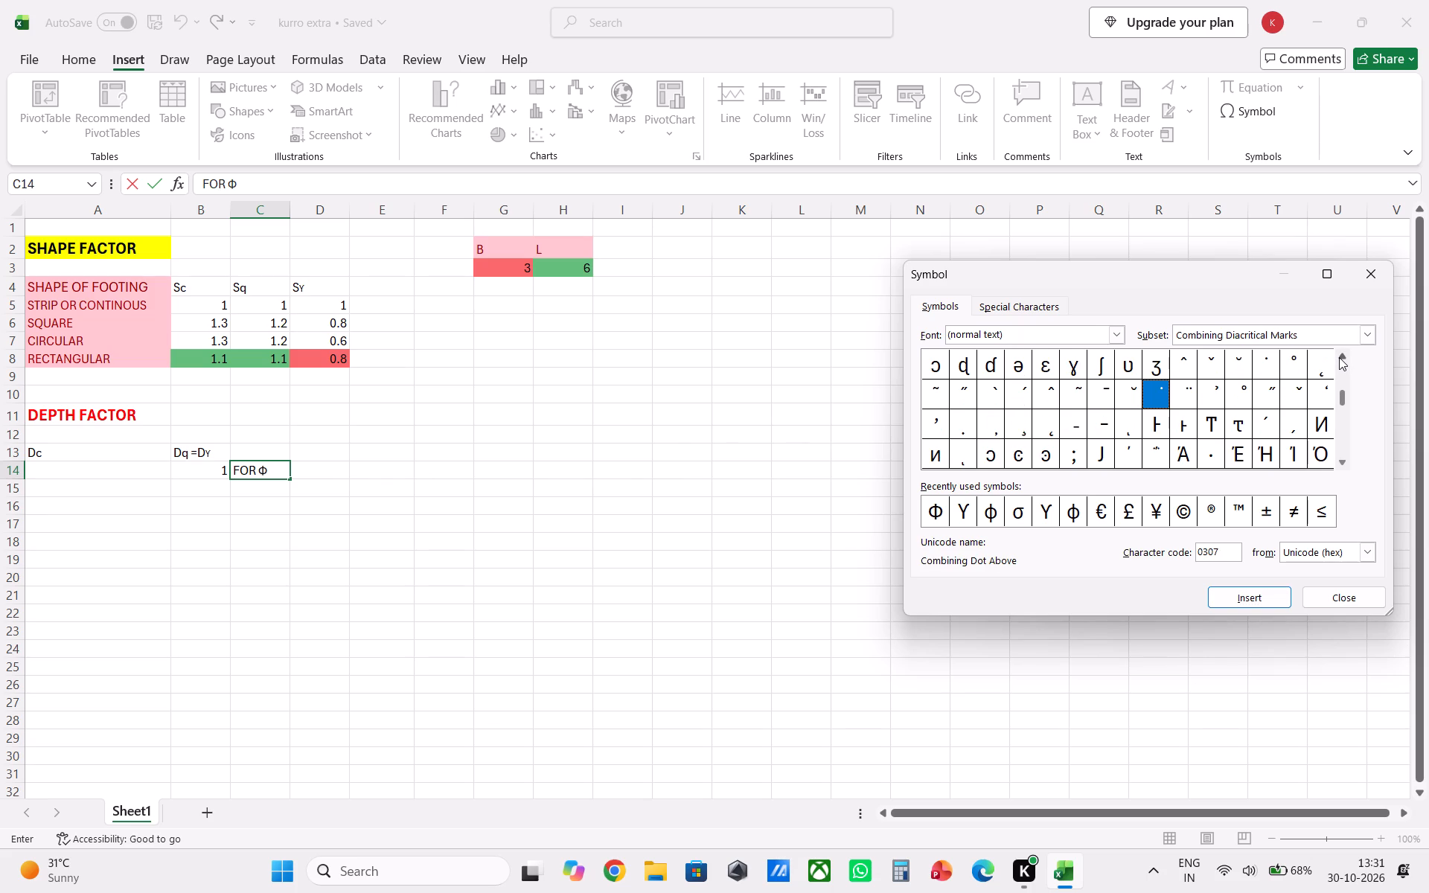
key(shift+less)
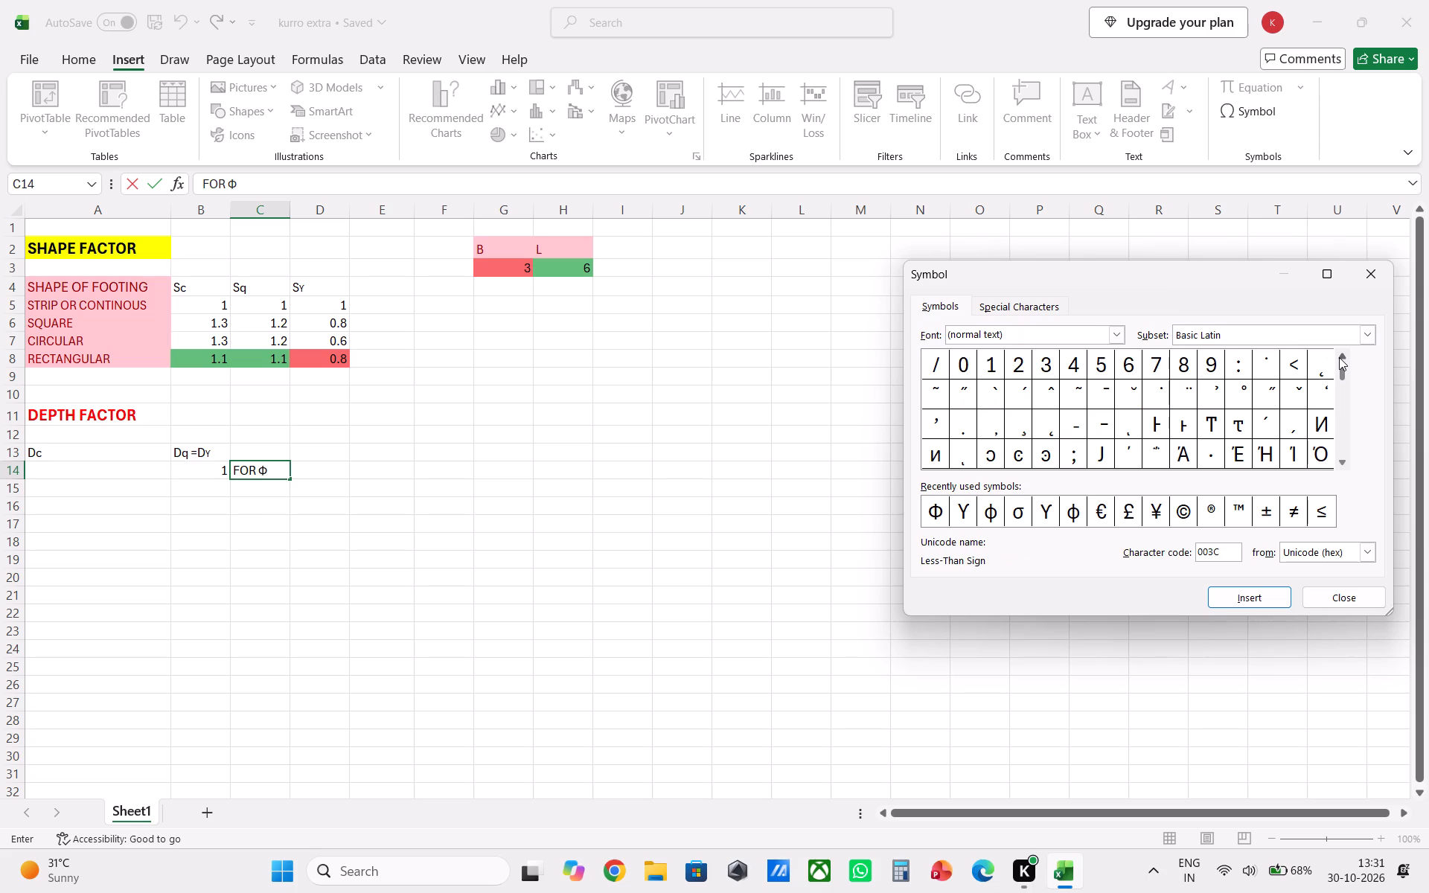
click(1256, 597)
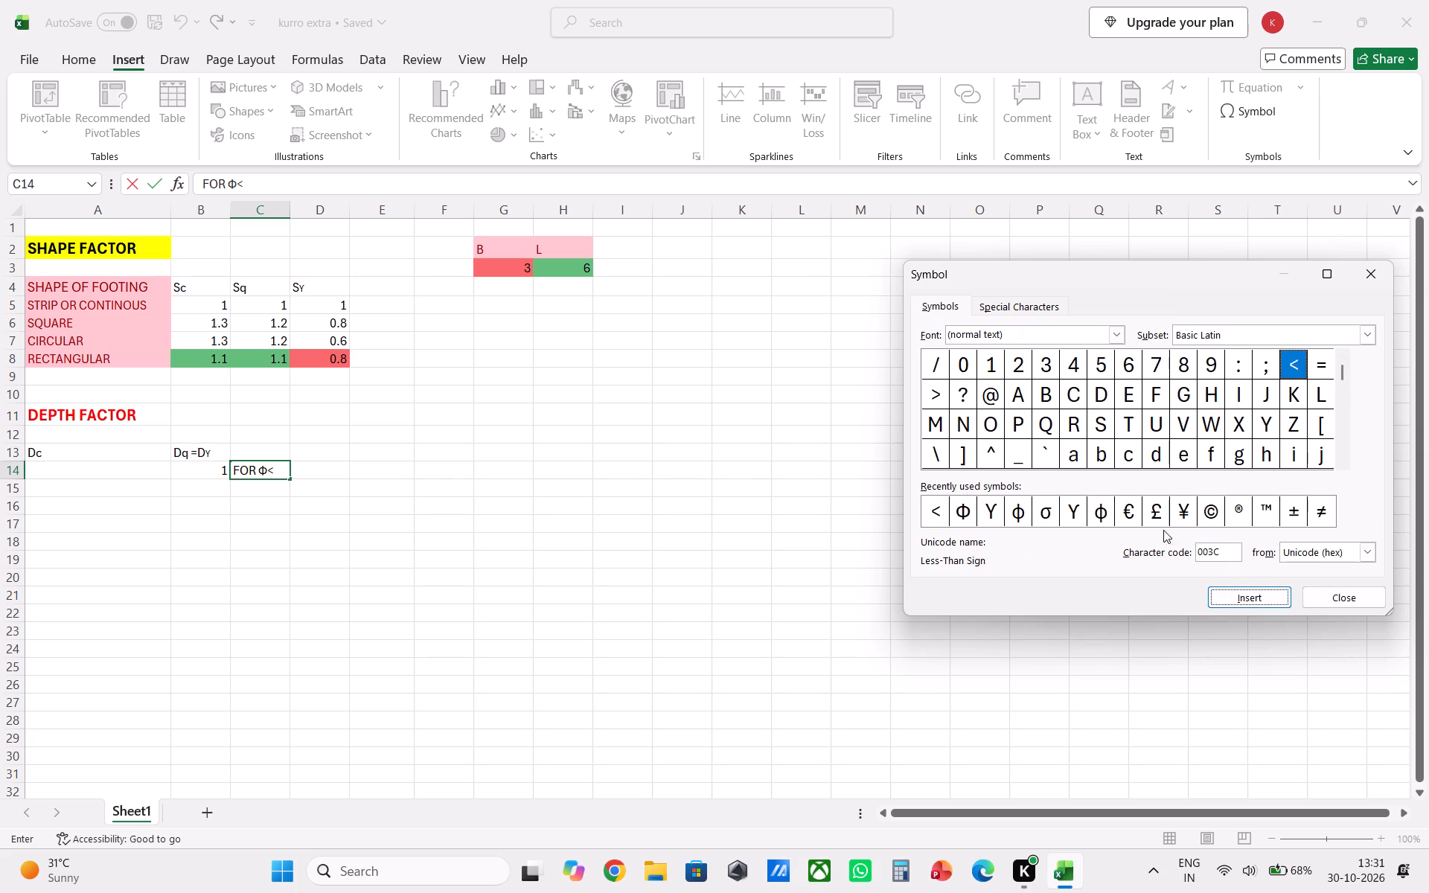
click(281, 465)
click(1358, 598)
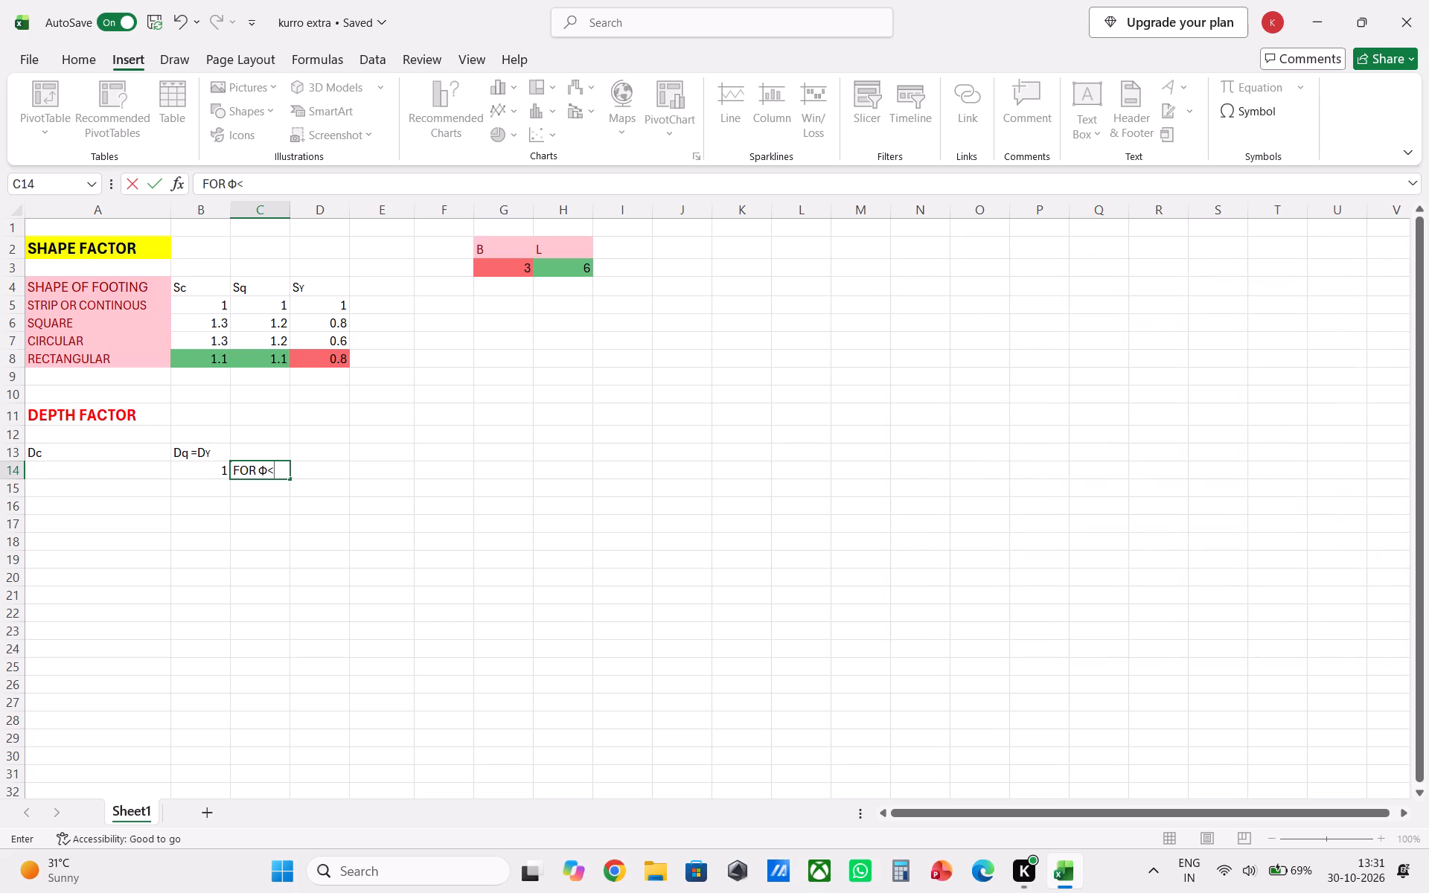
text(10)
click(204, 484)
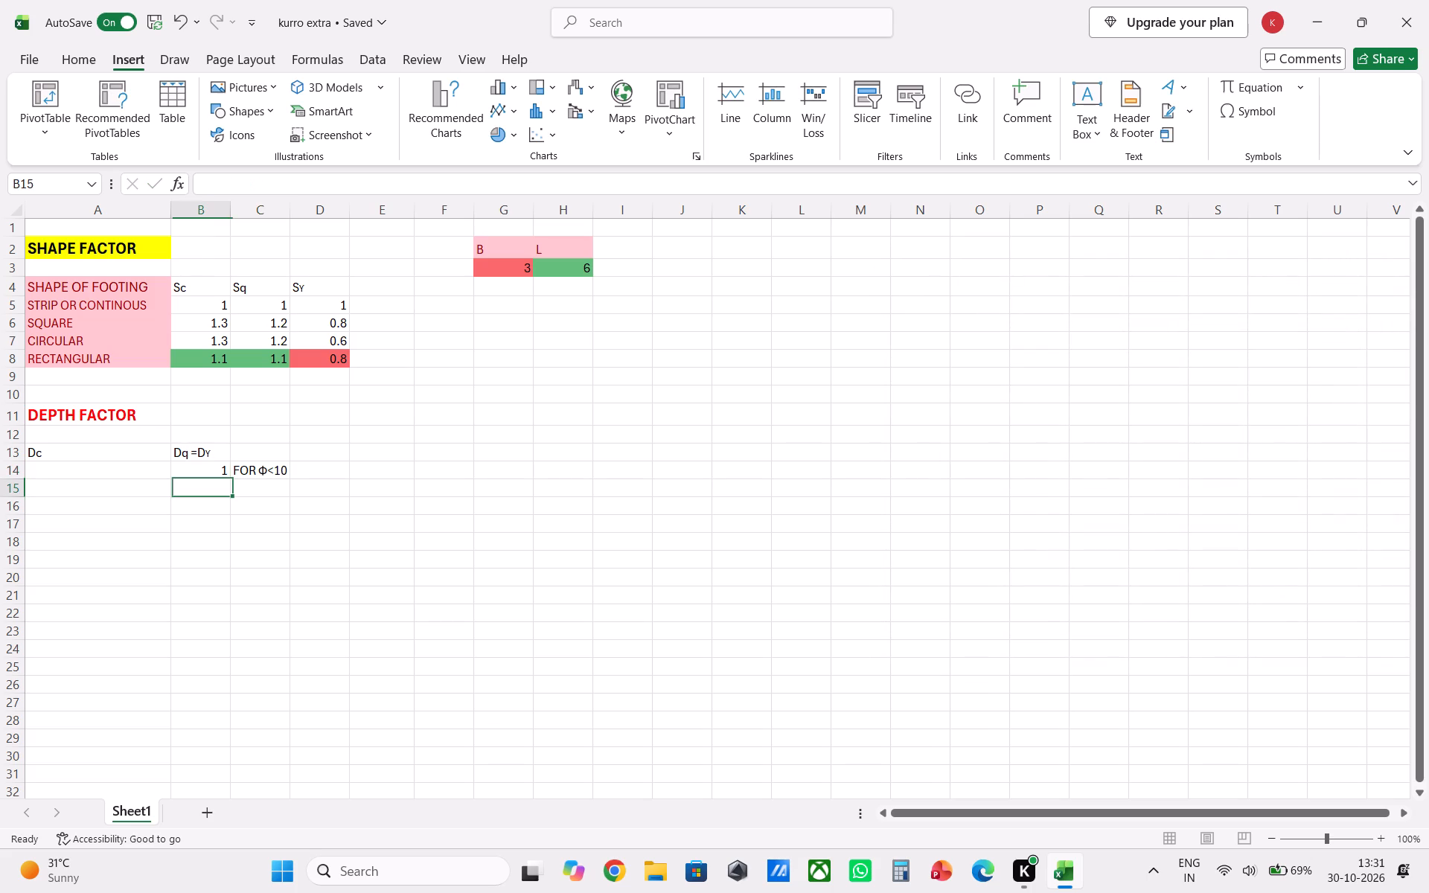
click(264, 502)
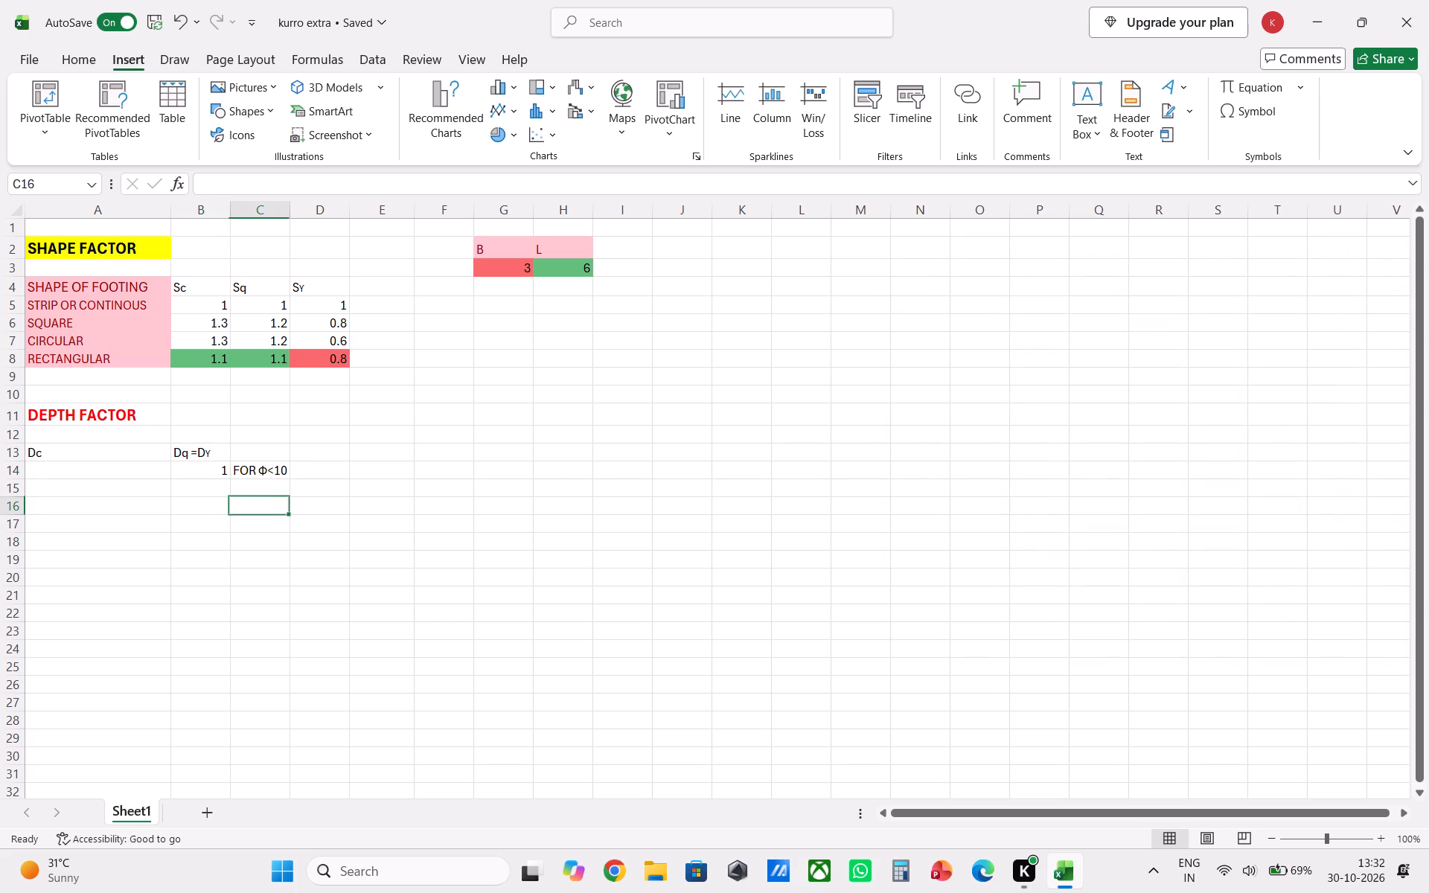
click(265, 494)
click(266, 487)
Enter the condition FOR Φ>10 in cell C15, below the FOR Φ<10 condition.
text(FOR)
key(space)
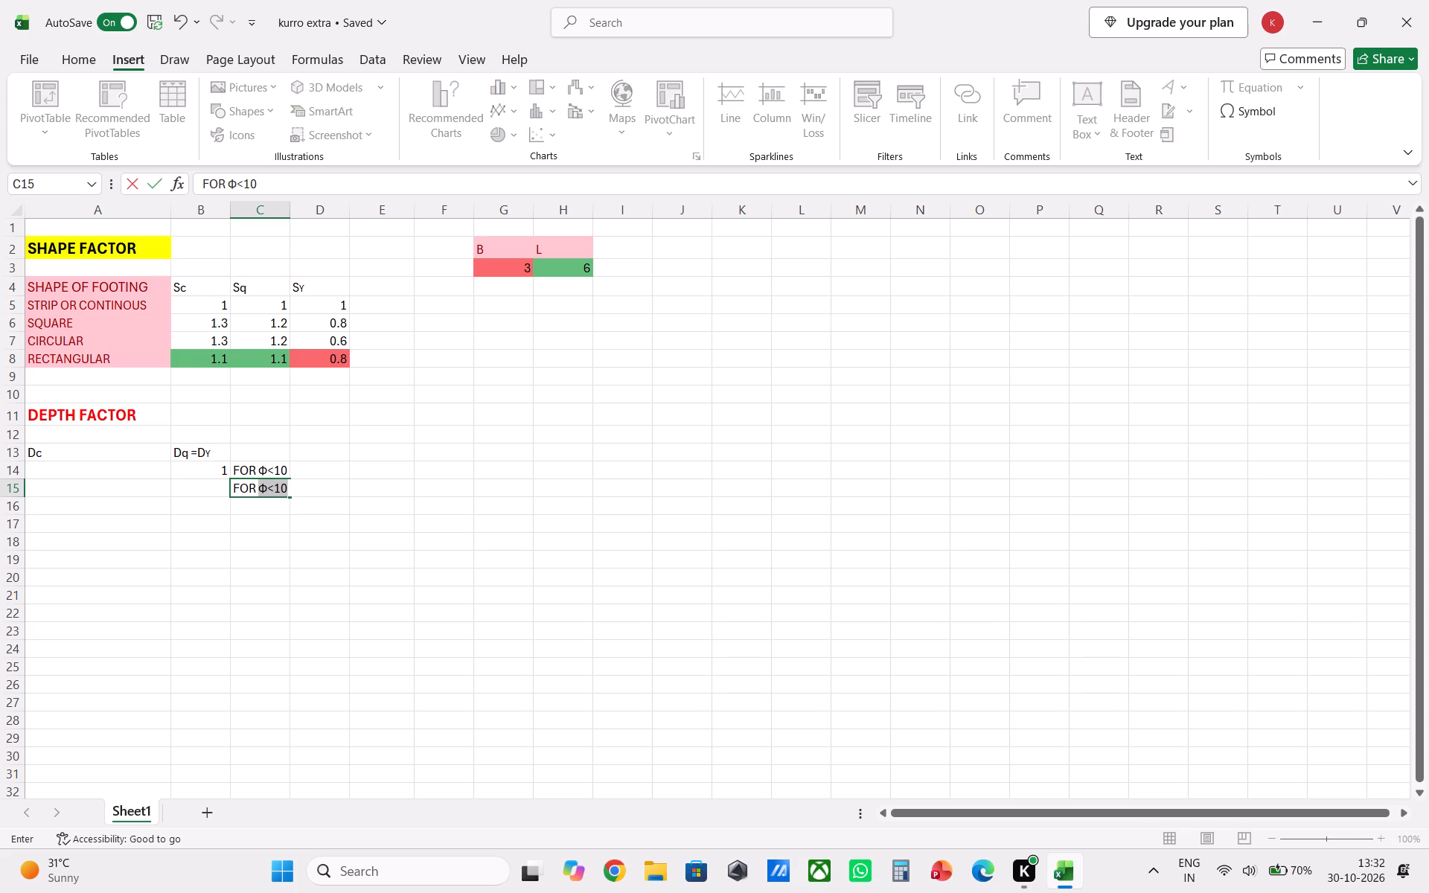
click(272, 489)
key(BackSpace)
key(shift+greater)
click(214, 484)
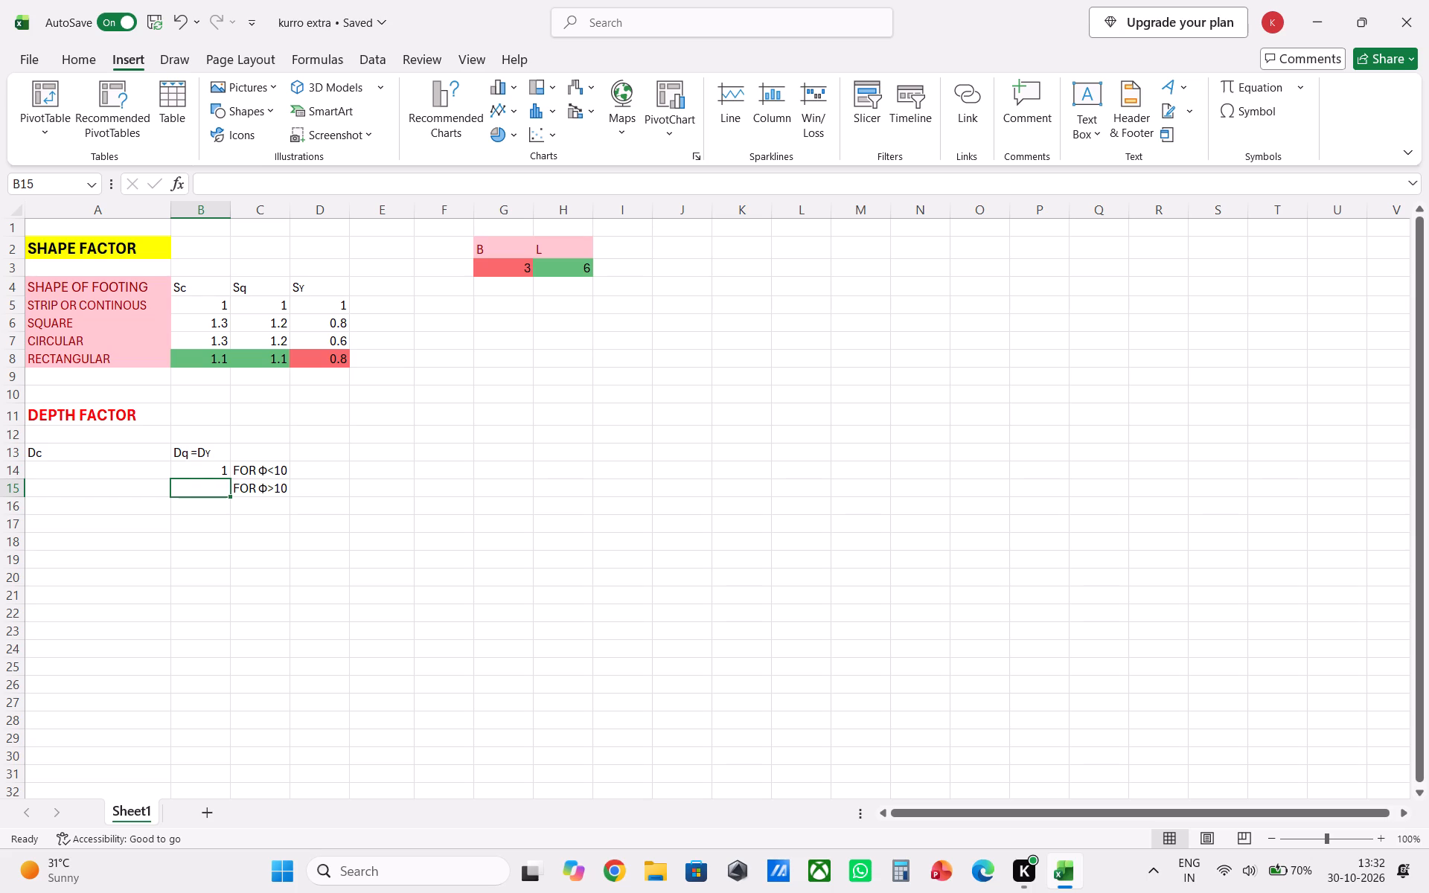
Enter the subheading COMPACTED SOIL in cell A12, under the DEPTH FACTOR title.
click(156, 435)
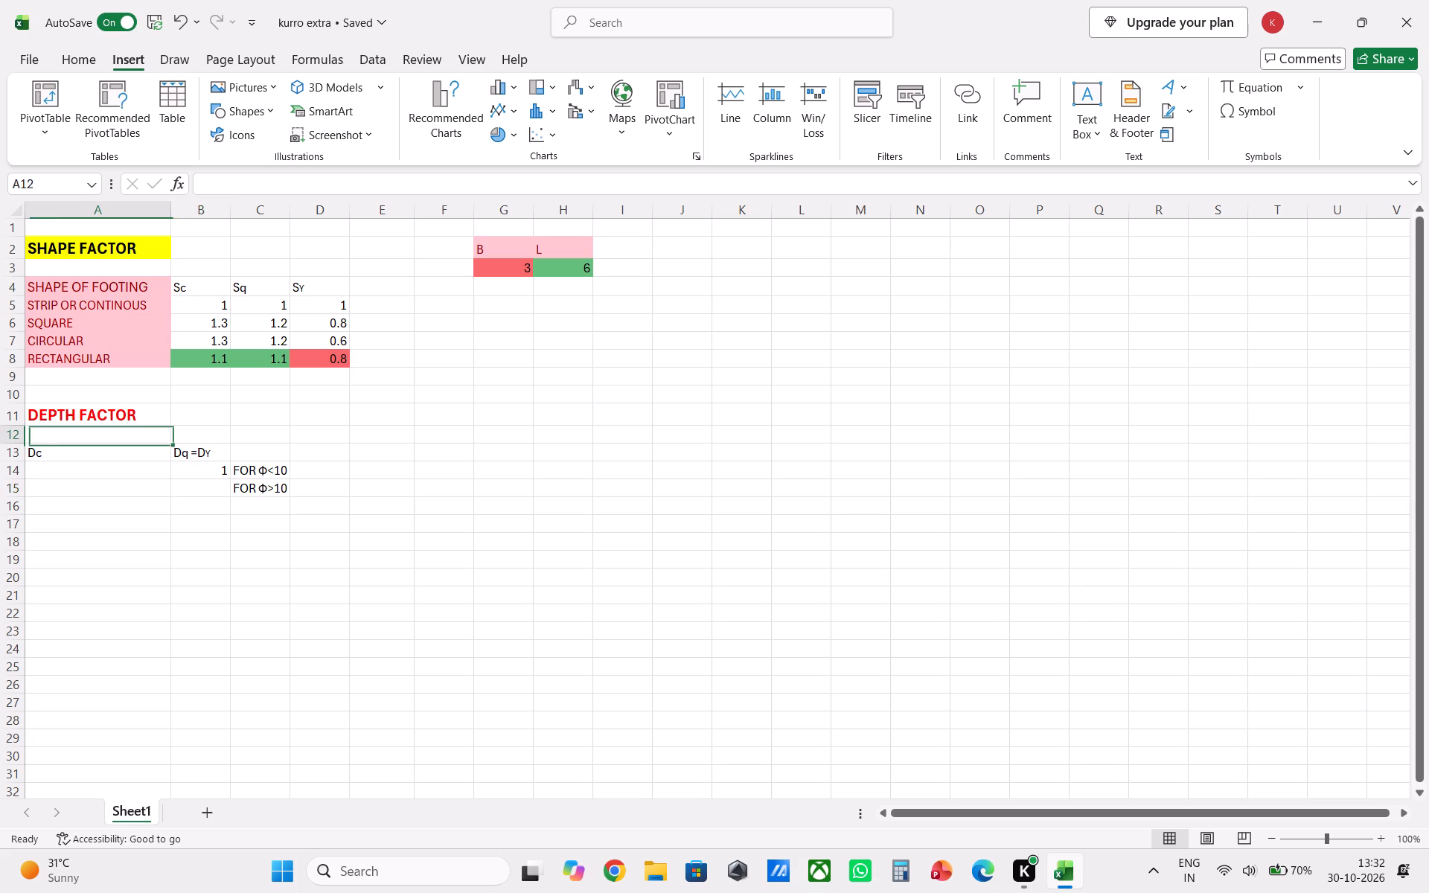
key(c)
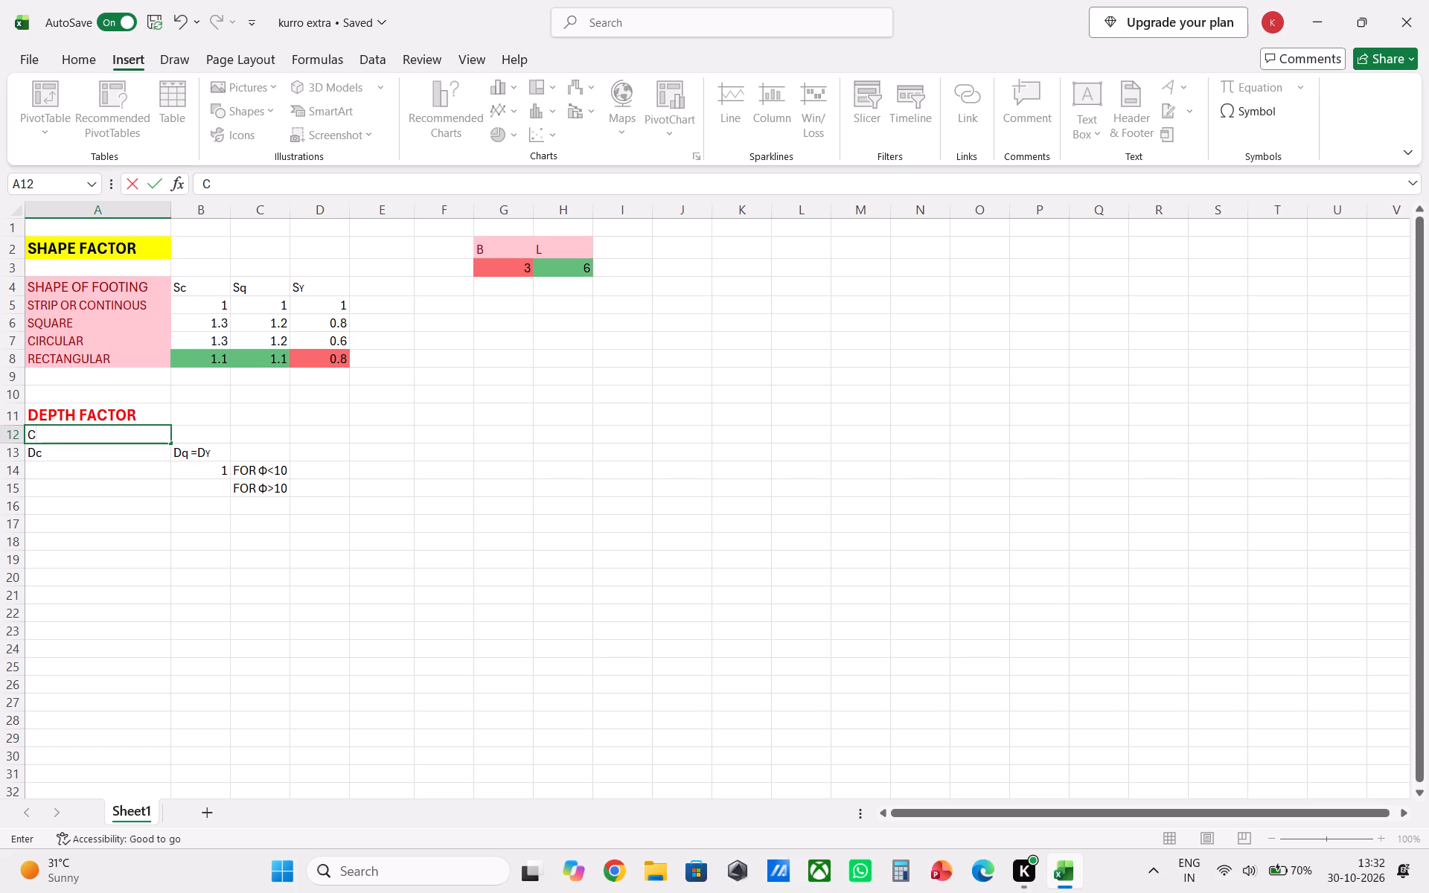
text(OMPACTED)
key(space)
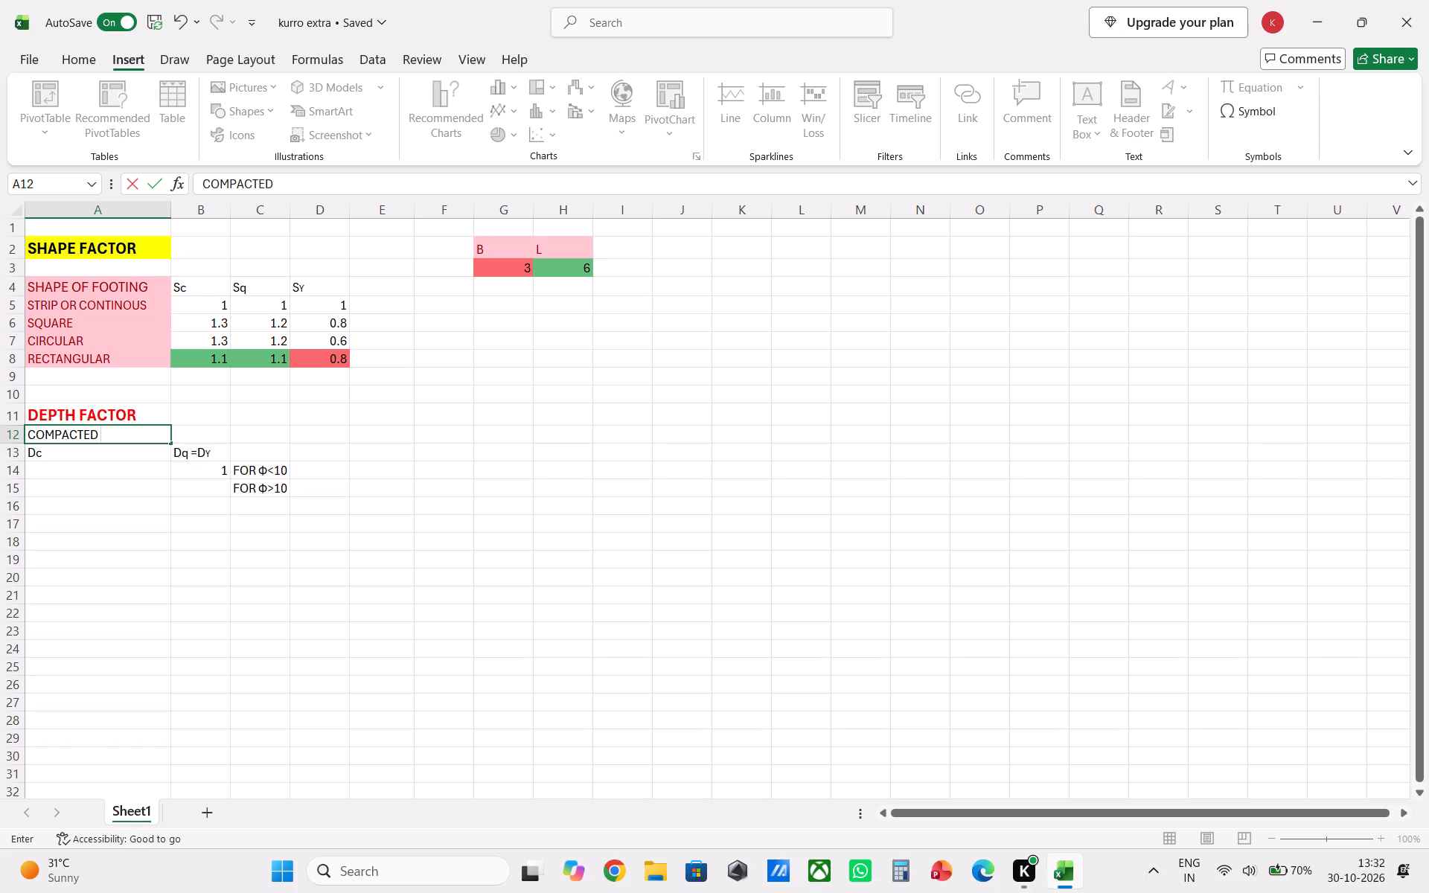
text(SOIL)
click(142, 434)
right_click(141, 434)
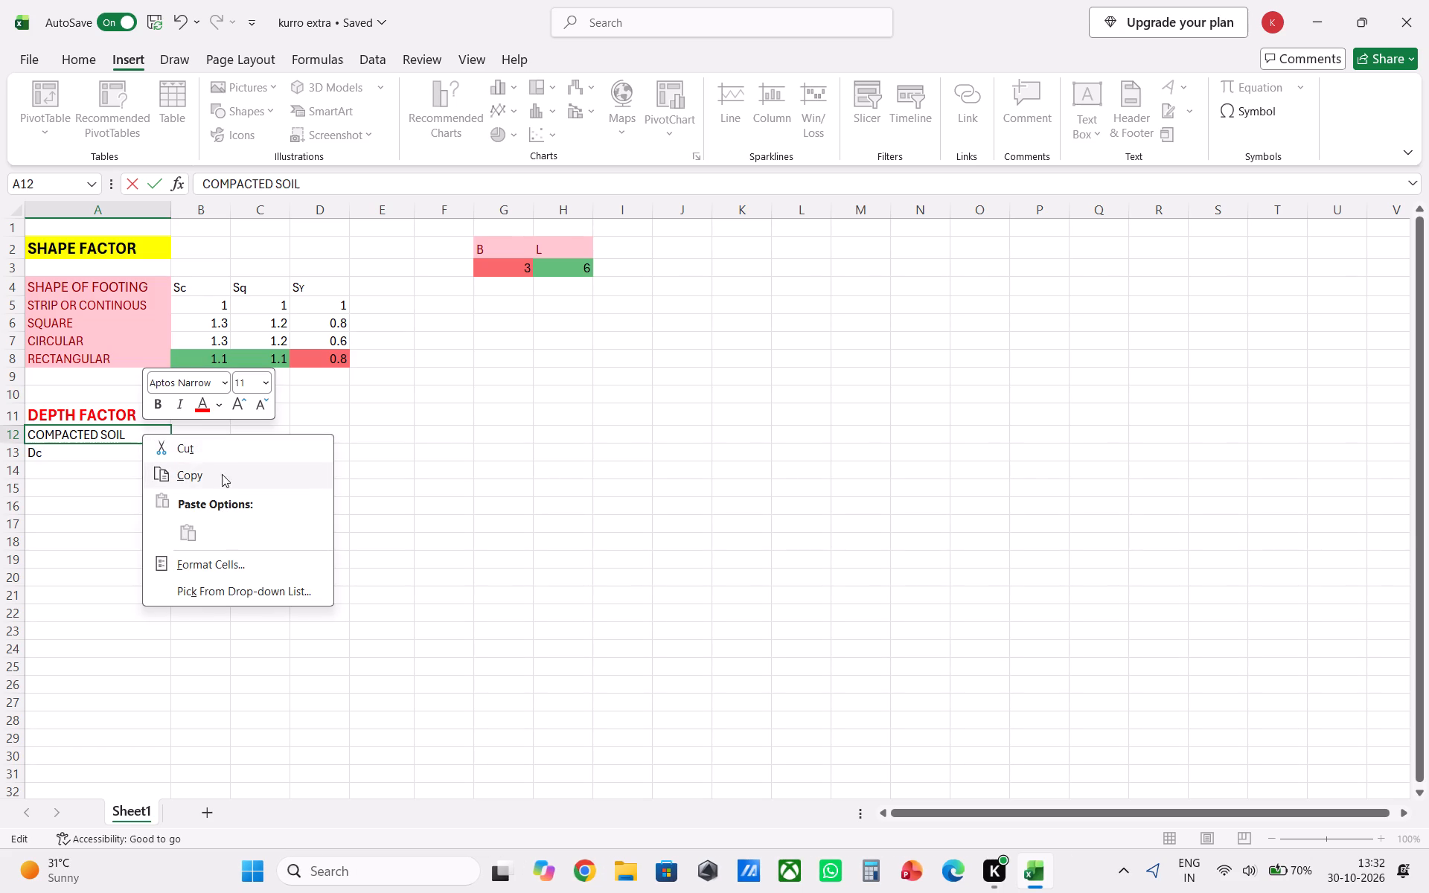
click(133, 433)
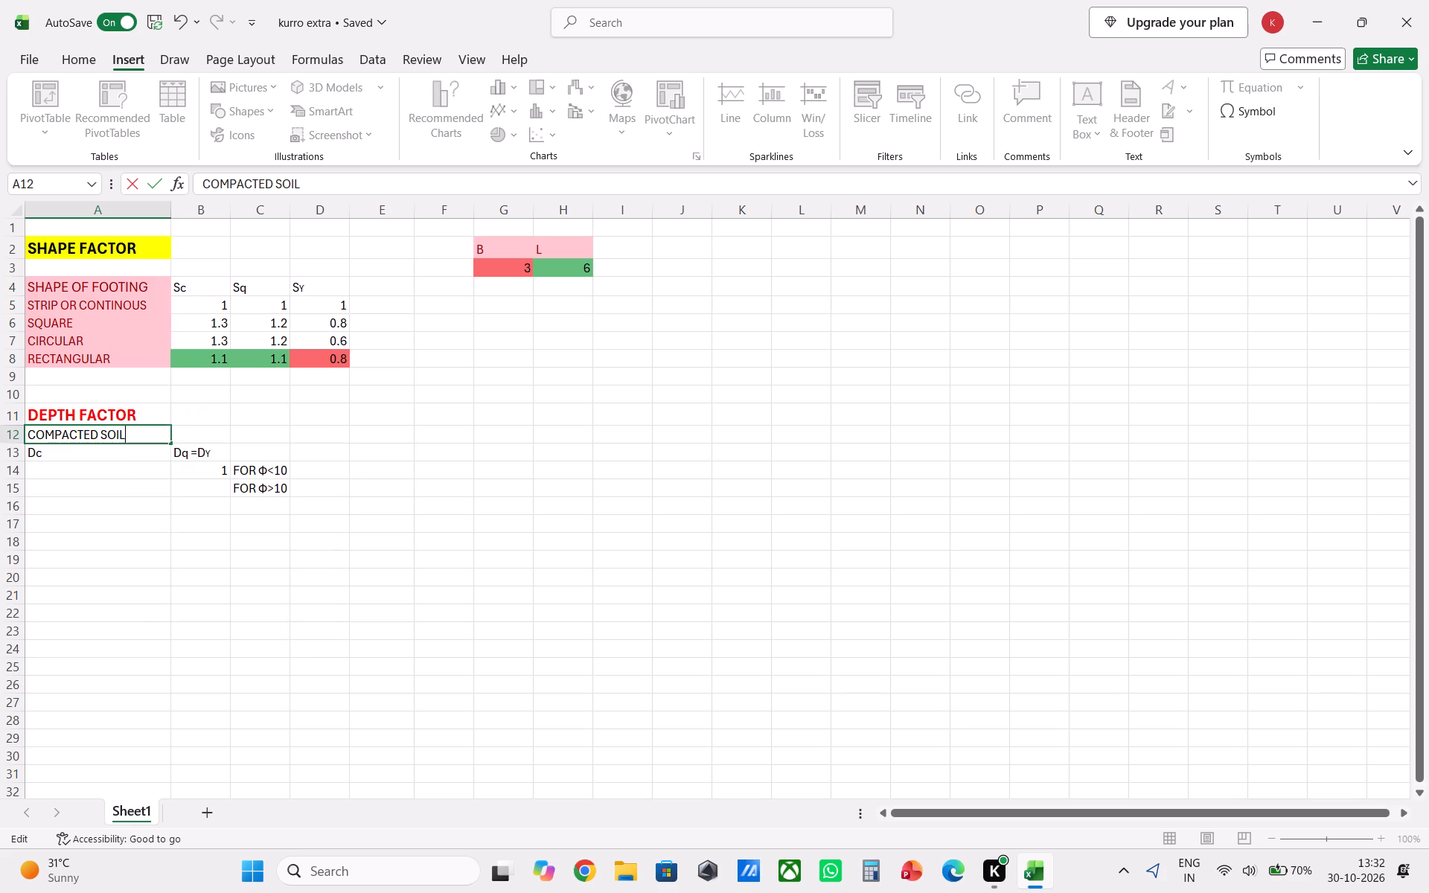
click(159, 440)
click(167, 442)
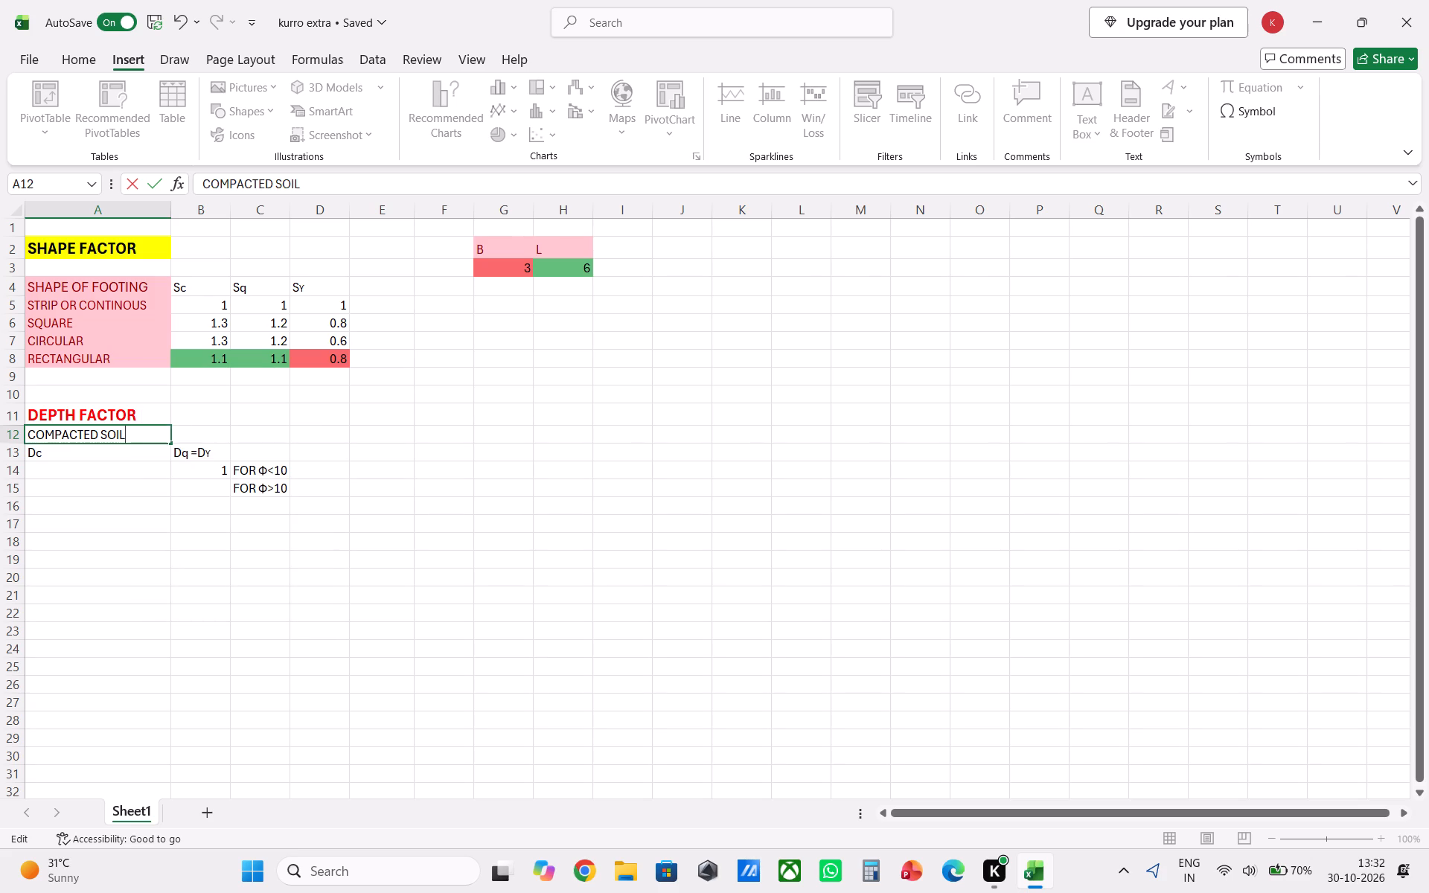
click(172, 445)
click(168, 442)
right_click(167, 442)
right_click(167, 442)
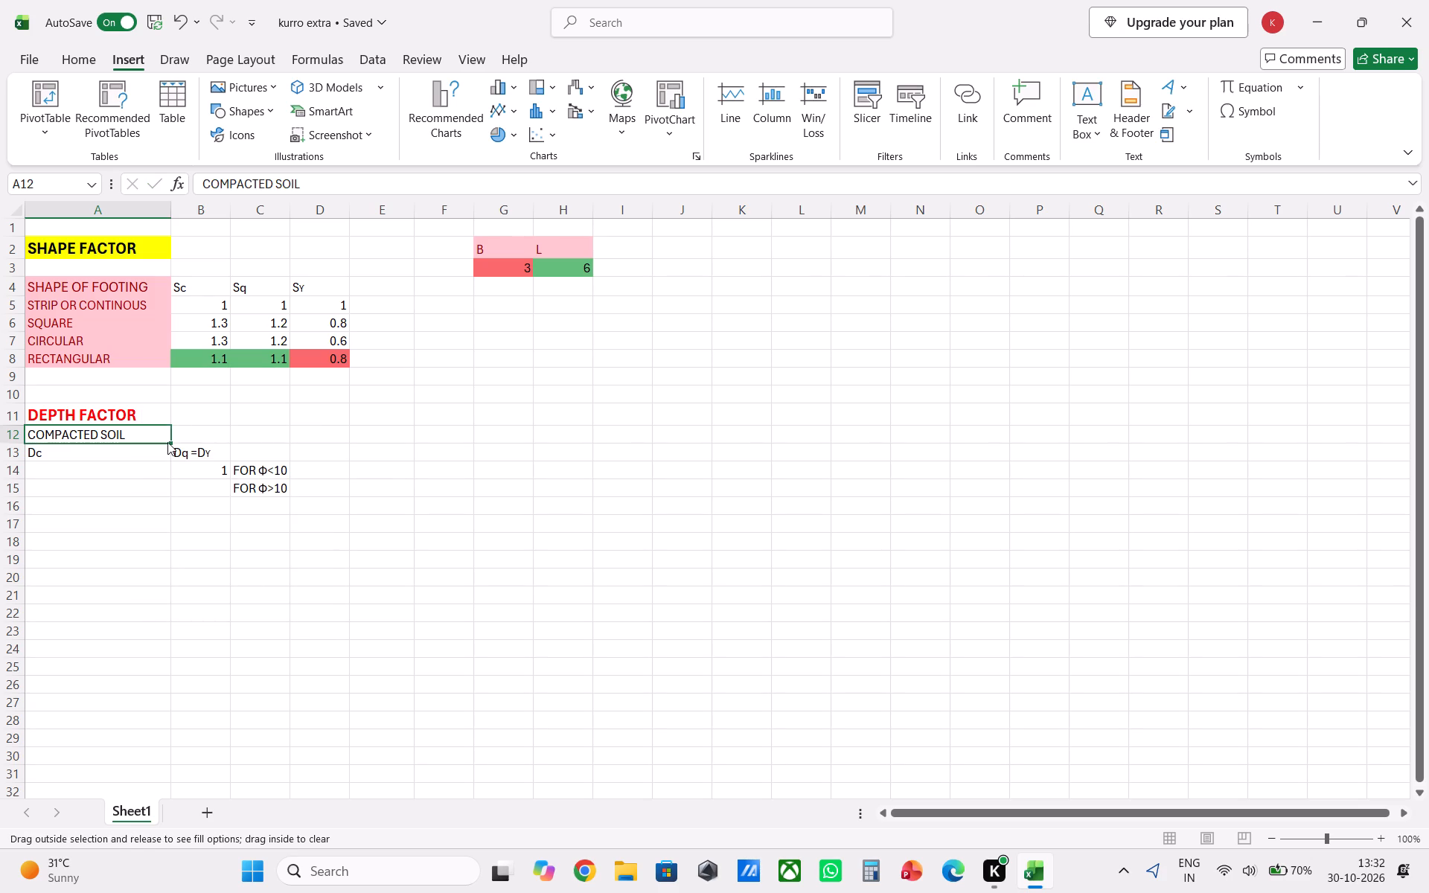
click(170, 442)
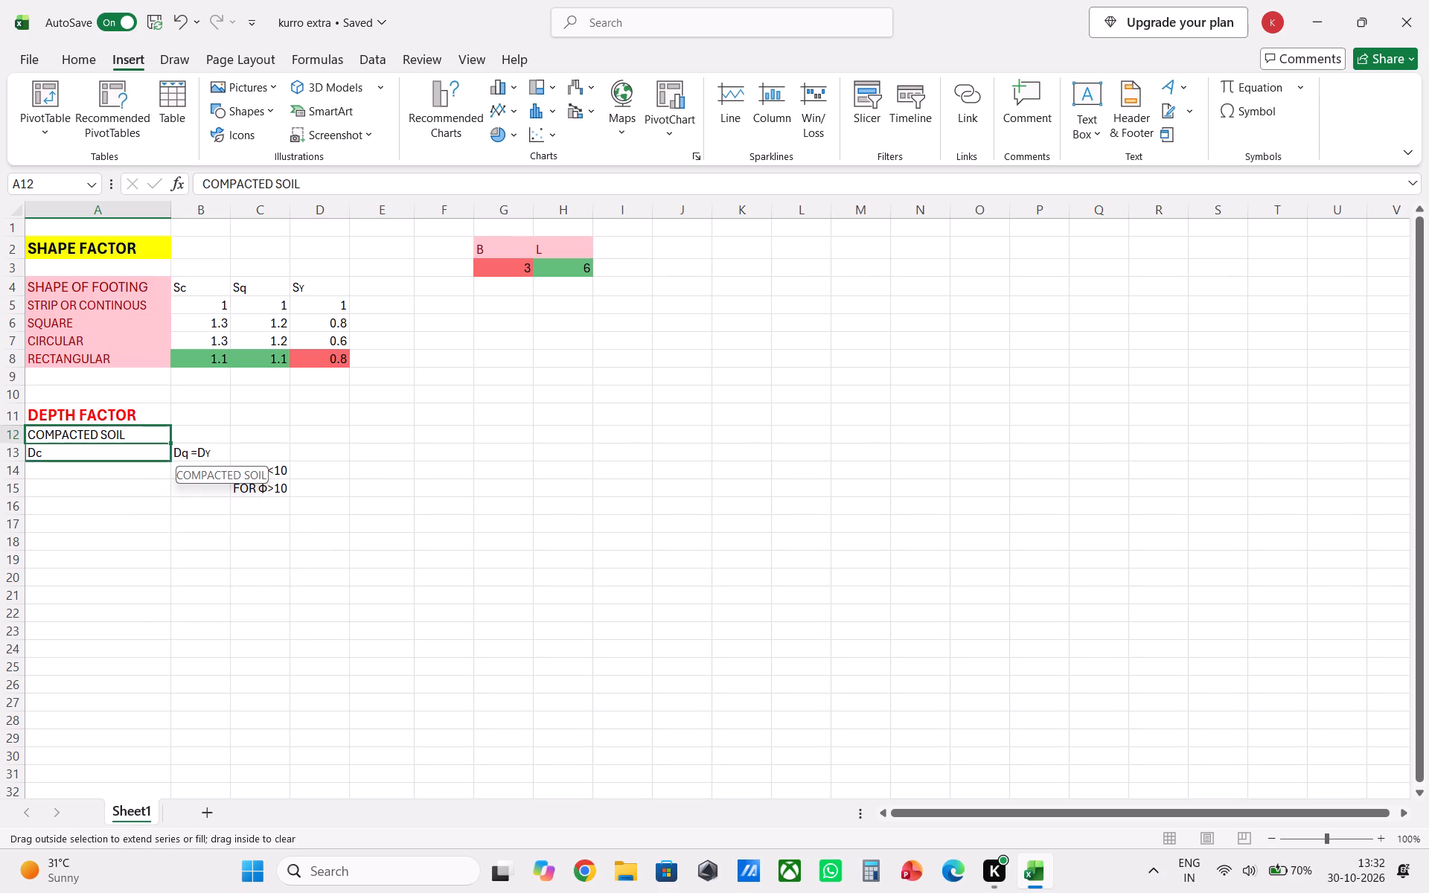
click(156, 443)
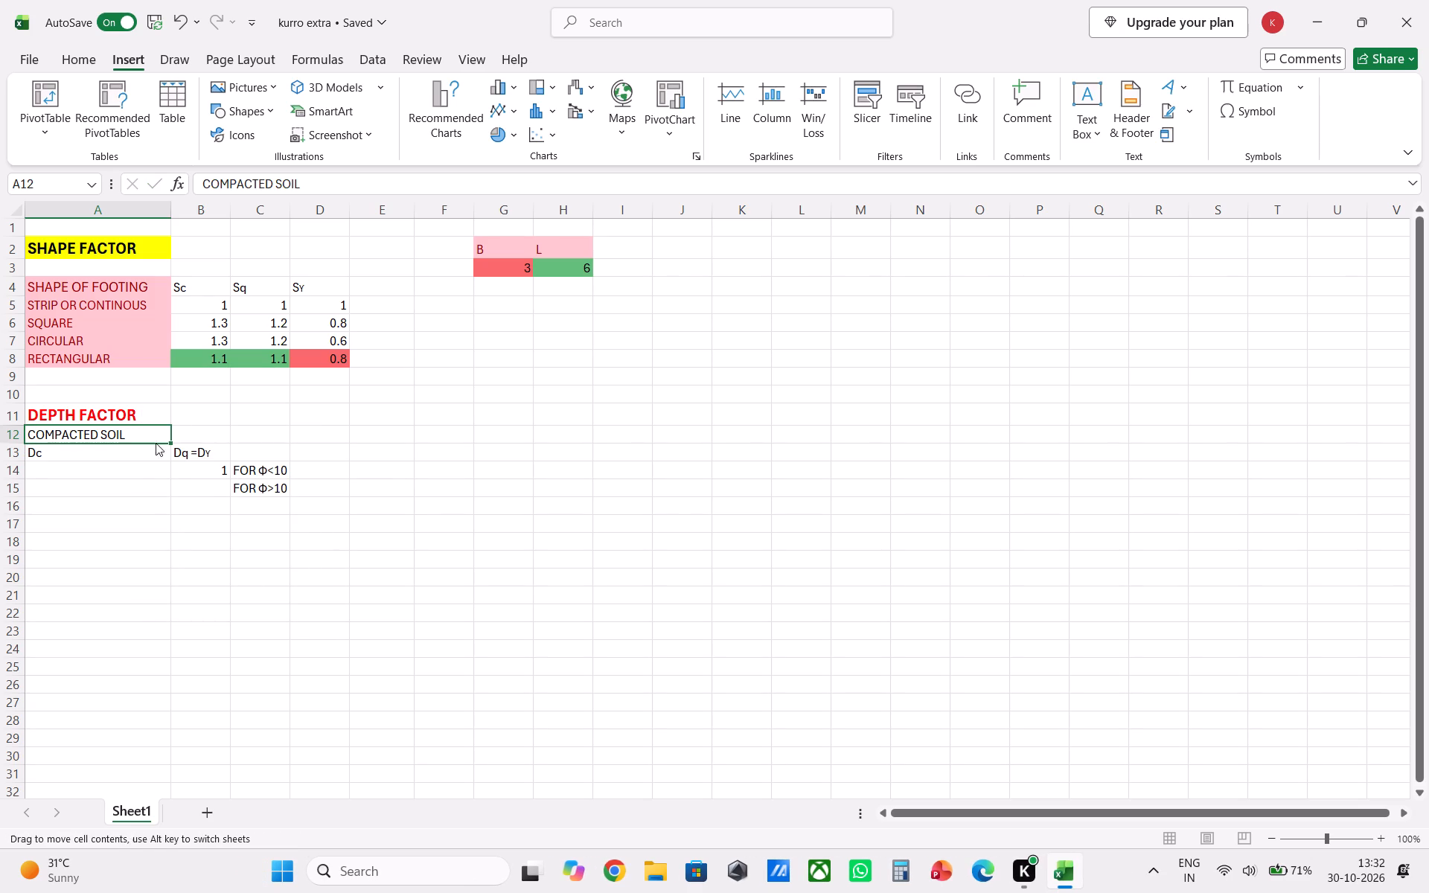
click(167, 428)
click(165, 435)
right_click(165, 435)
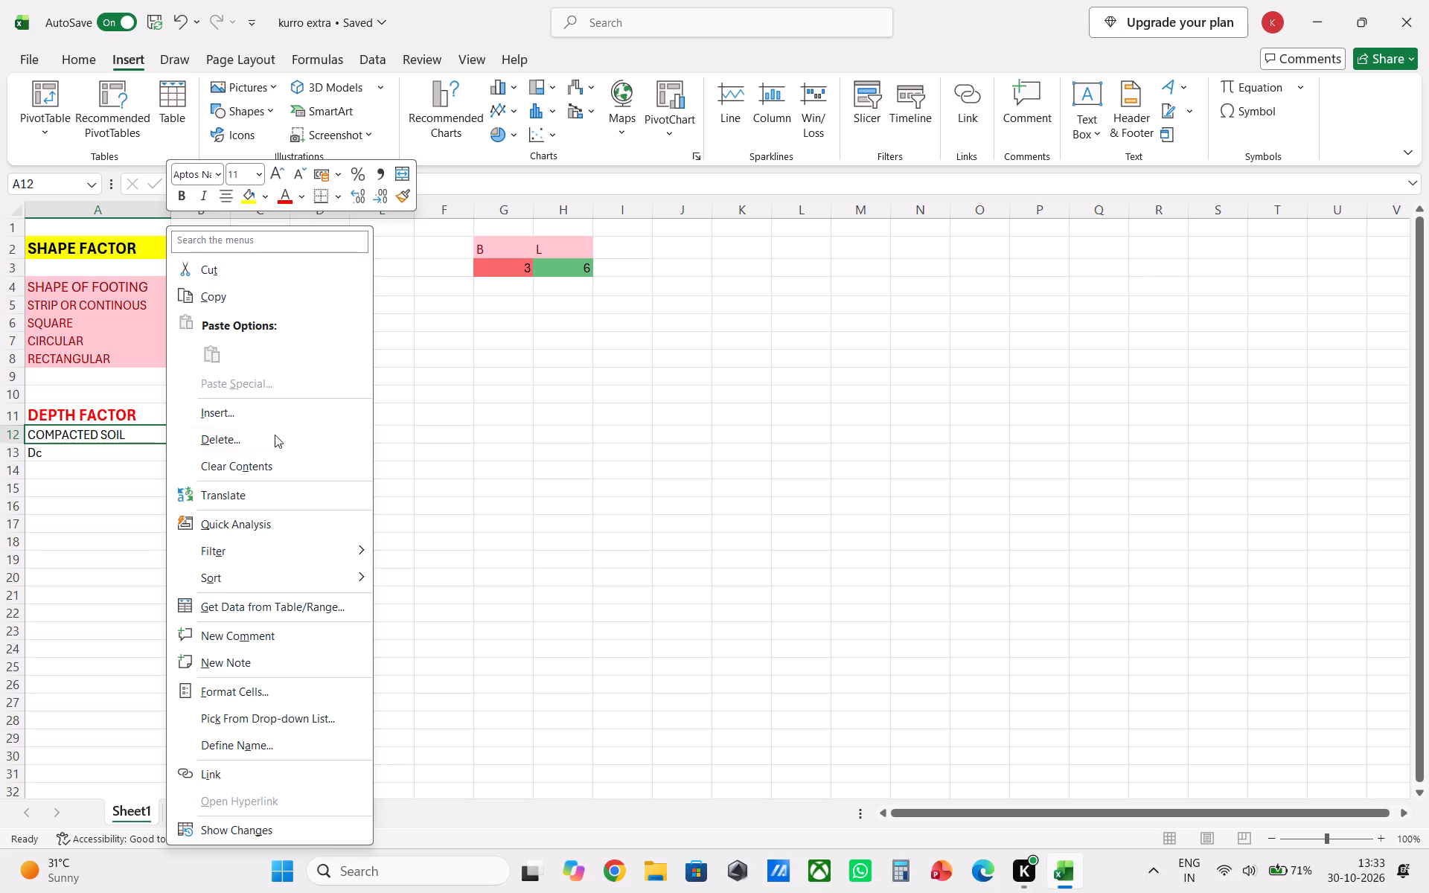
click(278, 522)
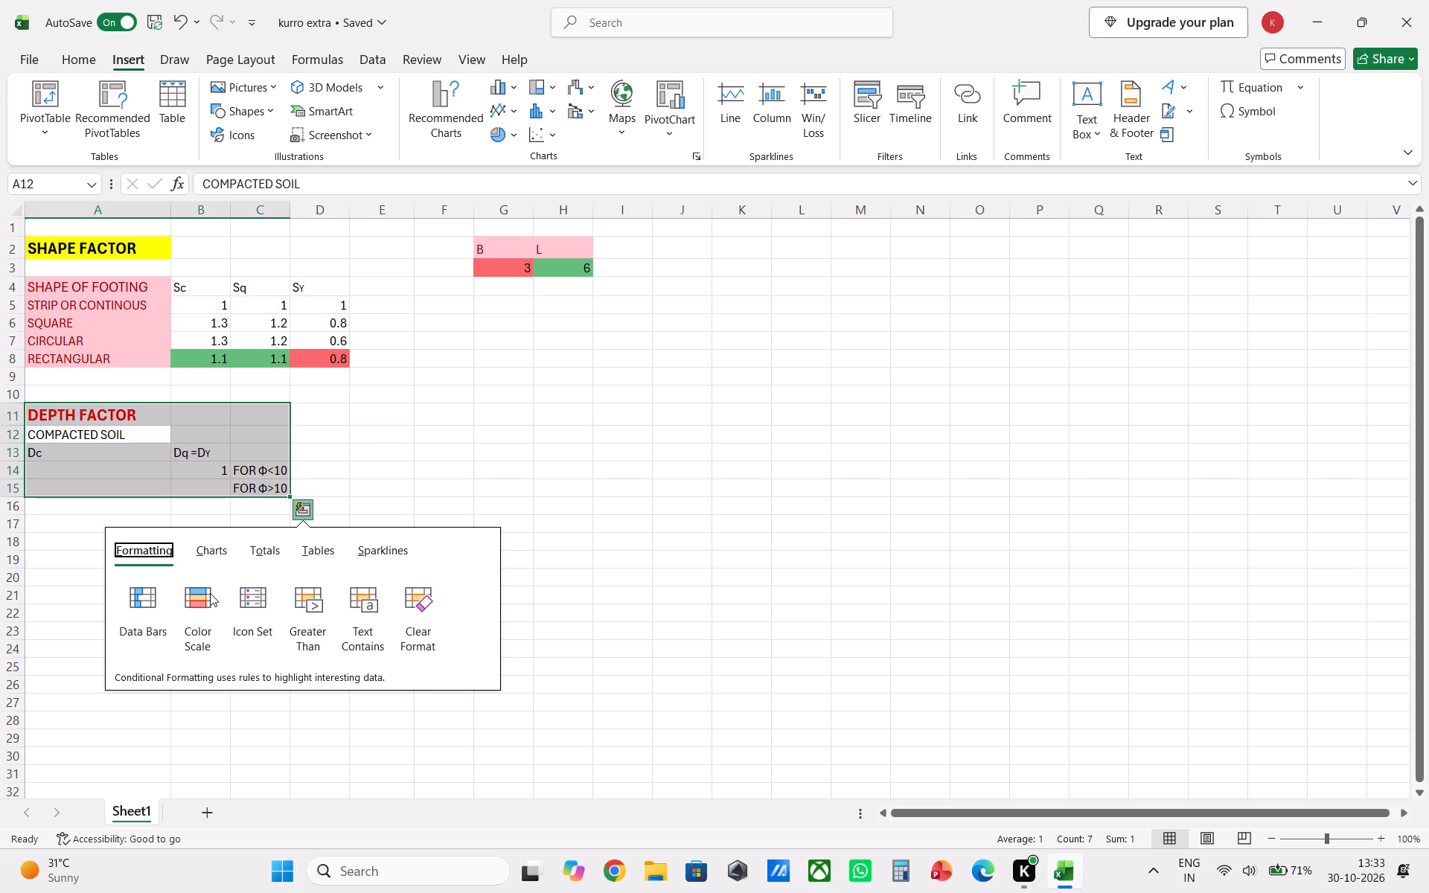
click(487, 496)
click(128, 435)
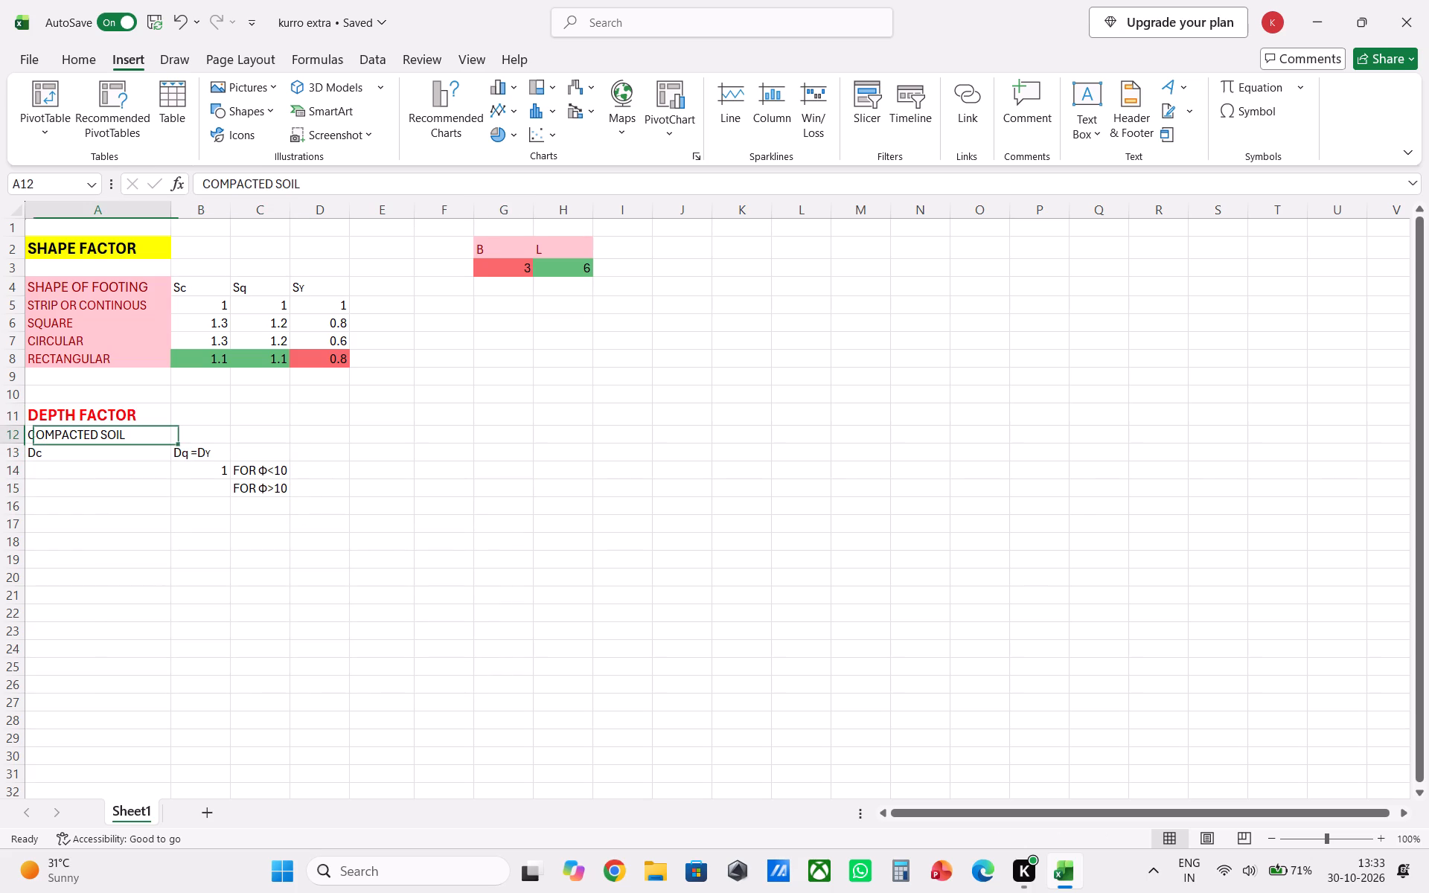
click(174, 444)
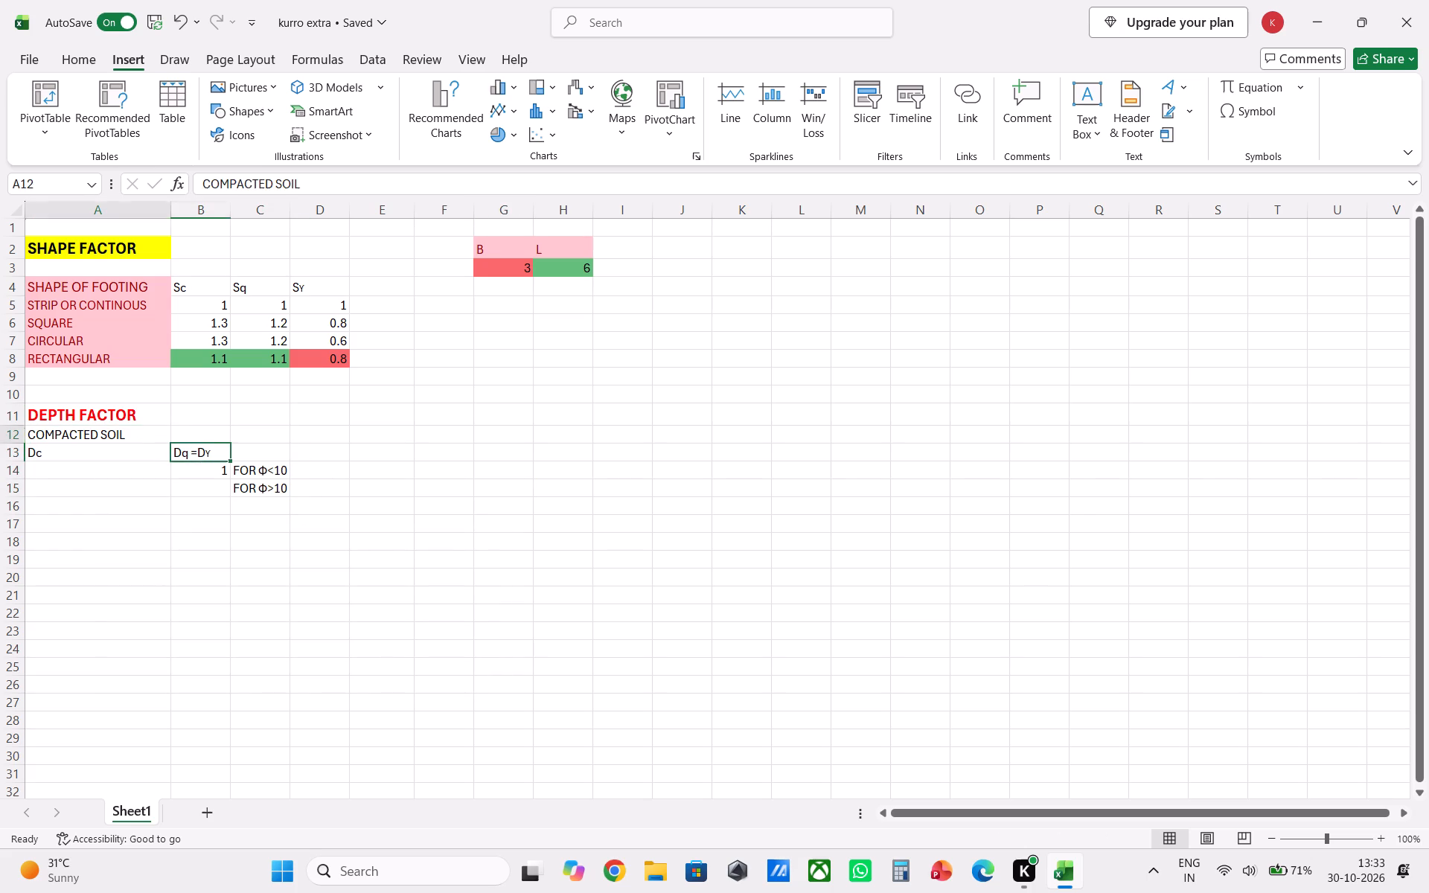
Fill the COMPACTED SOIL cell A12 with yellow.
click(150, 441)
right_click(162, 434)
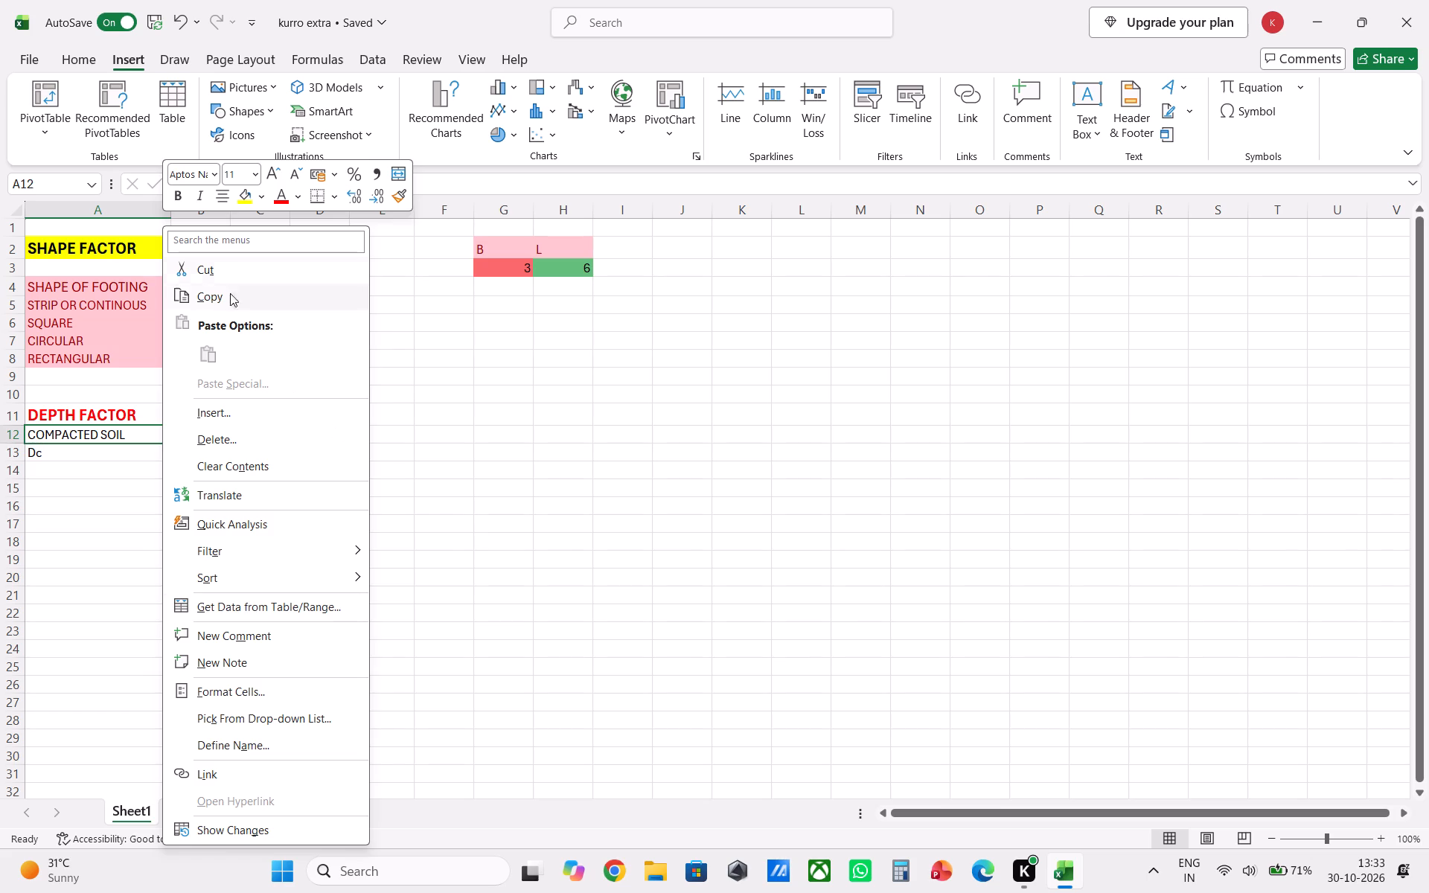
click(252, 240)
click(247, 200)
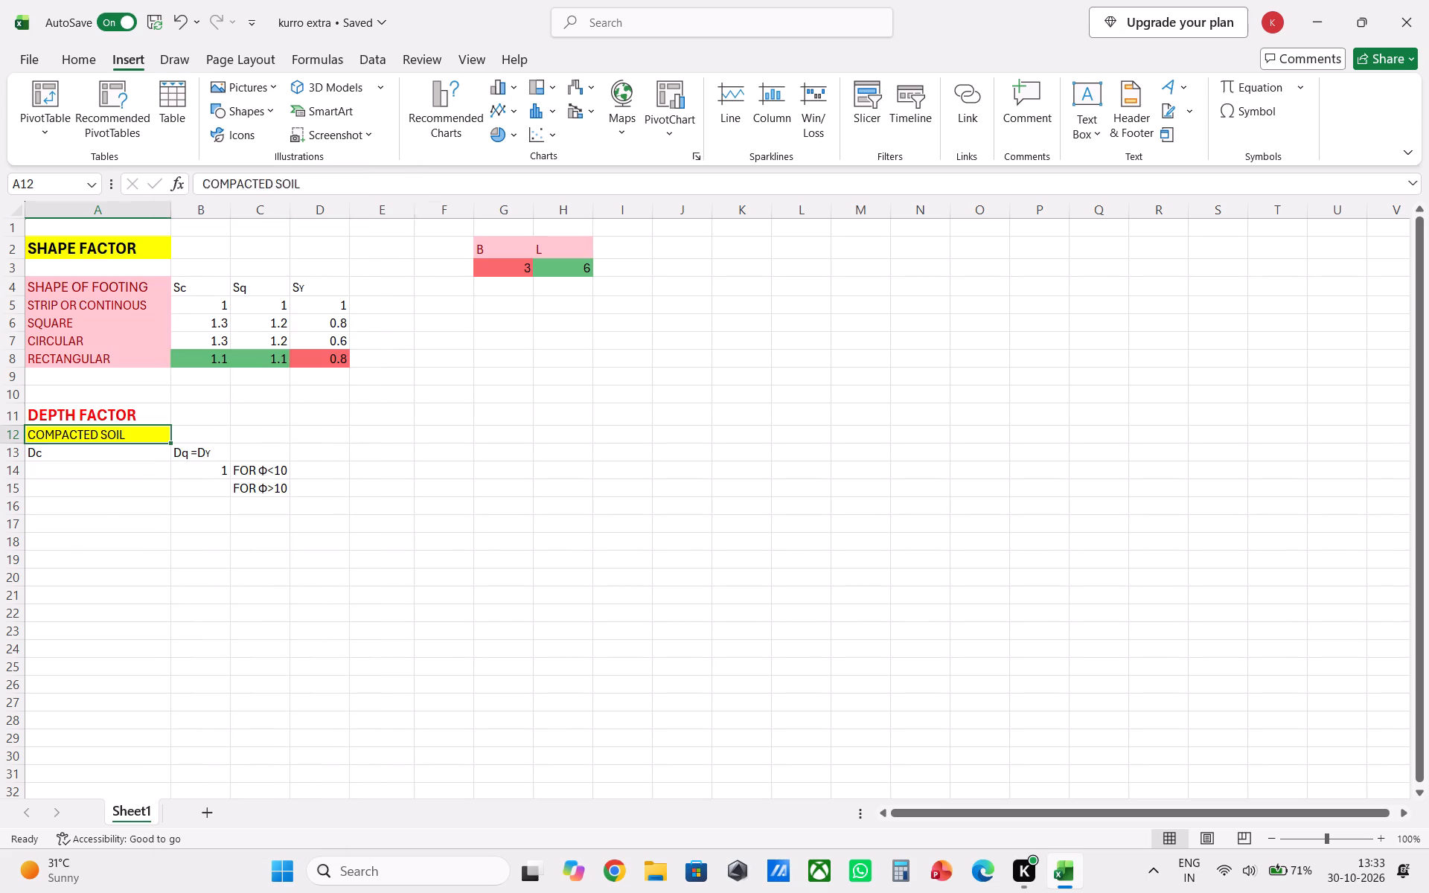
click(445, 421)
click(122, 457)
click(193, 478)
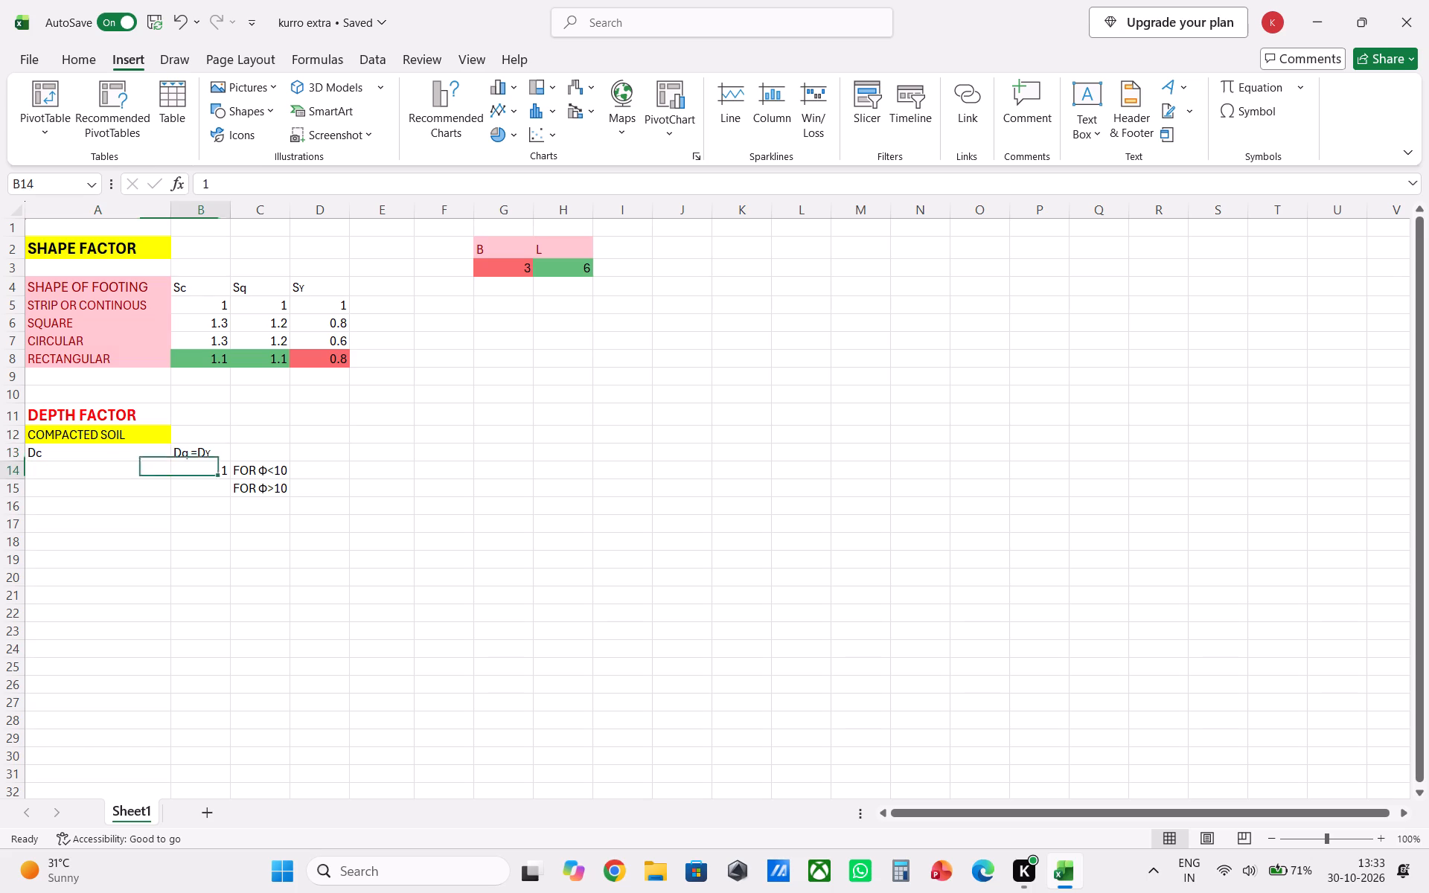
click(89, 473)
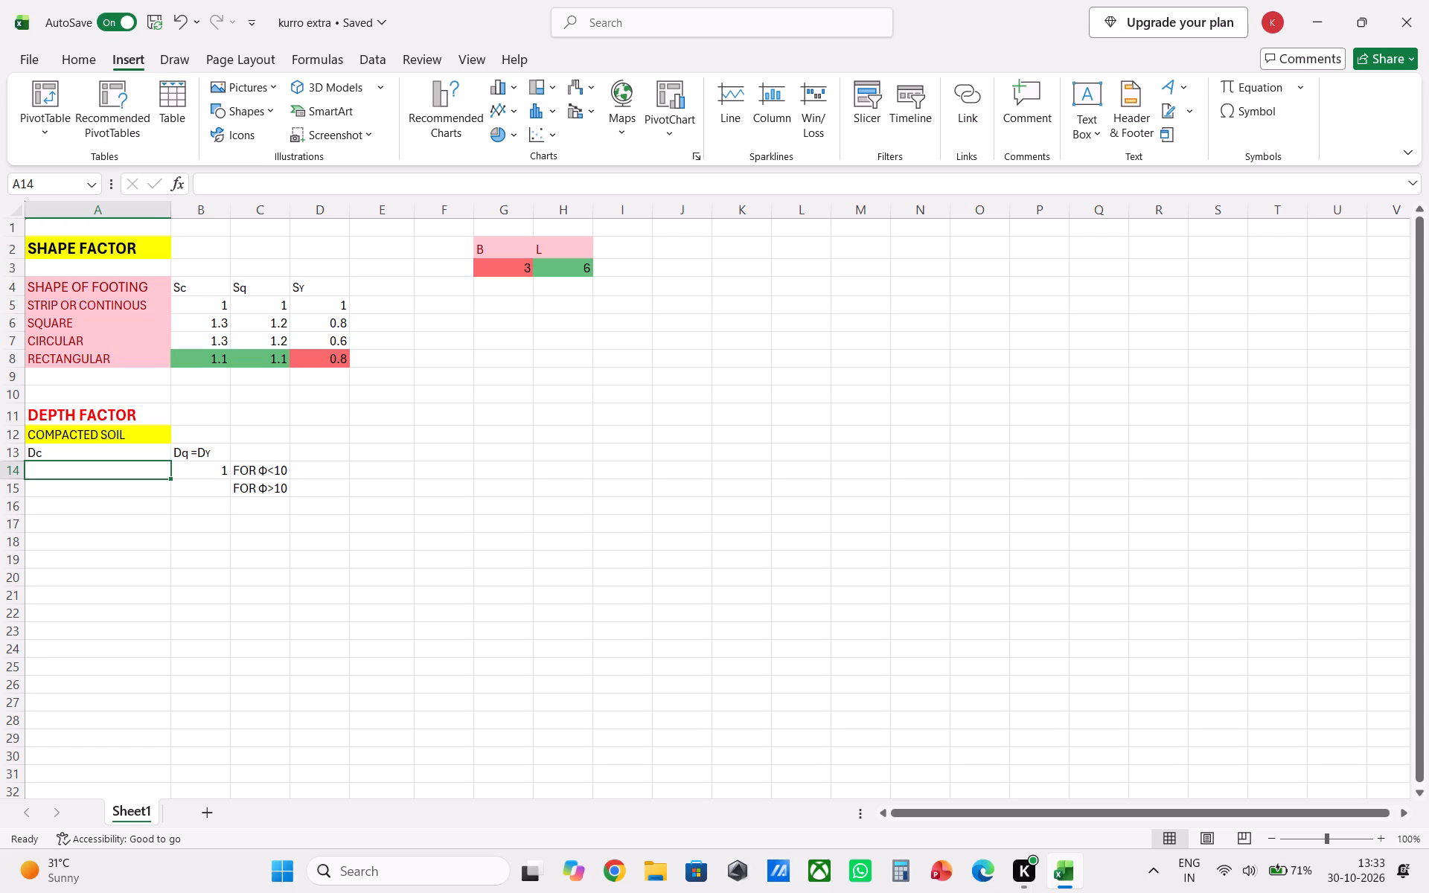
Enter the input labels Df in cell E13 and B in cell F13, beside the depth factor labels.
click(389, 455)
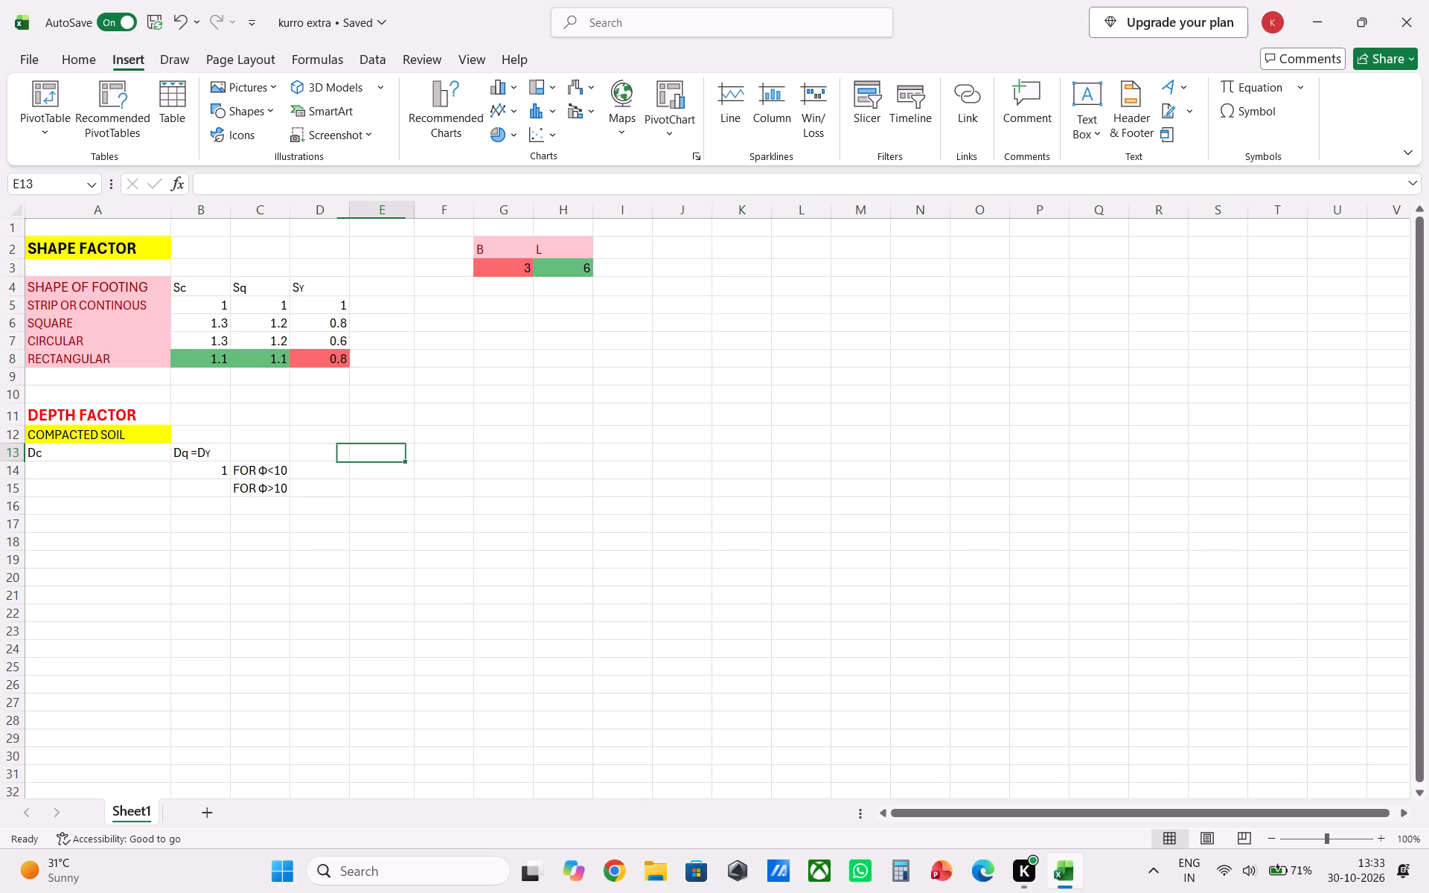
key(d)
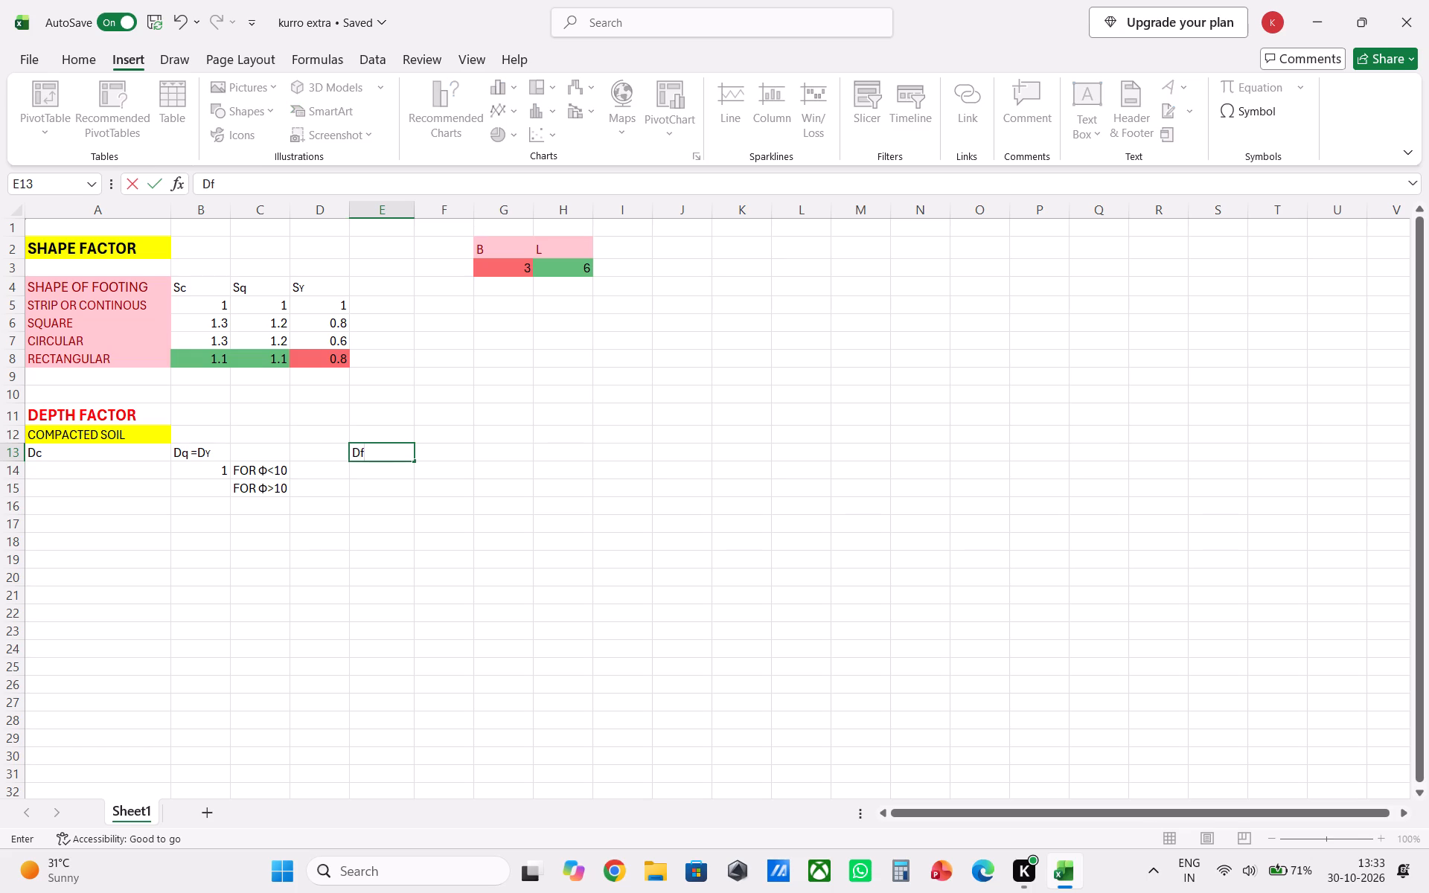
key(Right)
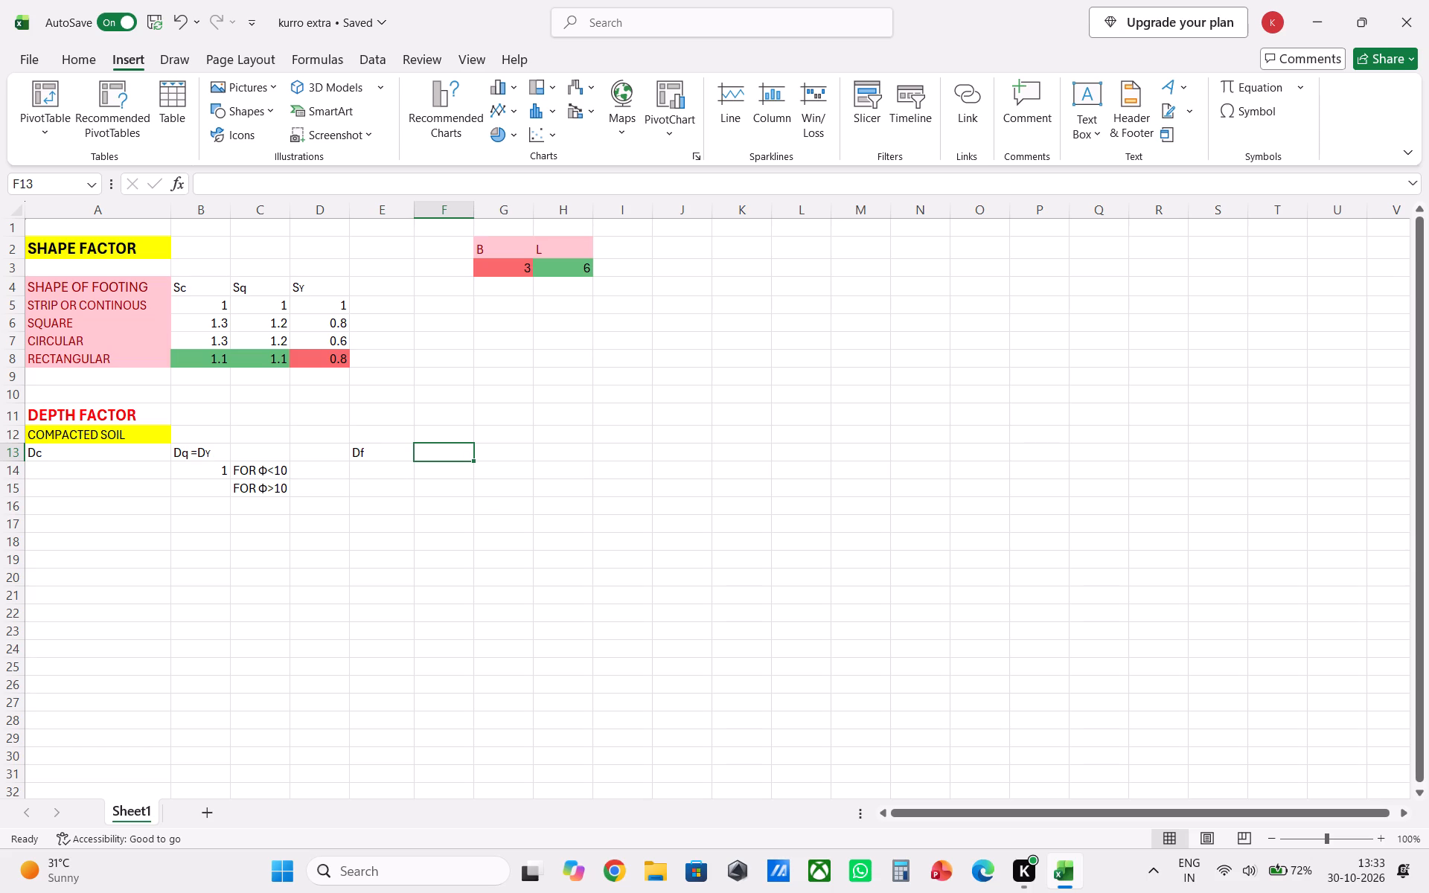
key(b)
key(Right)
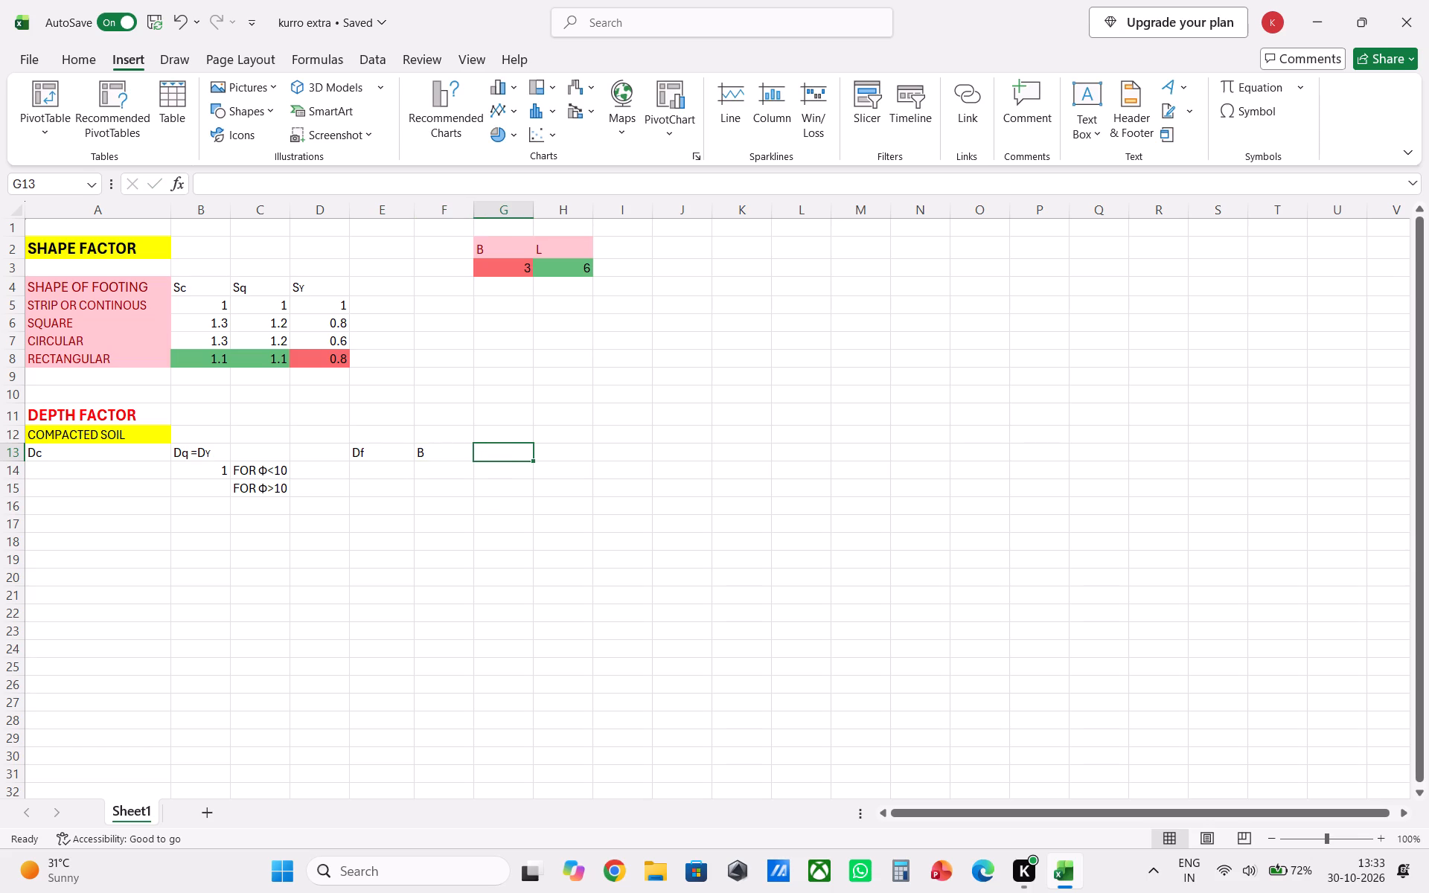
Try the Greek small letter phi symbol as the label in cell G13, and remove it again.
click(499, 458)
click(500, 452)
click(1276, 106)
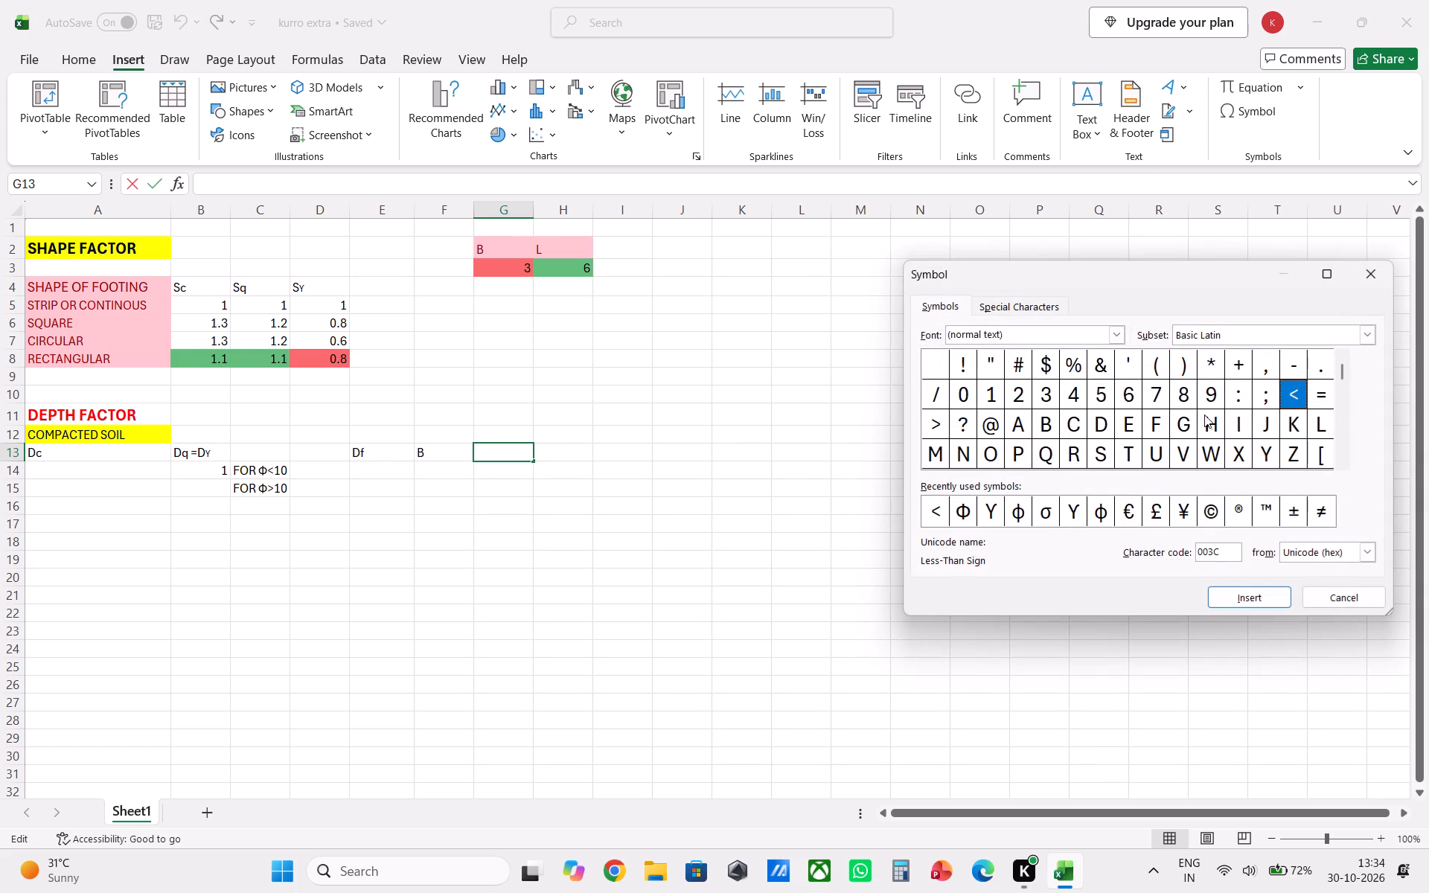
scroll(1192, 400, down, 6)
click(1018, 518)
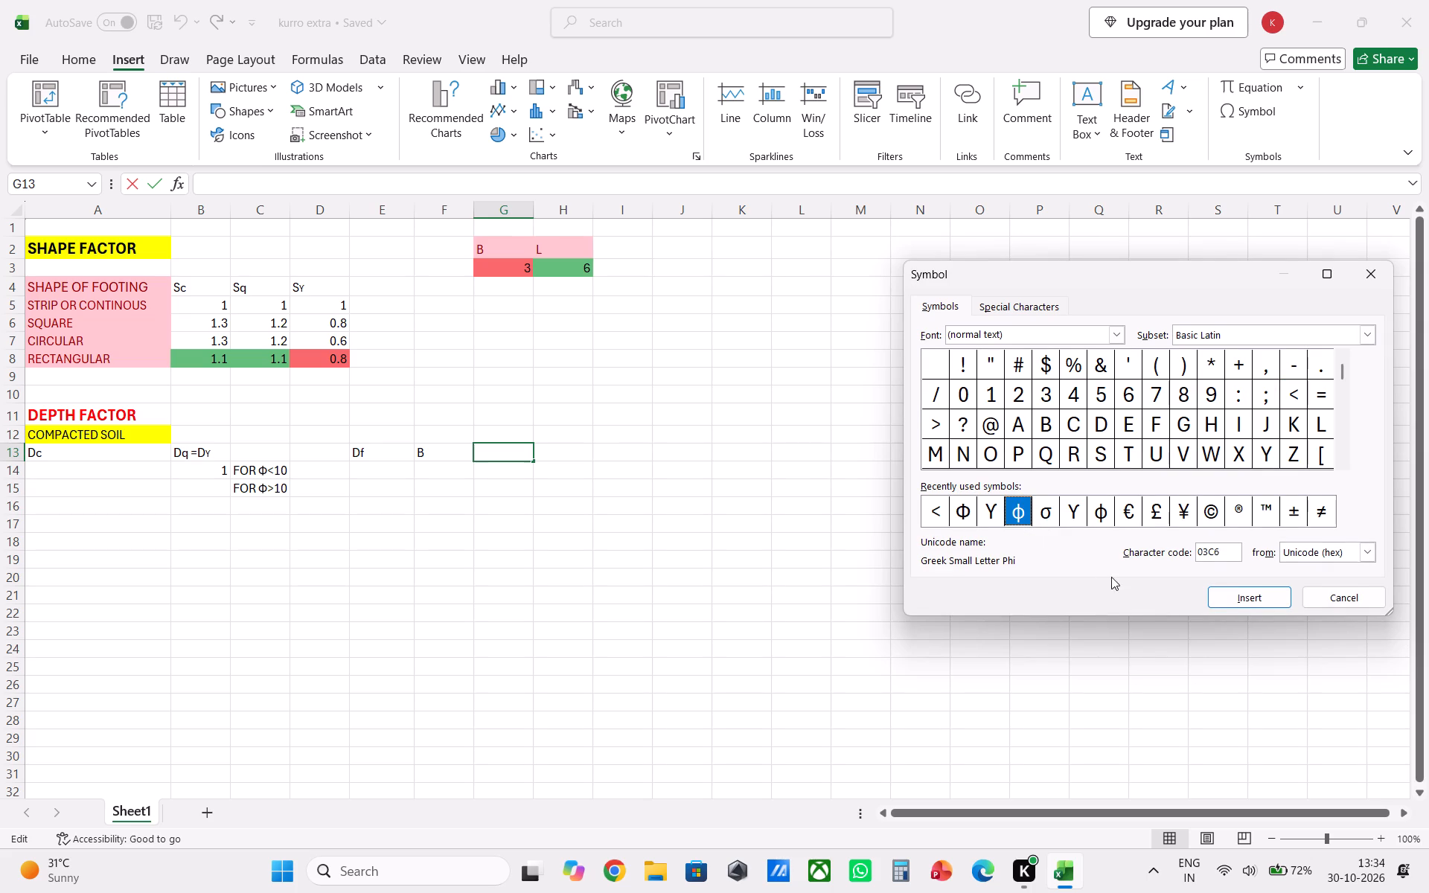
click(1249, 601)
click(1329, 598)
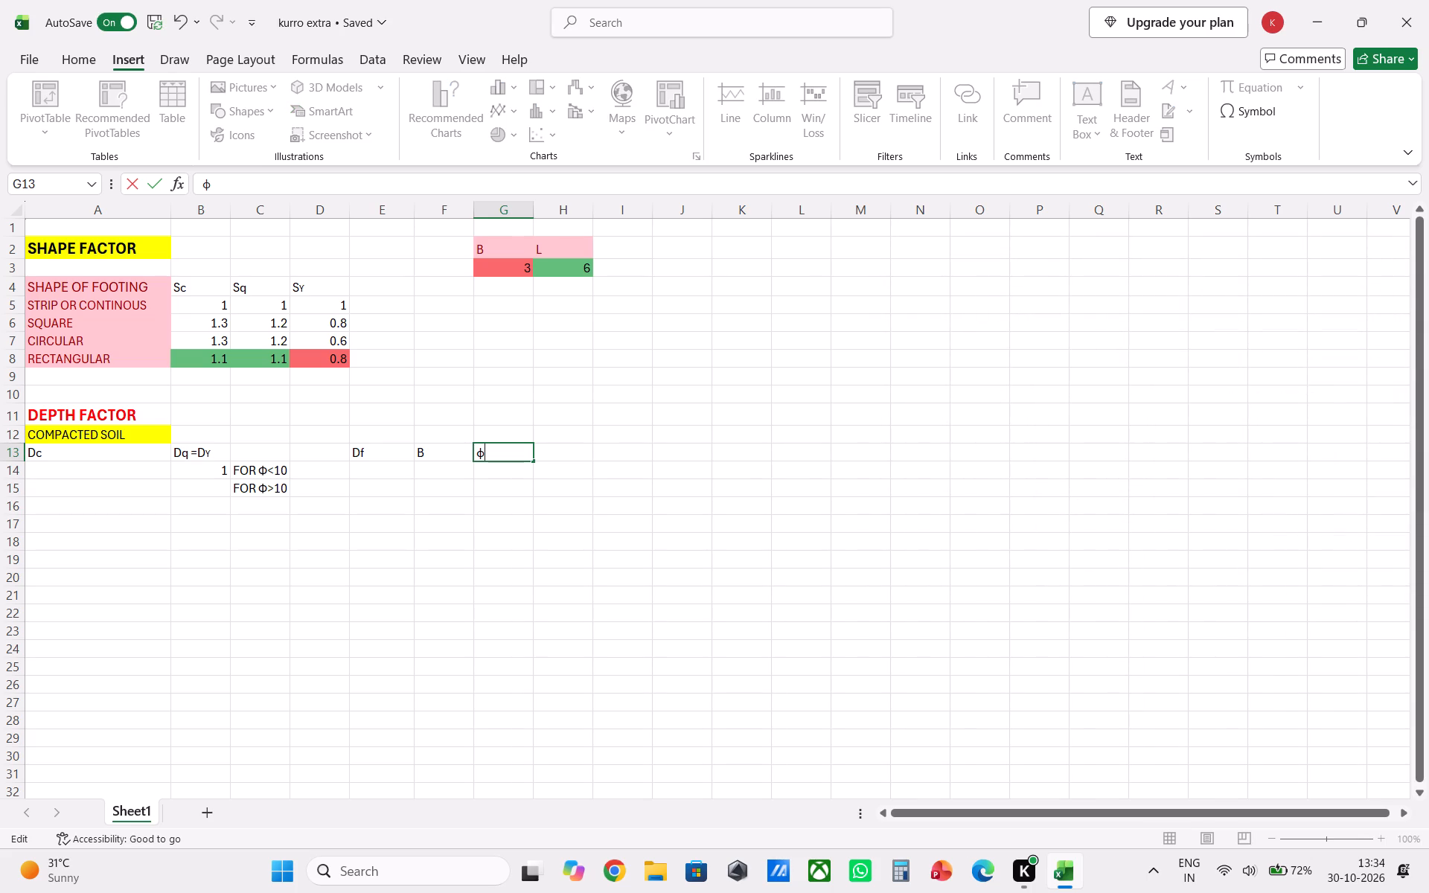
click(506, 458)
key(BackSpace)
Insert the Greek capital letter Phi symbol as the label in cell G13.
click(1273, 112)
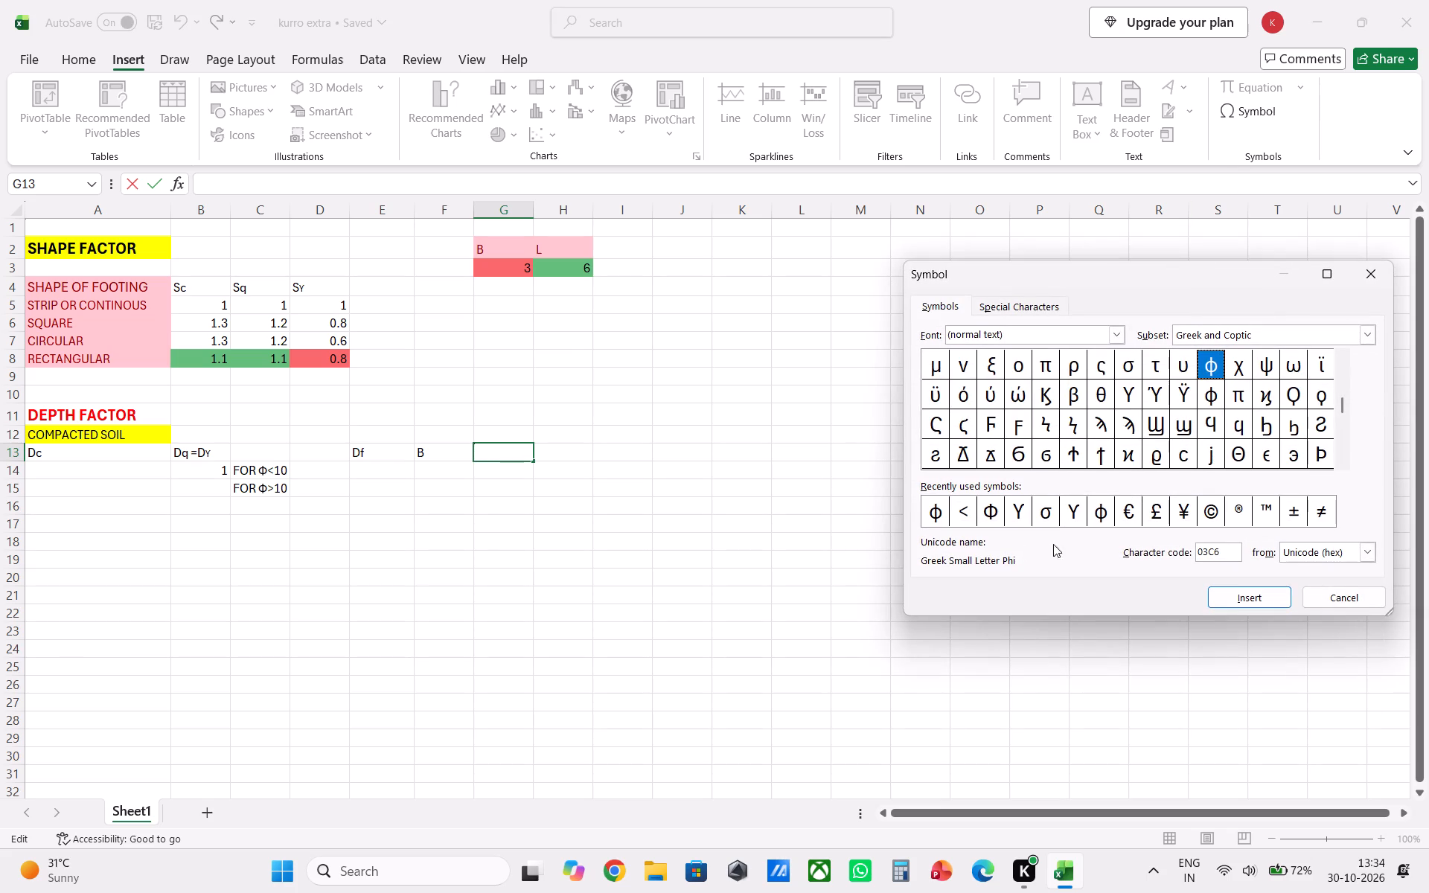
click(984, 519)
click(1270, 604)
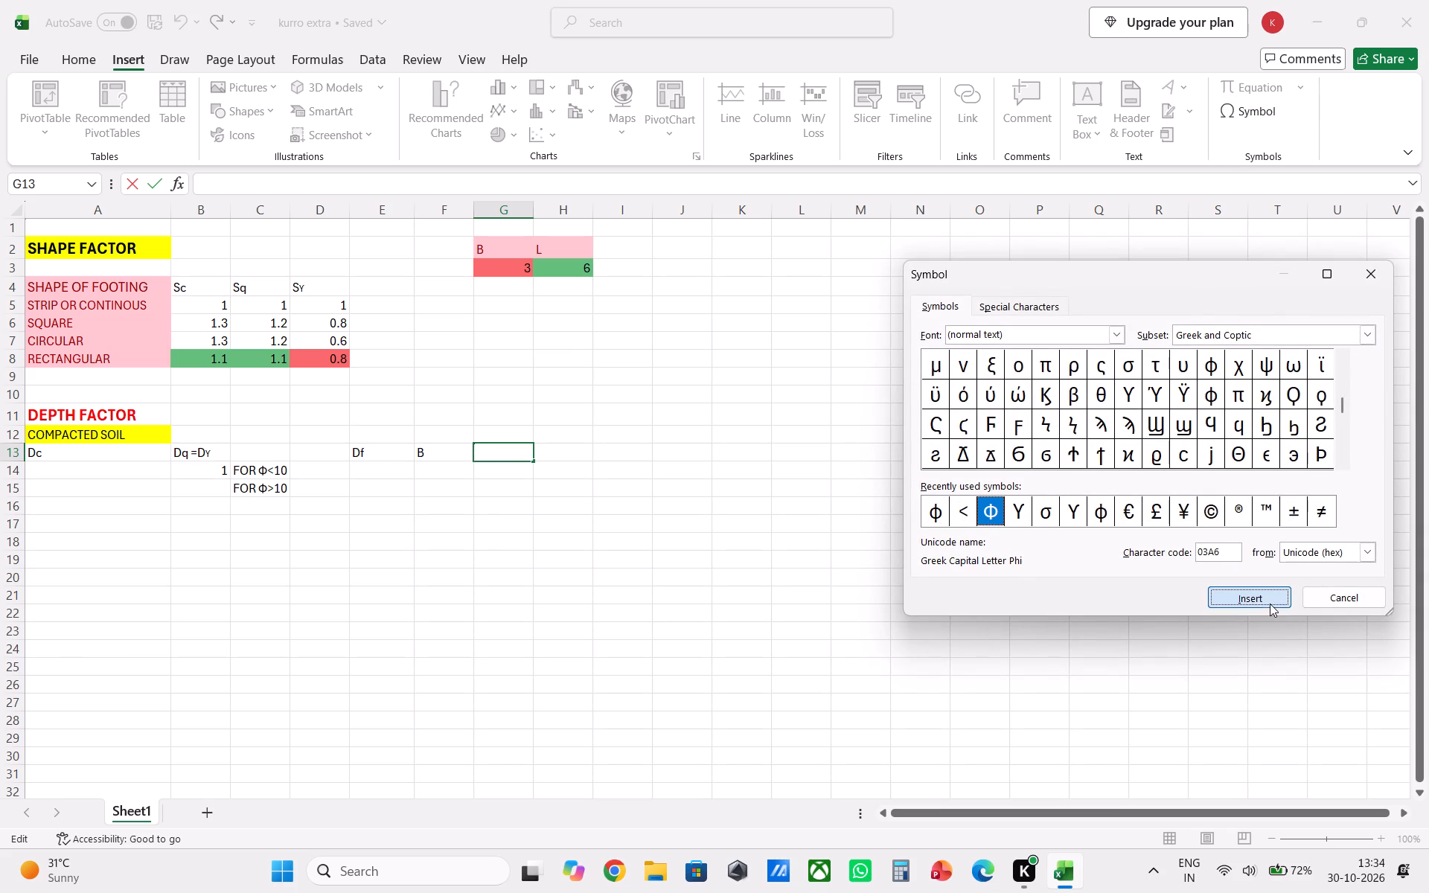
click(825, 533)
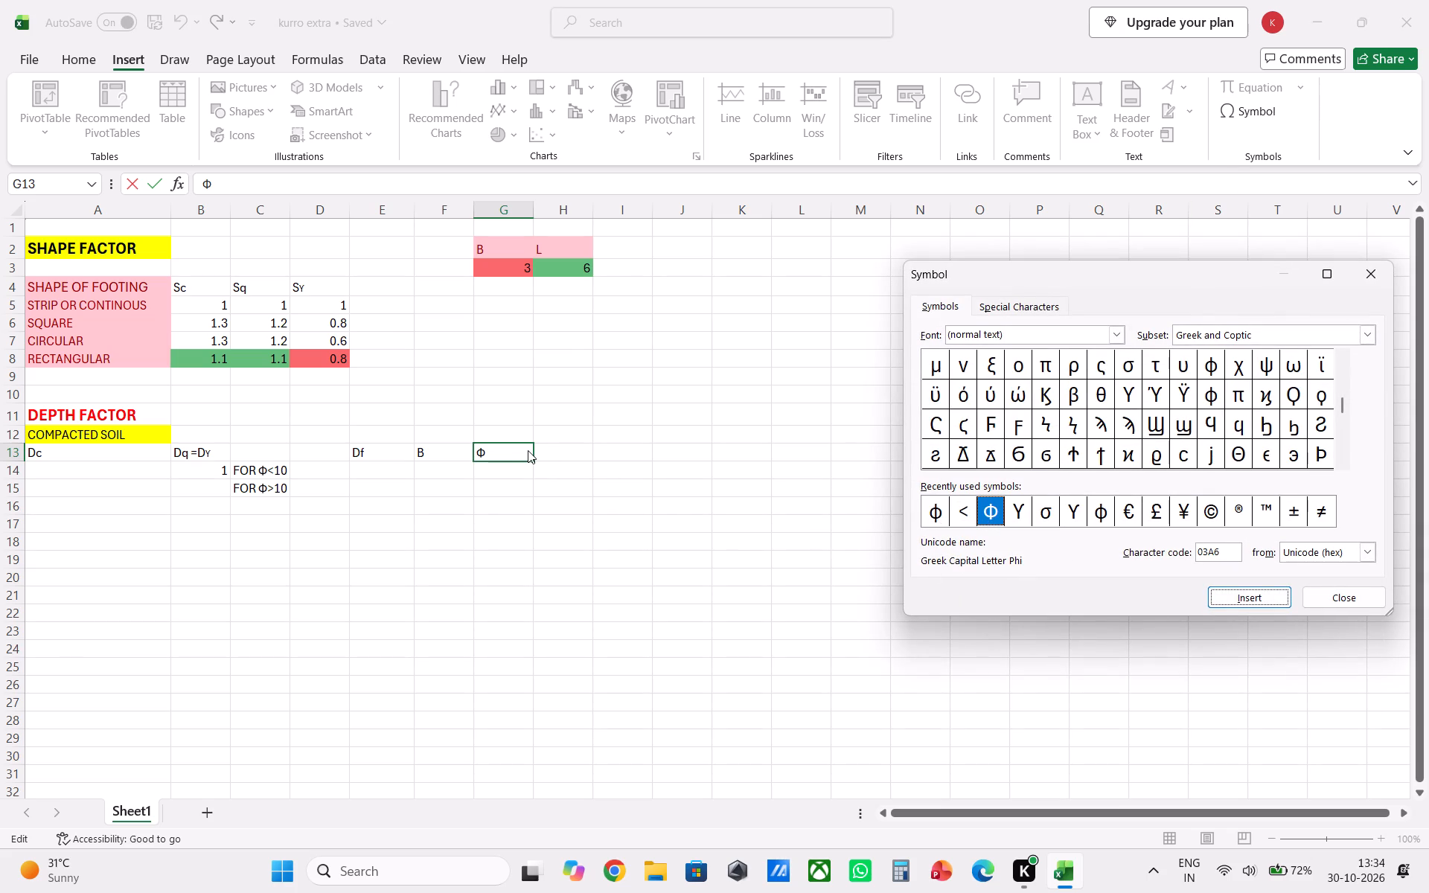
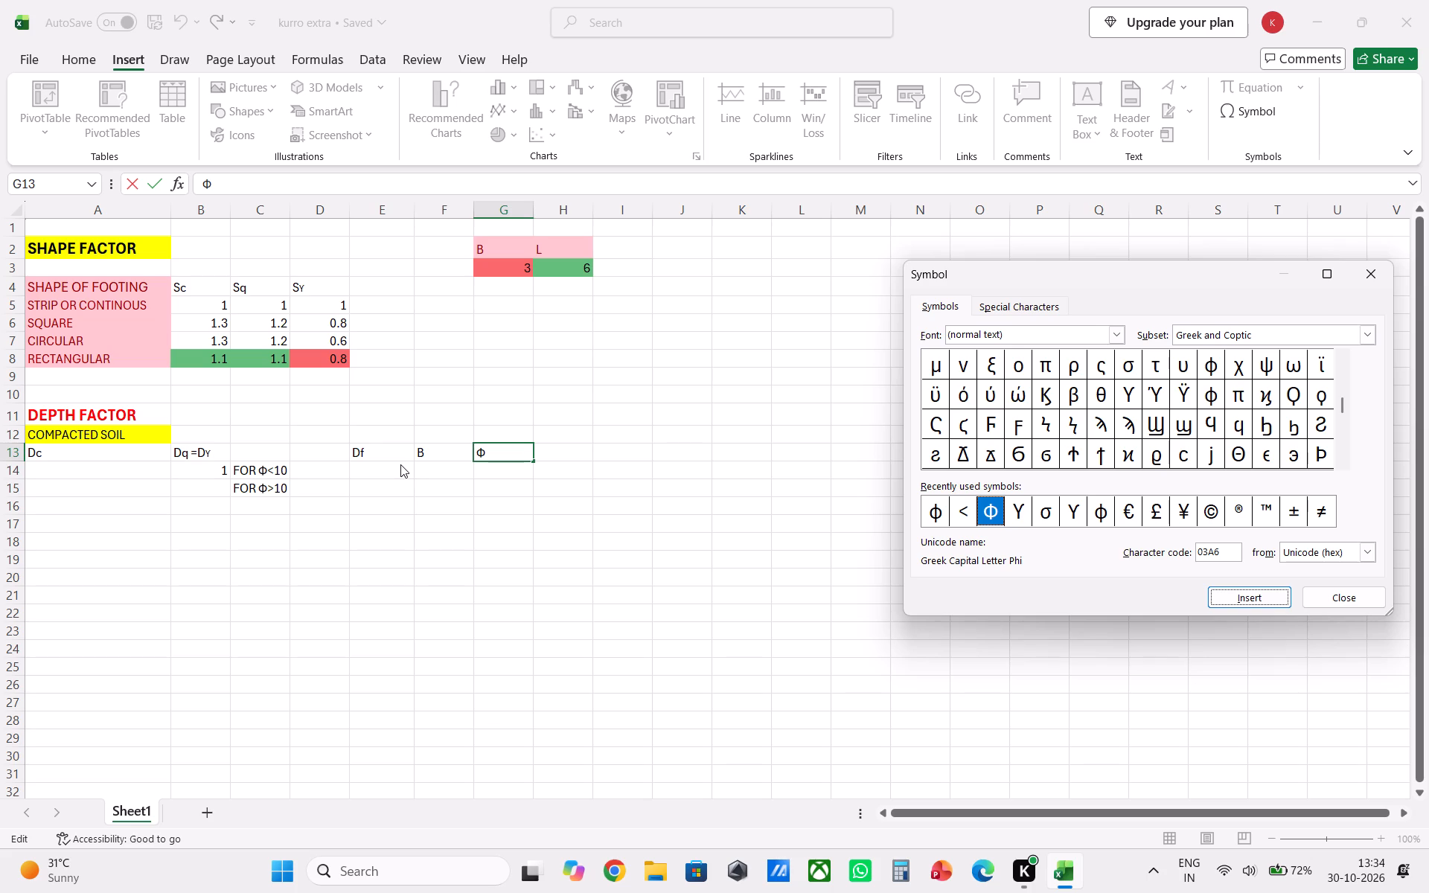
Complete the Φ label in cell G13 so it reads "Φ degree".
click(512, 451)
triple_click(501, 452)
double_click(501, 452)
click(1339, 598)
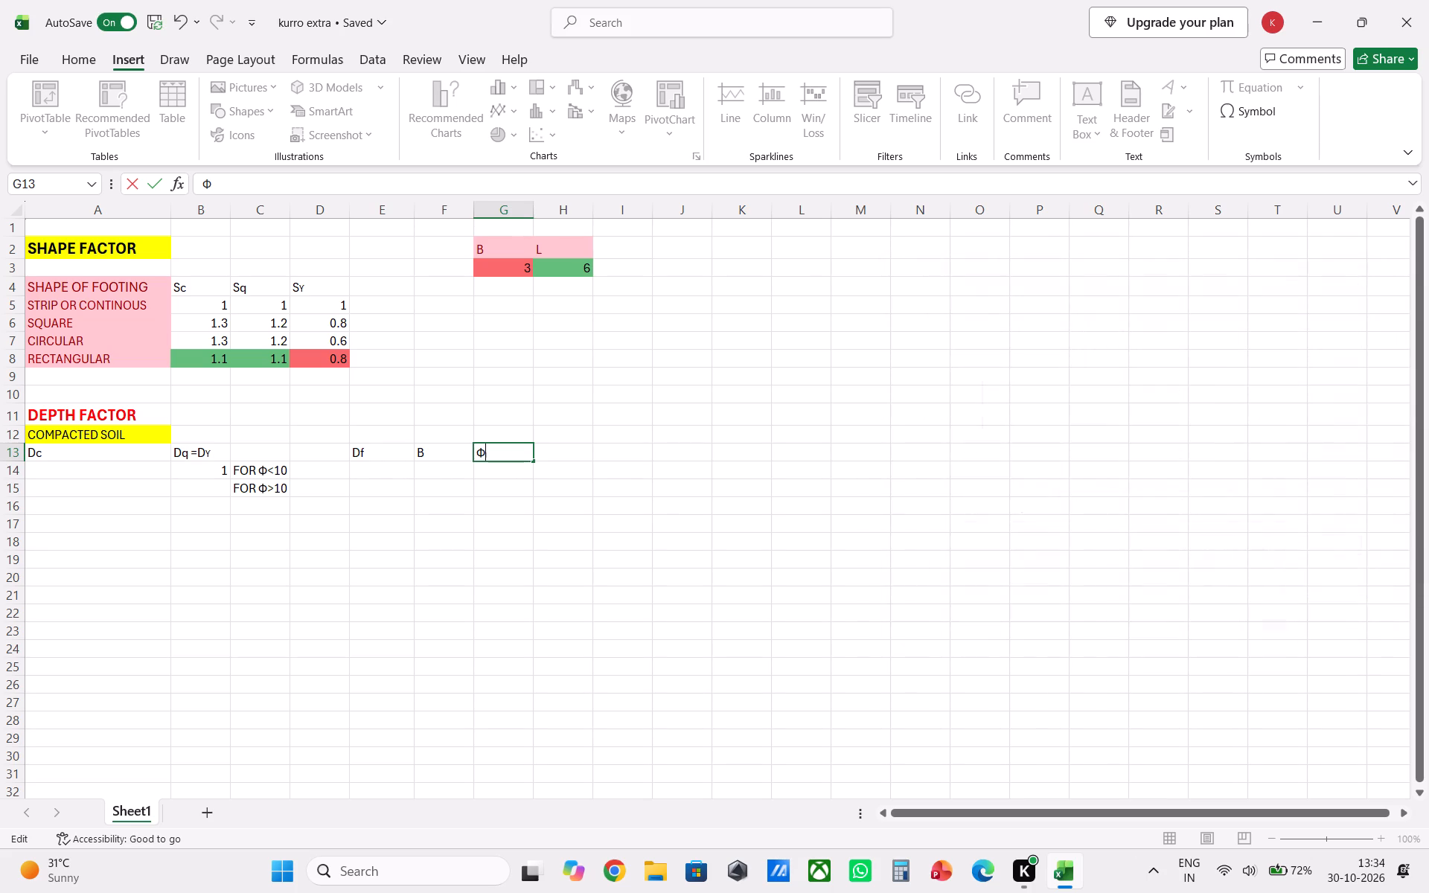
key(space)
text(degreee)
key(BackSpace)
key(Right)
key(Right)
key(Right)
key(Right)
key(Right)
key(Return)
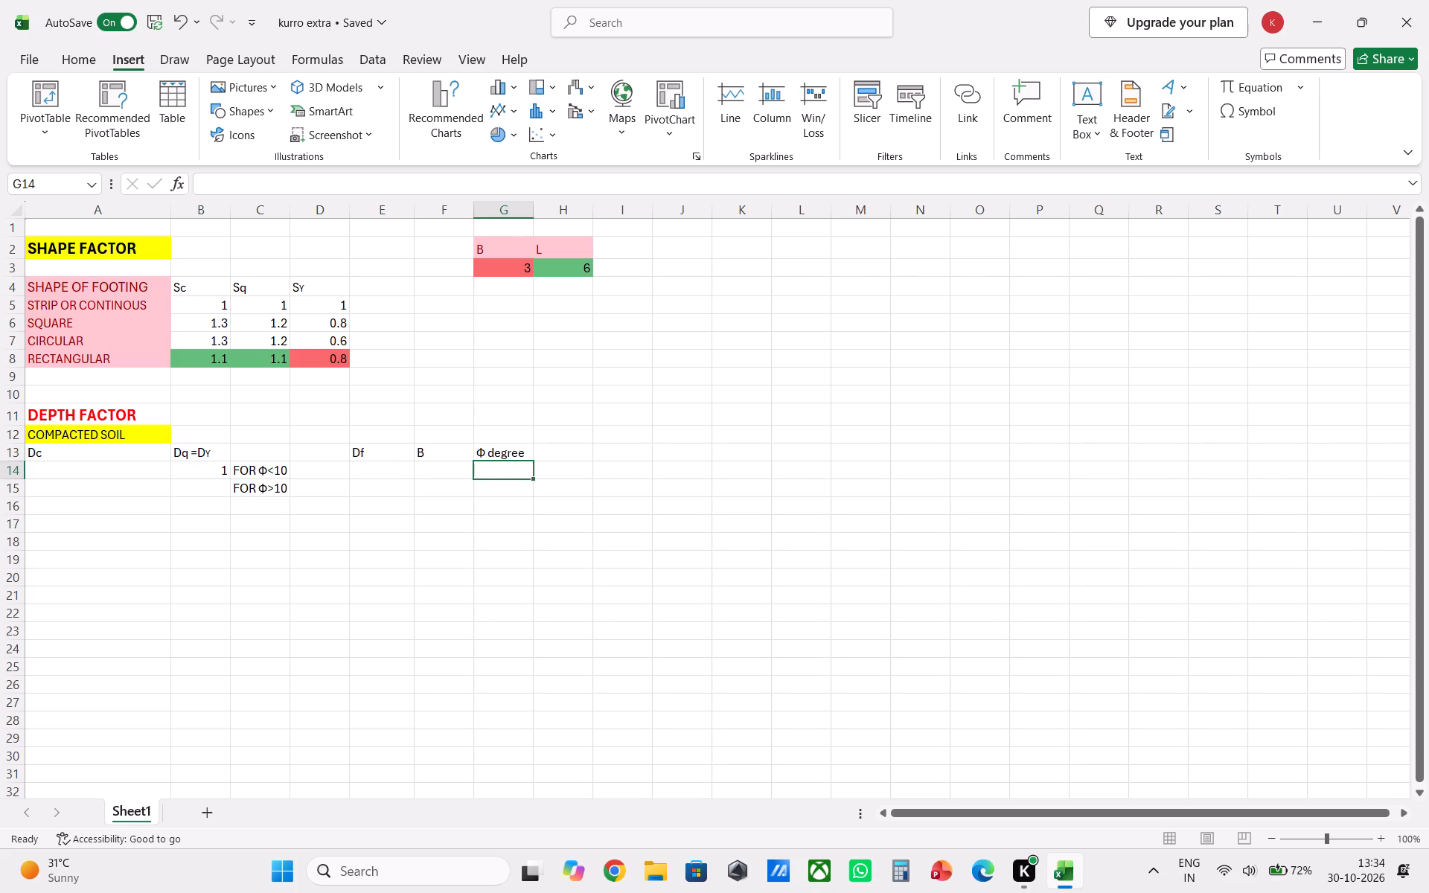
Enter the label "Φ radian" in cell H13, using the Greek capital letter Phi symbol.
key(Right)
key(Up)
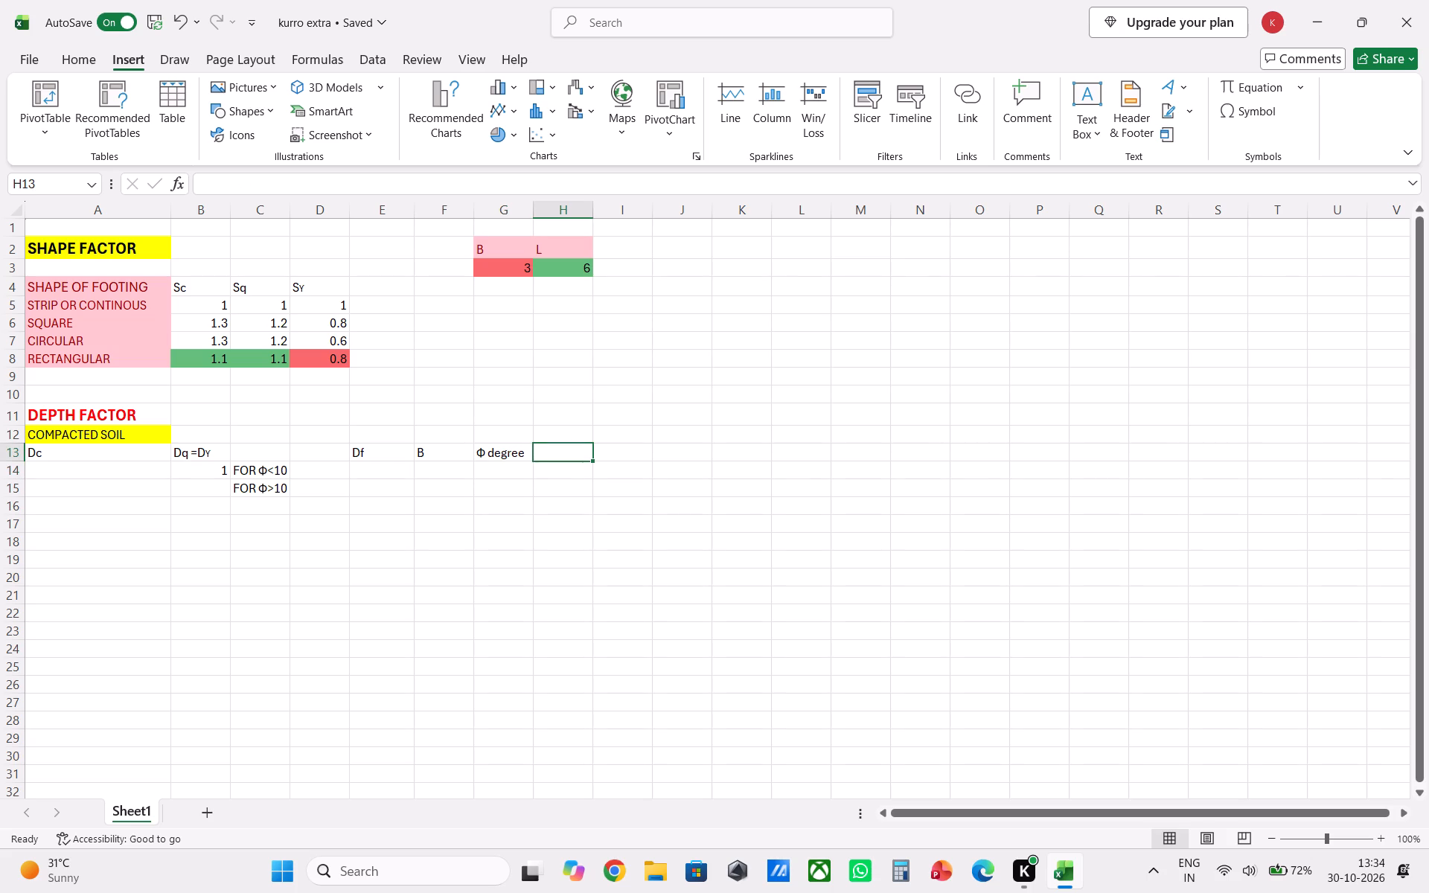
right_click(557, 457)
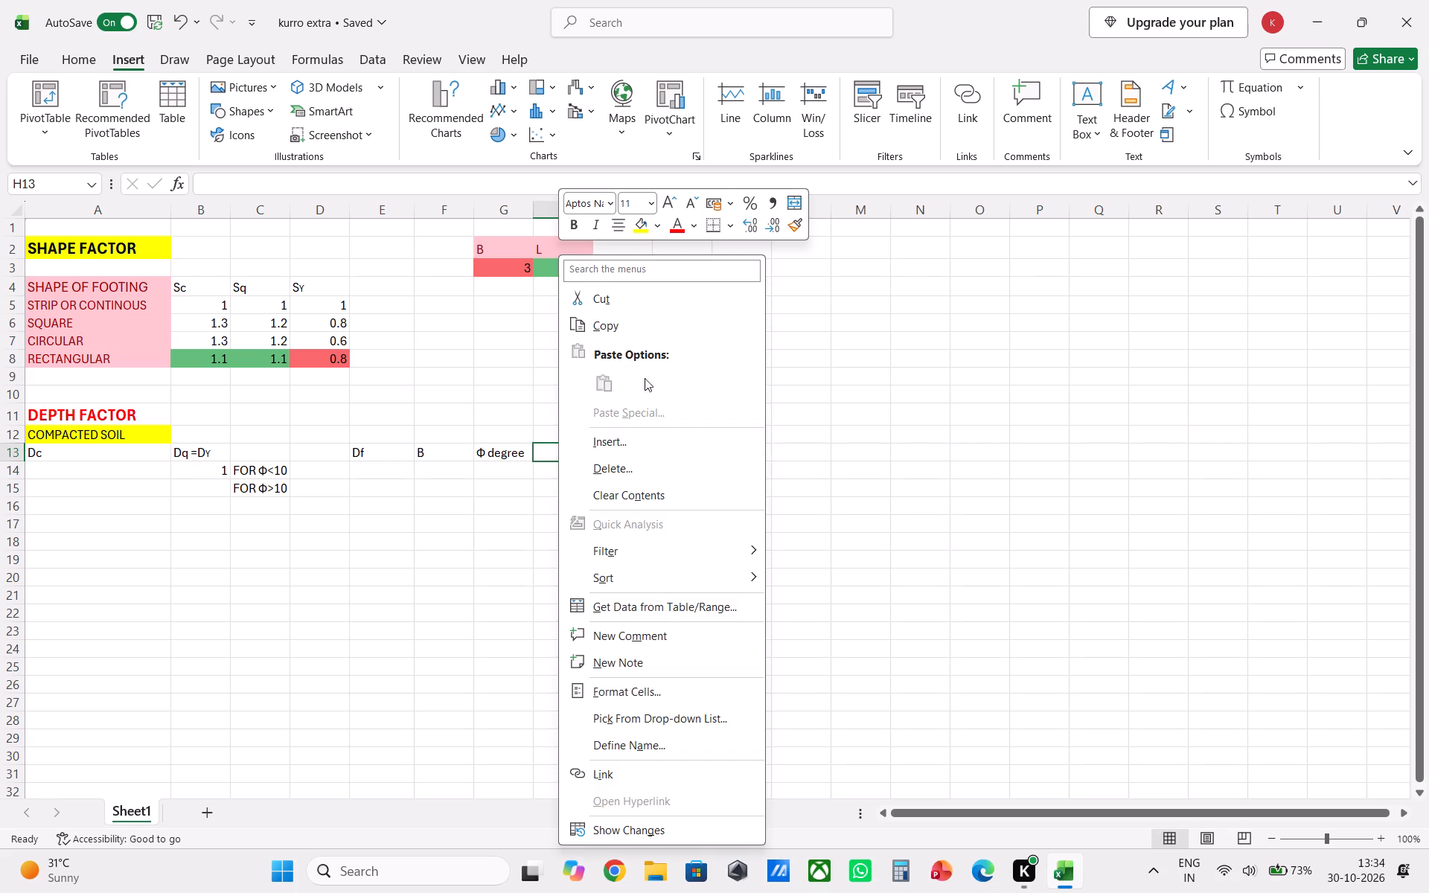
click(859, 354)
click(1269, 101)
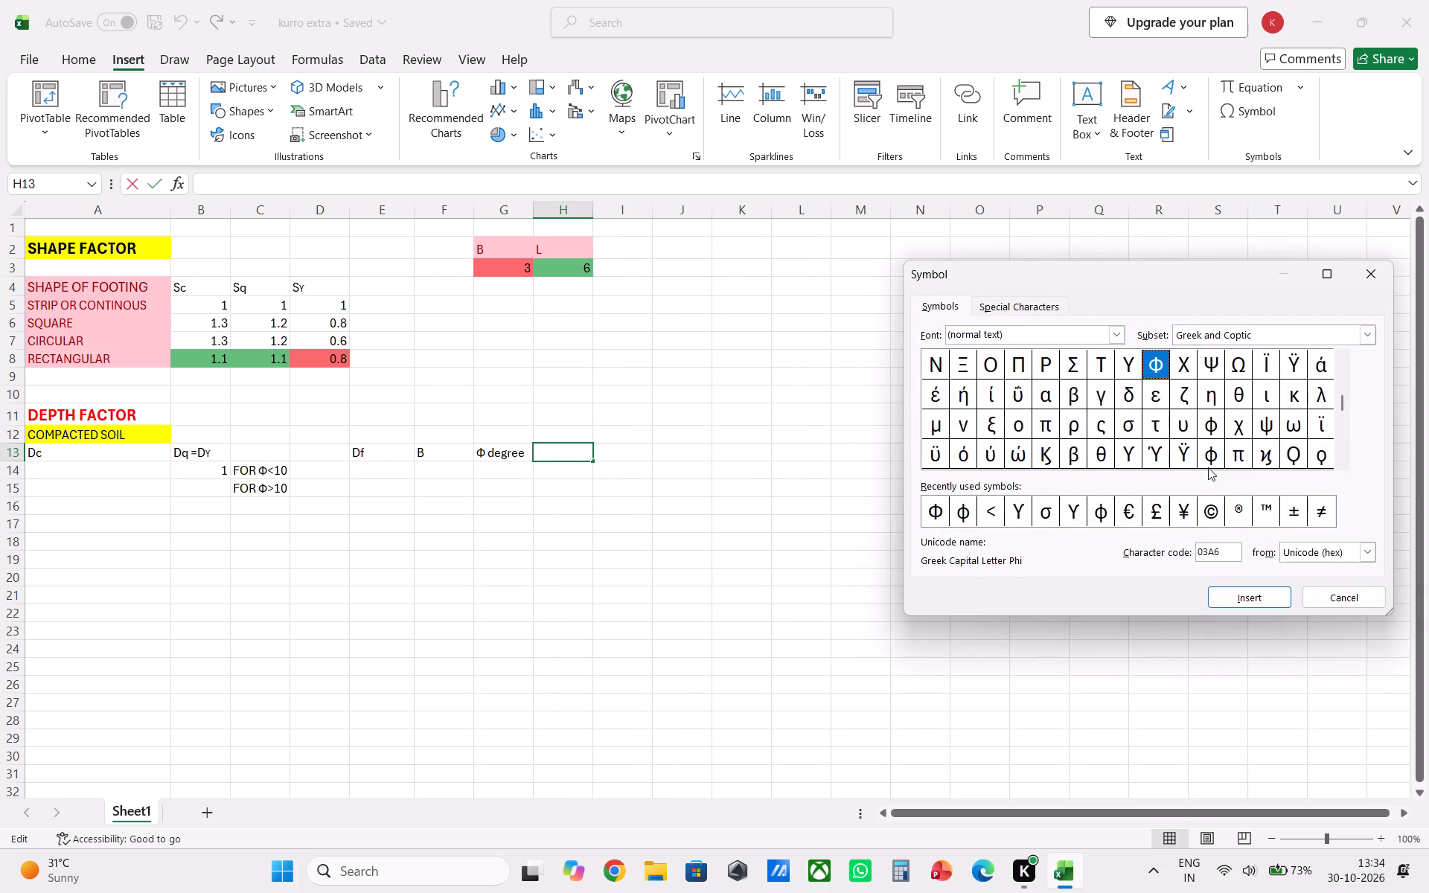
click(943, 512)
click(1231, 592)
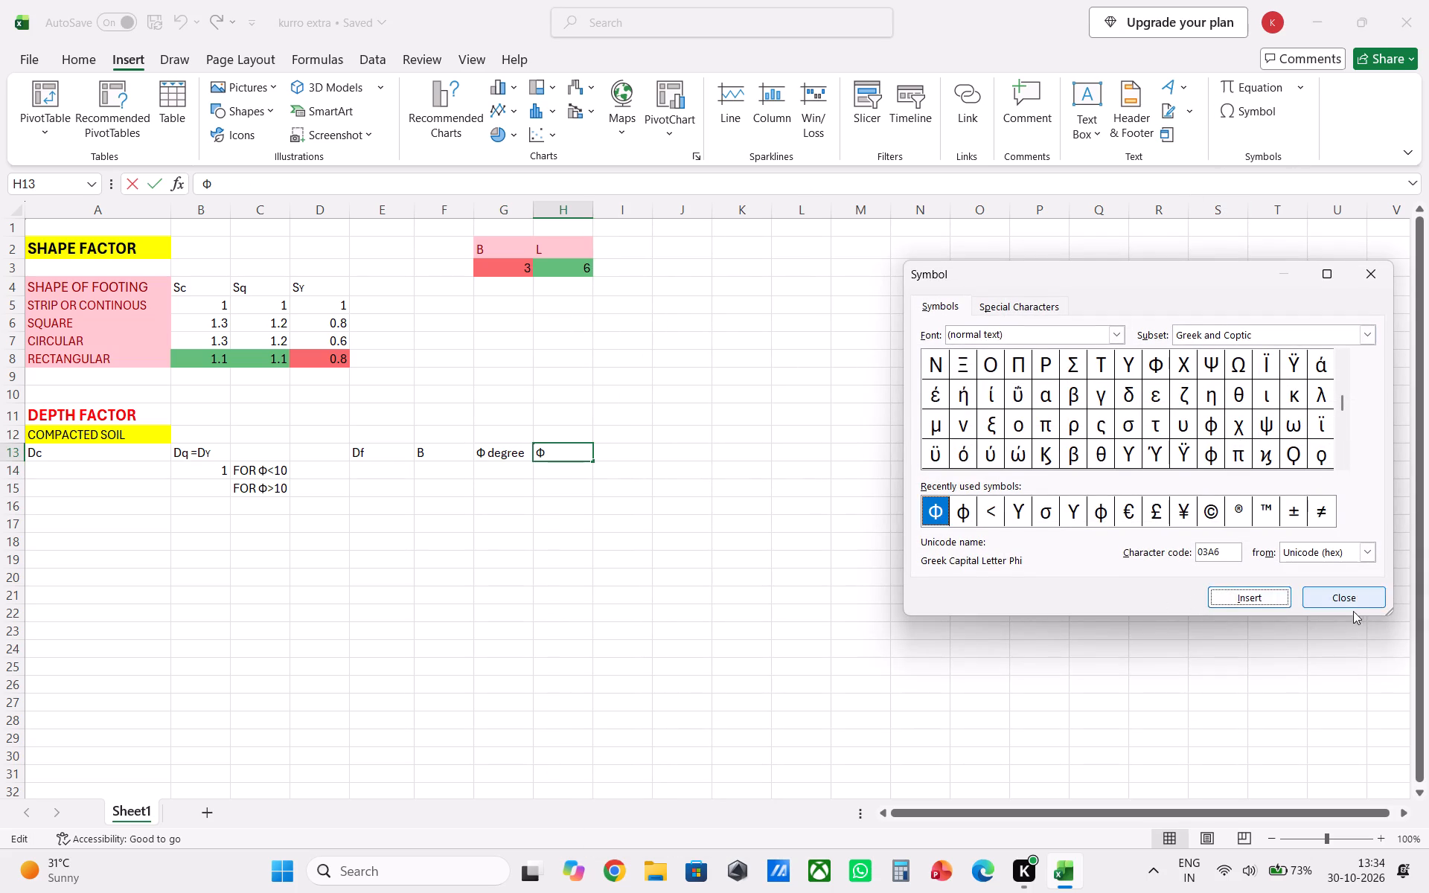
click(1355, 599)
key(space)
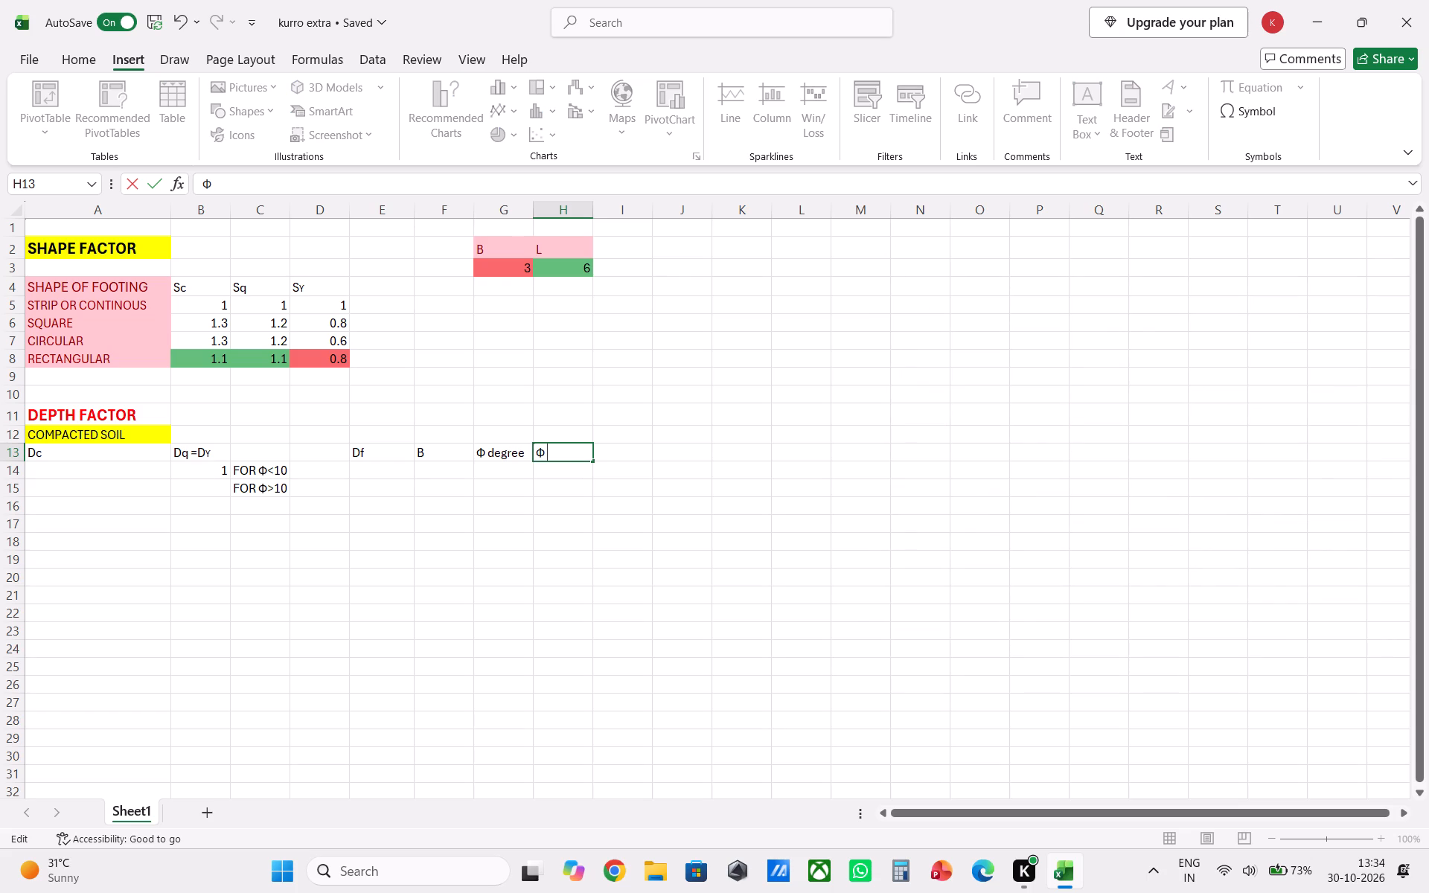
text(ra)
text(dian)
key(Down)
key(Return)
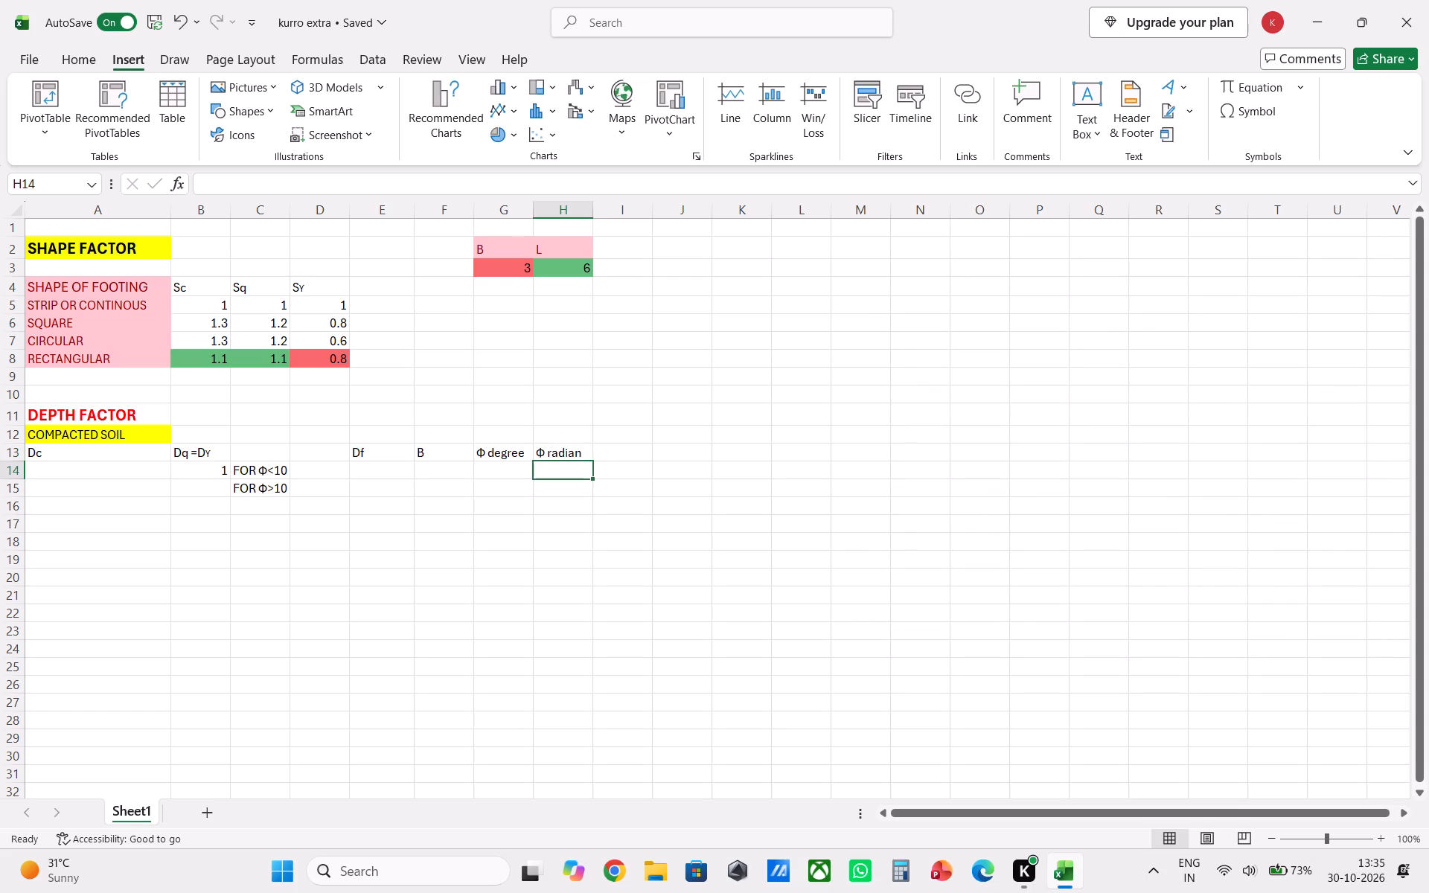
Enter 30 as the Φ degree value in cell G14.
click(497, 471)
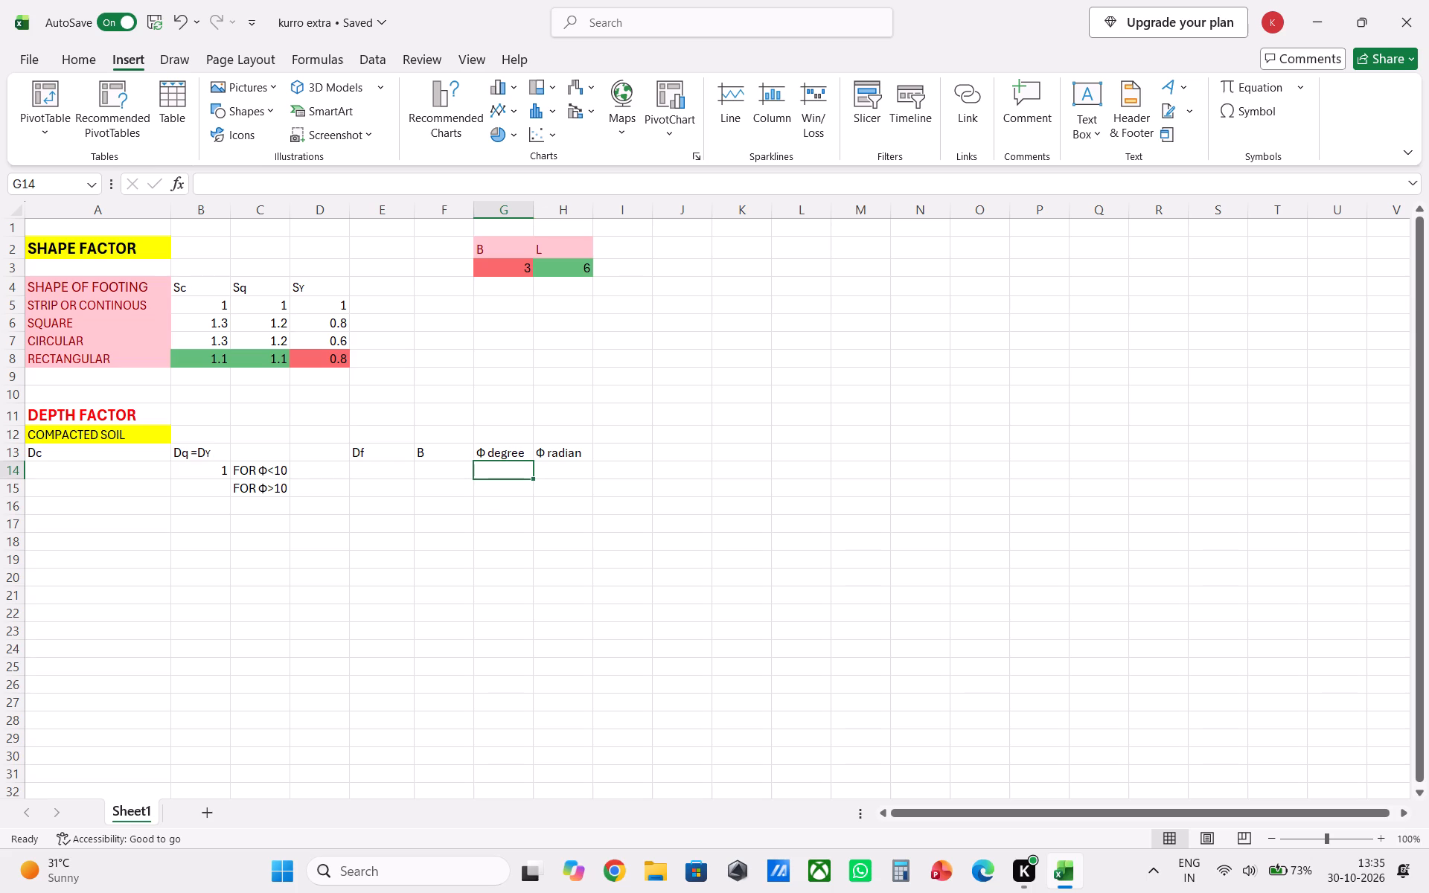
text(30)
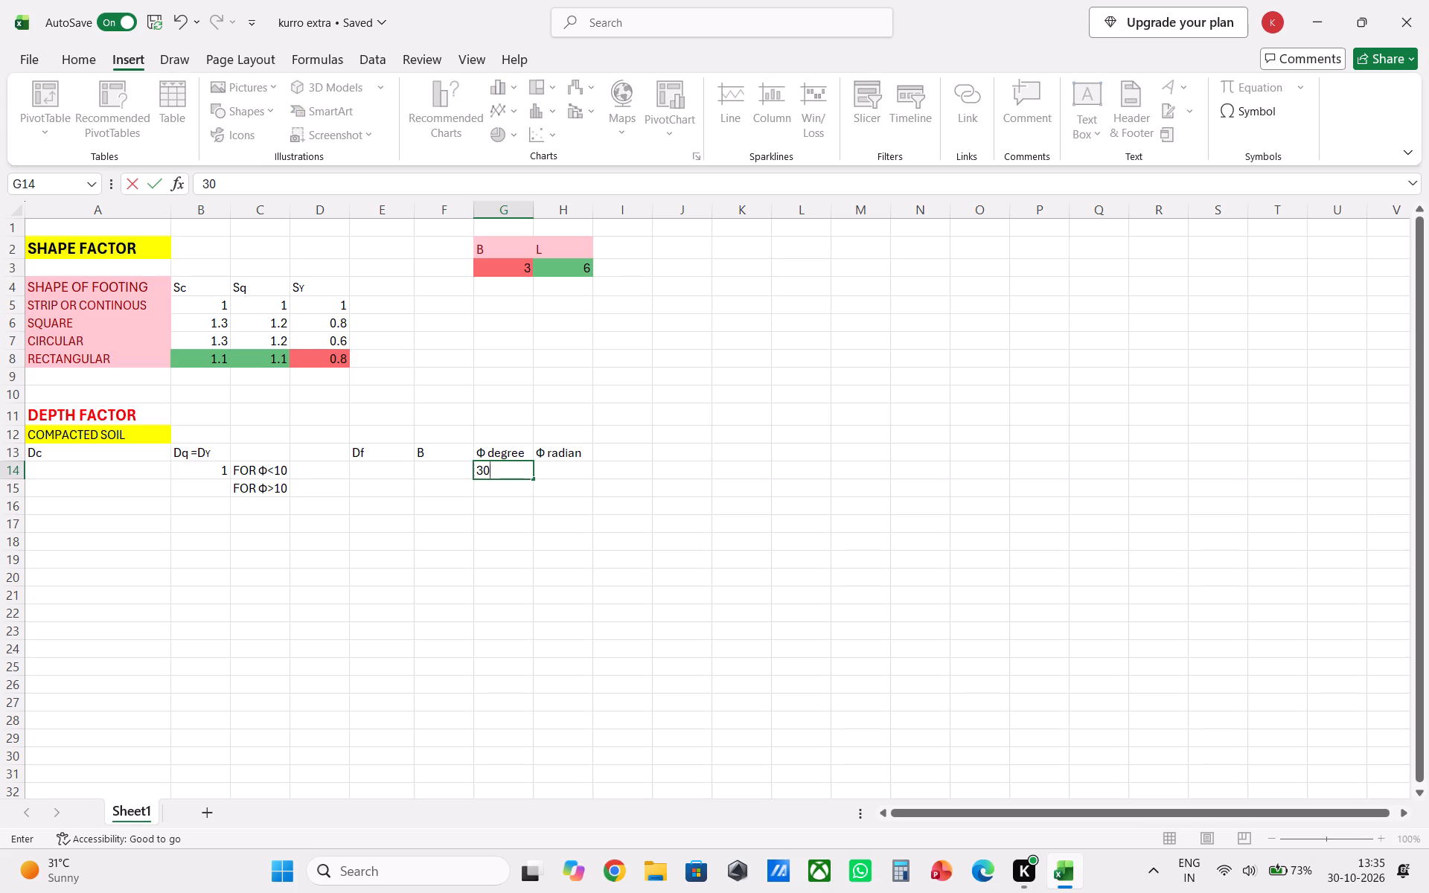
Convert the Φ degree value to radians in cell H14 with the formula =RADIANS(G14).
click(566, 471)
key(equal)
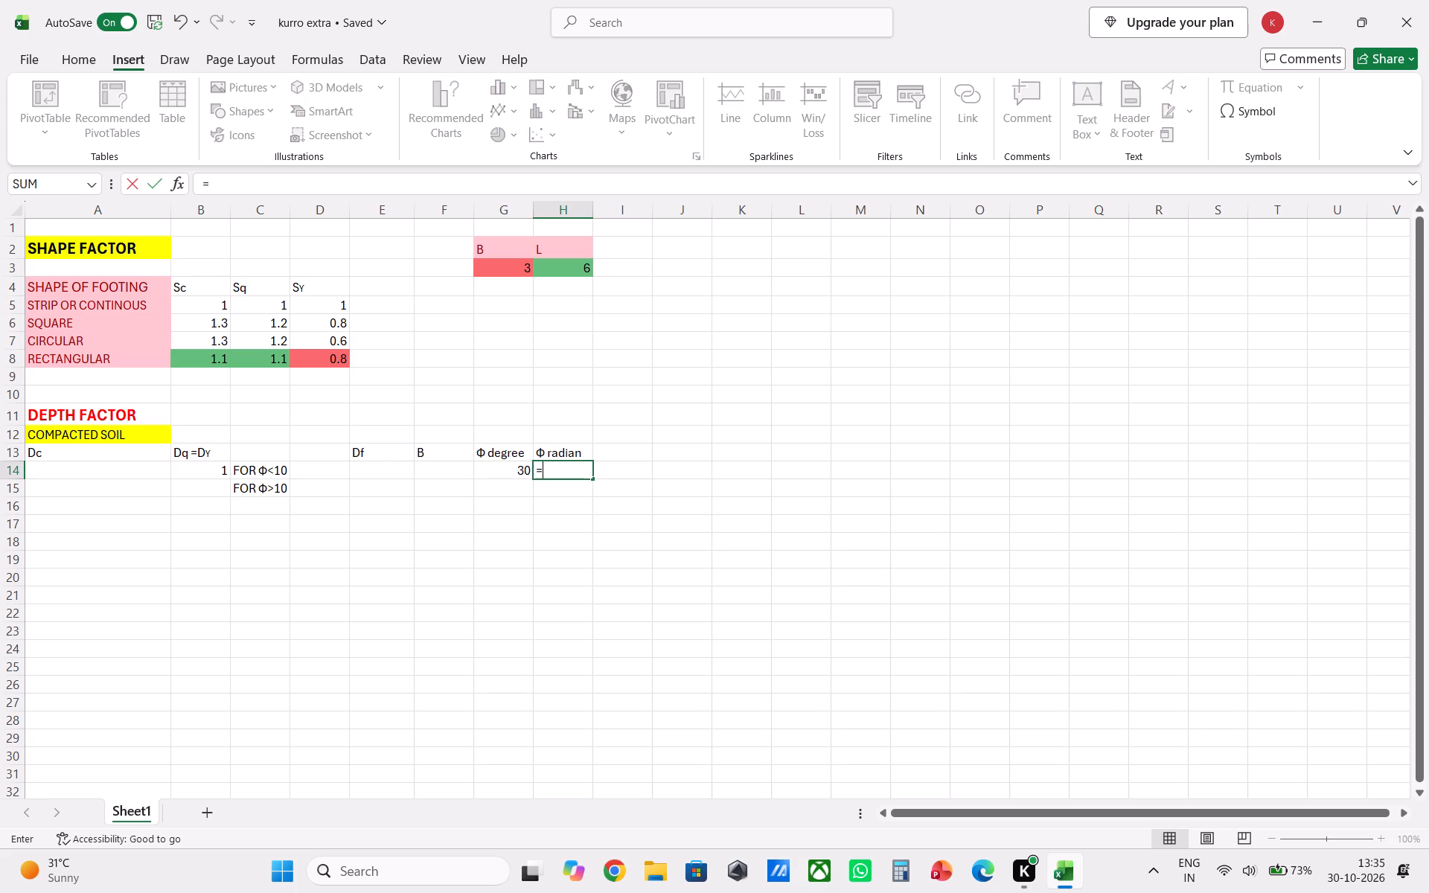
text(ra)
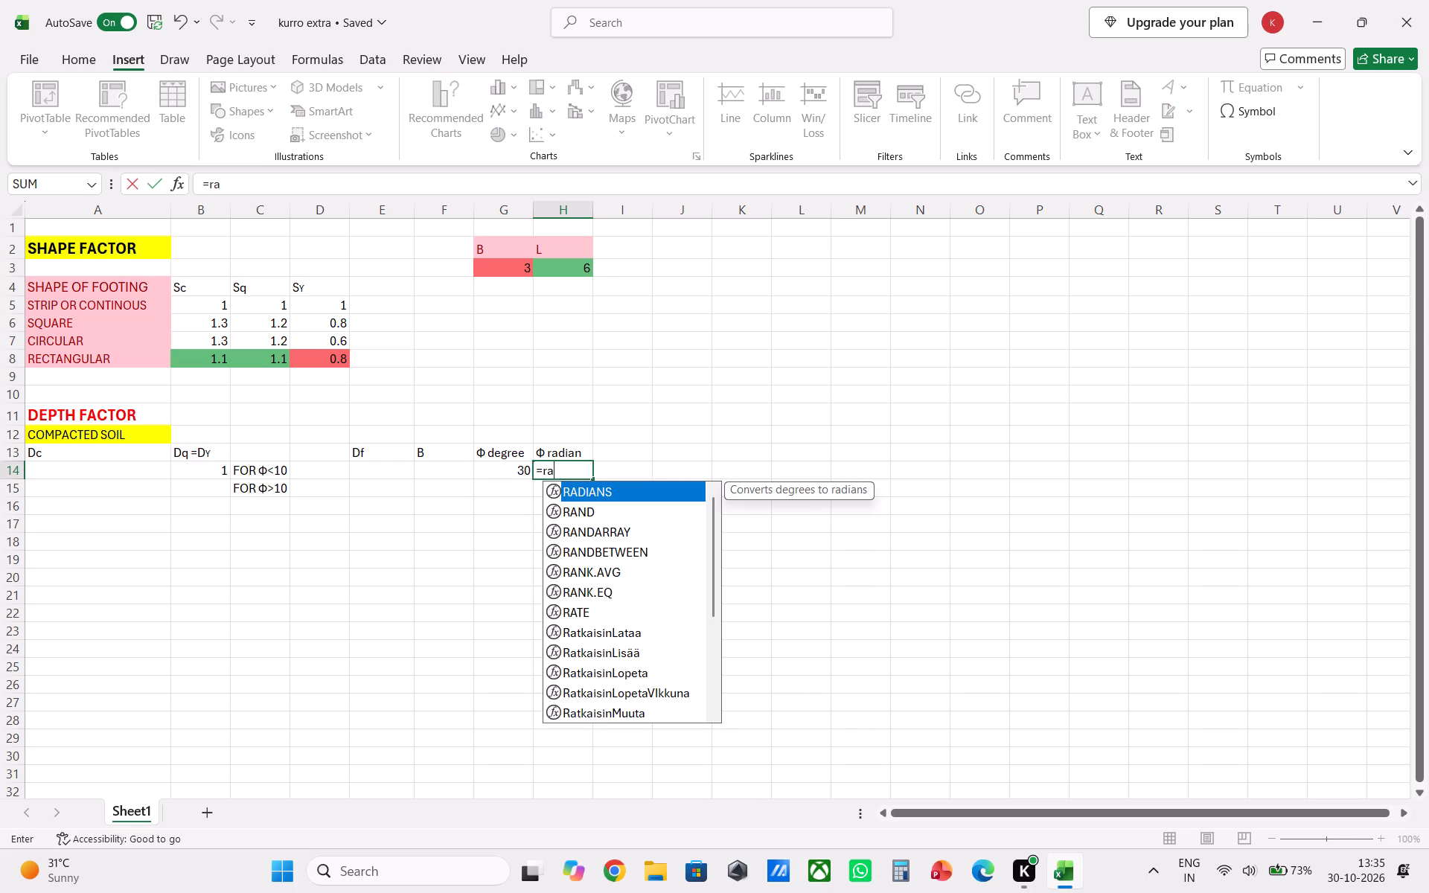
click(587, 484)
double_click(587, 487)
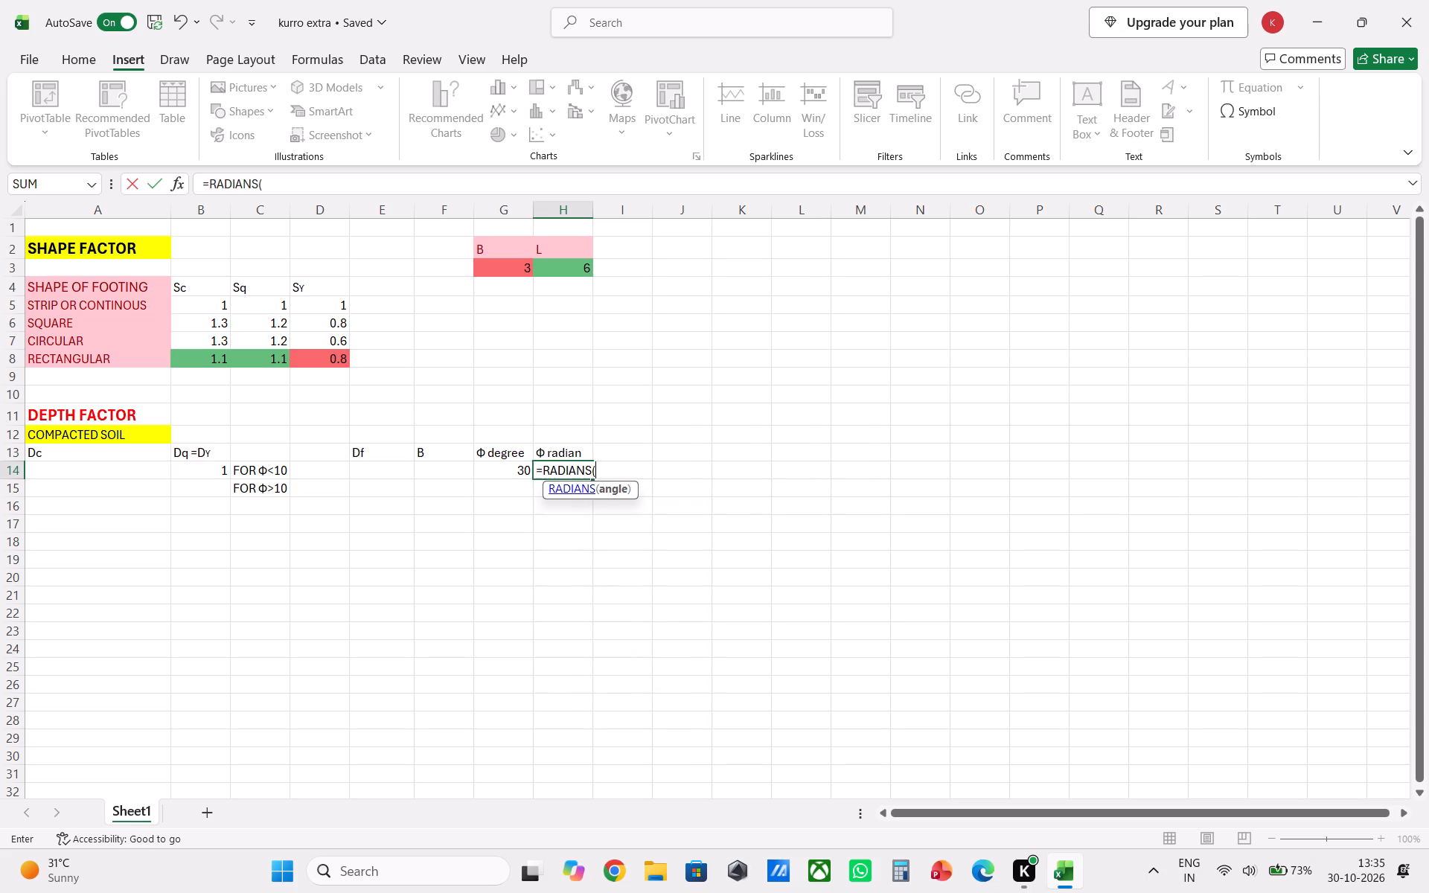
click(522, 478)
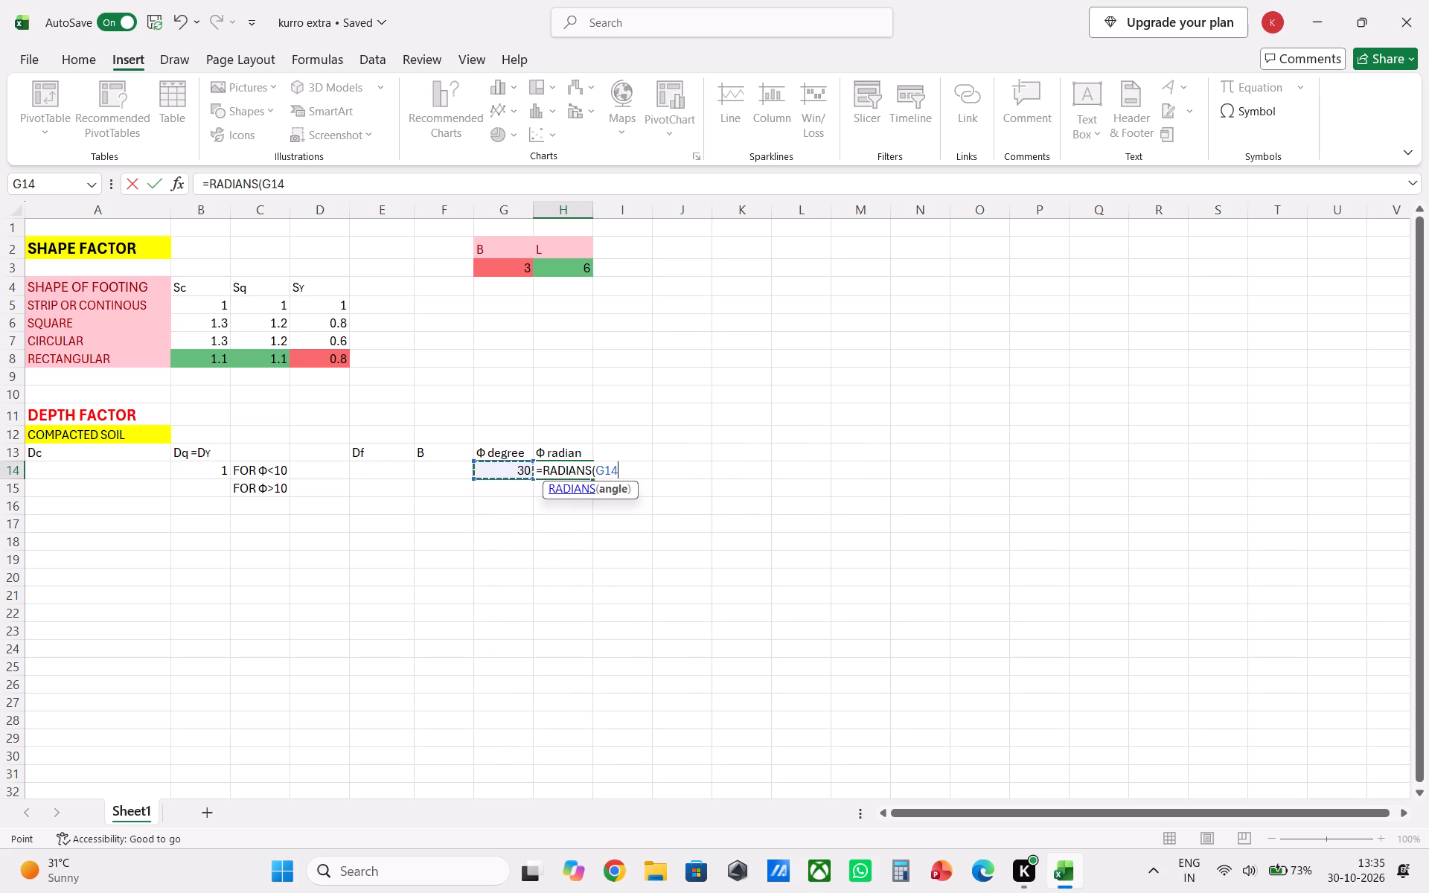
key(shift+parenright)
key(Return)
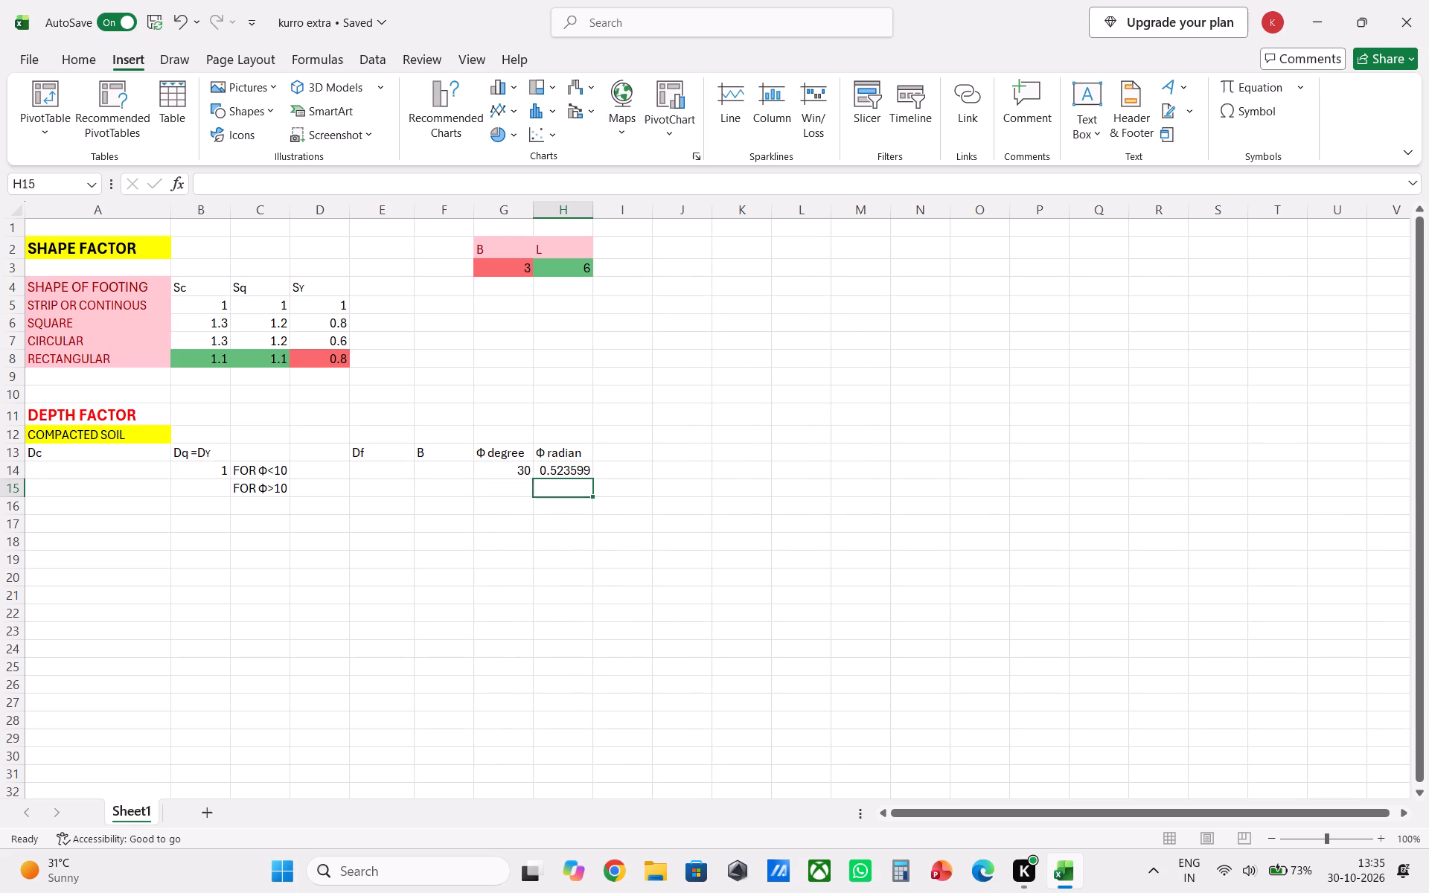
Enter the input values 1.5 for Df in cell E14 and 2 for B in cell F14.
click(378, 474)
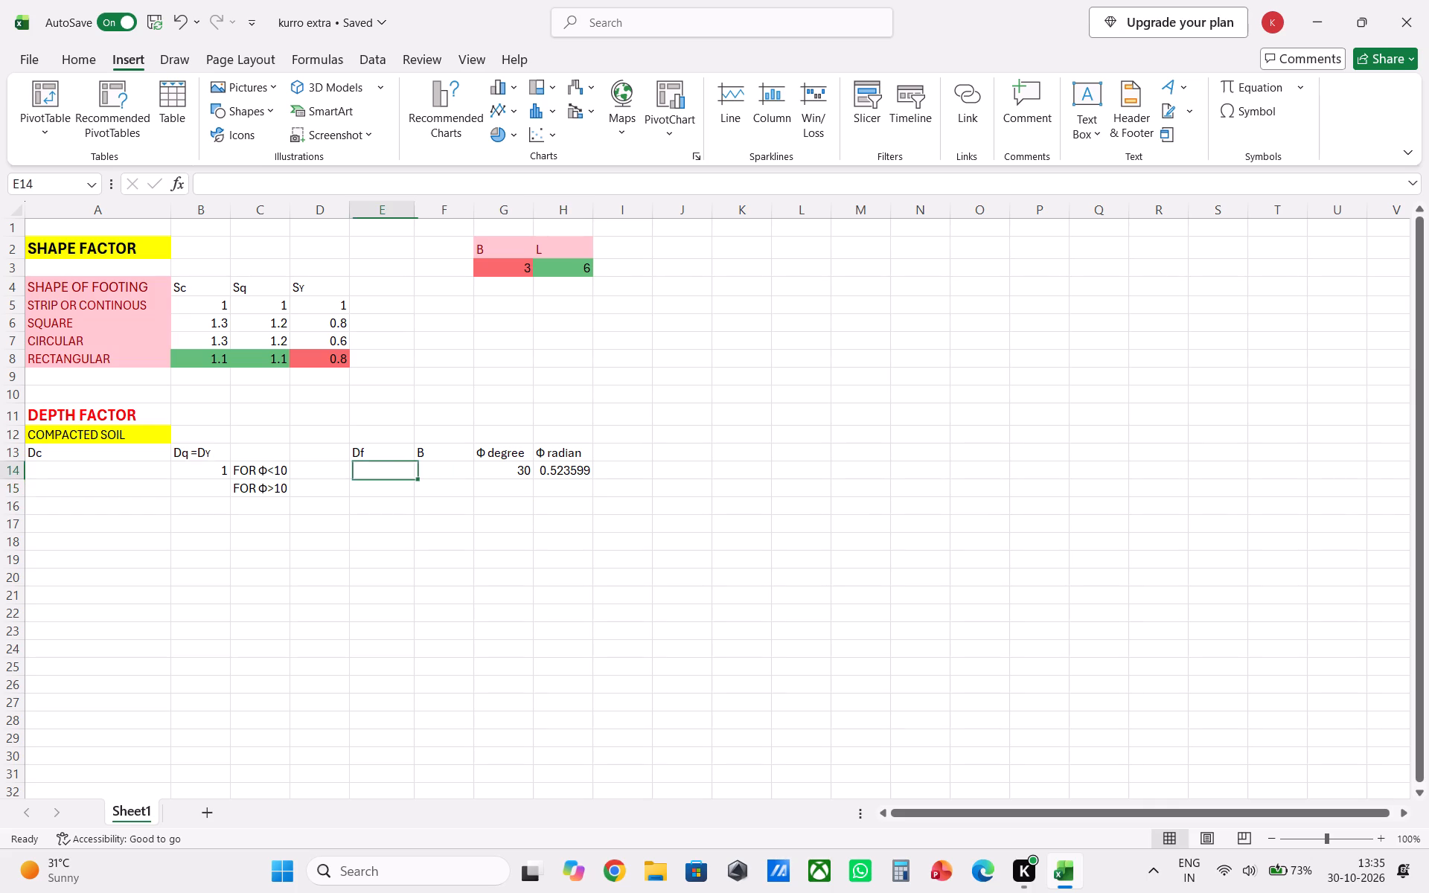
key(1)
text(.5)
click(418, 471)
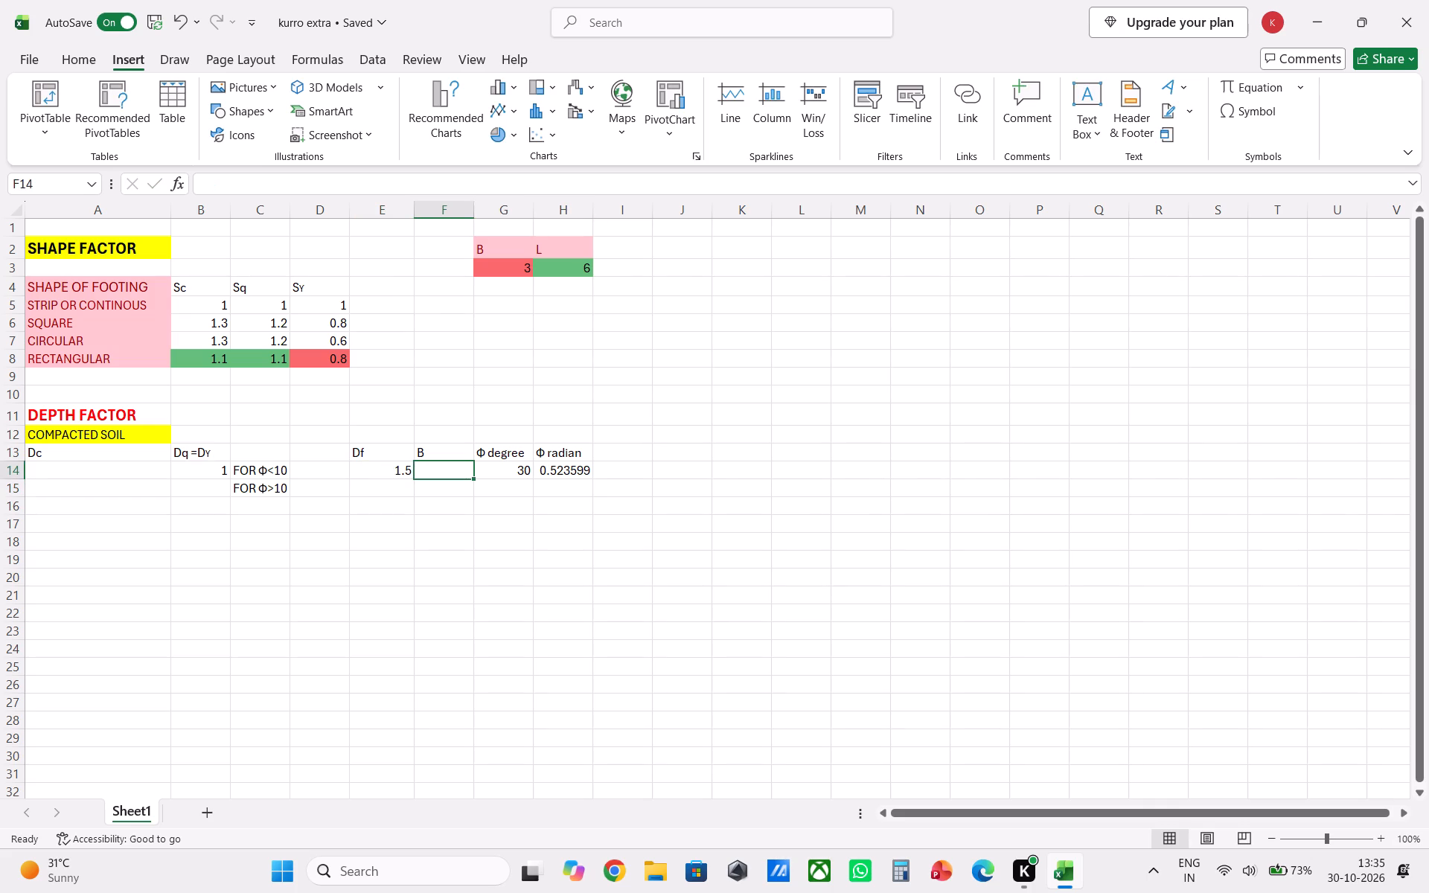
key(2)
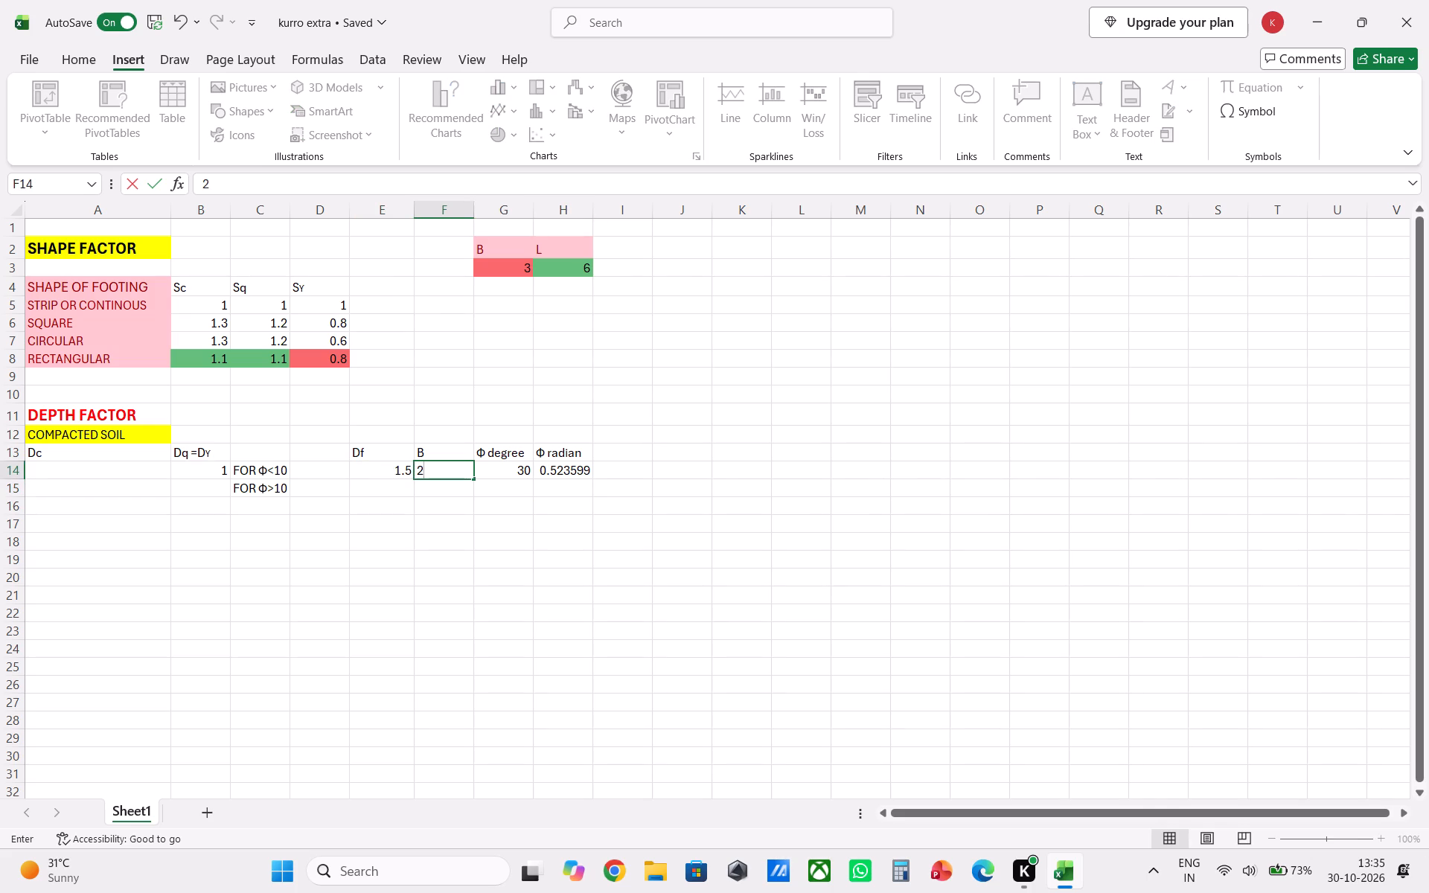
Start the Dc formula in cell A14 as =1+0.2*(E14/F14), referencing the Df and B input cells.
click(57, 476)
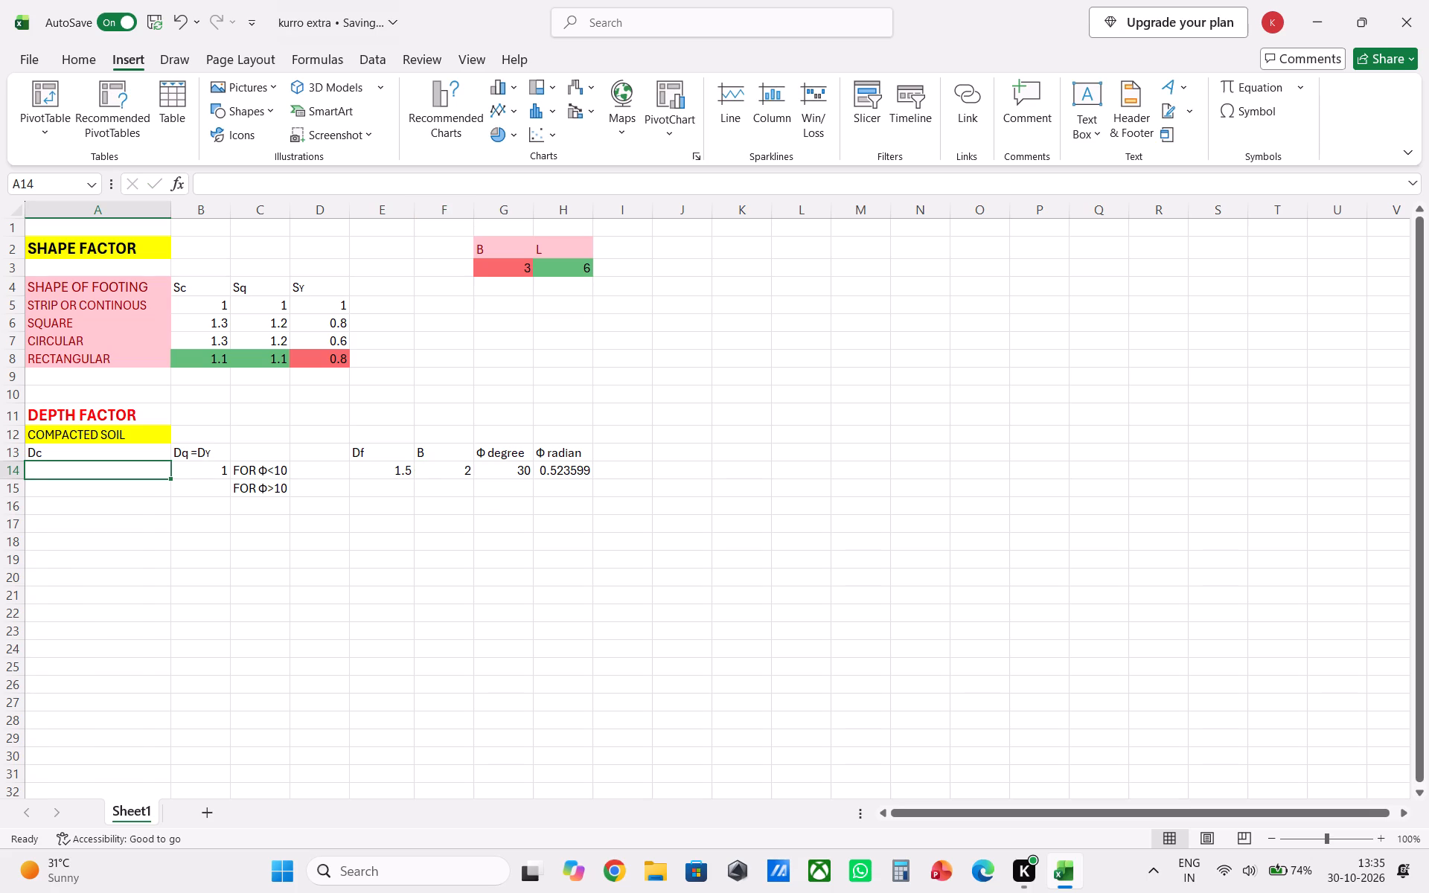
key(equal)
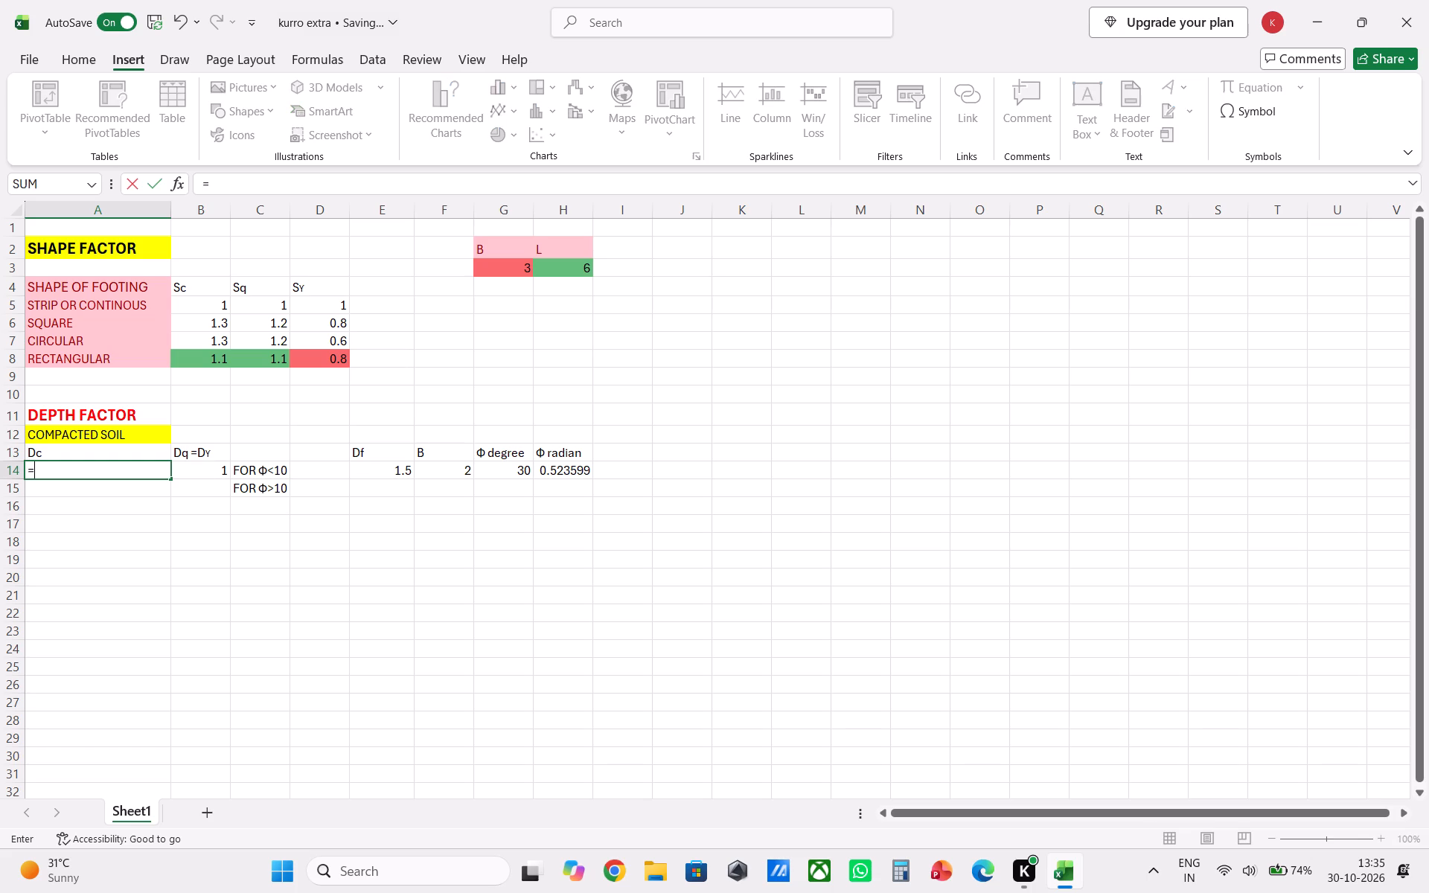
key(1)
key(asterisk)
key(BackSpace)
key(plus)
text(0.2)
key(shift+parenleft)
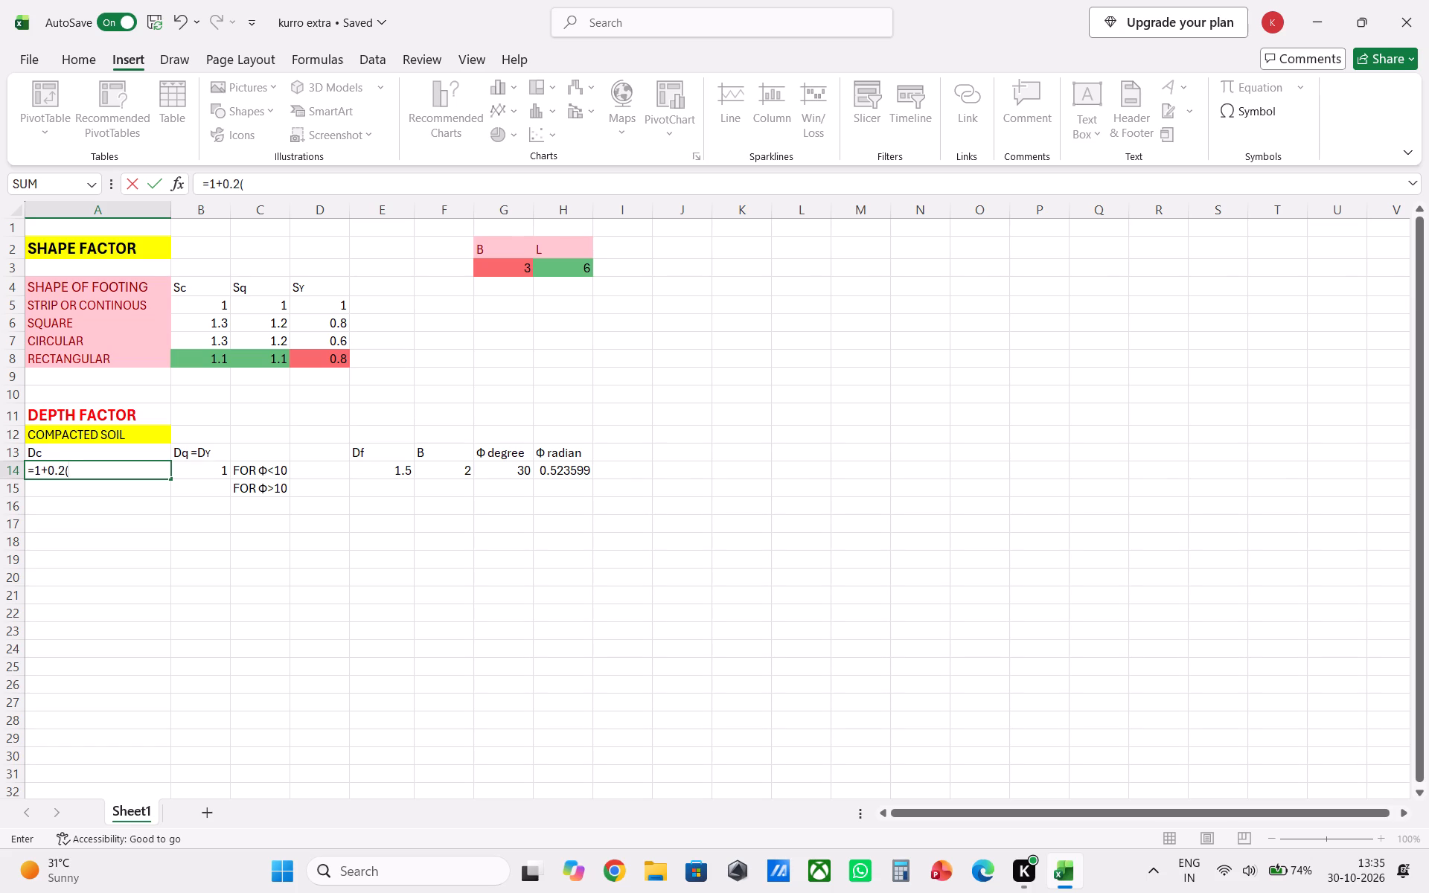
click(387, 468)
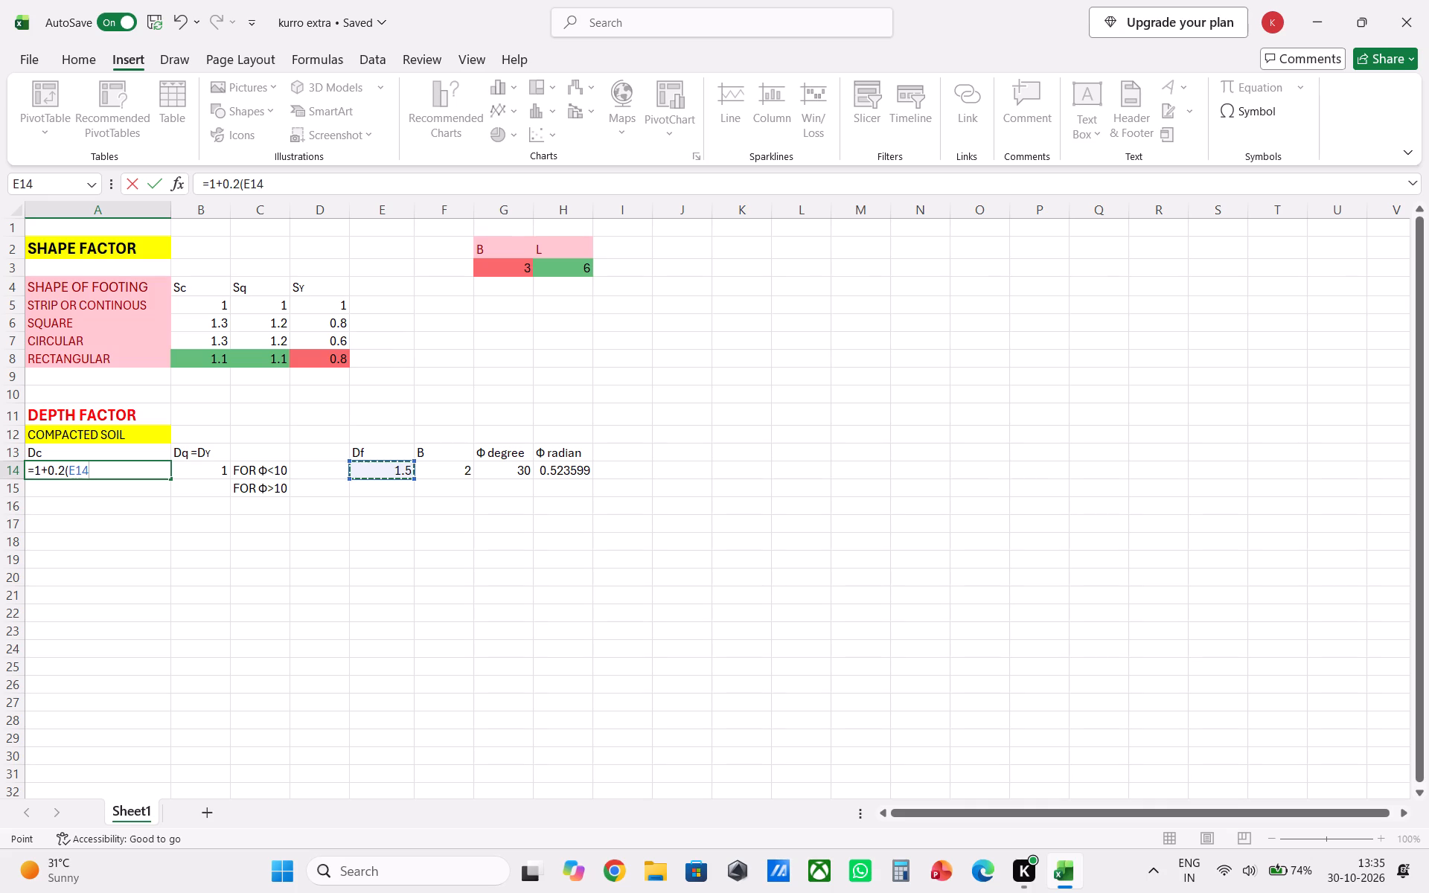
key(slash)
click(461, 473)
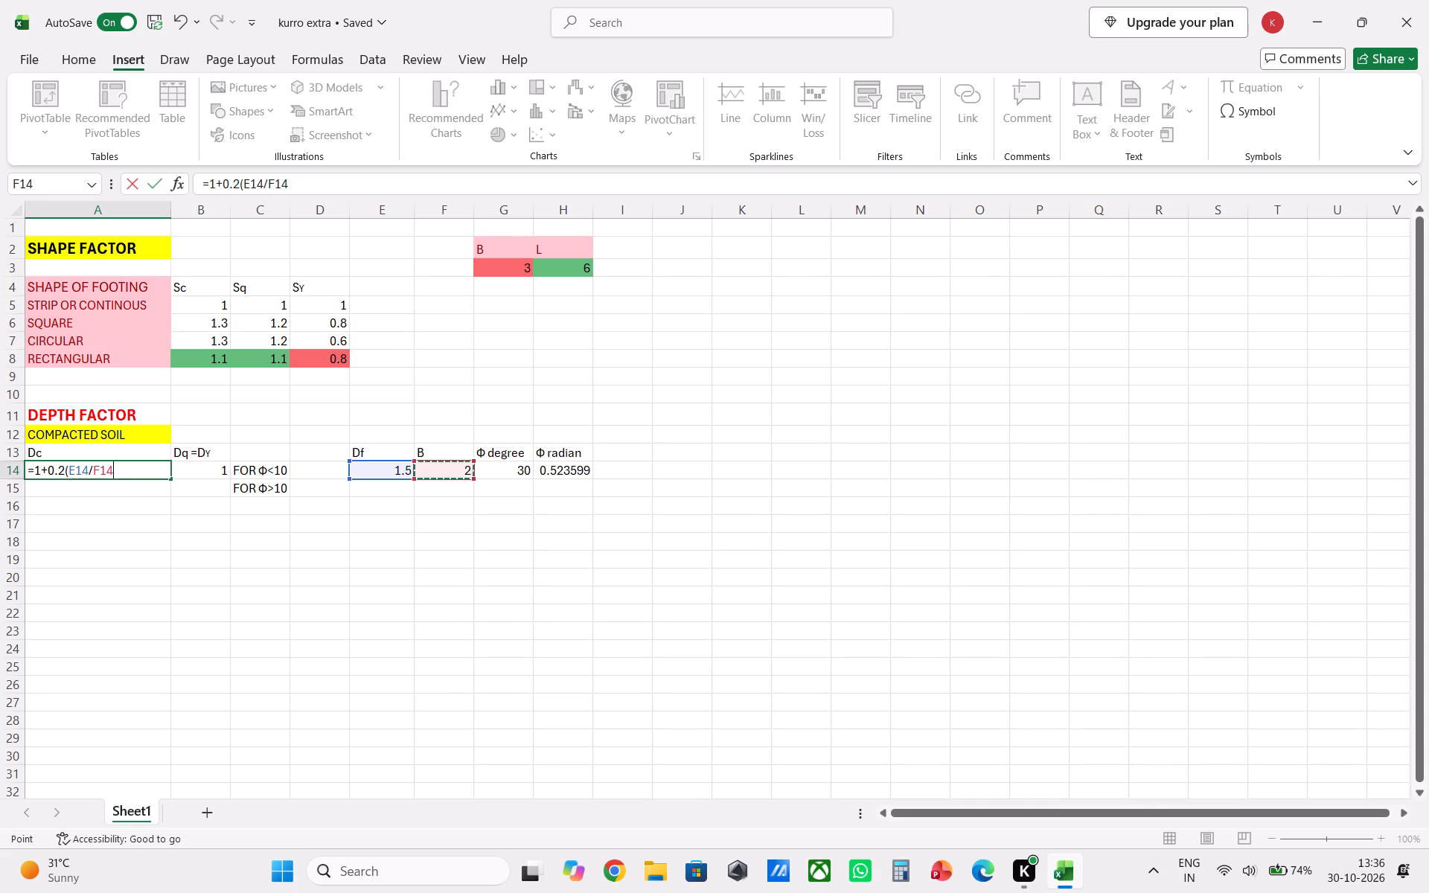
key(shift+parenright)
click(61, 470)
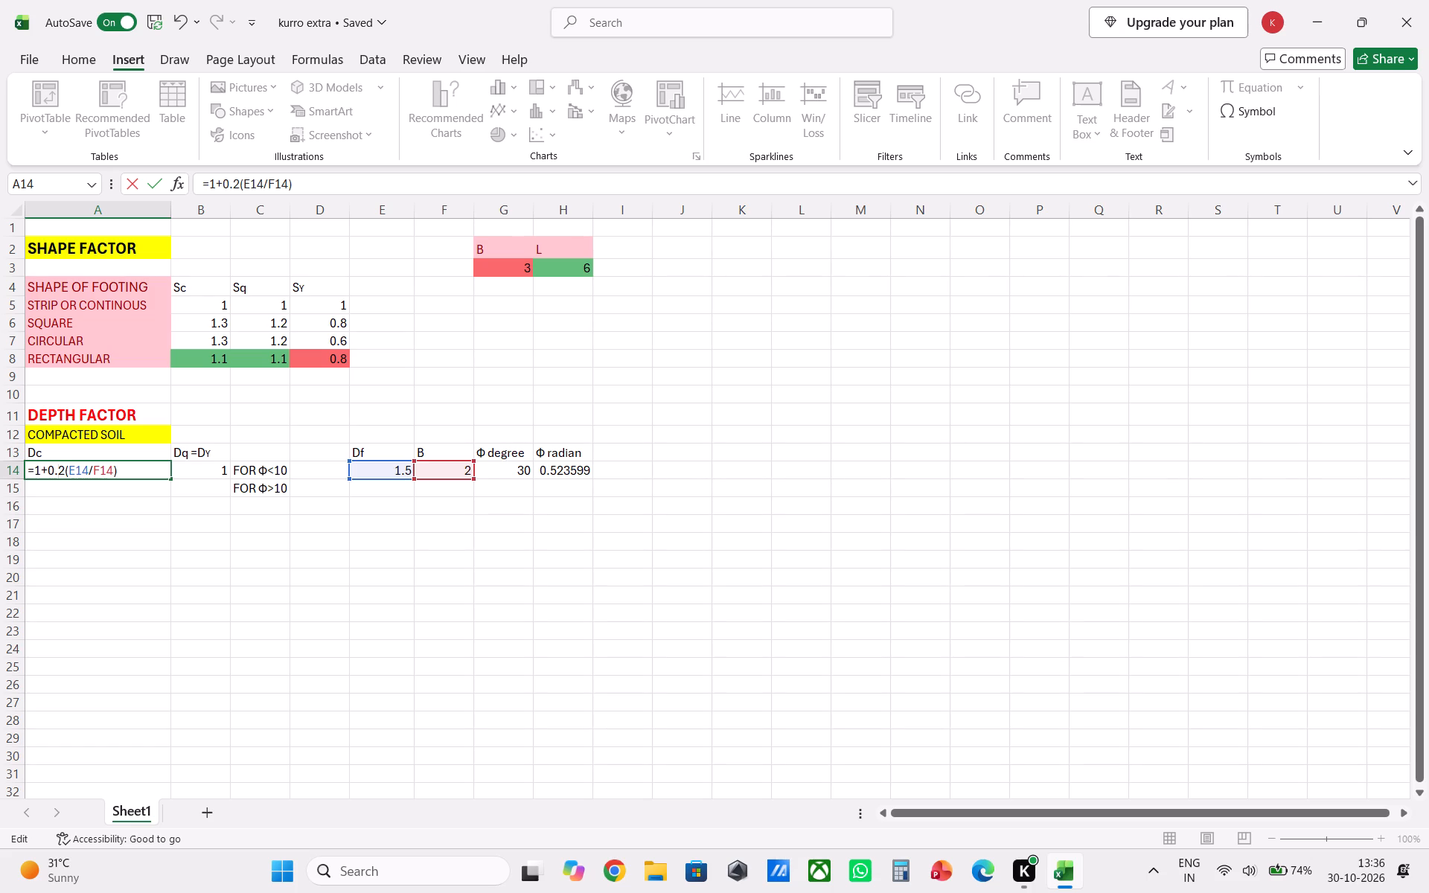
click(65, 470)
key(asterisk)
Extend the Dc formula in cell A14 with a multiplication by the TAN function, leaving its argument open.
click(130, 470)
key(asterisk)
text(ta)
key(n)
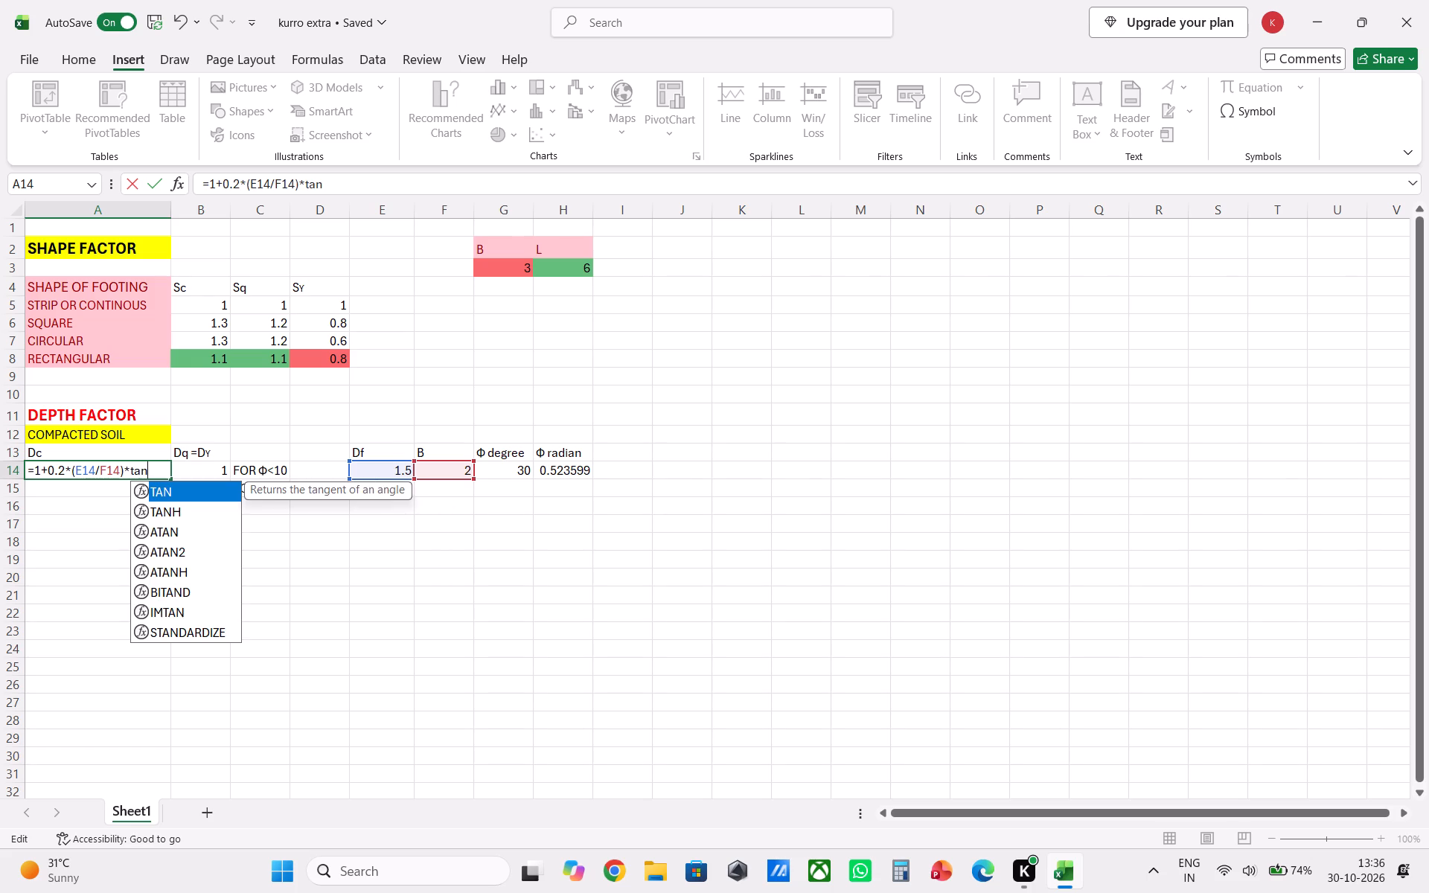
double_click(166, 489)
double_click(168, 489)
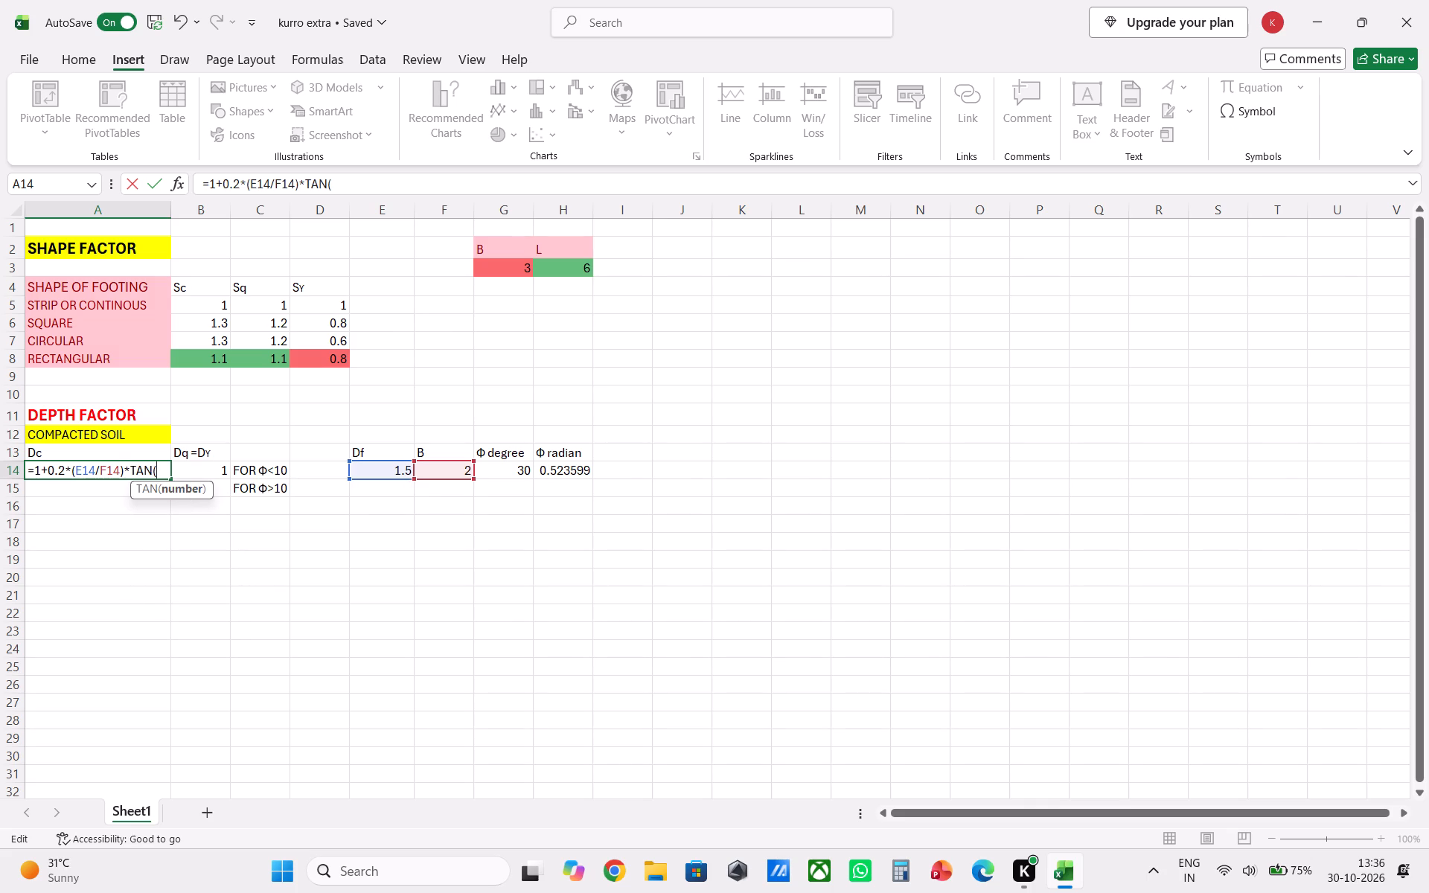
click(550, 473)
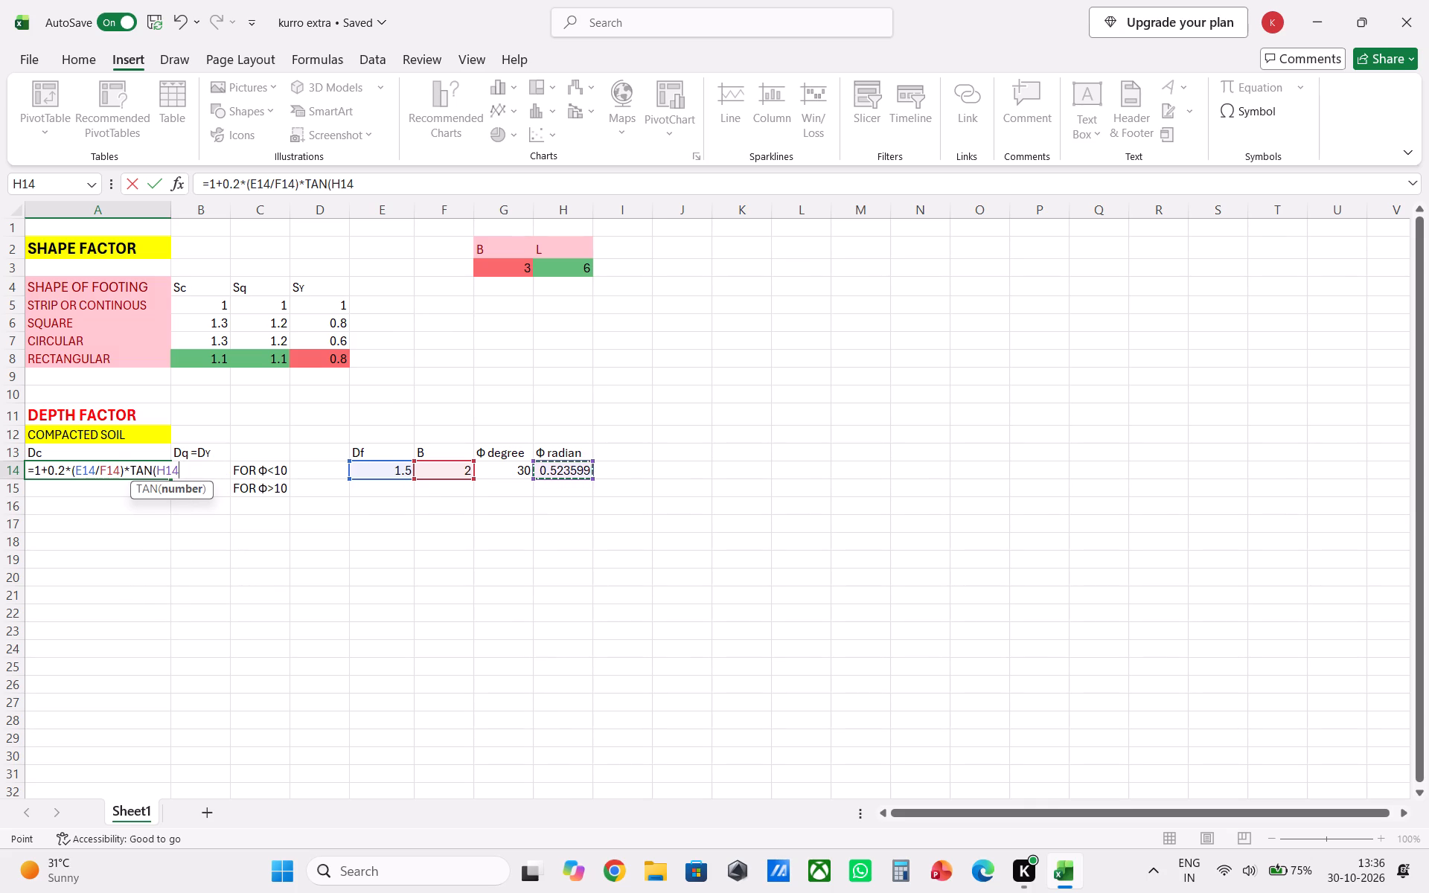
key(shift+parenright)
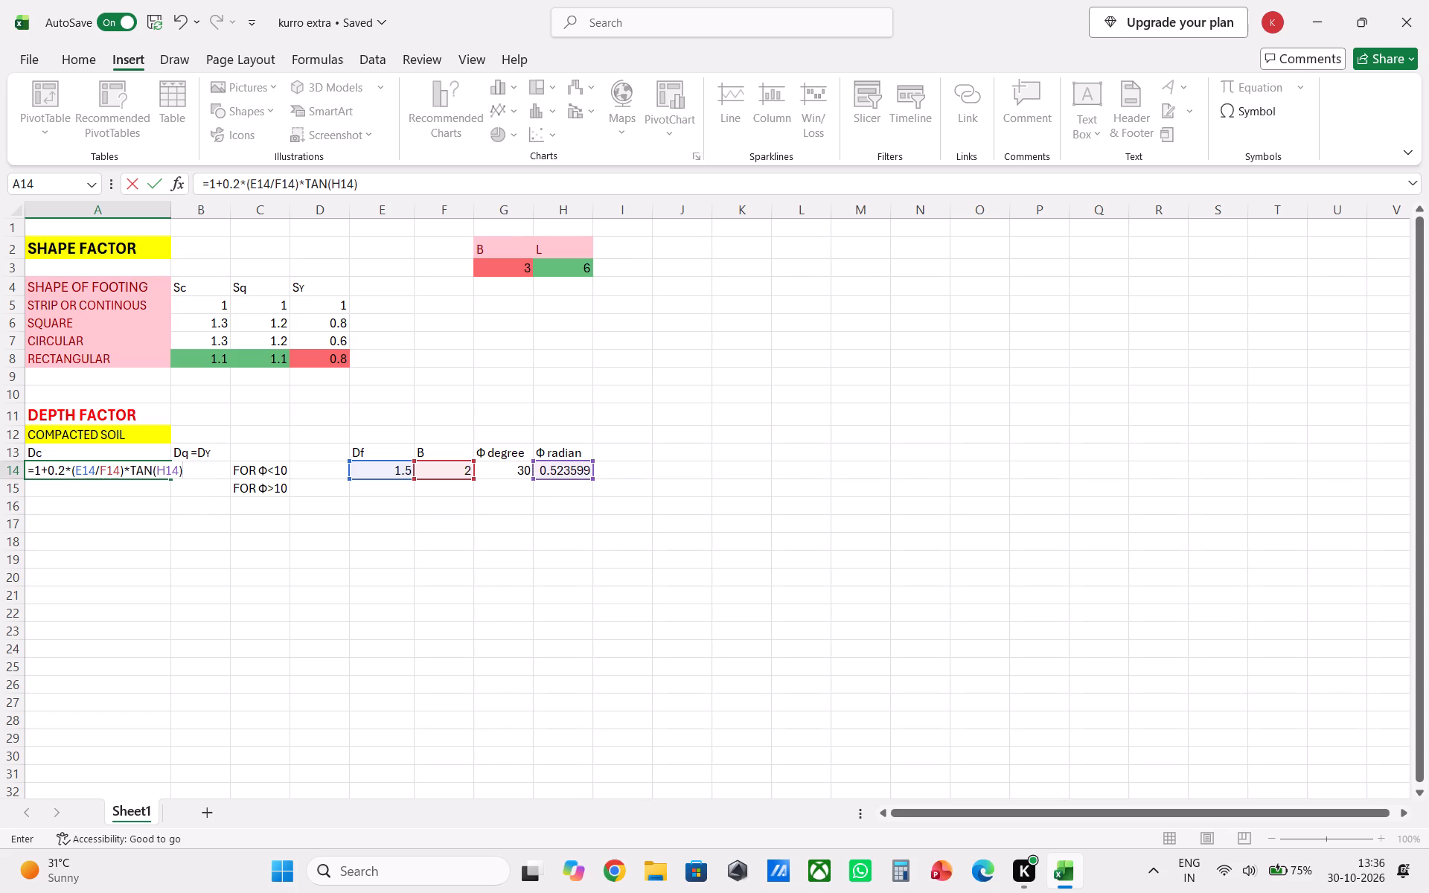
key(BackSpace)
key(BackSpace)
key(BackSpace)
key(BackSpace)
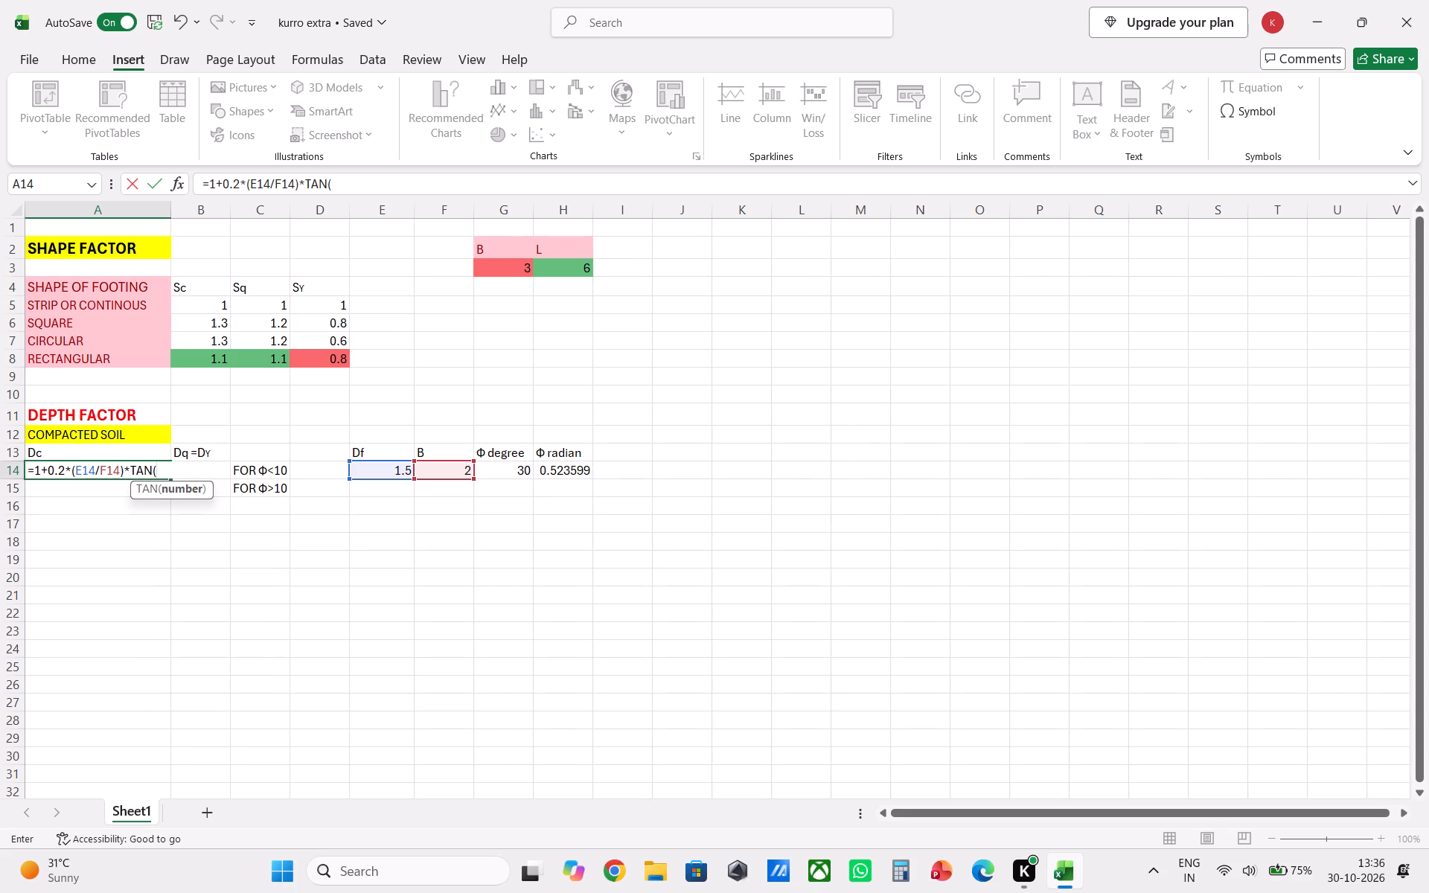
Enter 45+G15 as the argument of the TAN function in the Dc formula.
text(45)
key(plus)
click(510, 484)
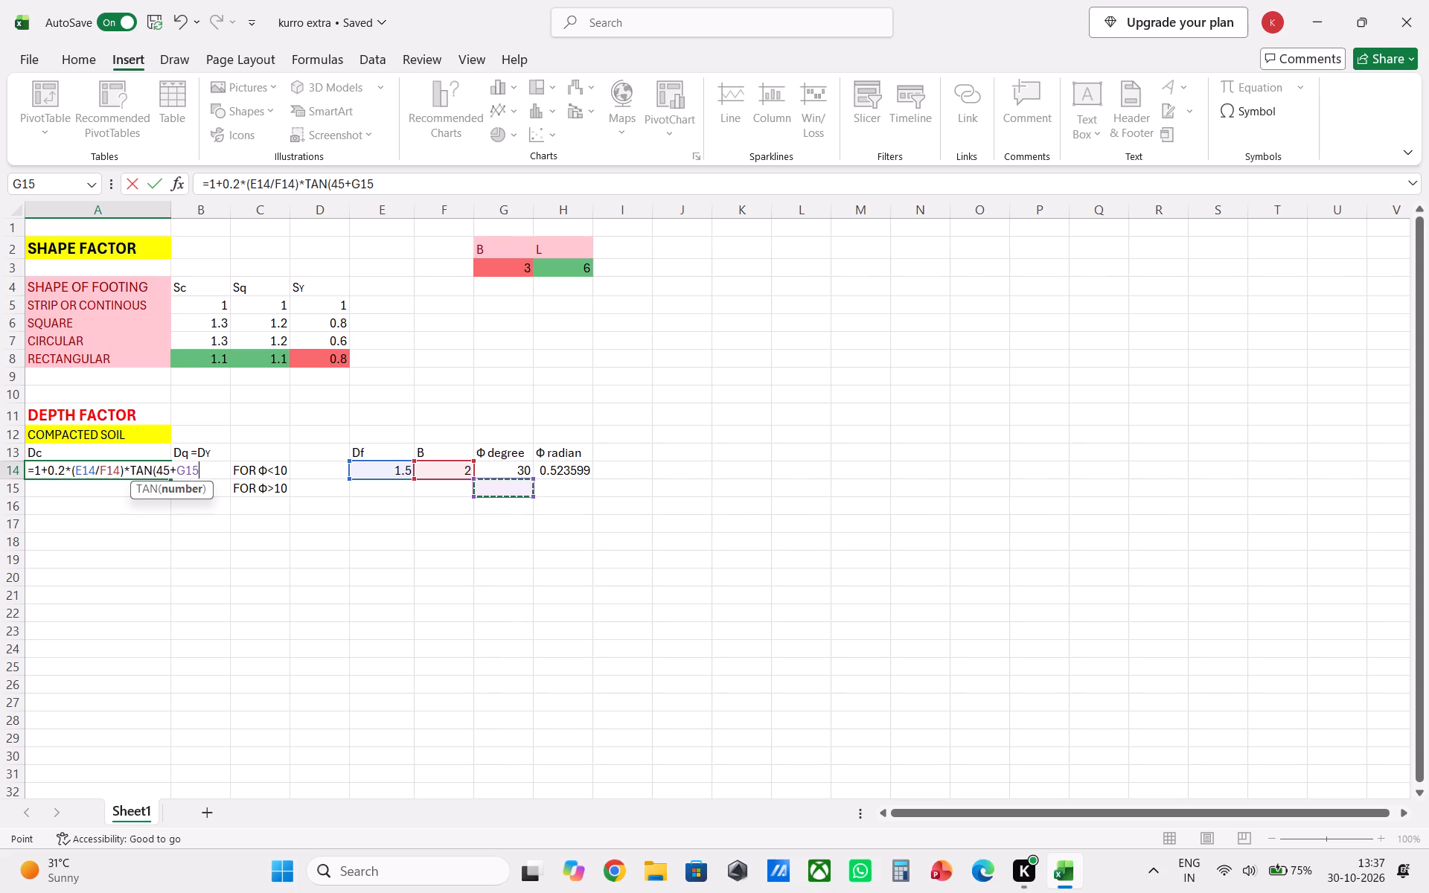
Copy the unfinished Dc formula text from cell A14 and clear it from the cell.
drag(208, 473, 206, 471)
drag(206, 471, 37, 482)
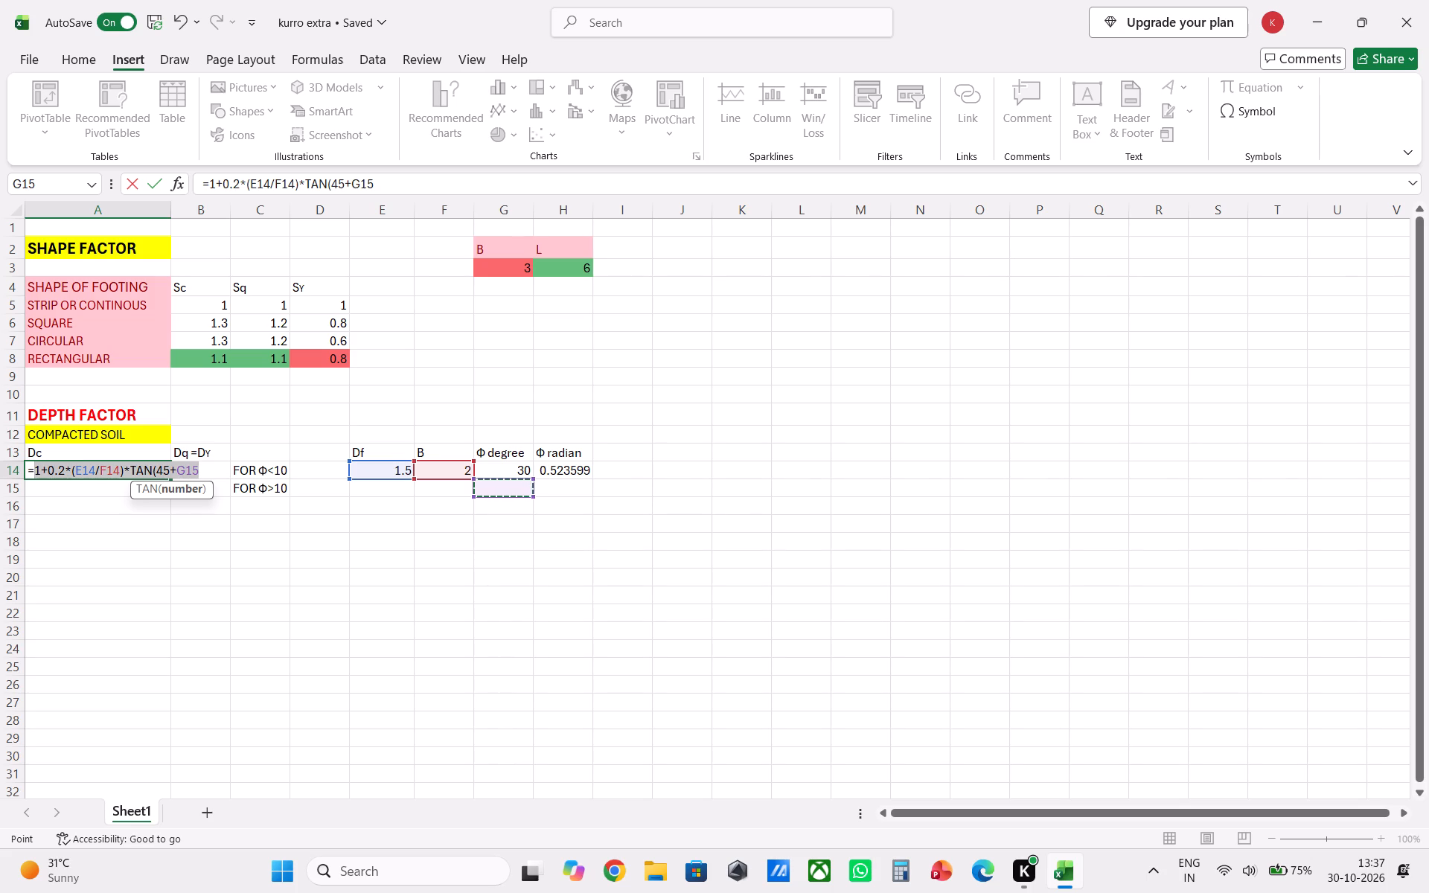
drag(37, 482, 25, 485)
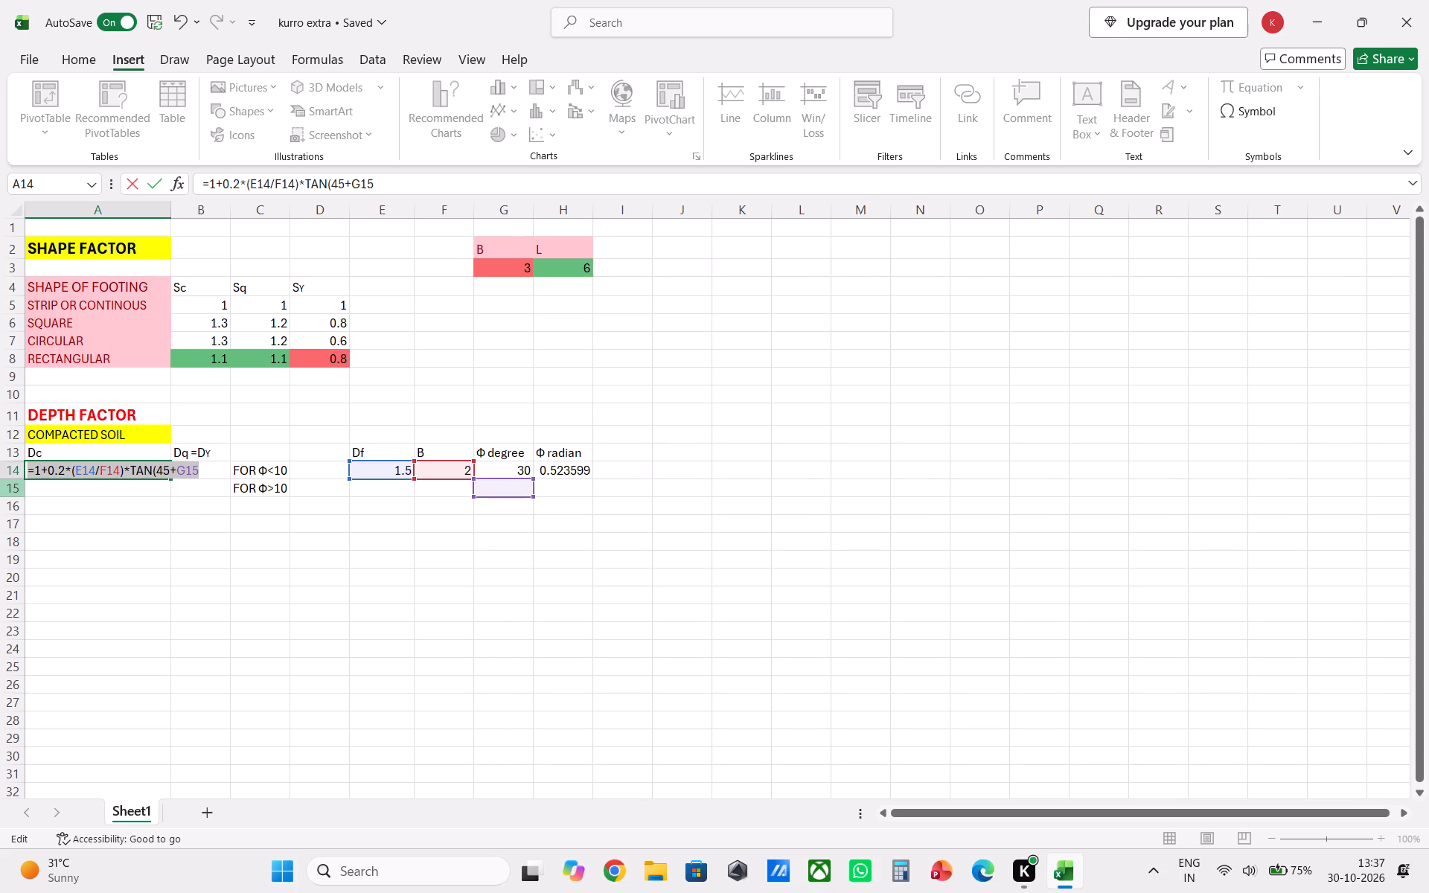
key(ctrl+c)
key(BackSpace)
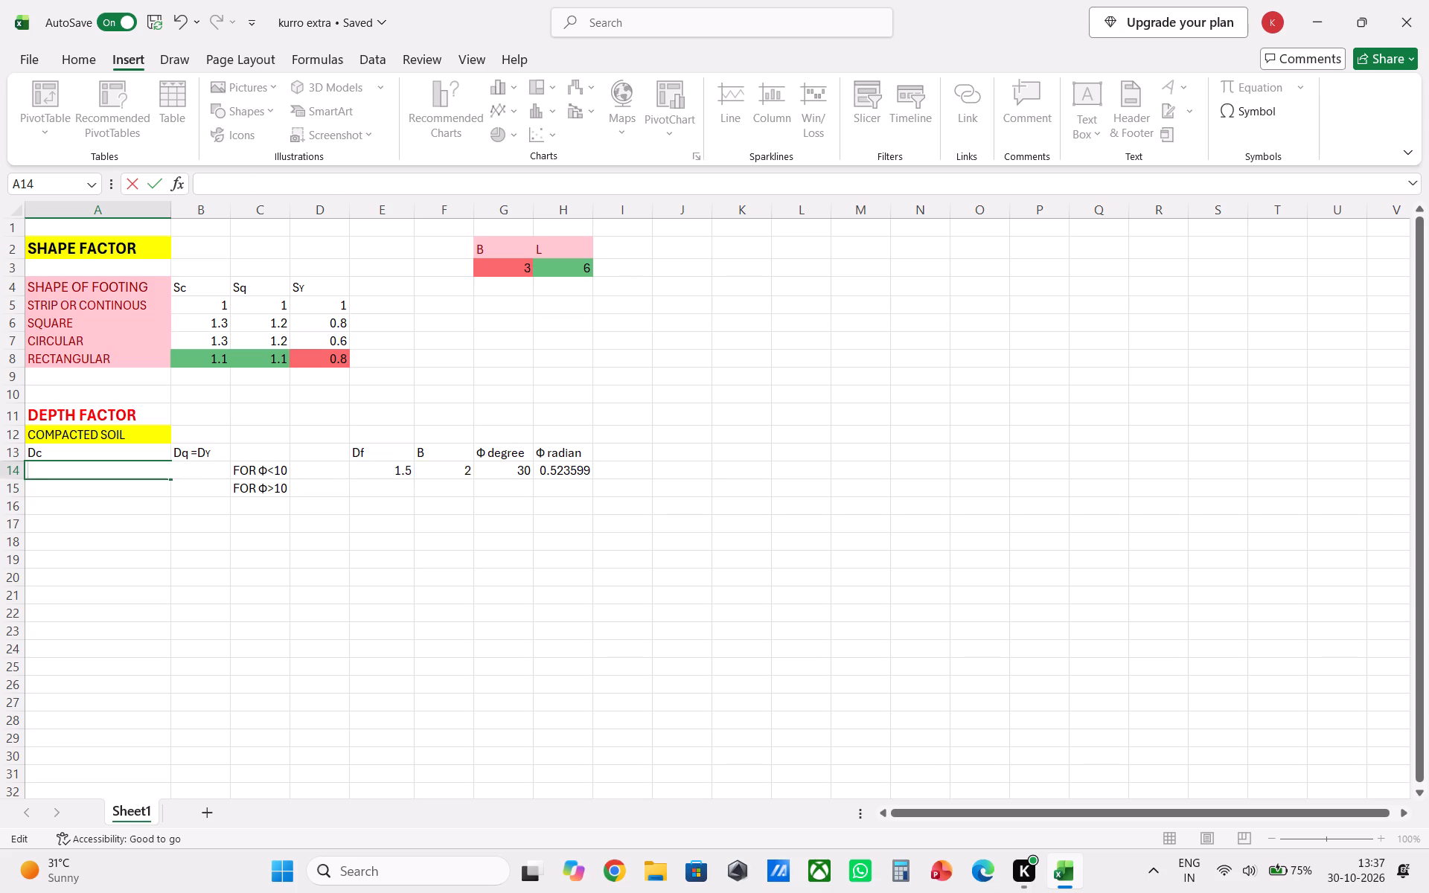
Enter 45 as a second degree value in cell G15.
click(499, 492)
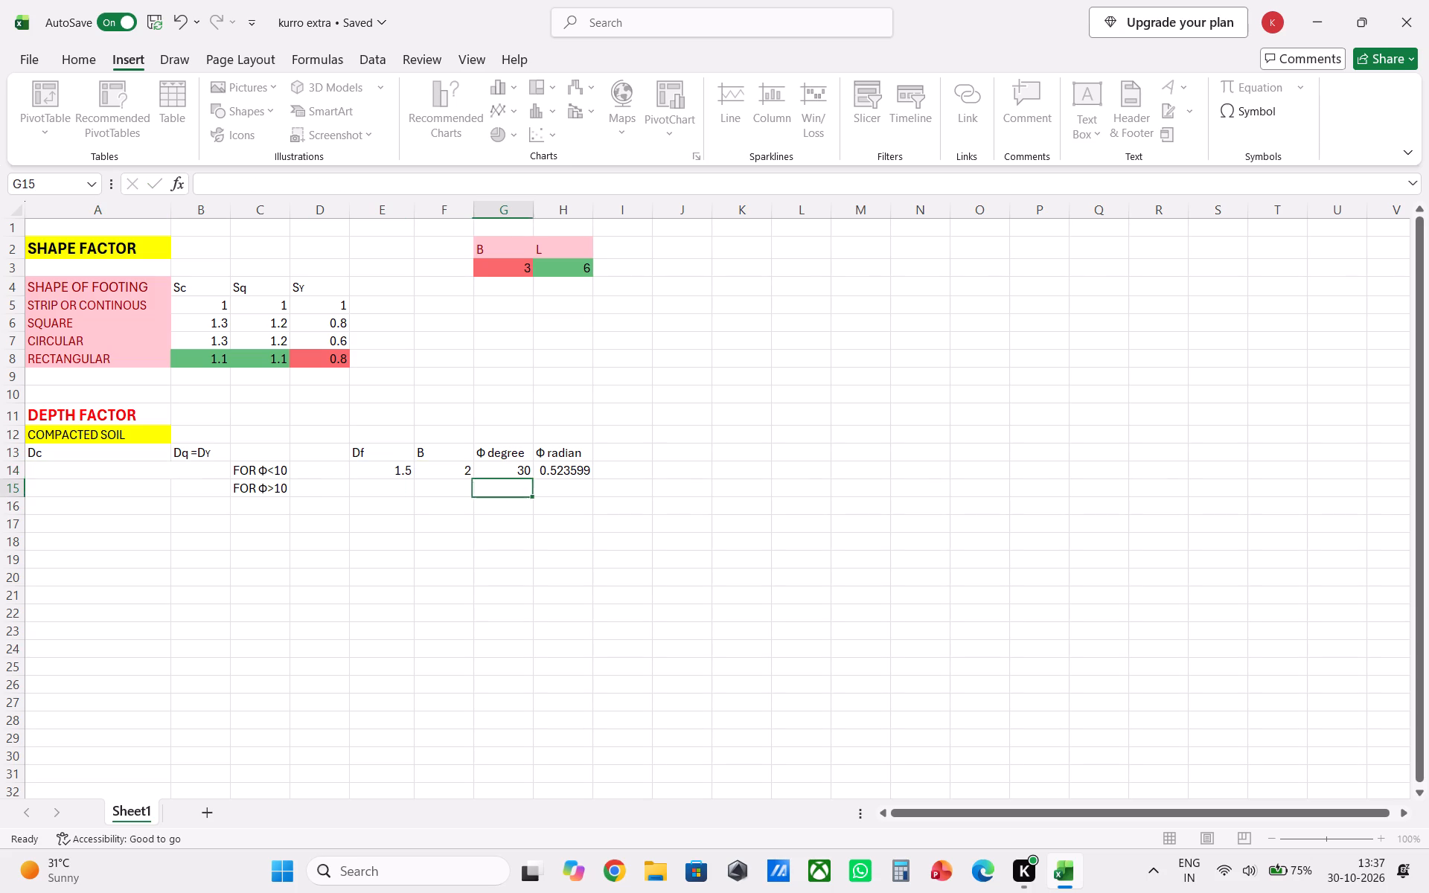
text(45)
Fill the radian conversion formula from cell H14 down to cell H15.
click(565, 477)
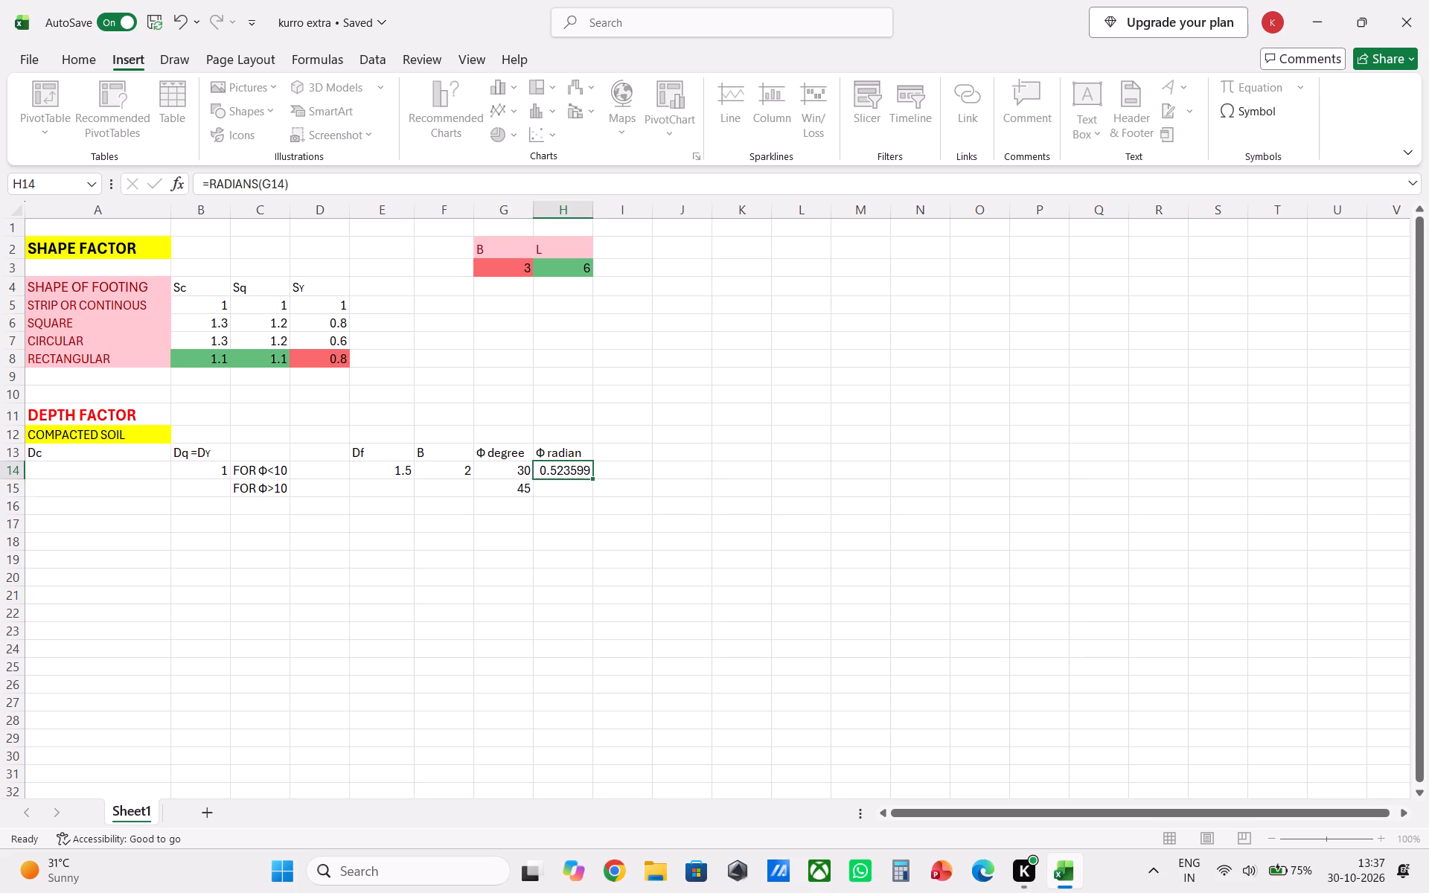
drag(591, 477, 589, 495)
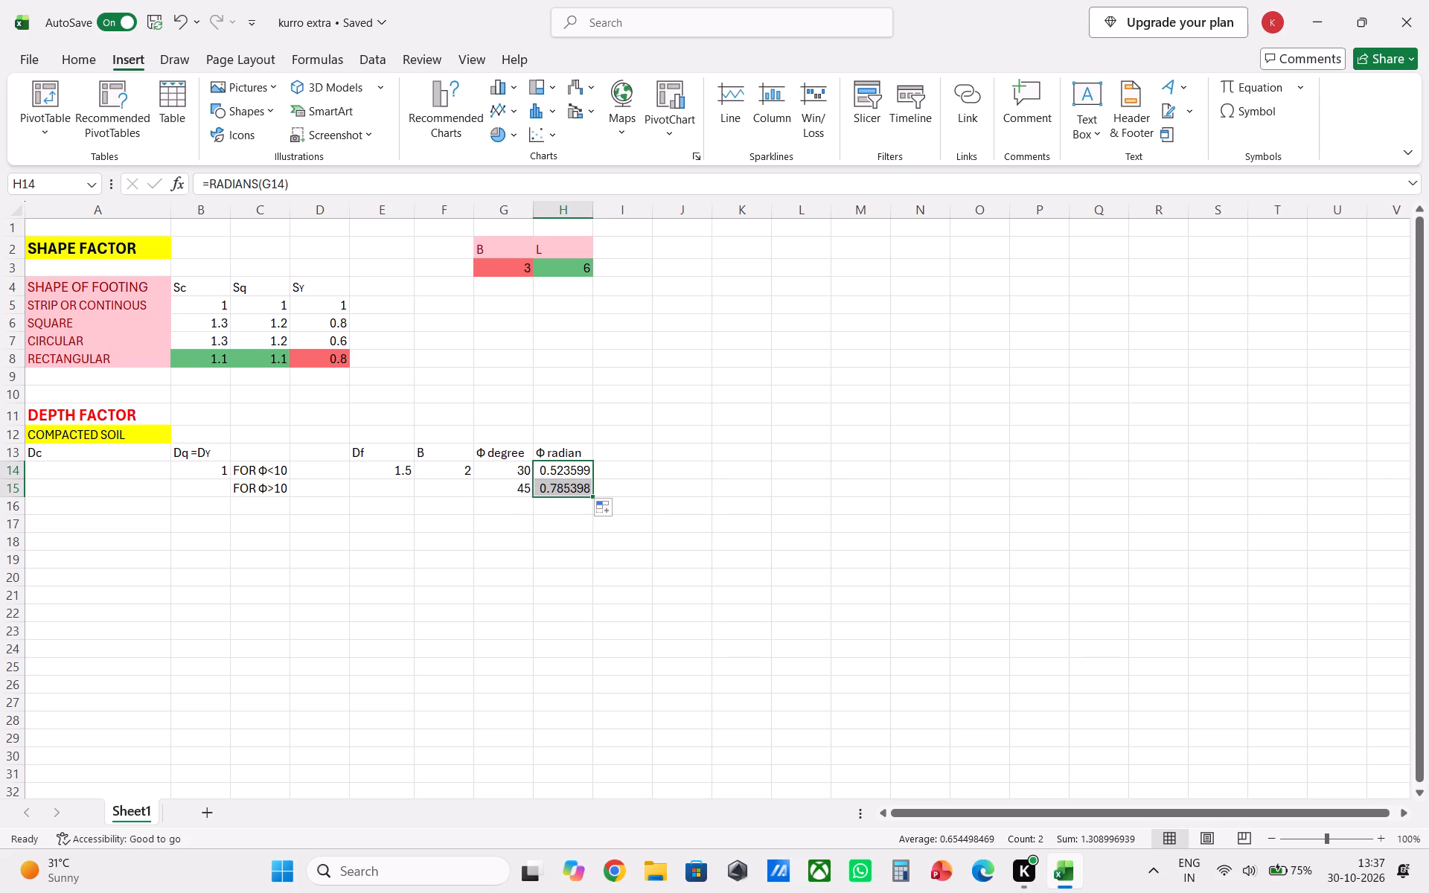
click(571, 534)
Paste the copied unfinished Dc formula back into cell A14.
click(109, 473)
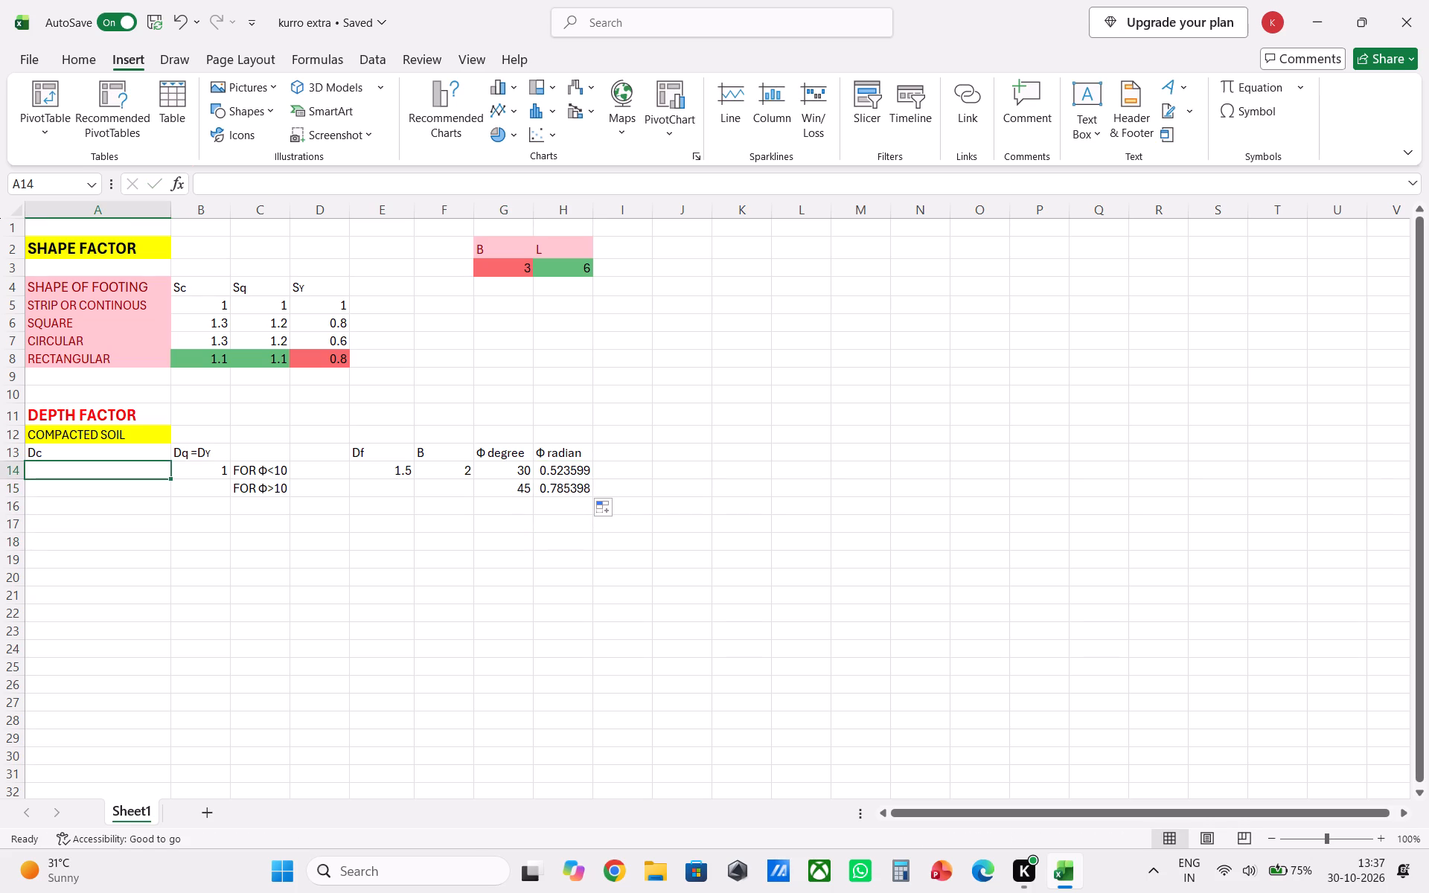
key(ctrl+v)
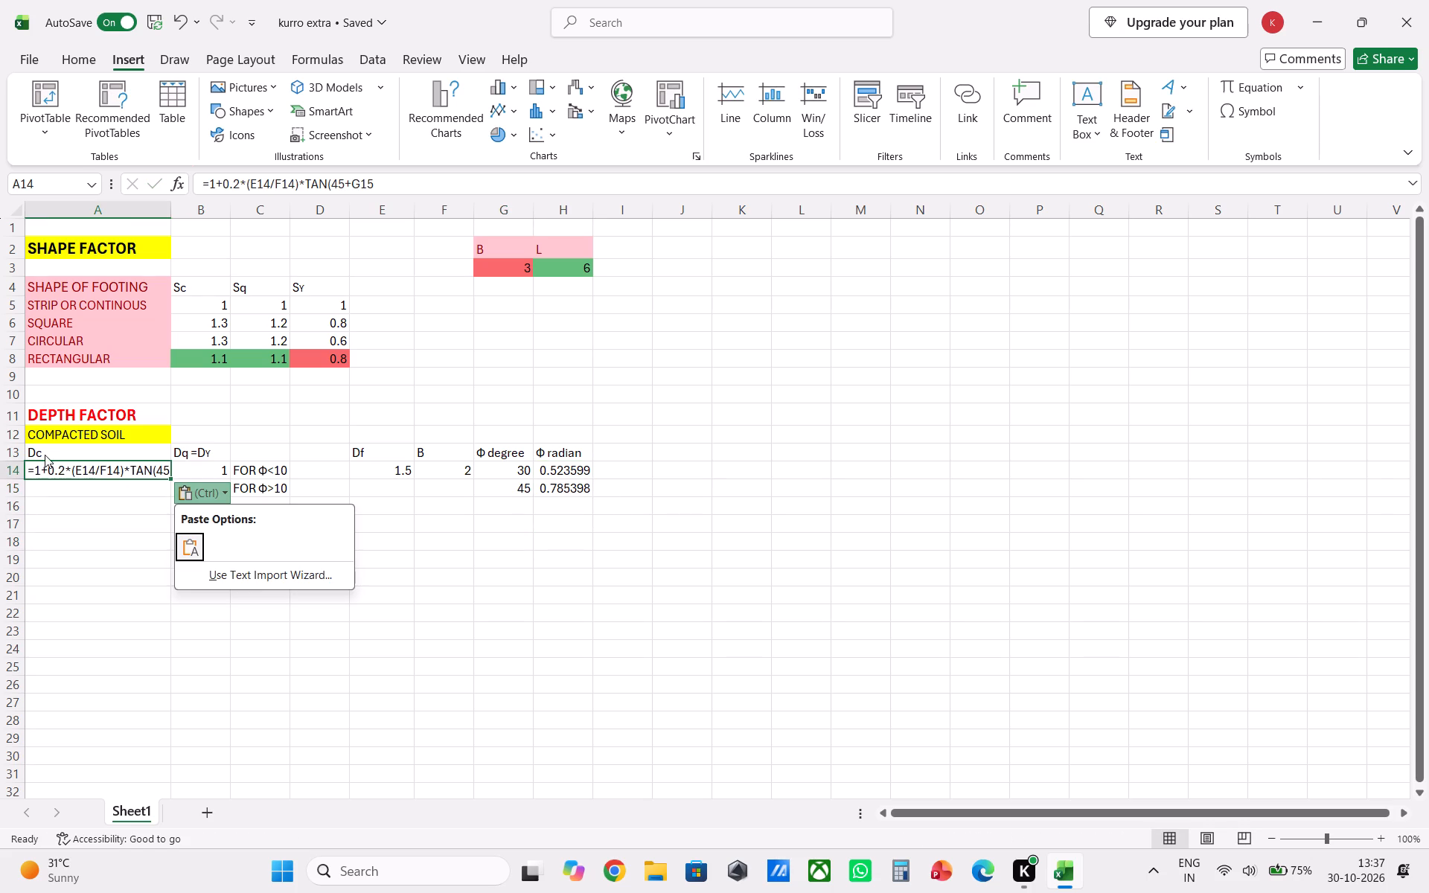
Remove the 45+G15 argument from the TAN function in the Dc formula in cell A14.
click(165, 473)
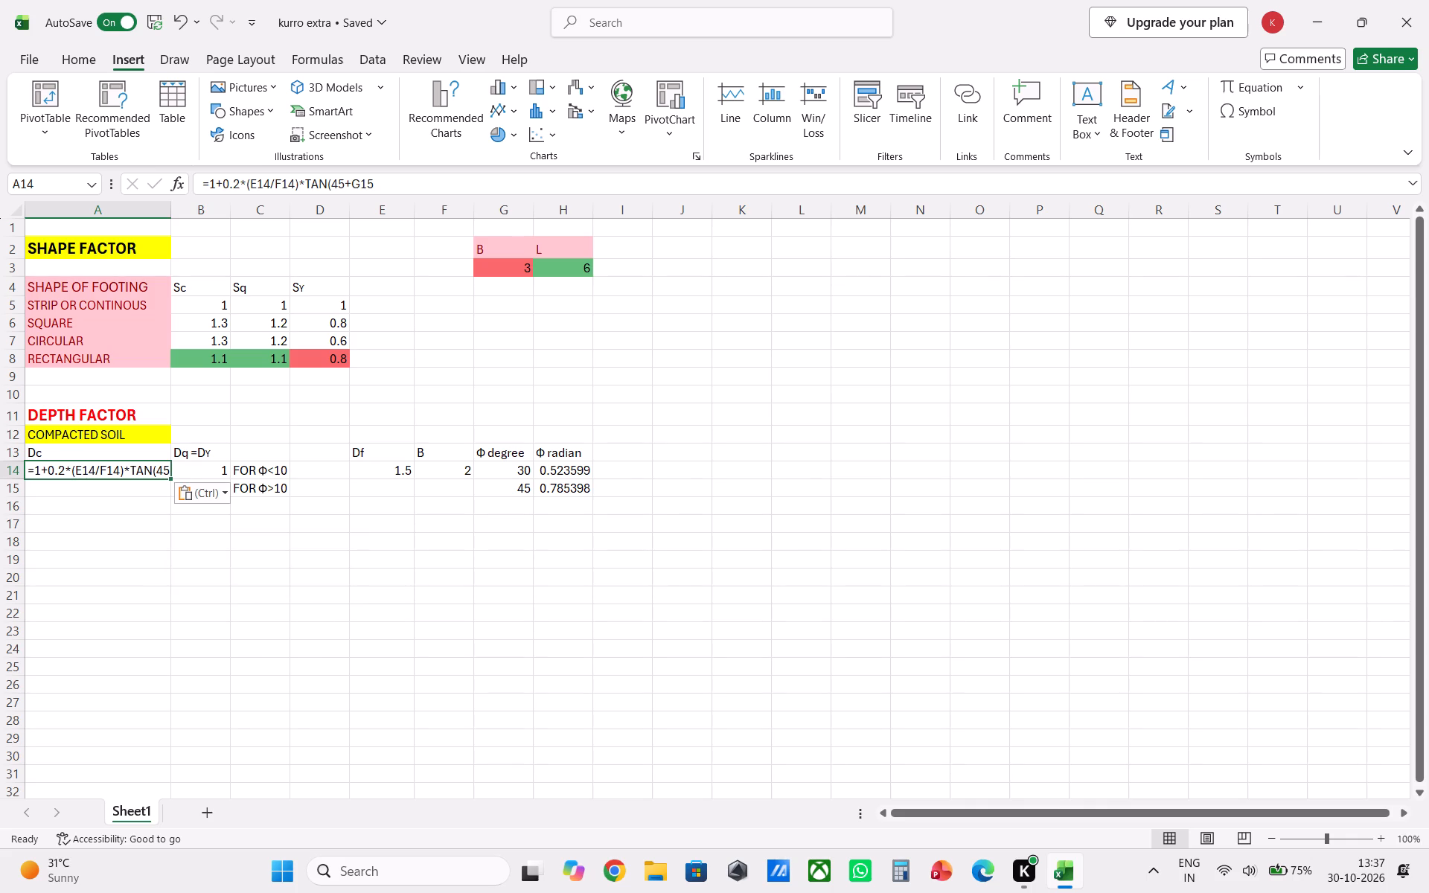
double_click(167, 473)
click(169, 470)
click(165, 470)
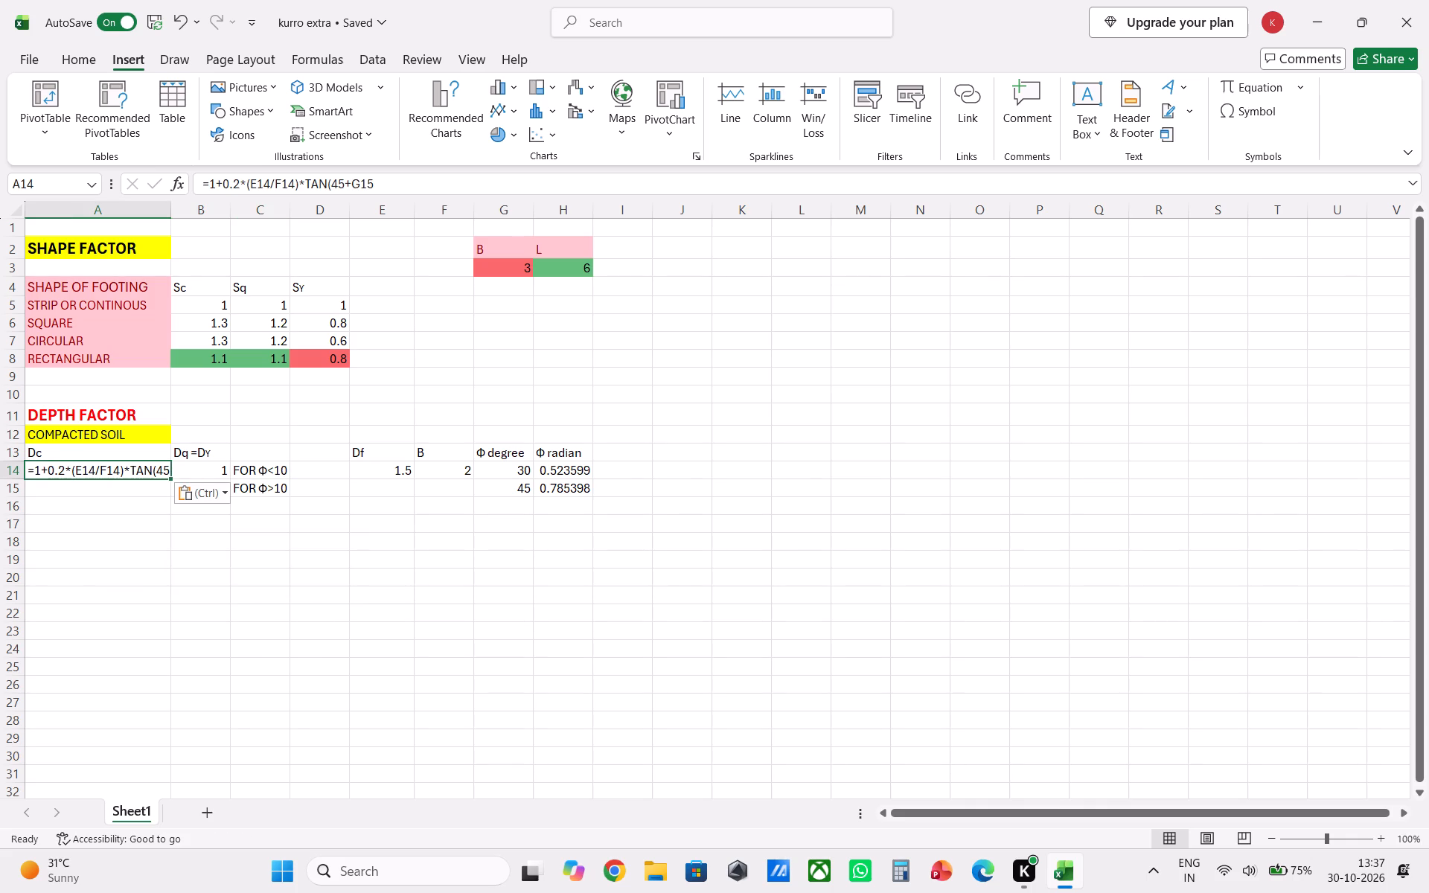
click(165, 470)
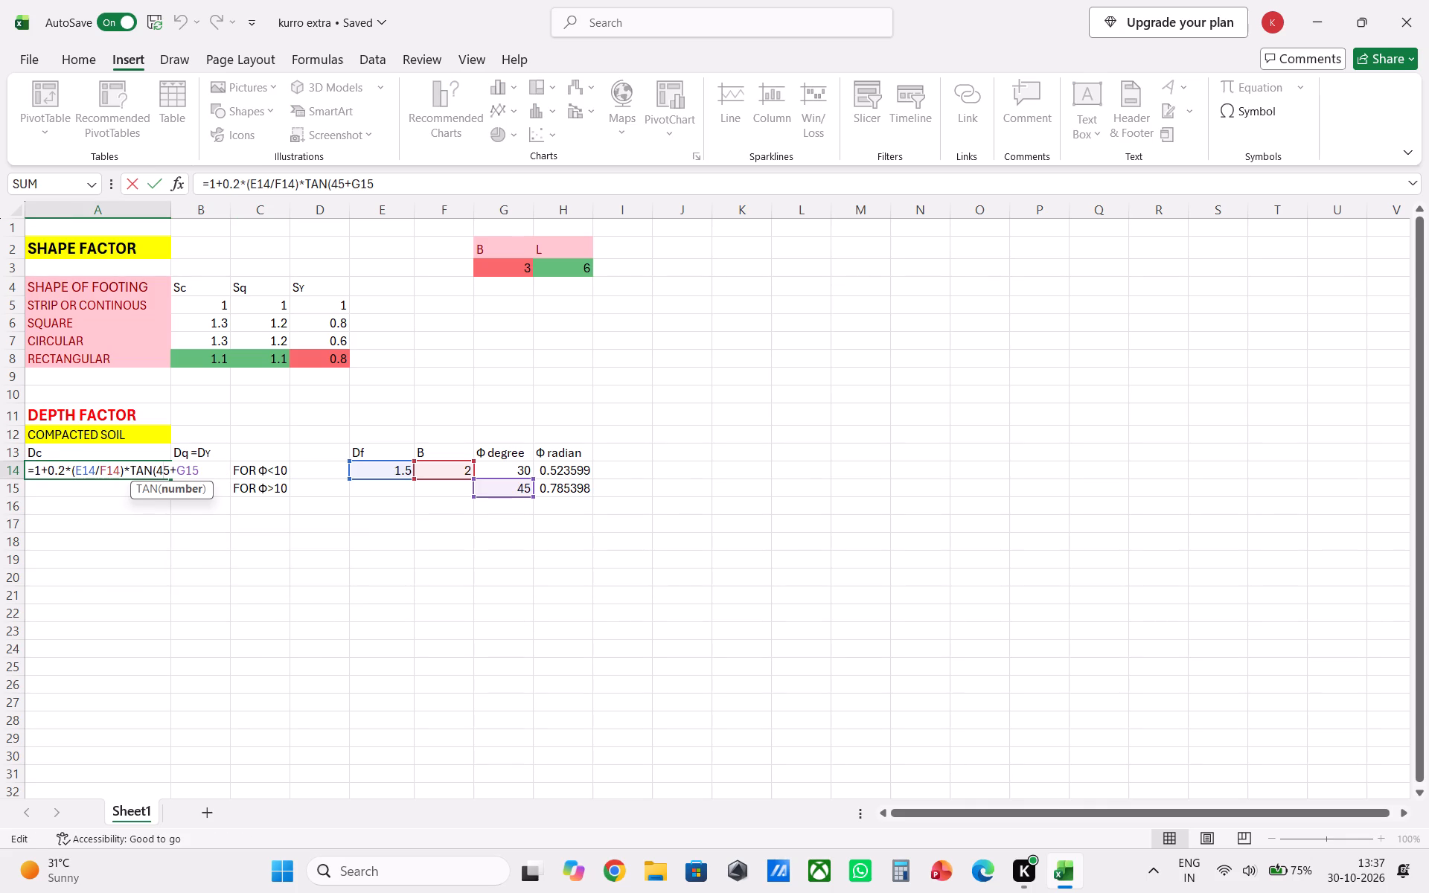
click(167, 471)
key(plus)
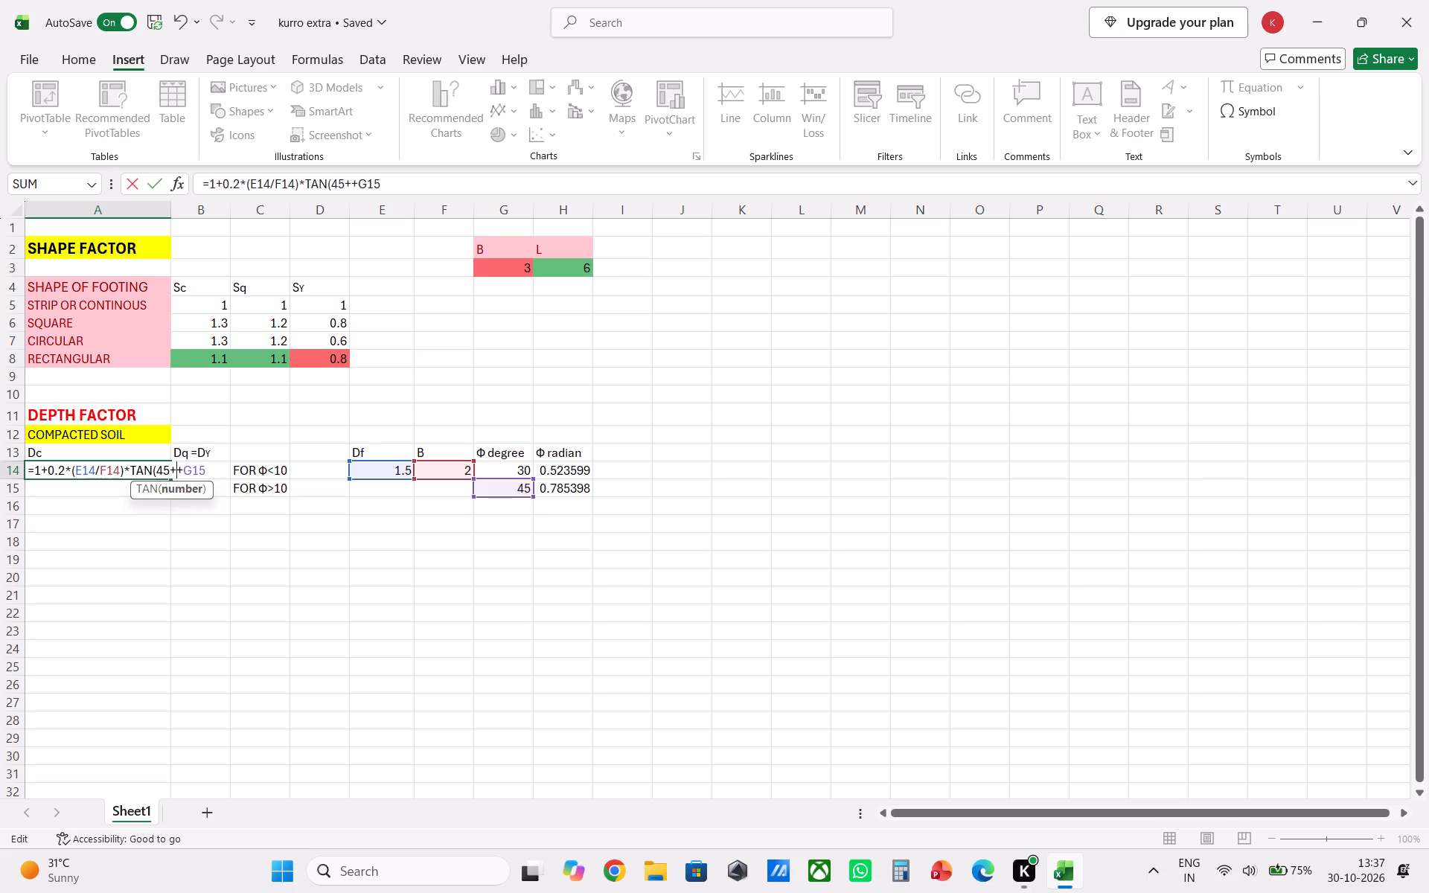
click(215, 476)
key(BackSpace)
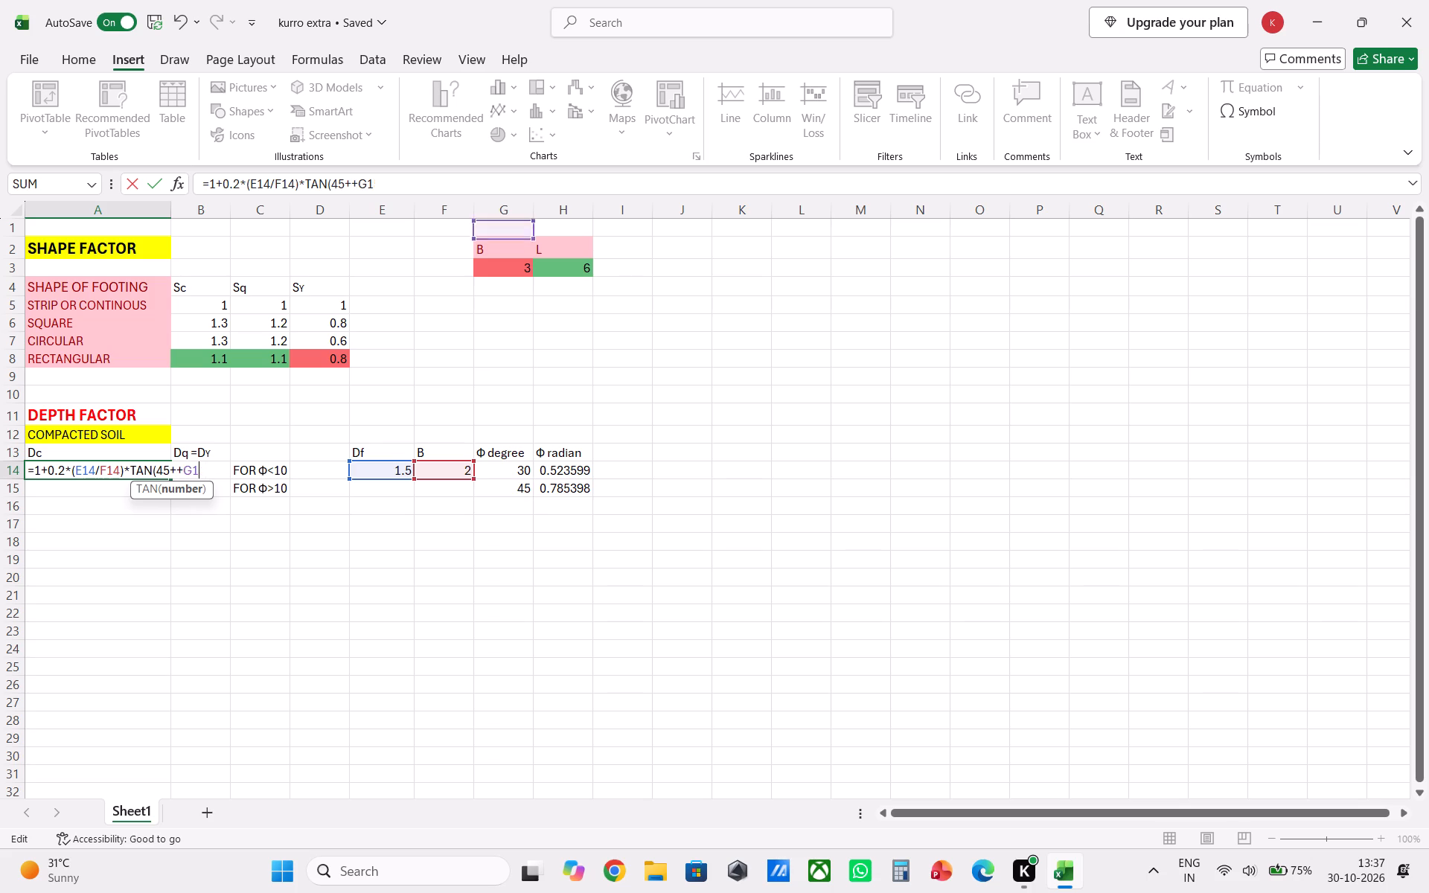
key(BackSpace)
key(BackSpace)
key(BackSpace)
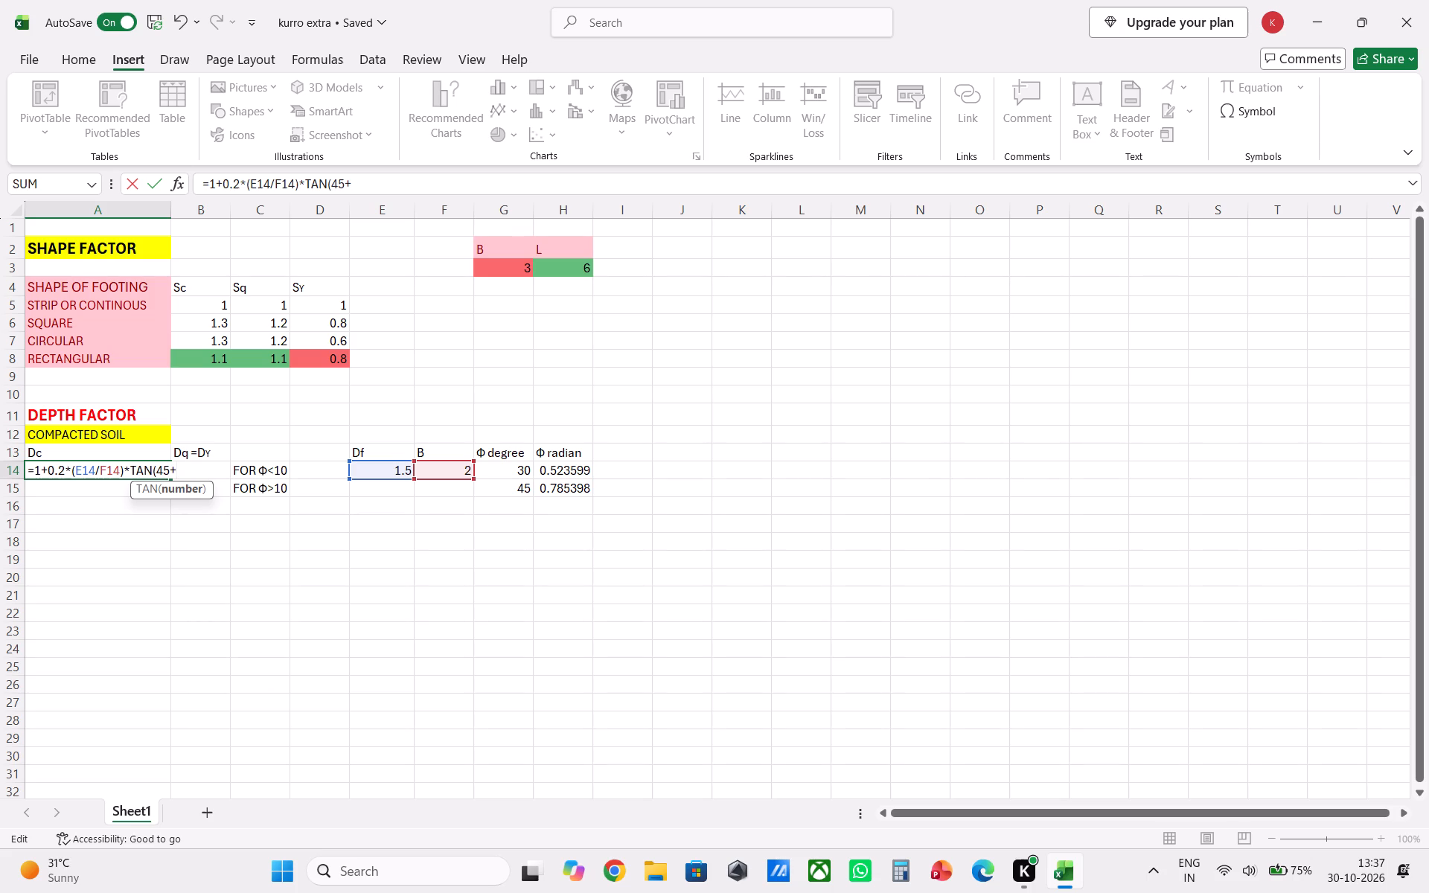
click(557, 489)
key(BackSpace)
key(BackSpace)
key(BackSpace)
key(BackSpace)
key(BackSpace)
key(BackSpace)
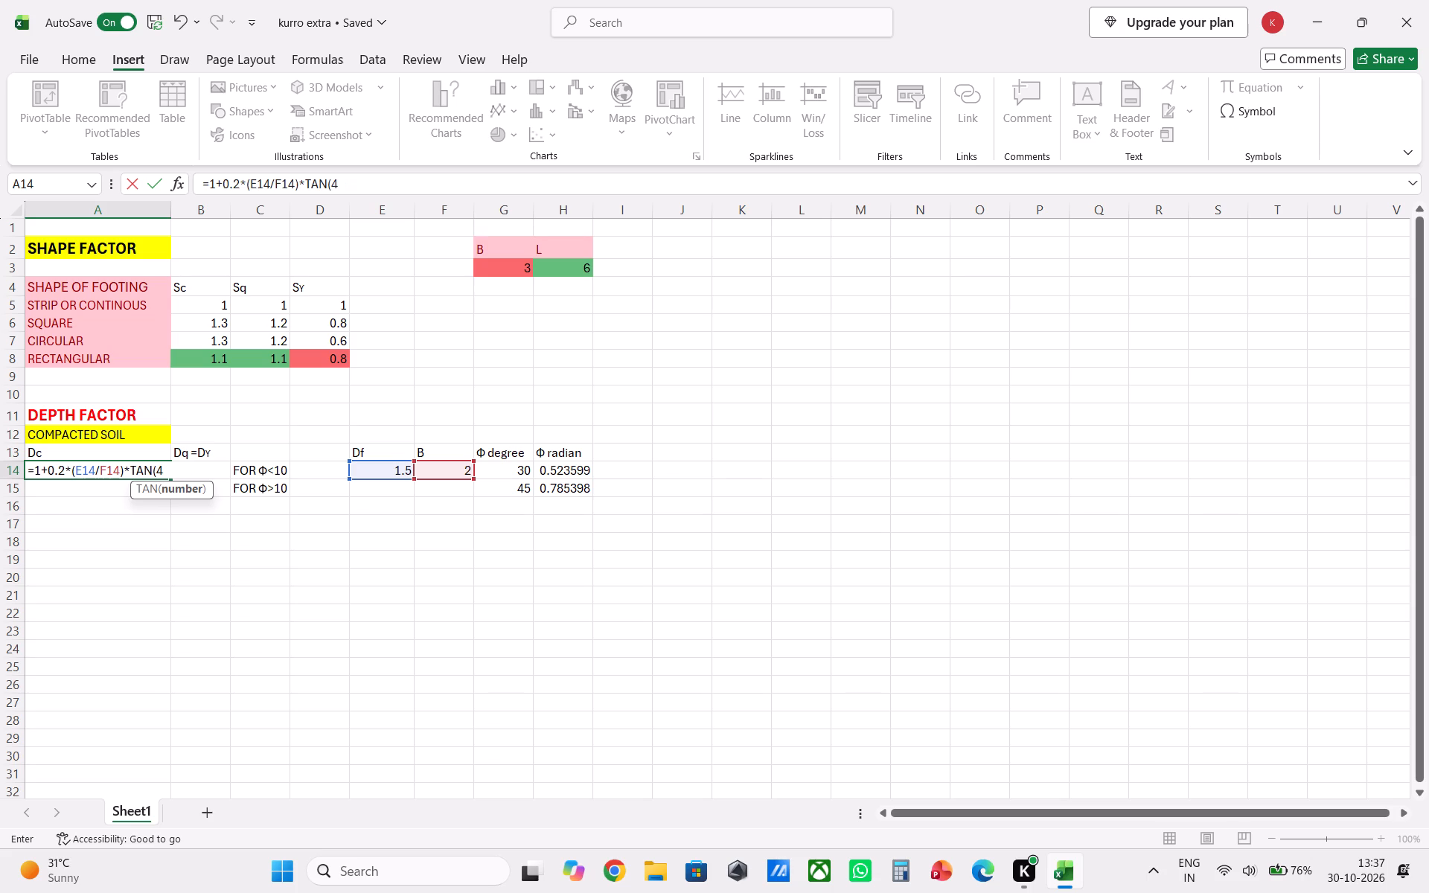
Complete the Dc formula in A14 with H15+(H14/2) as the TAN argument, using the radian values.
click(577, 489)
key(plus)
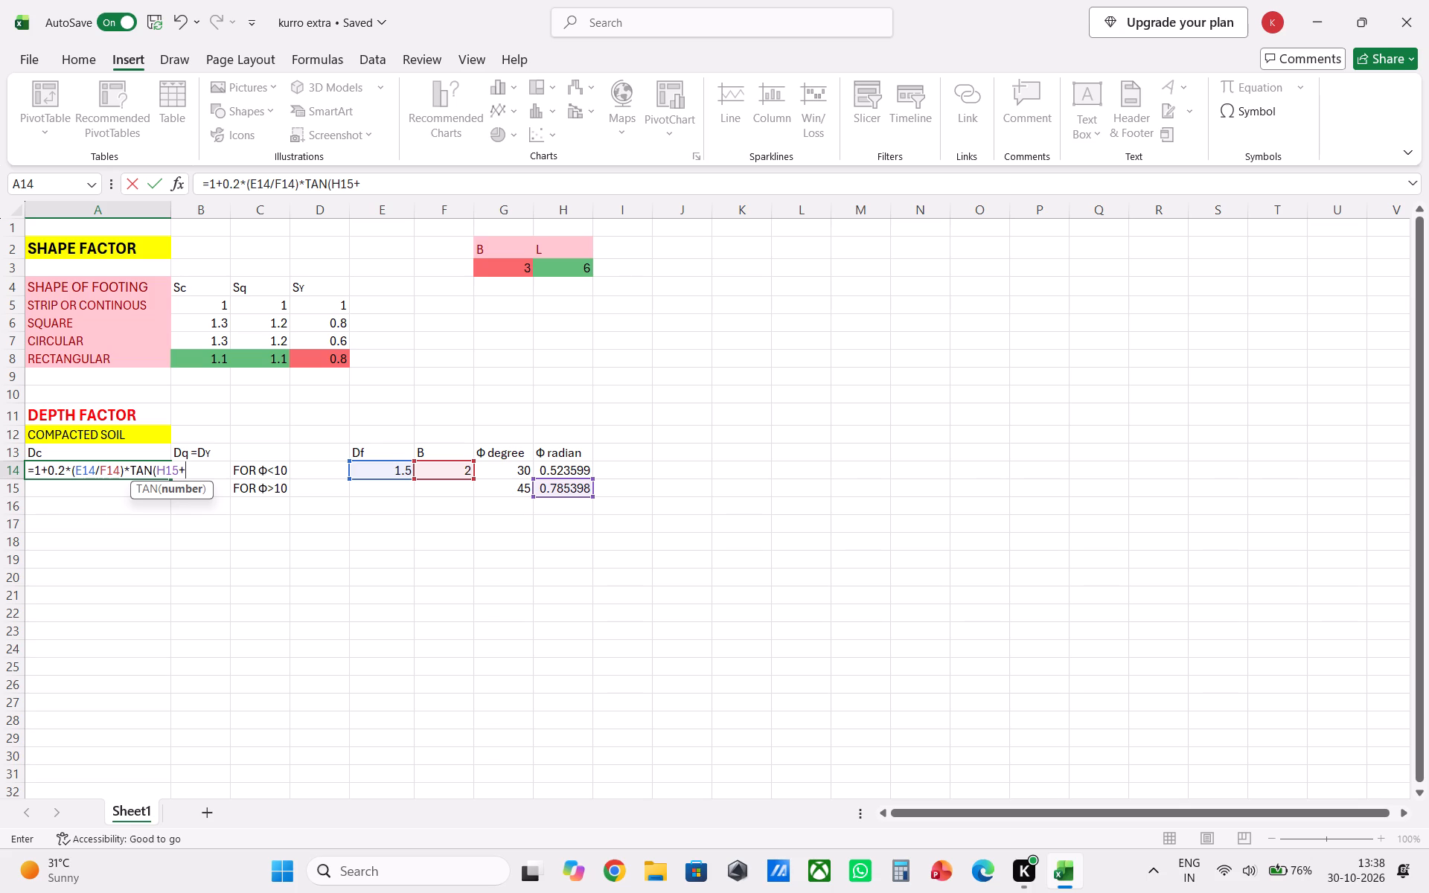
click(569, 468)
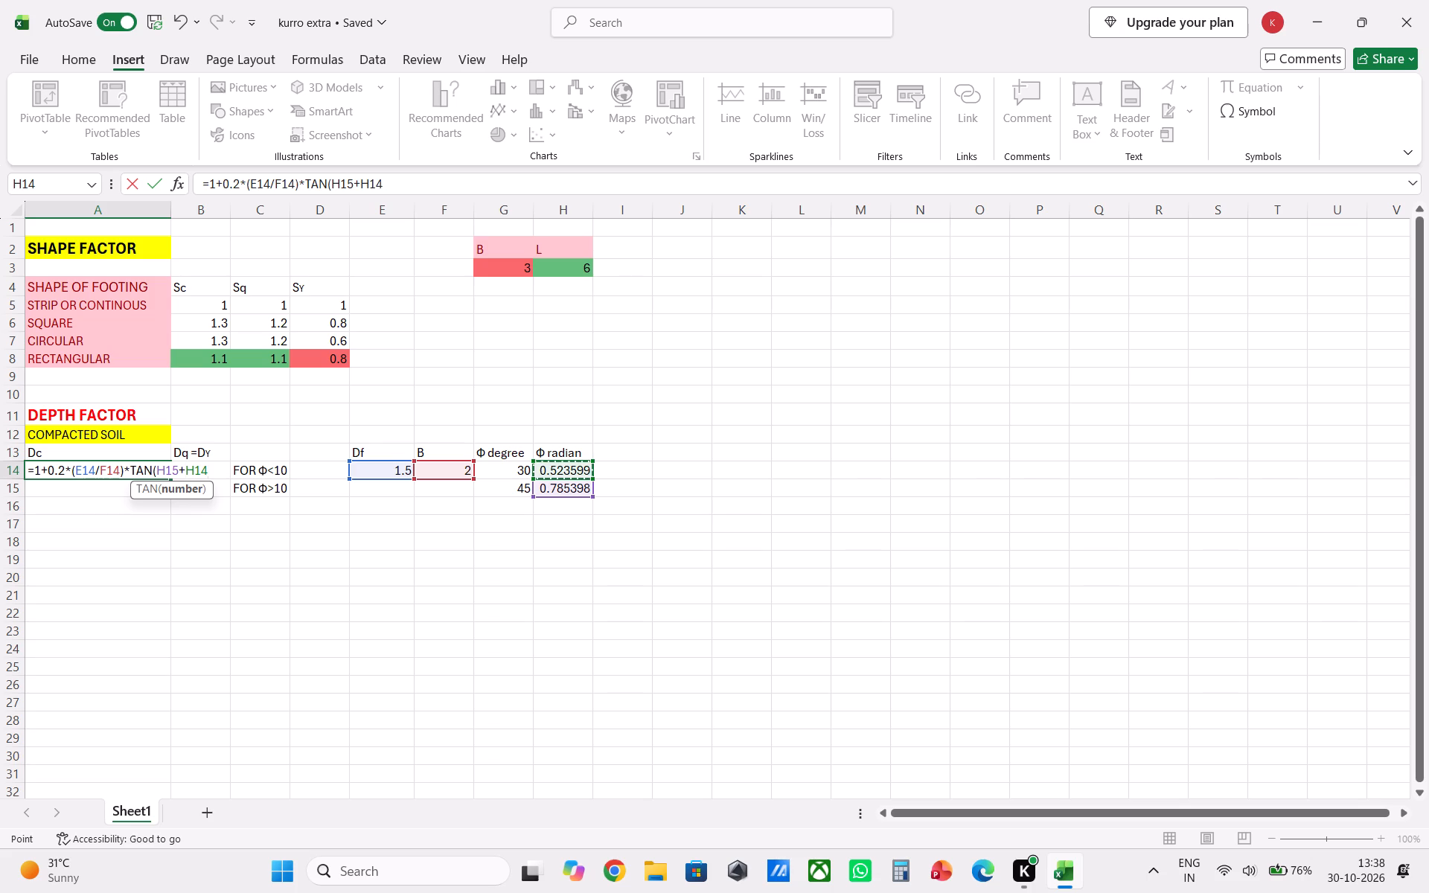
key(BackSpace)
key(BackSpace)
key(BackSpace)
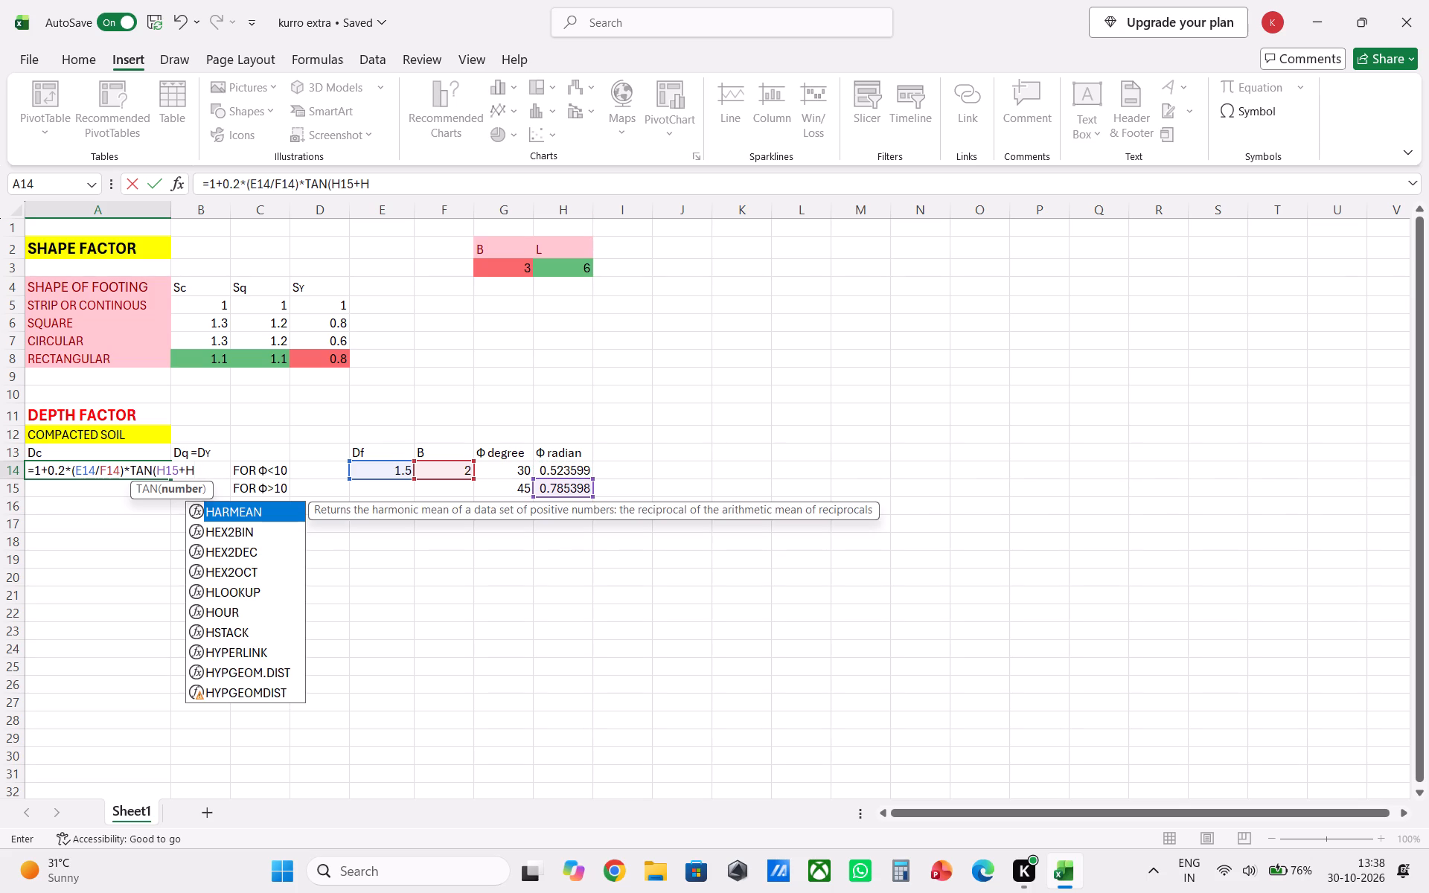
key(shift+parenleft)
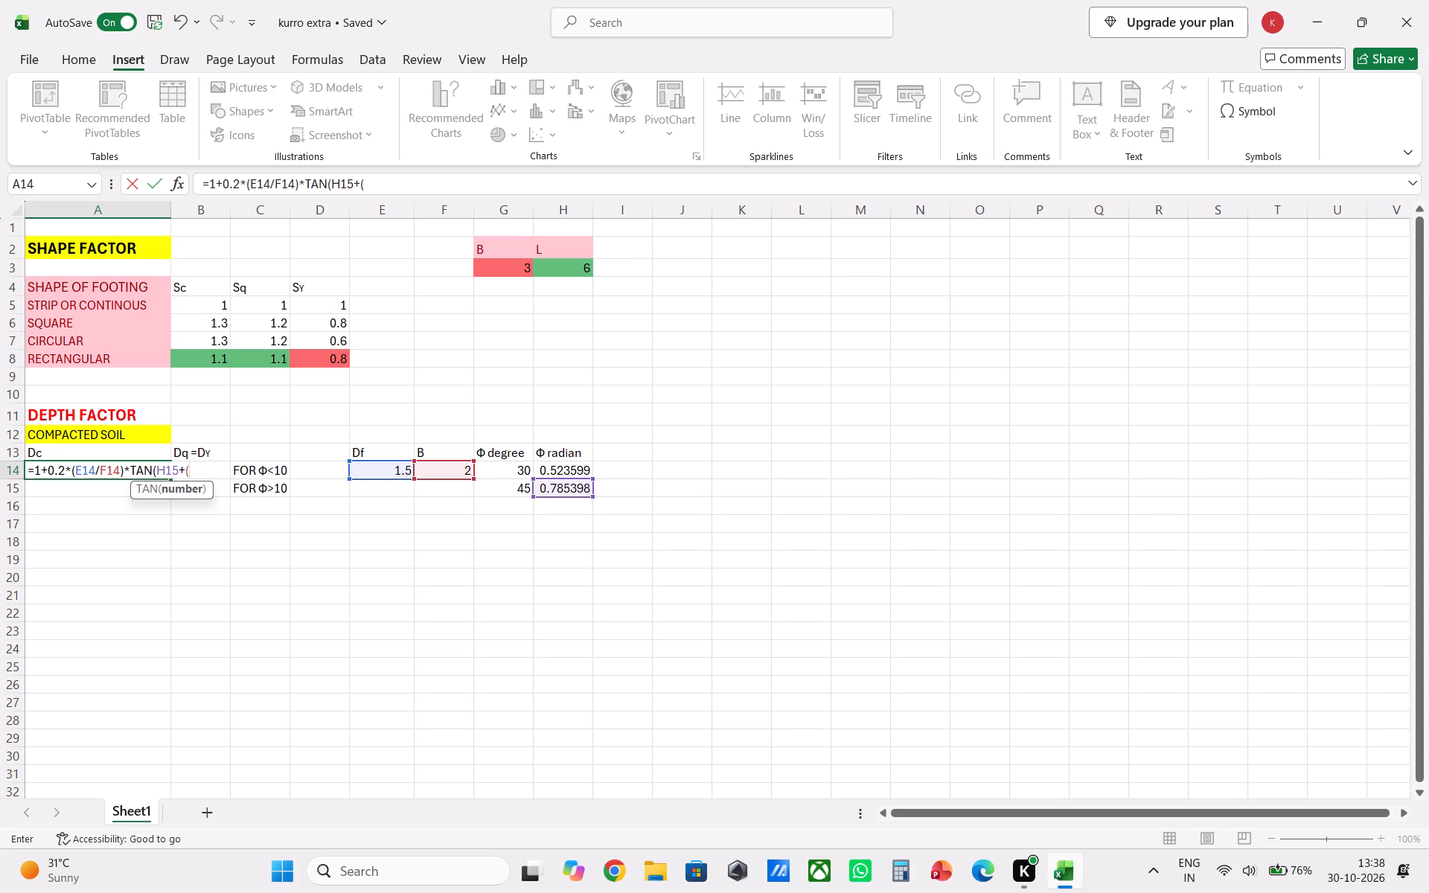
click(557, 470)
key(slash)
key(2)
key(shift+parenright)
key(shift+parenright)
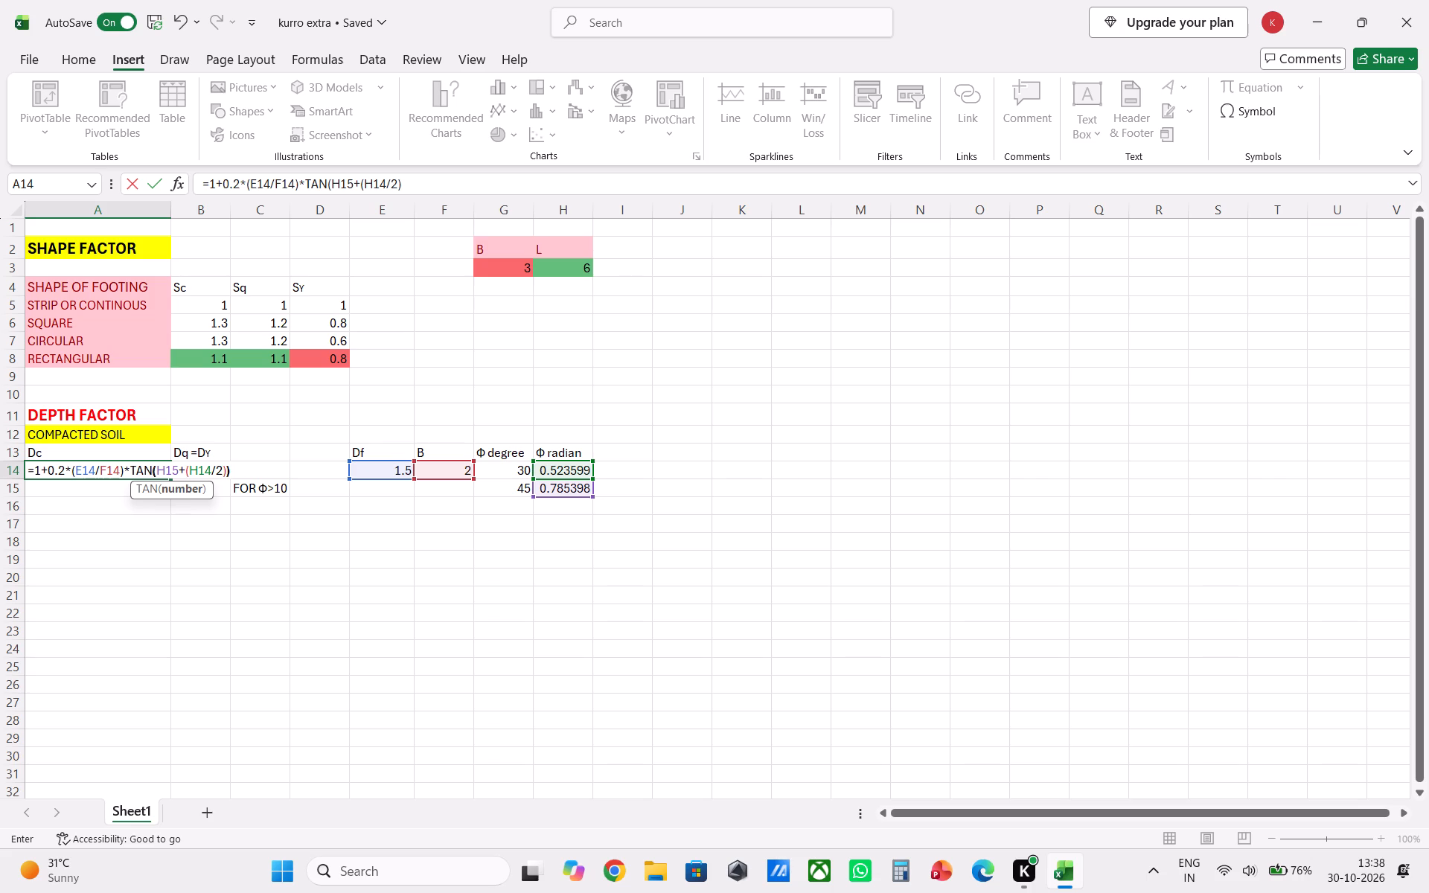
key(Return)
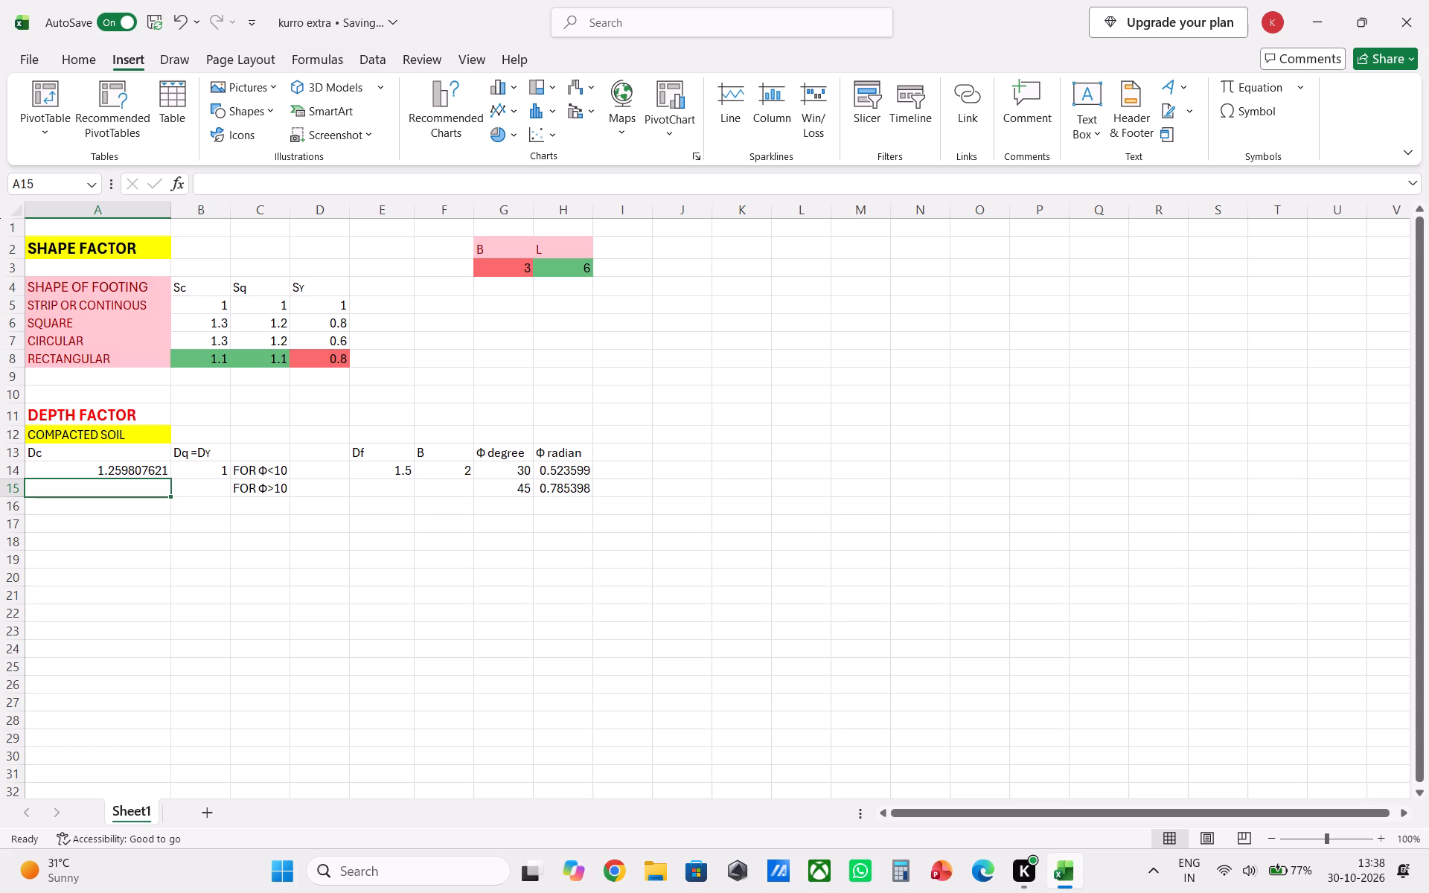
Set the Φ degree value in cell G14 to 25.
click(526, 472)
click(528, 472)
click(529, 468)
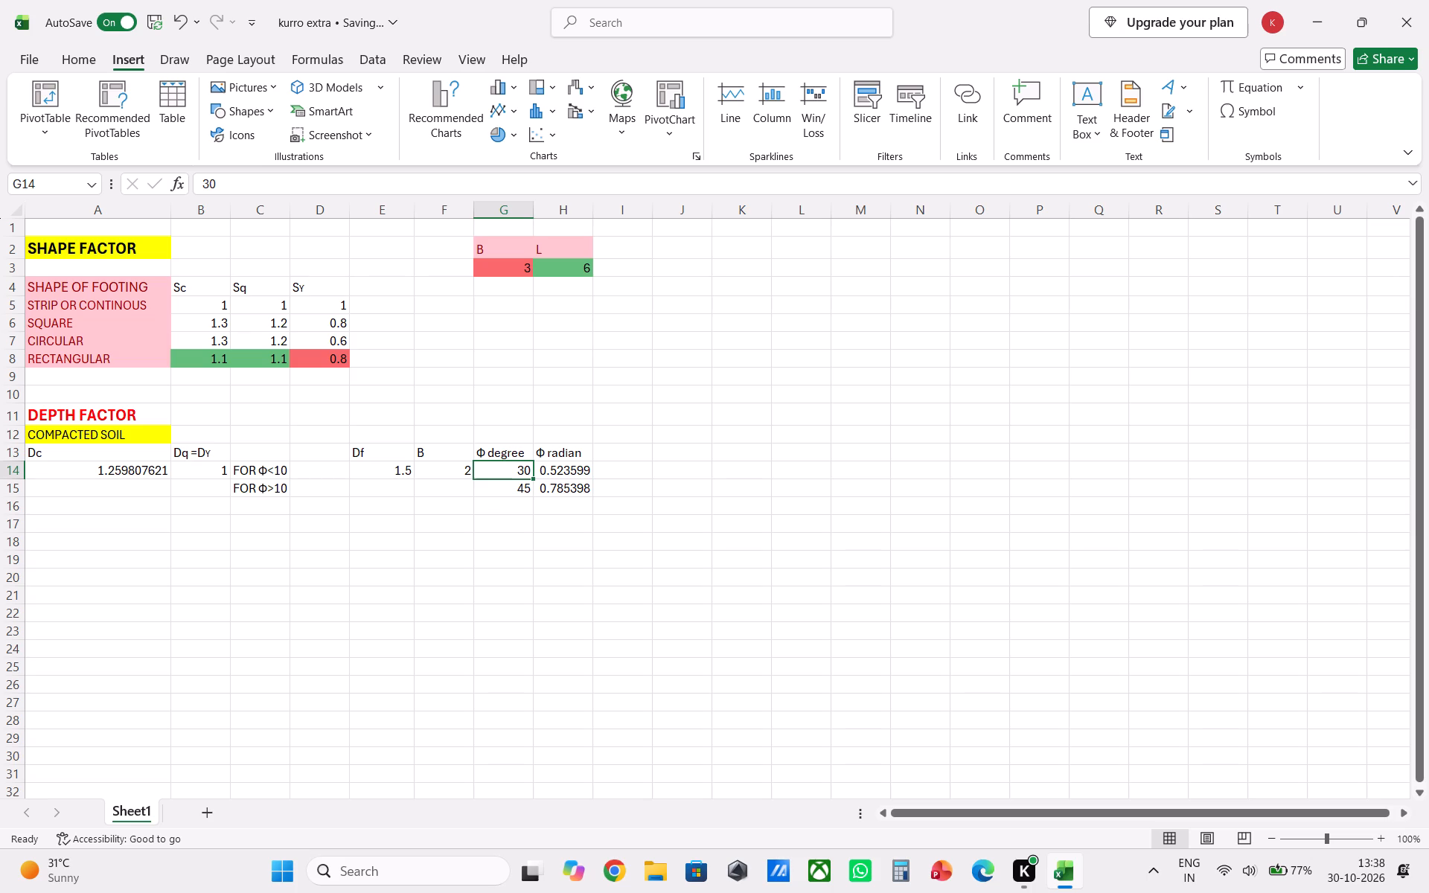
key(BackSpace)
key(BackSpace)
text(25)
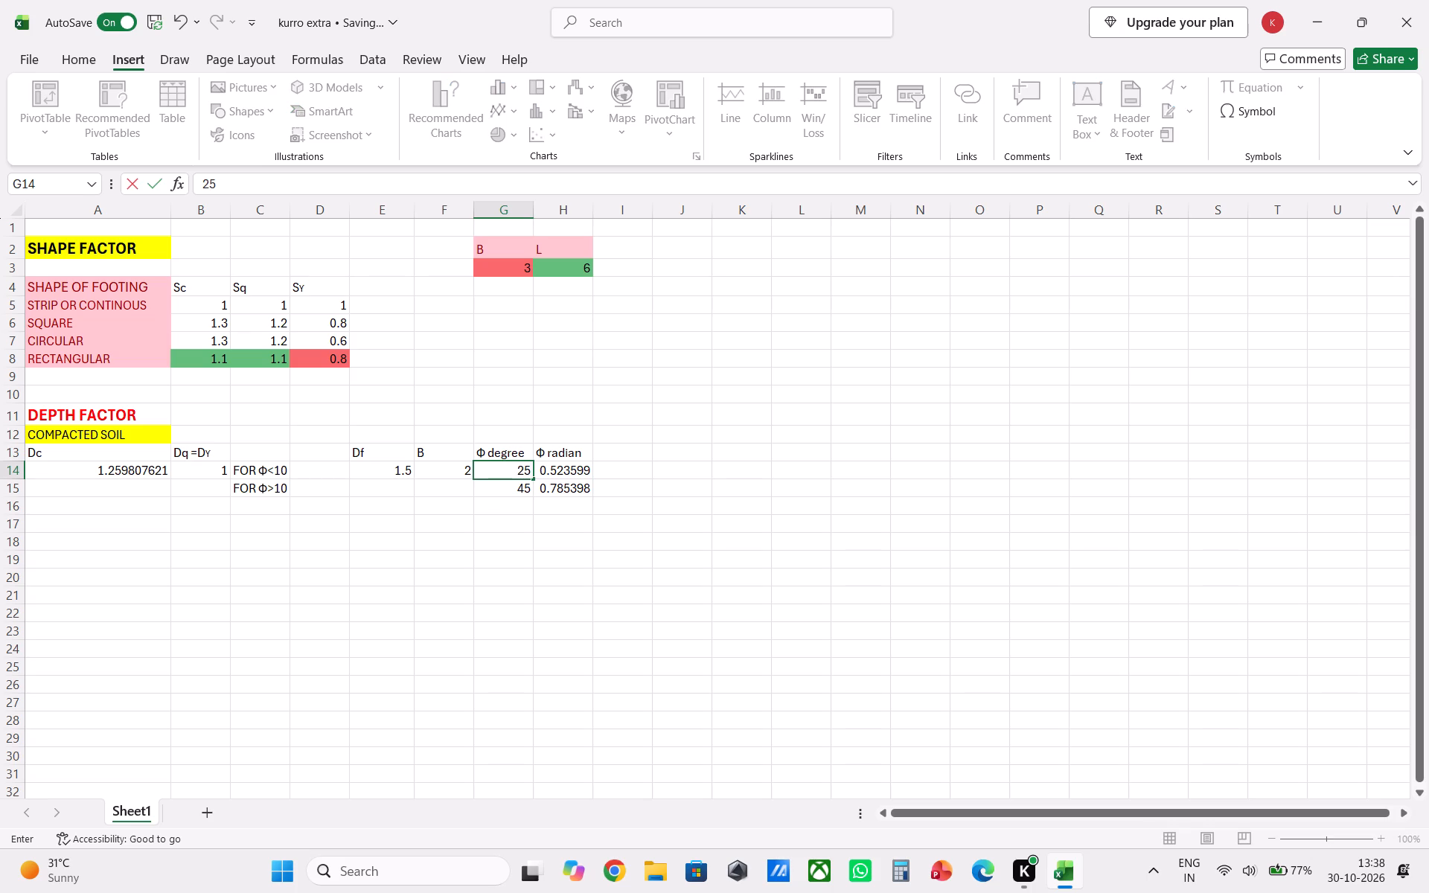
key(Return)
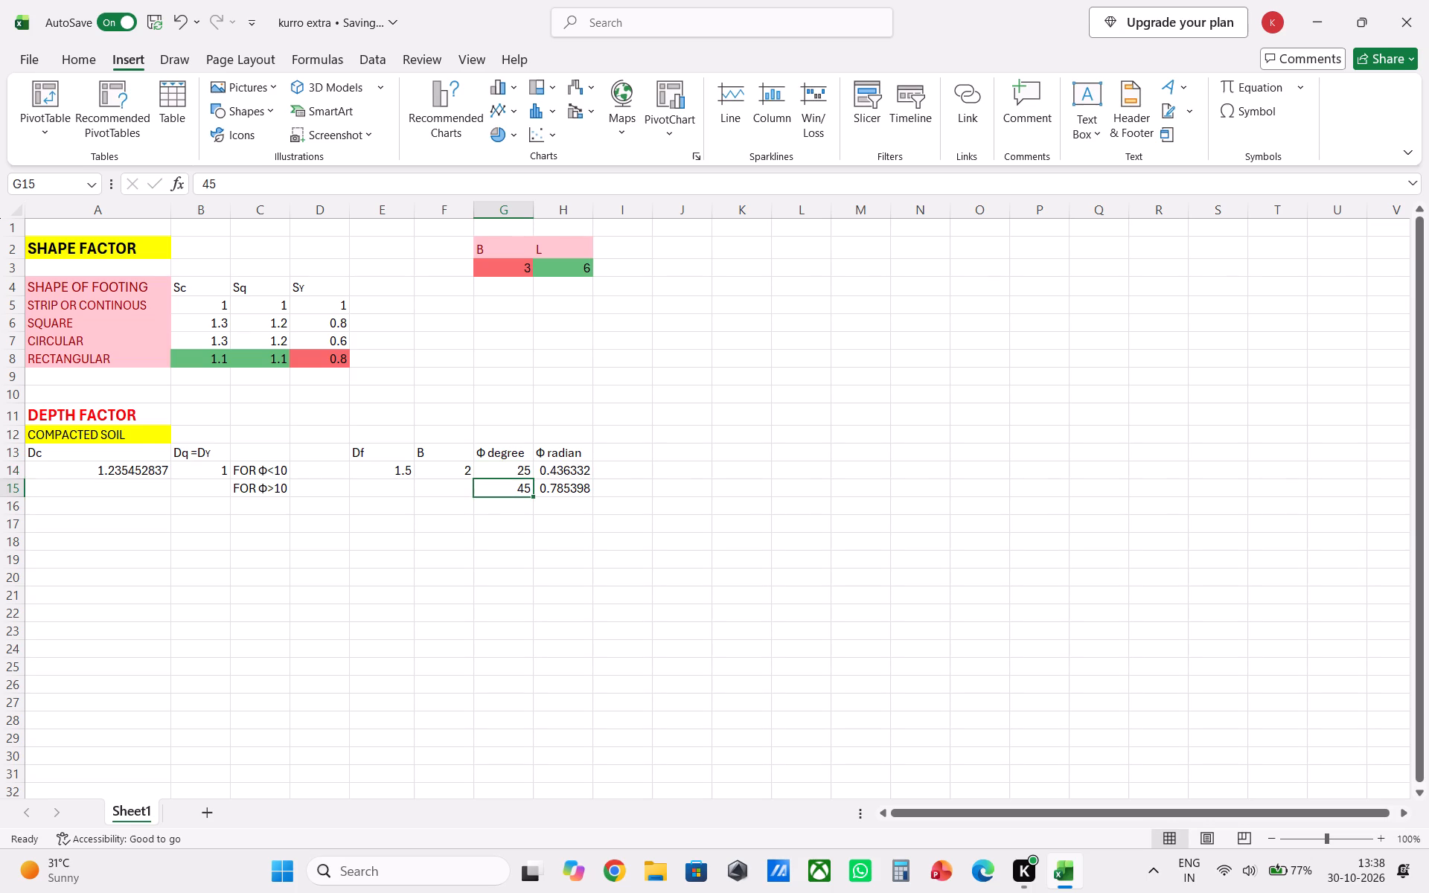
Apply data bars conditional formatting to the 45-degree row, cells G15 to H15.
drag(511, 484, 534, 484)
click(601, 508)
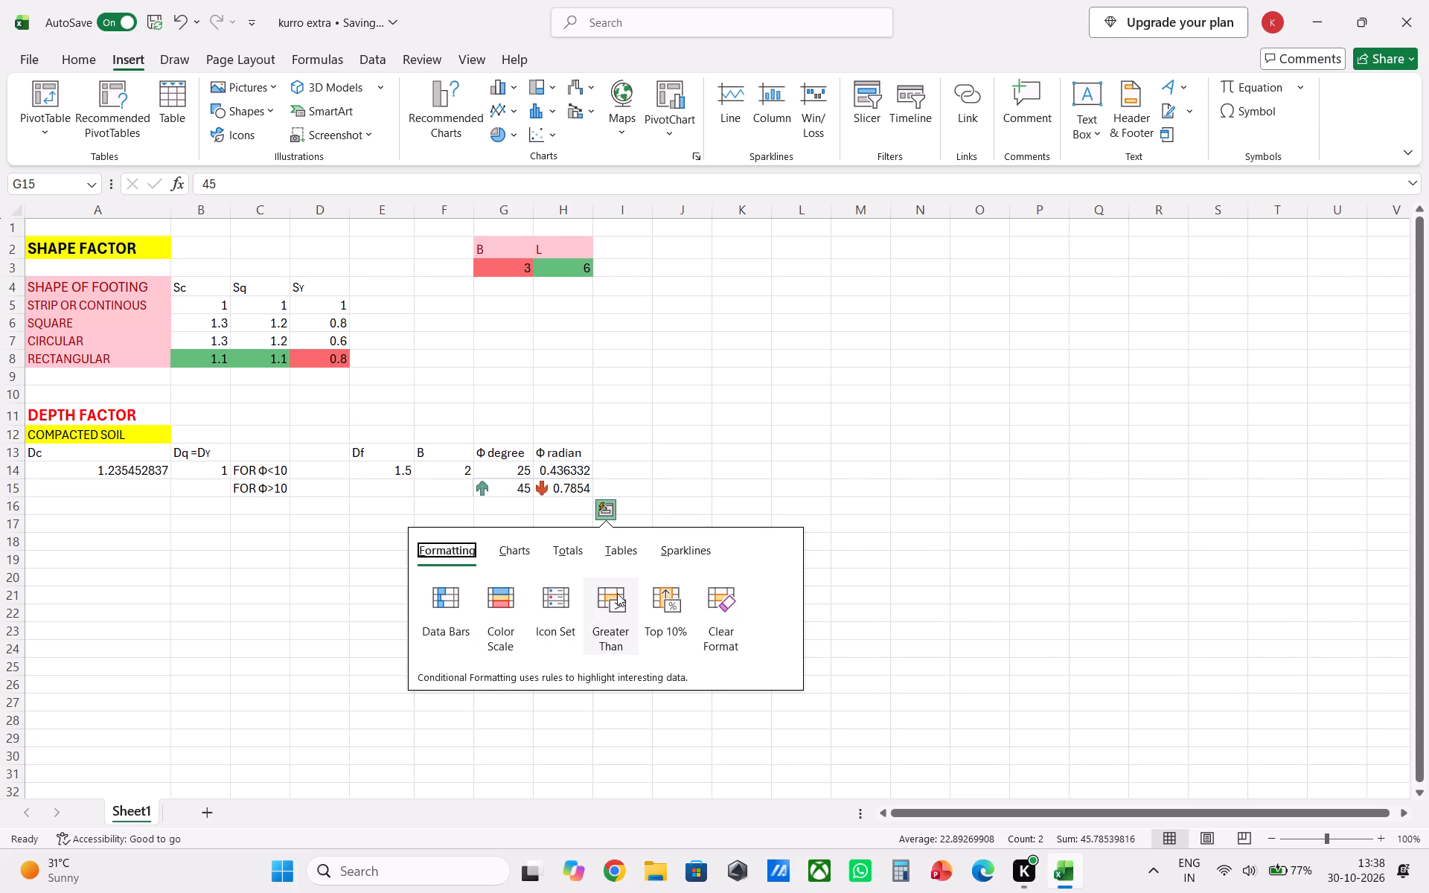
click(445, 604)
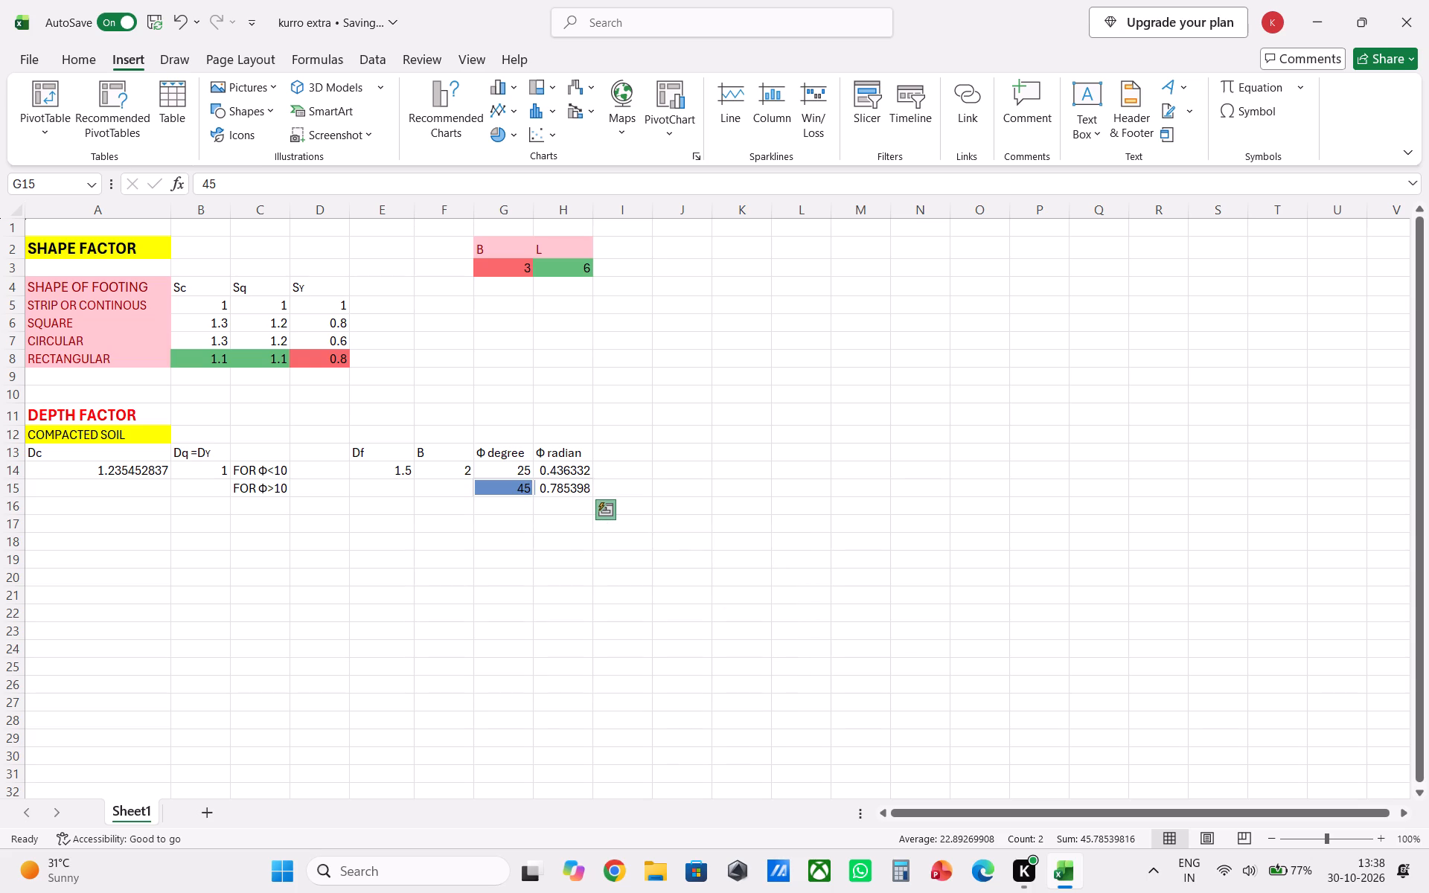
click(657, 537)
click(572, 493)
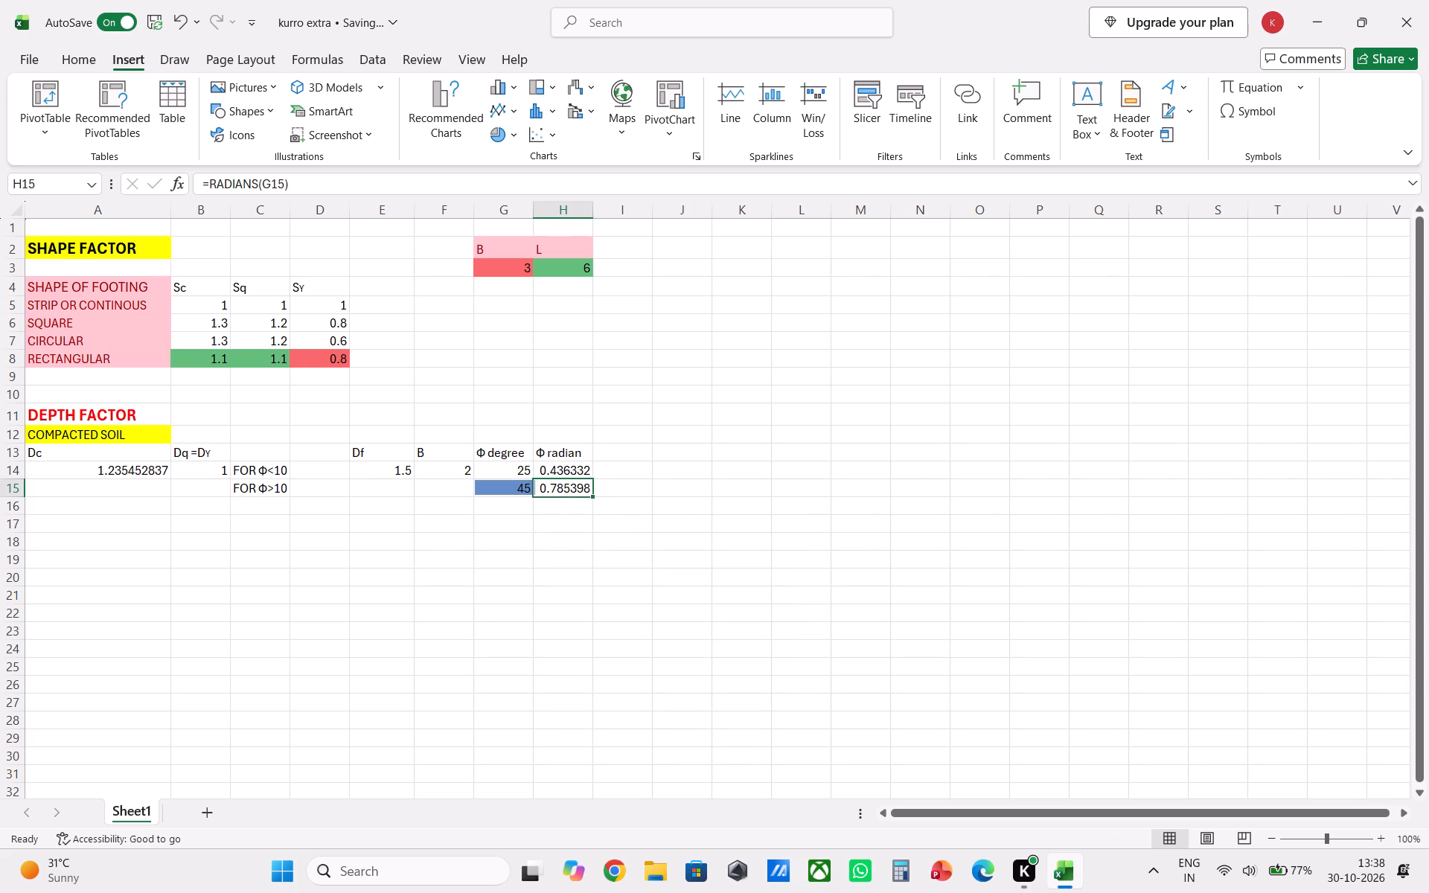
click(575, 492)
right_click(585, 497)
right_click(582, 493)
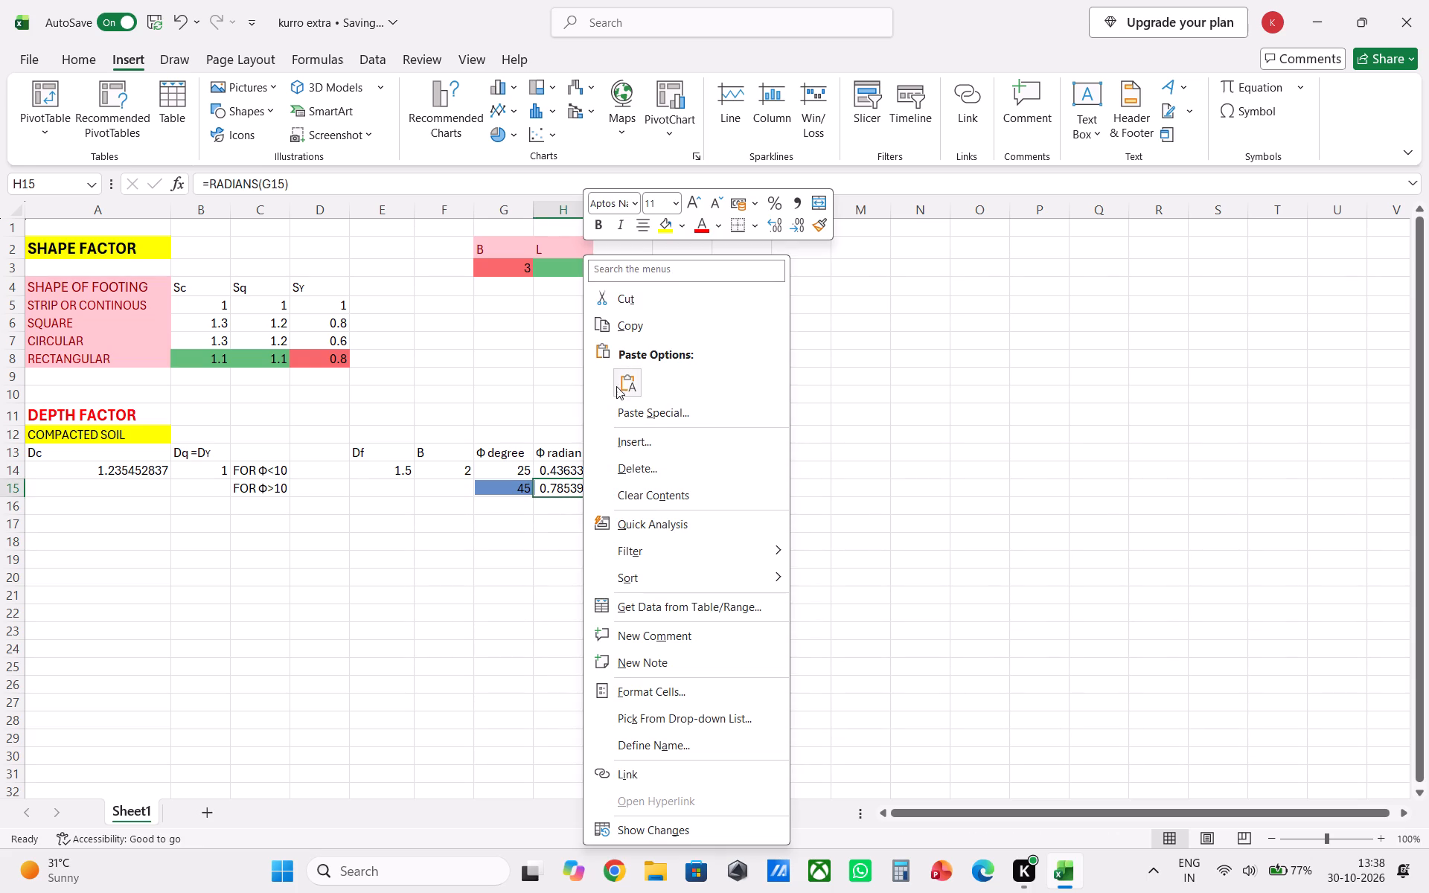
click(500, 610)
Apply color scale conditional formatting to cells G15 to H15, the 45-degree value and its radian equivalent.
drag(514, 490, 557, 490)
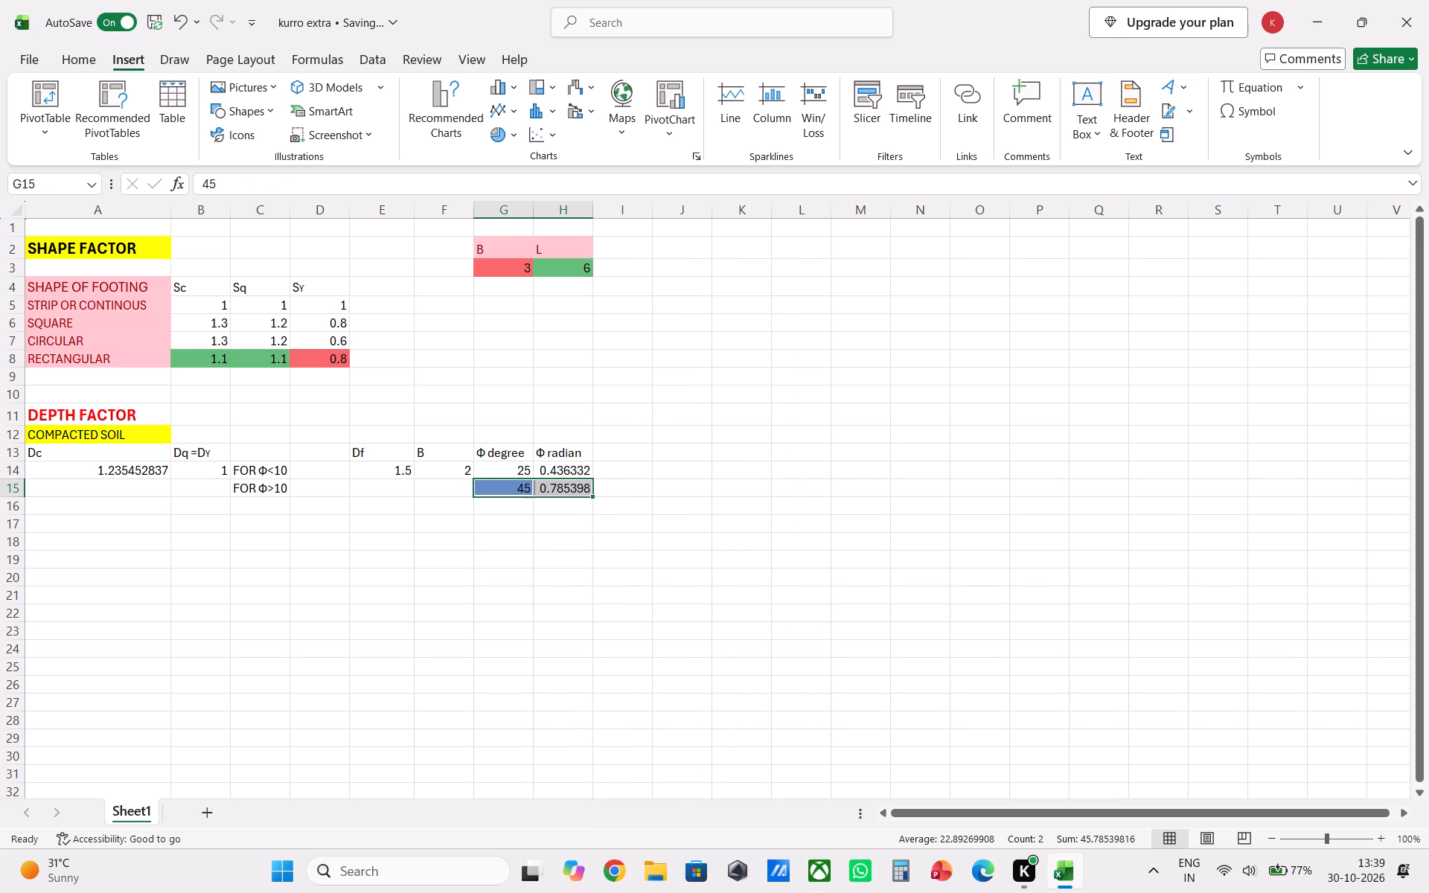
click(611, 510)
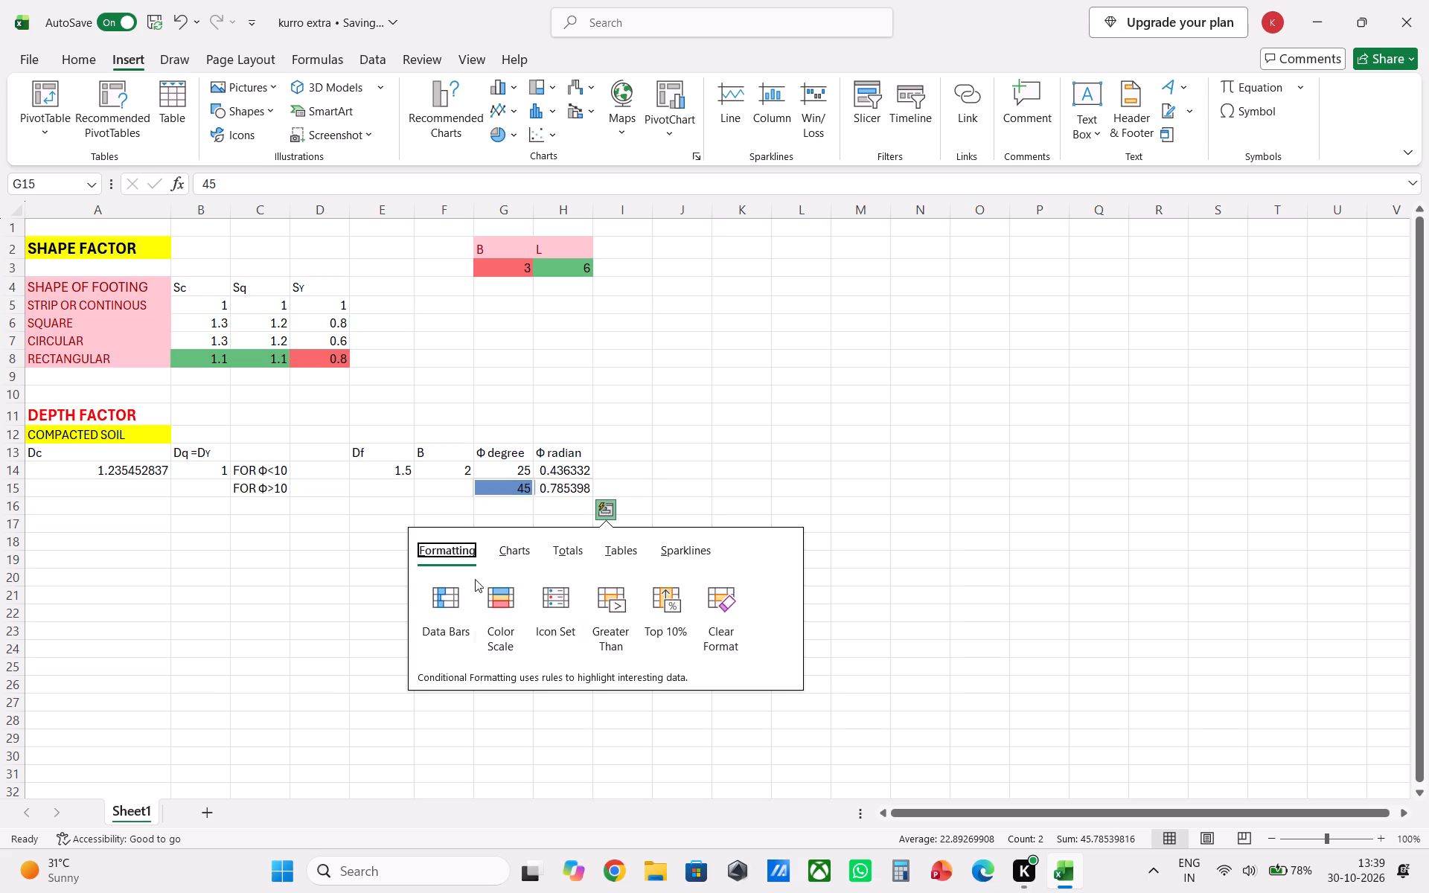
scroll(514, 606, down, 4)
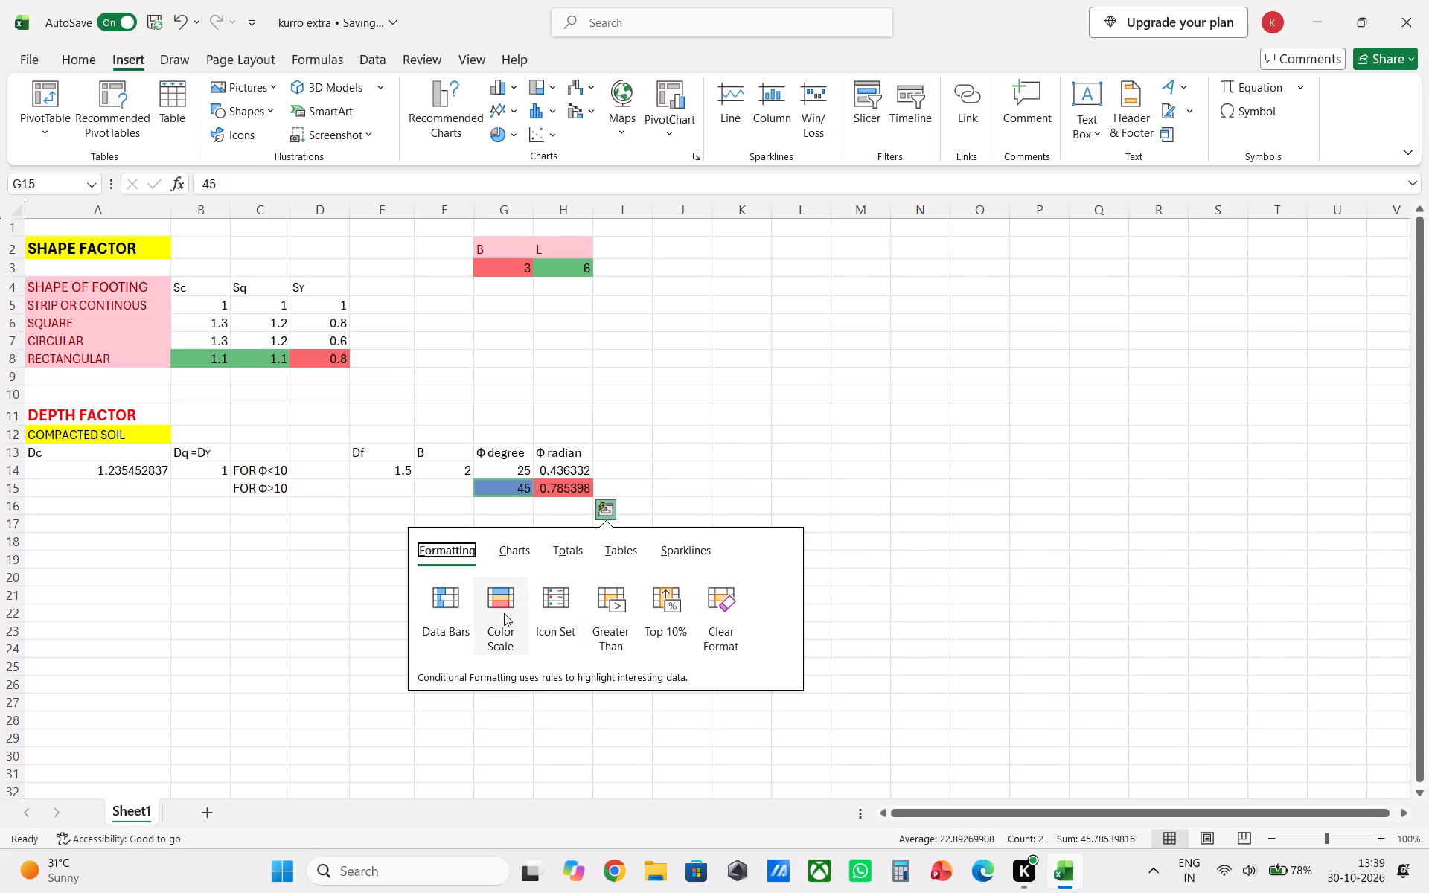
click(504, 613)
click(578, 635)
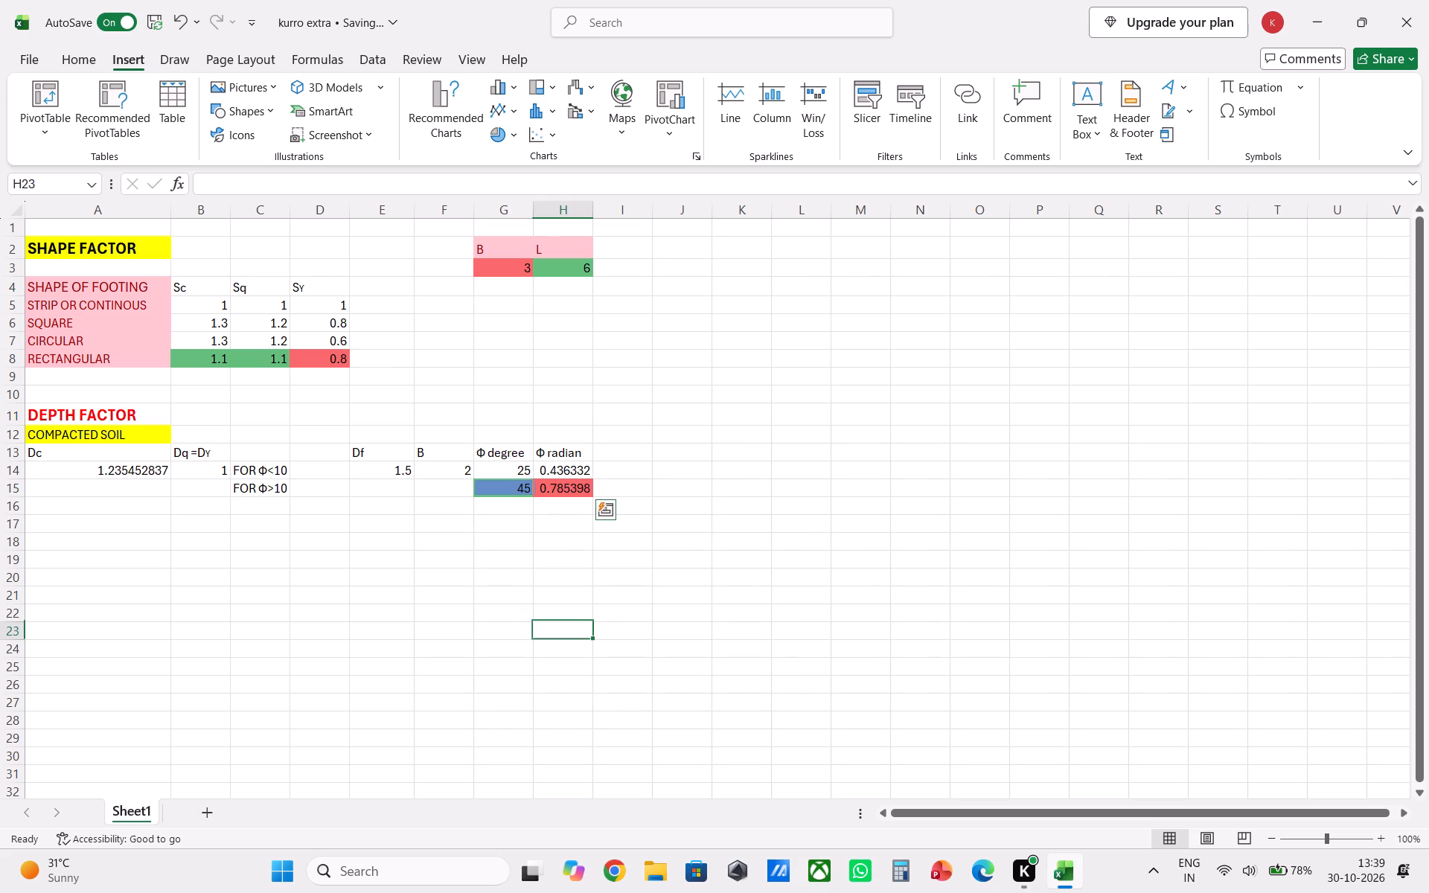
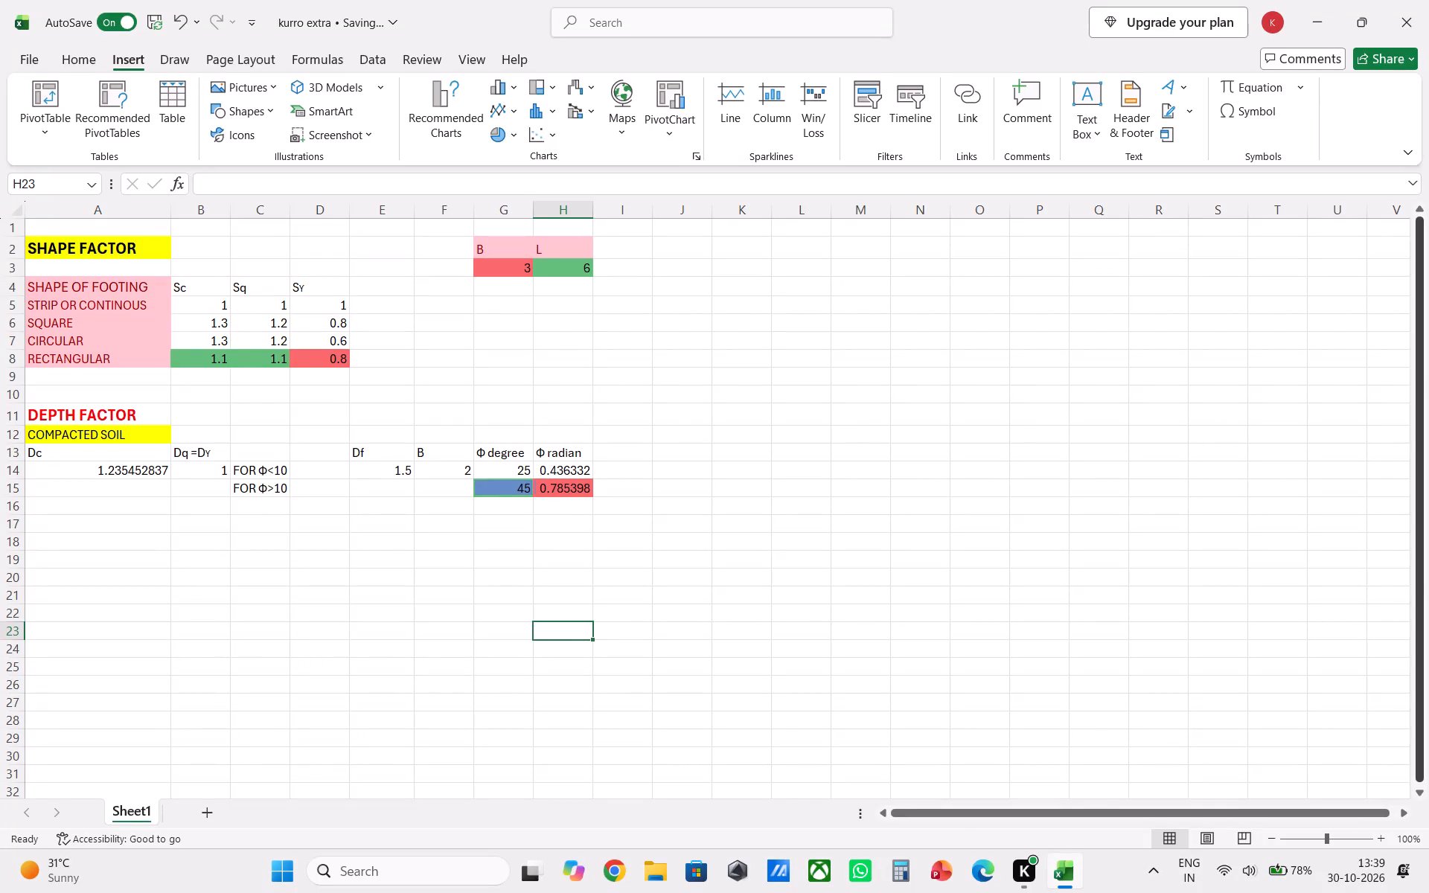
Start the Dq = Dγ formula for Φ>10 in cell B15 with =1+0.1*(E14/F14)*, using the Df and B values.
click(197, 493)
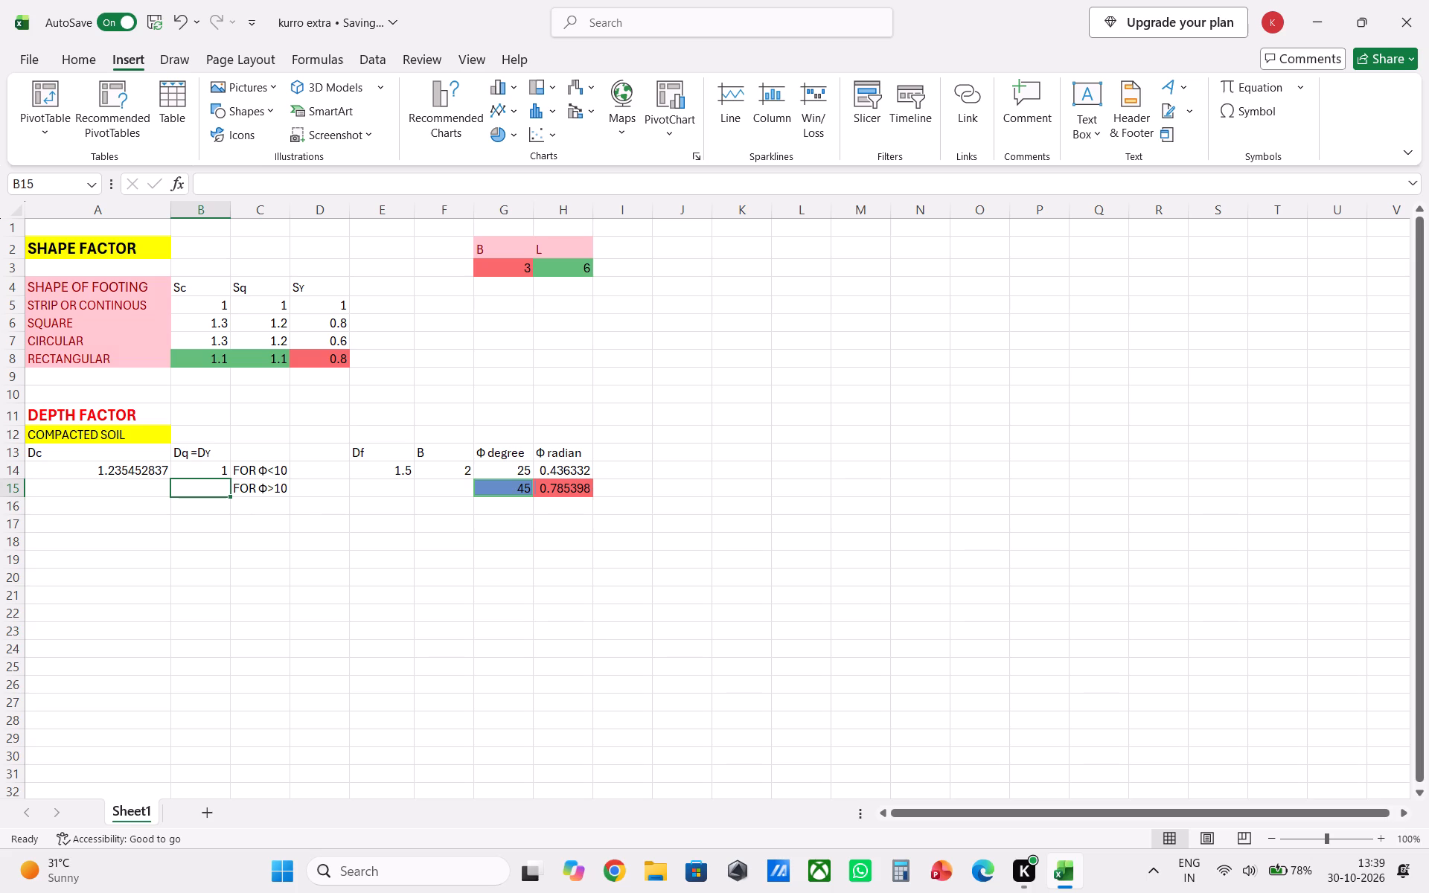
text(=1+)
text(0.1)
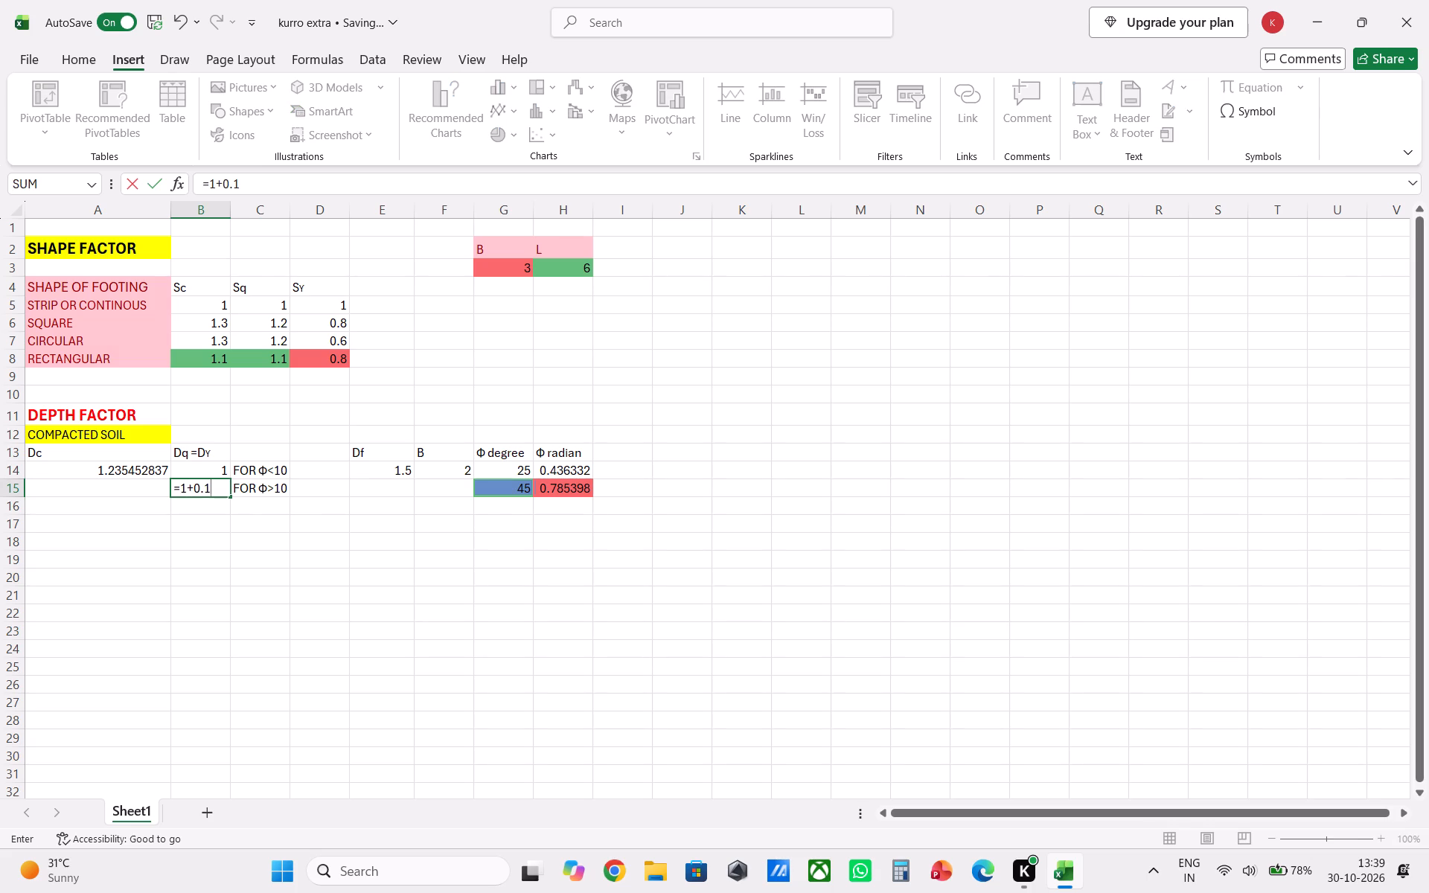
key(asterisk)
key(shift+parenleft)
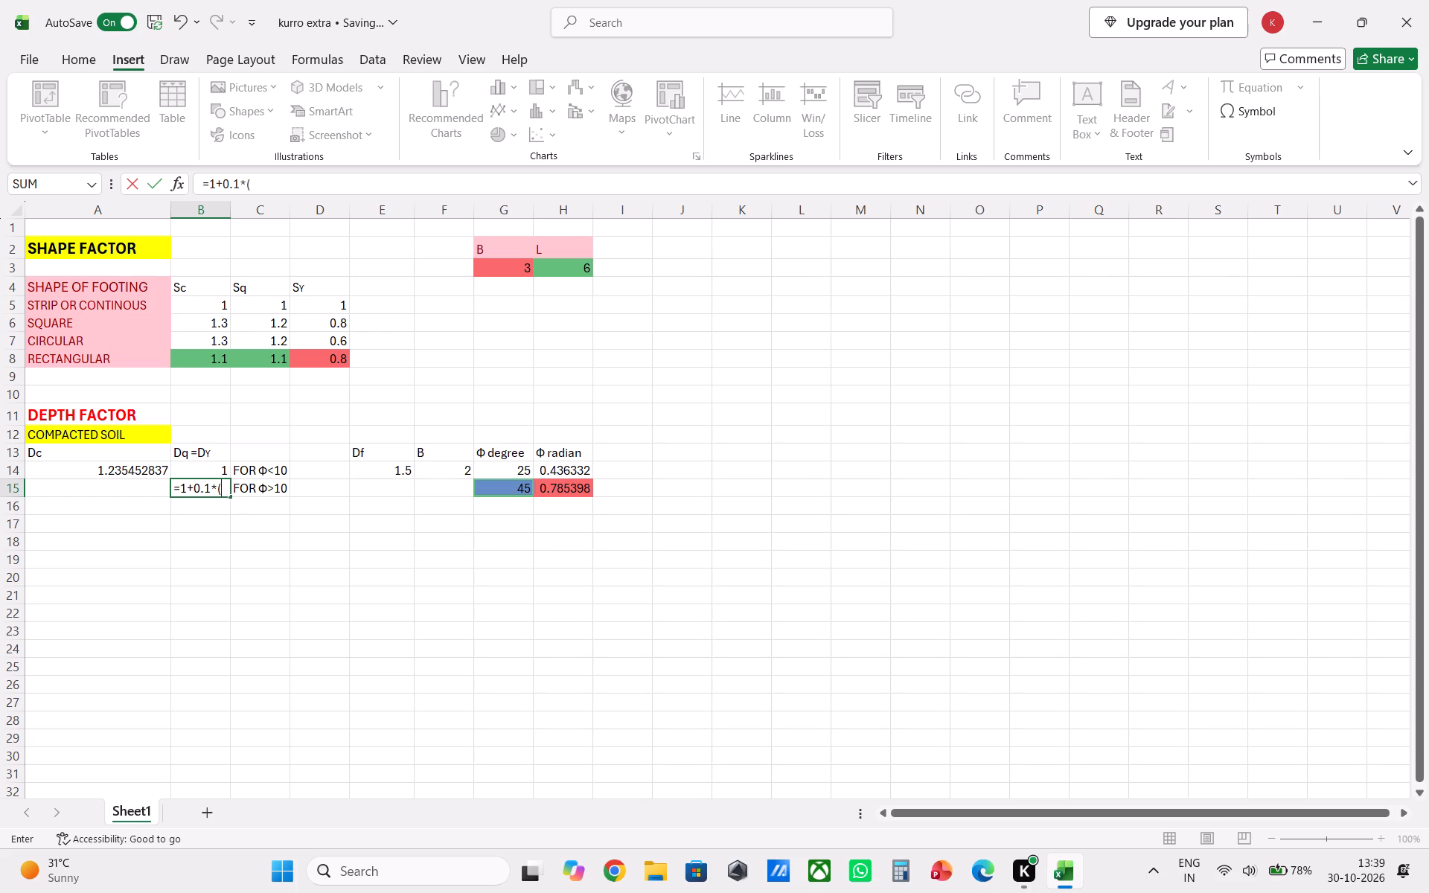
click(402, 470)
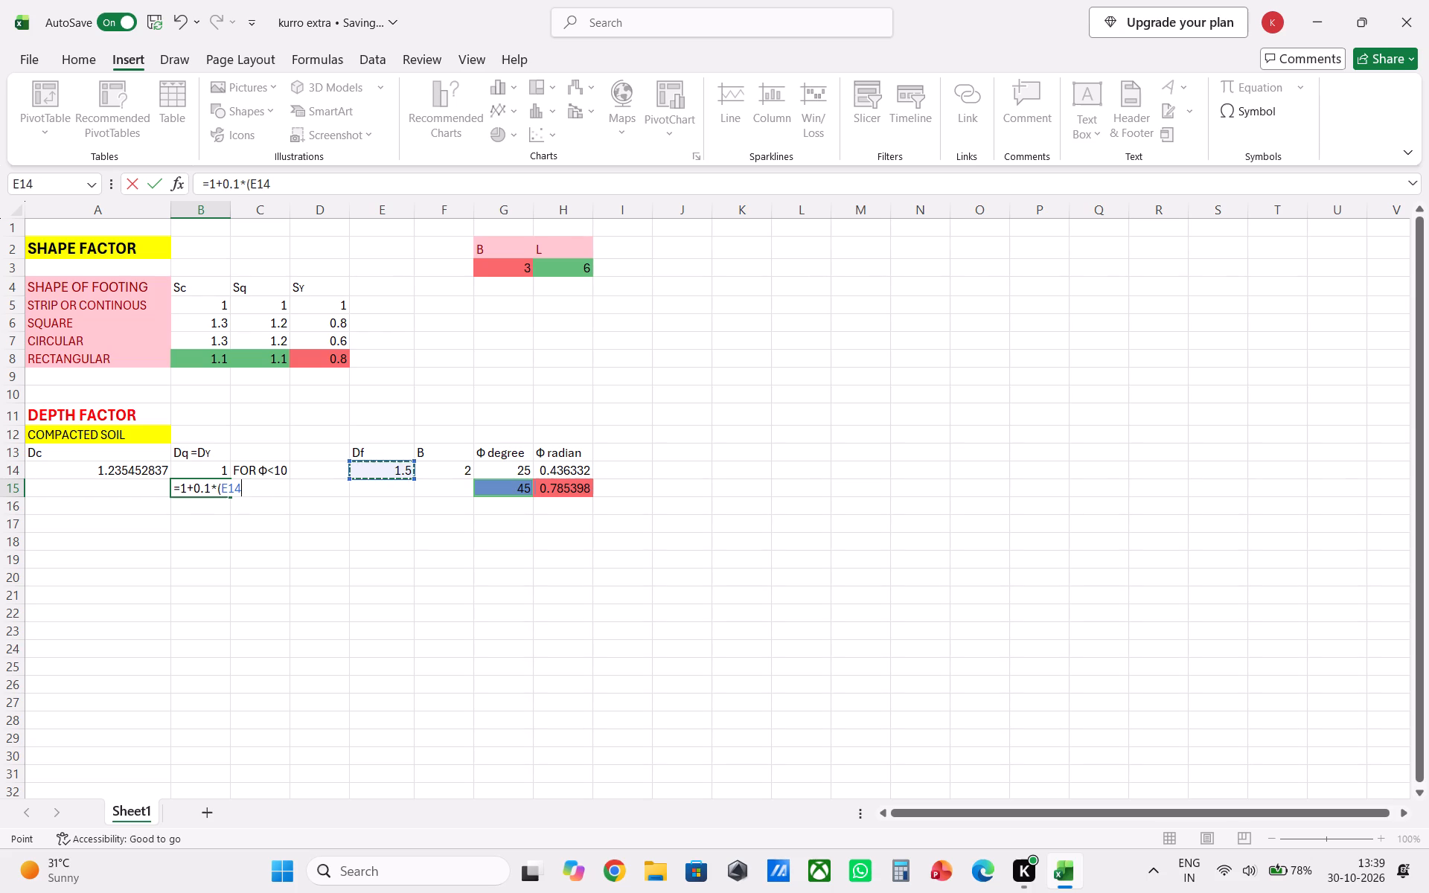
key(slash)
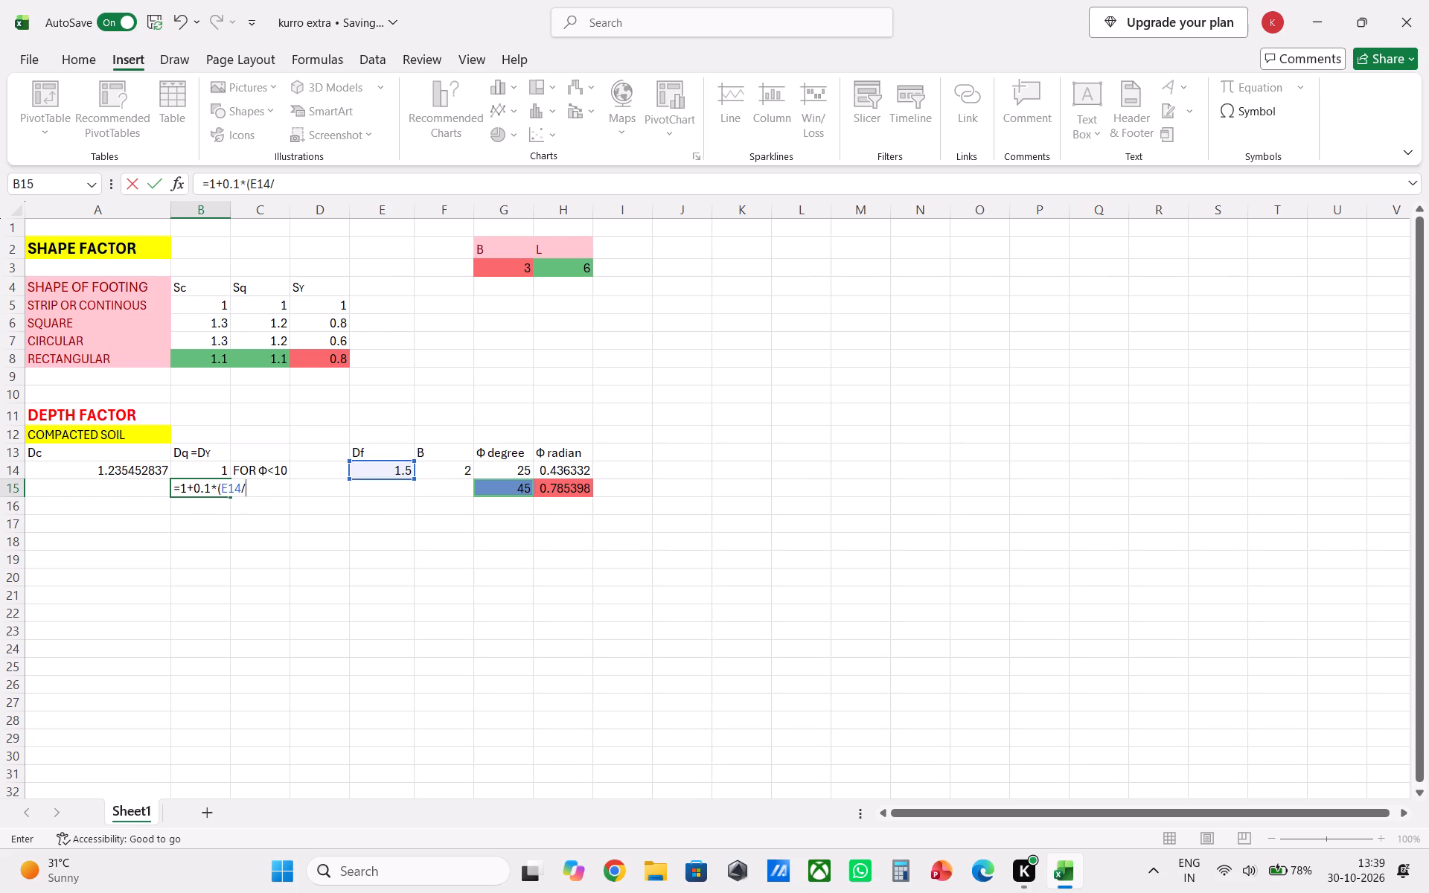
click(473, 469)
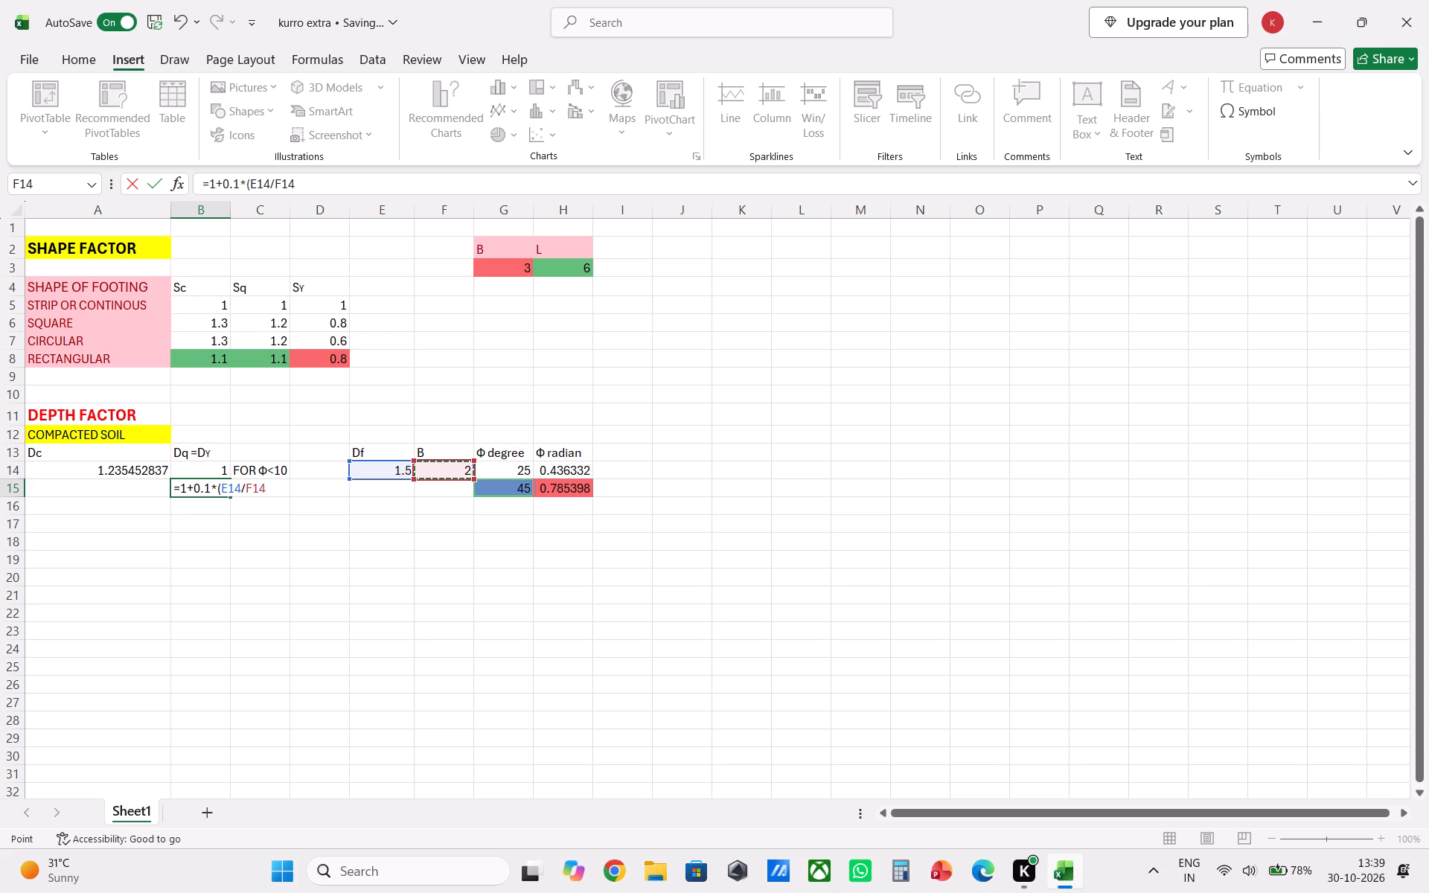
key(shift+parenright)
key(asterisk)
Complete the B15 formula with TAN(H15+(H14/2)), using the radian values.
text(ta)
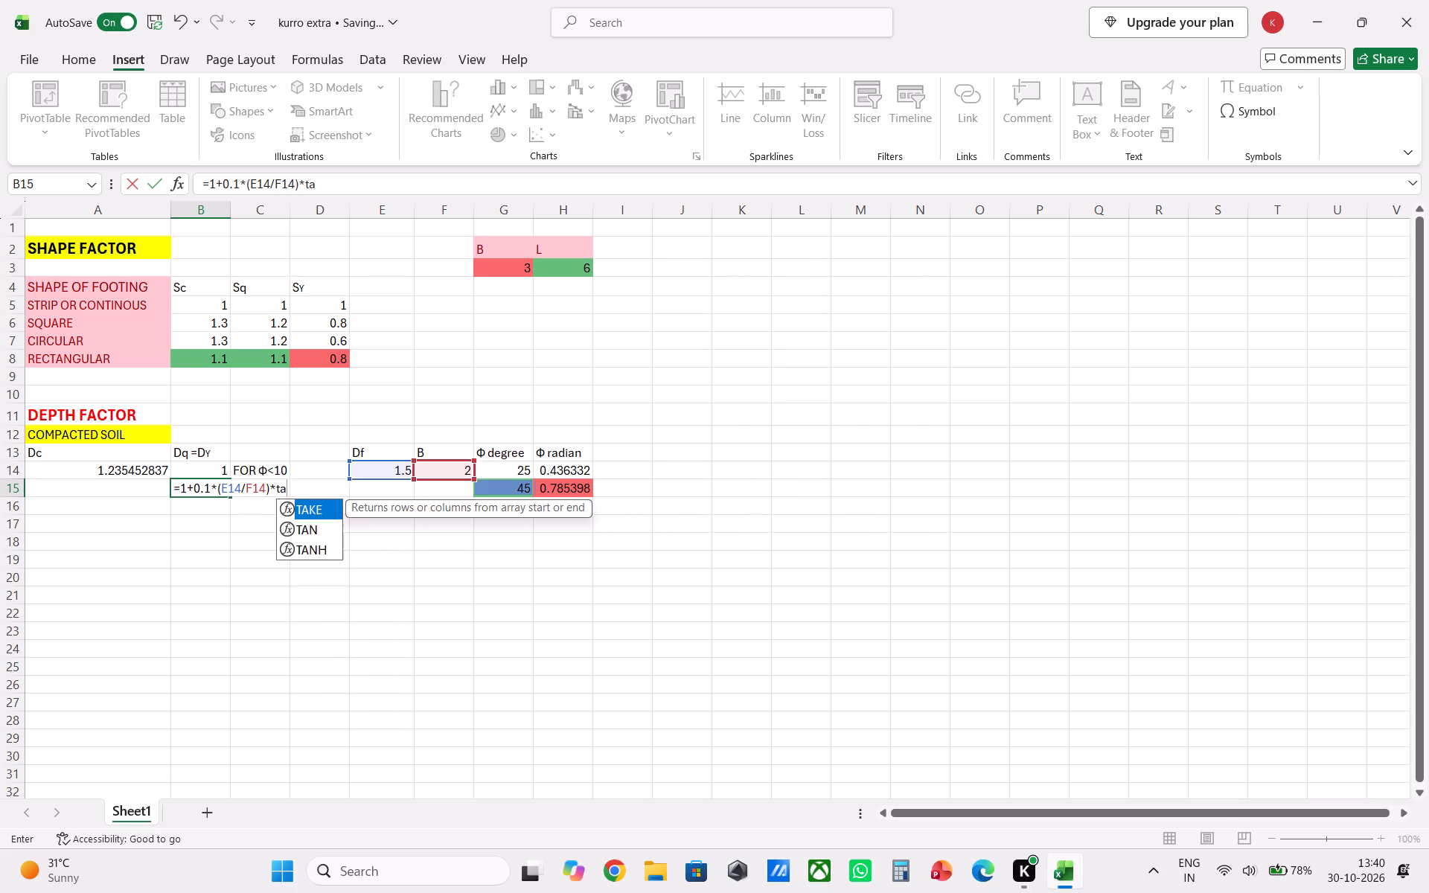
key(n)
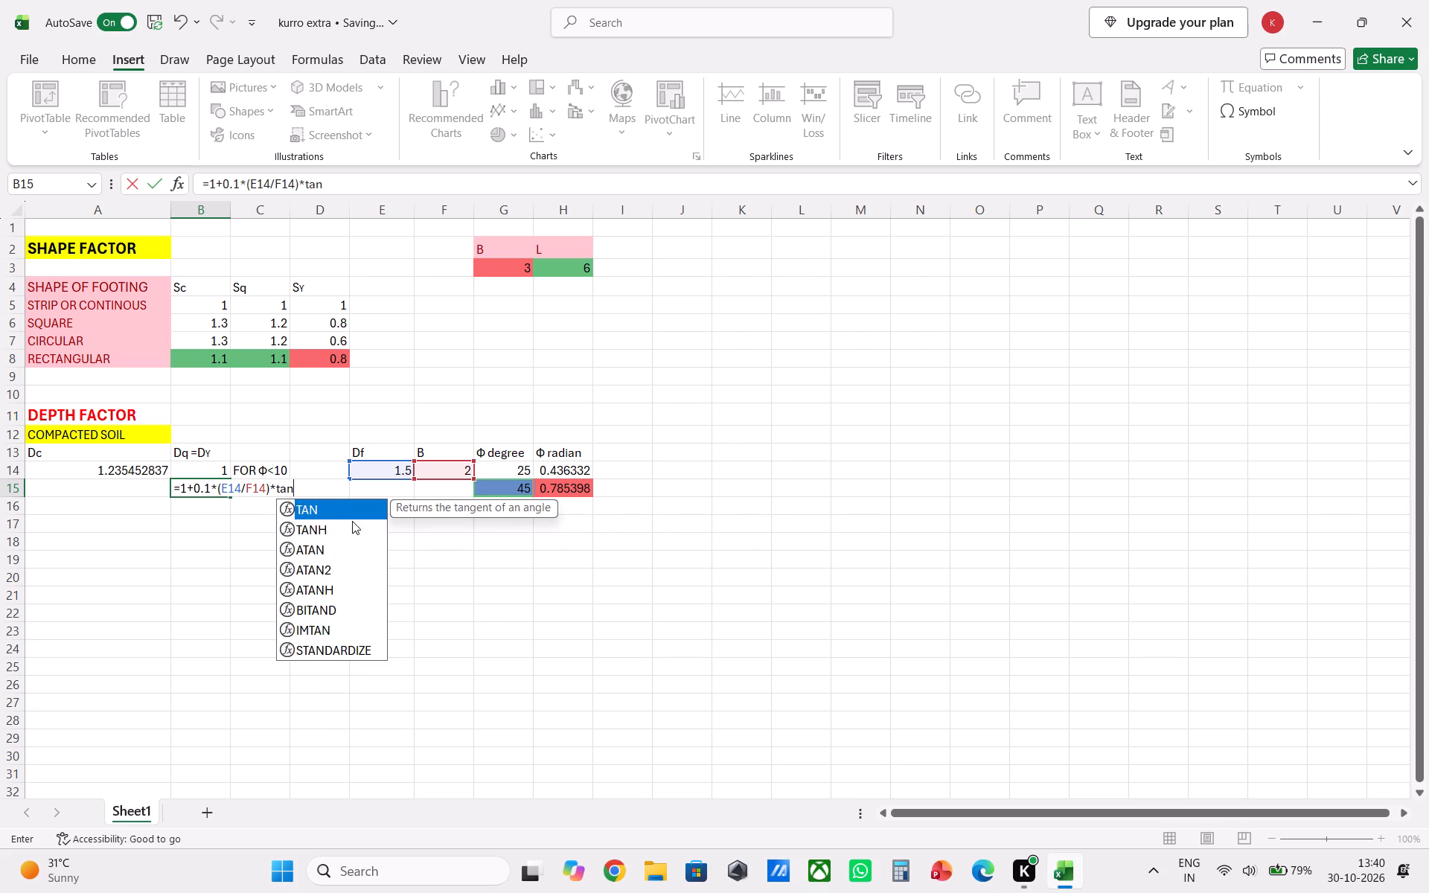
double_click(337, 504)
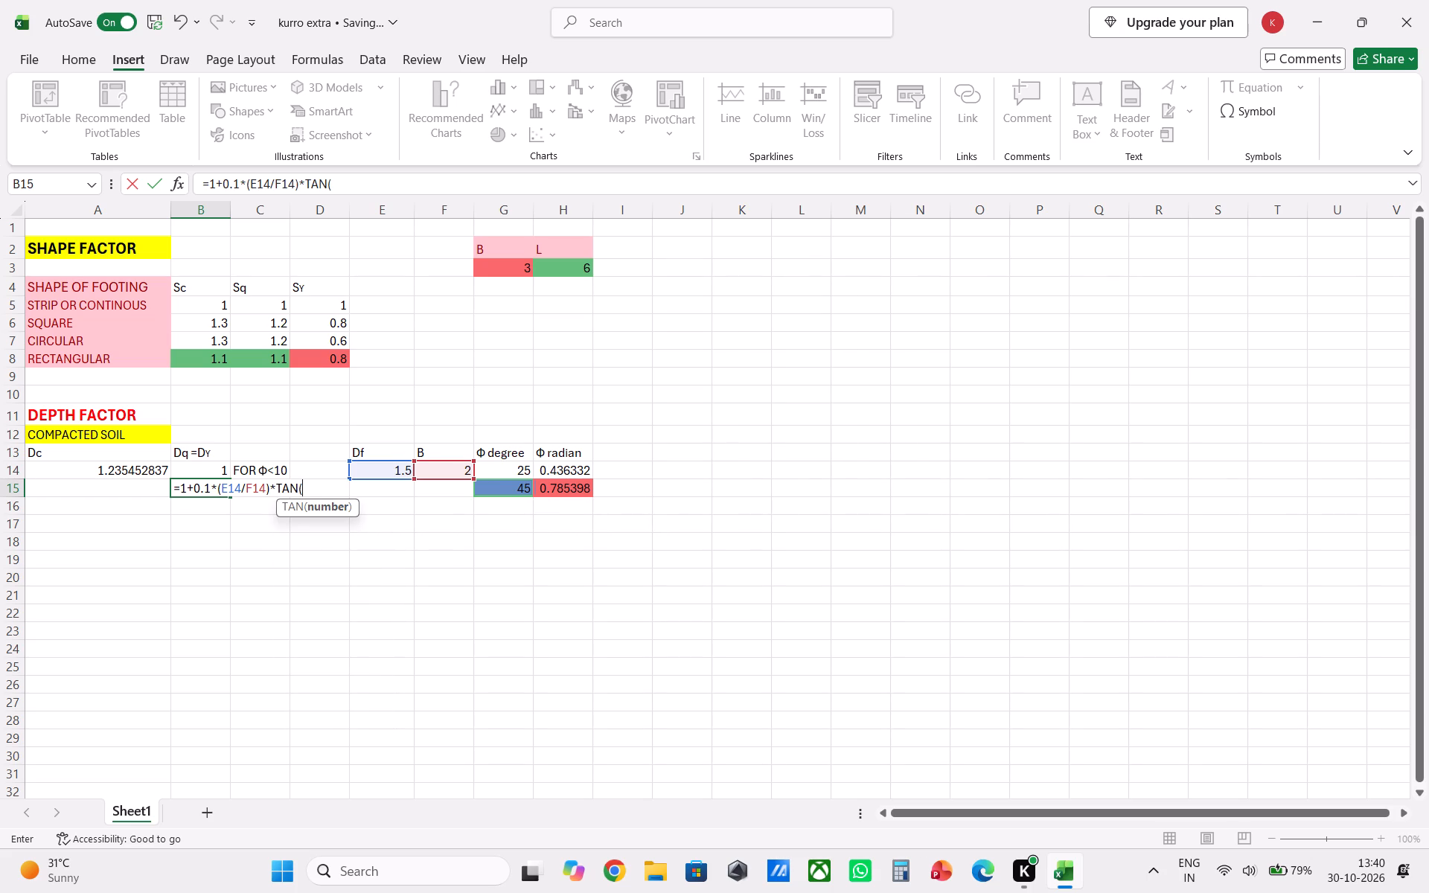
click(553, 492)
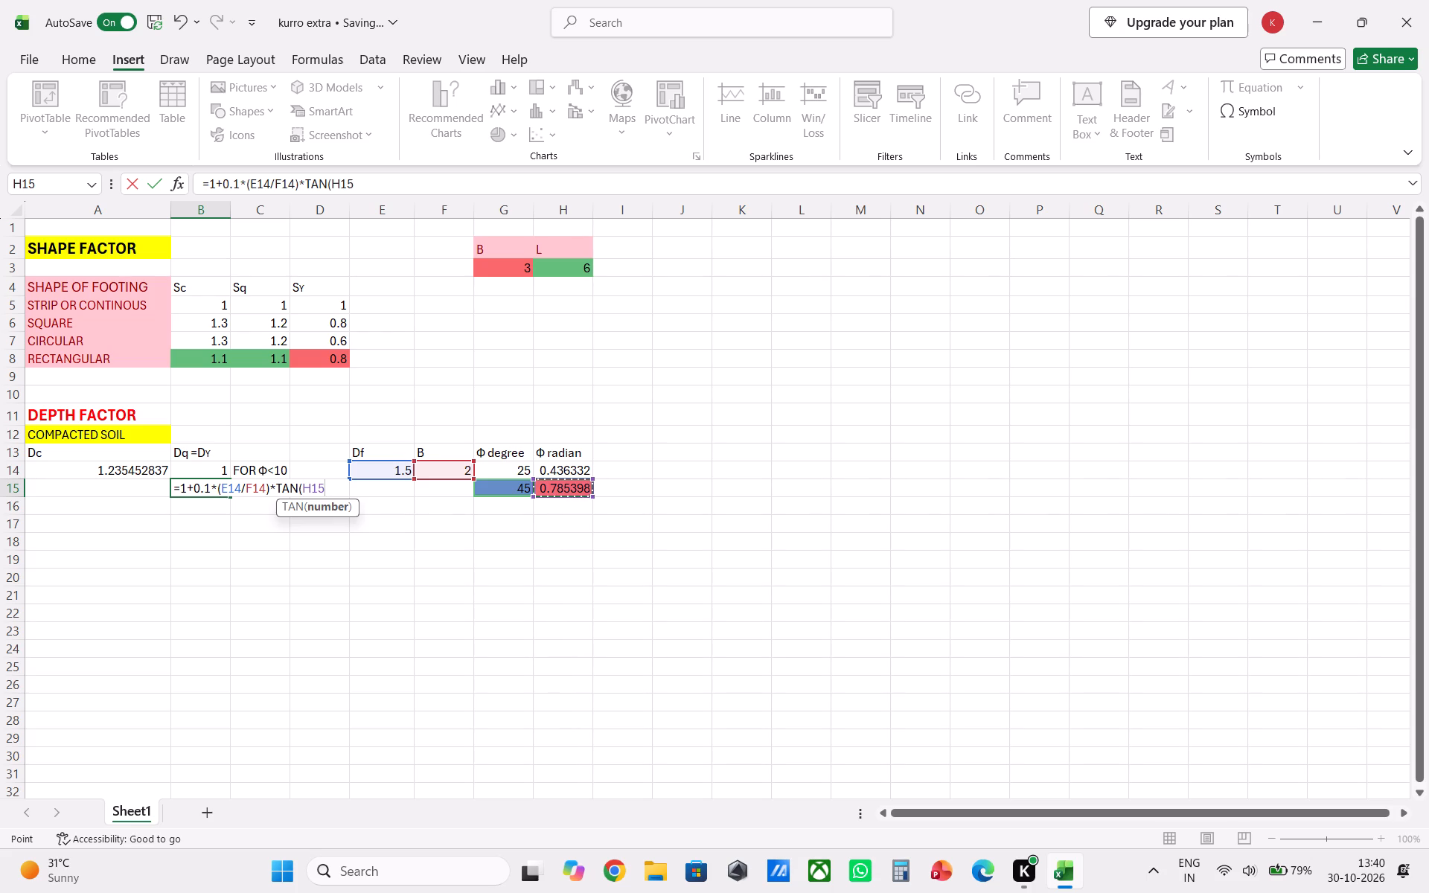
key(plus)
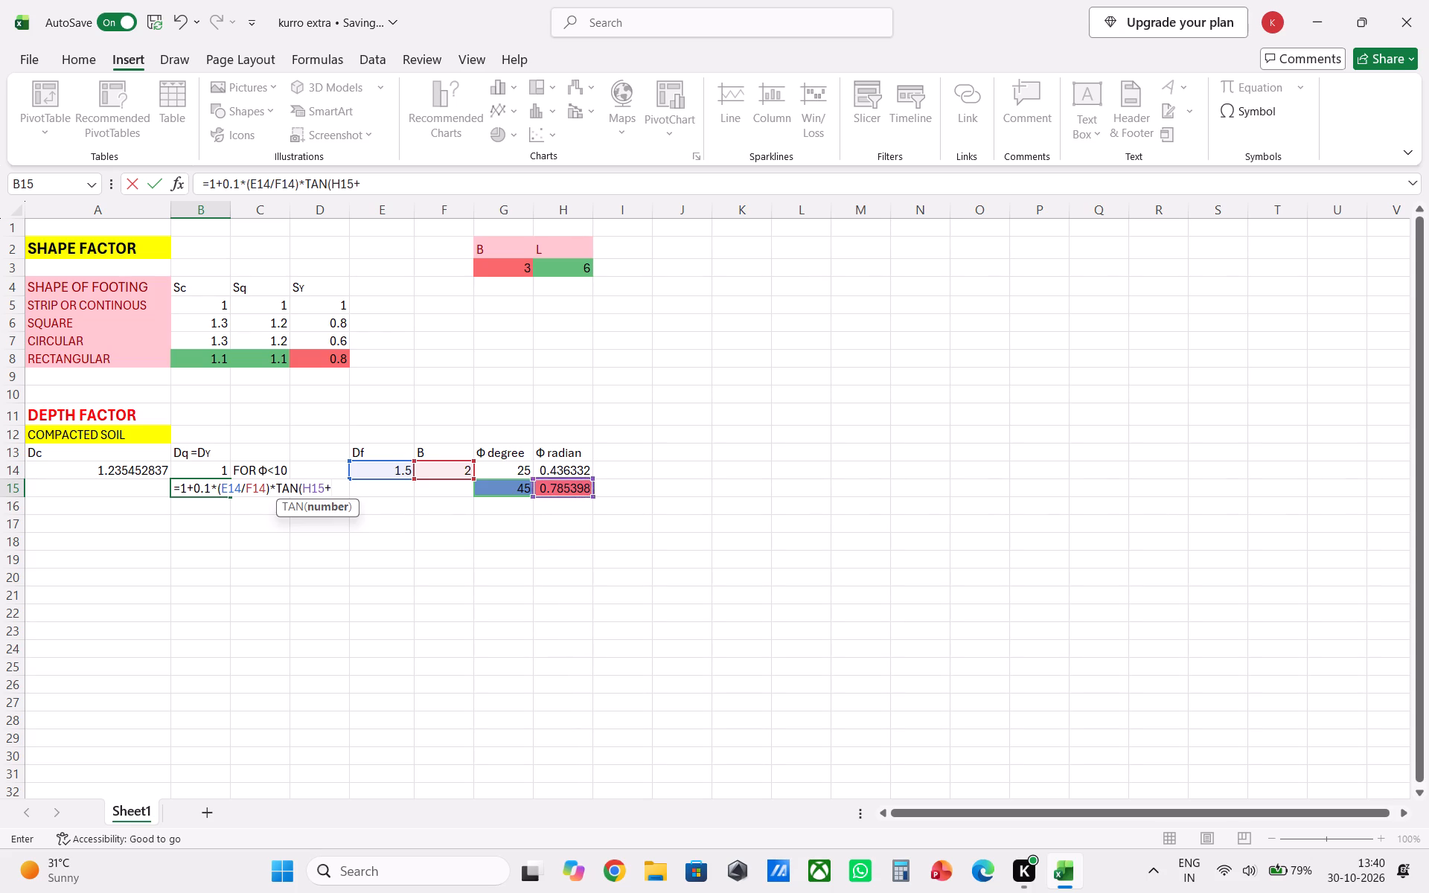
click(566, 473)
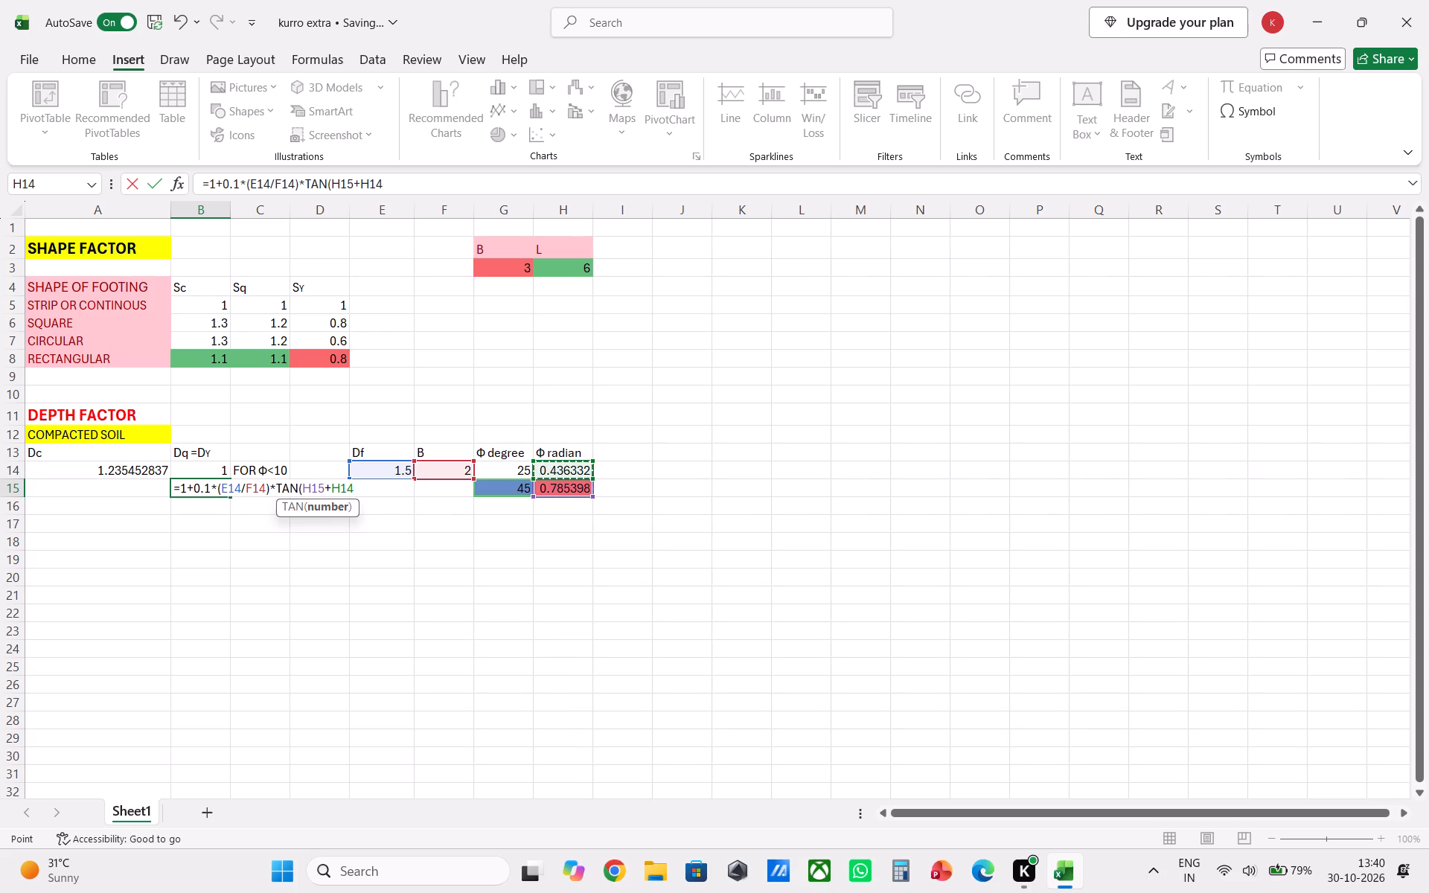
key(BackSpace)
key(BackSpace)
key(BackSpace)
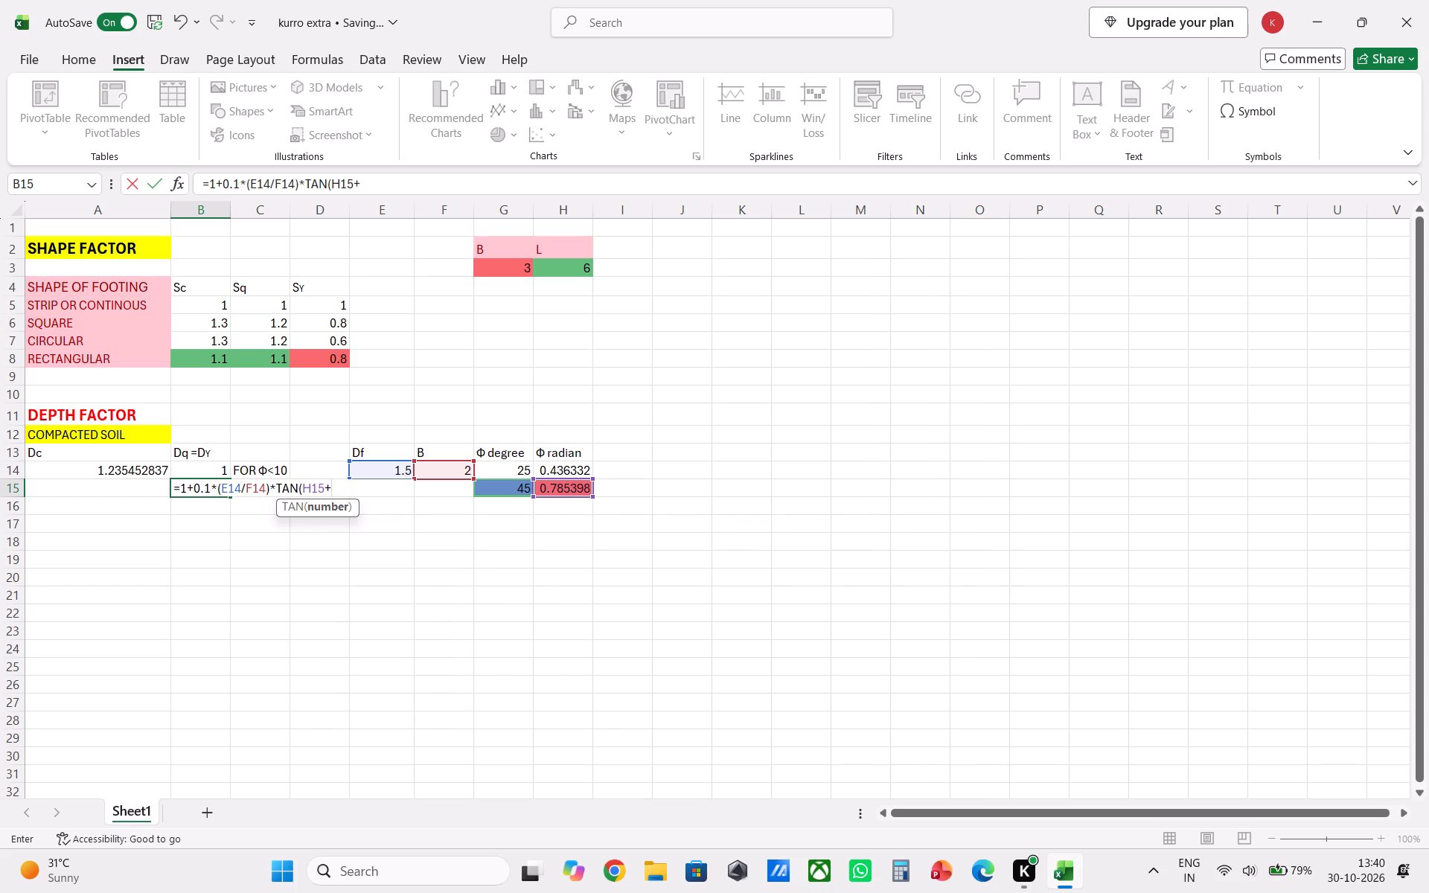
key(shift+parenleft)
click(576, 473)
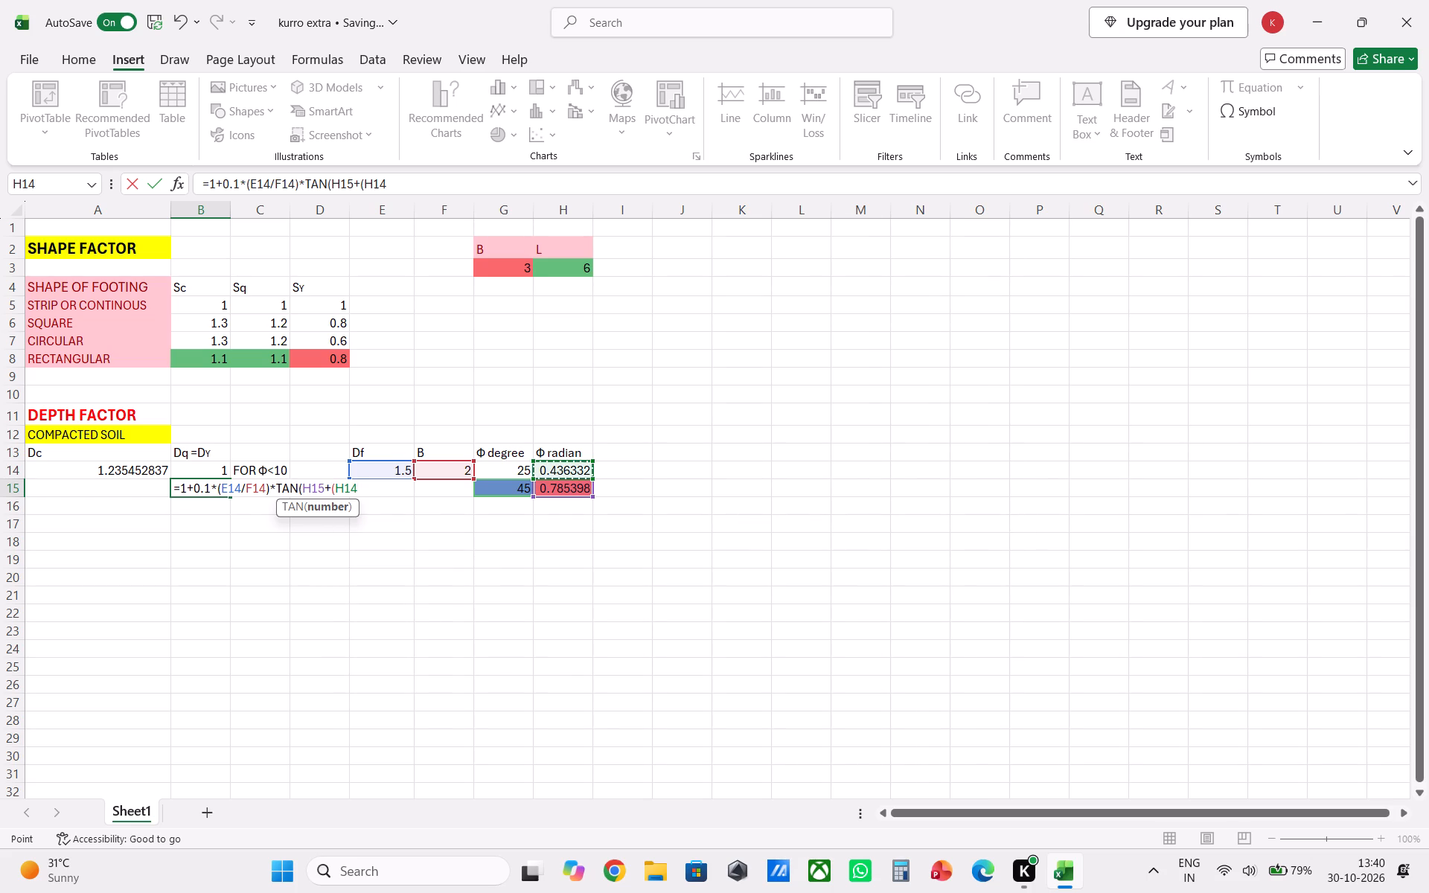
text(/2)
text()))
key(Return)
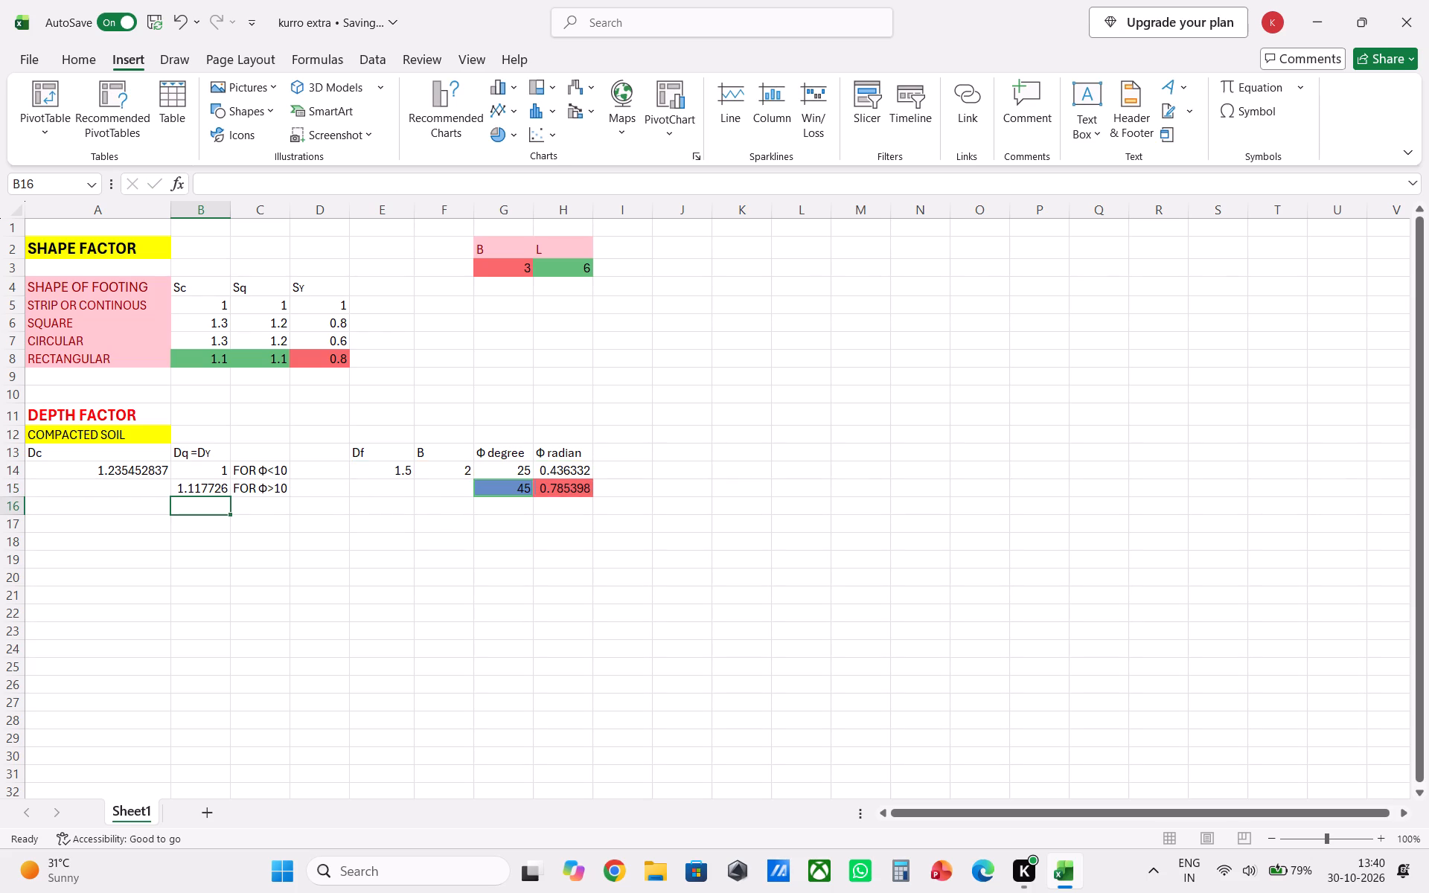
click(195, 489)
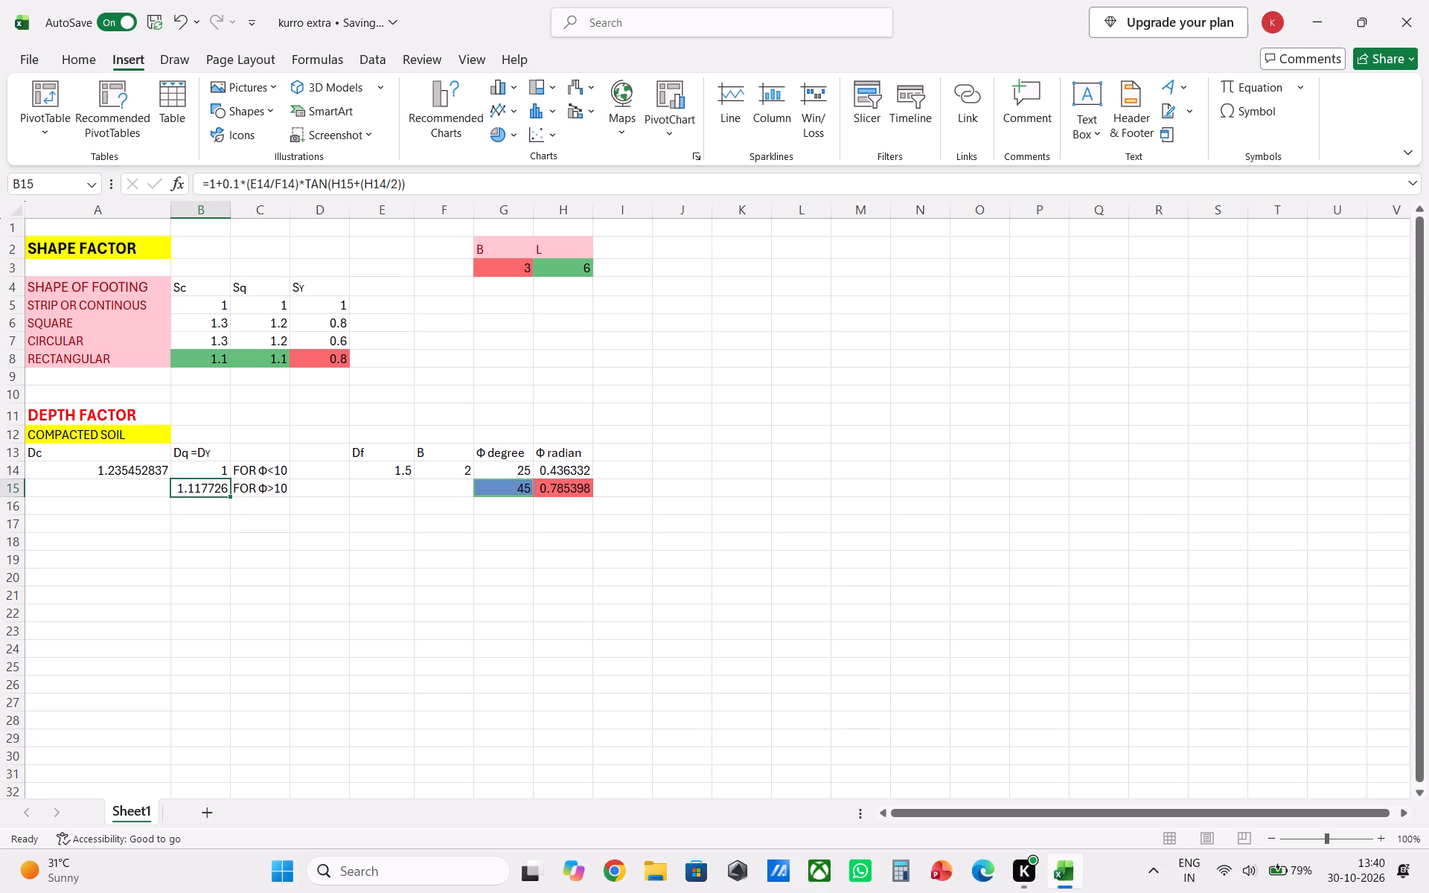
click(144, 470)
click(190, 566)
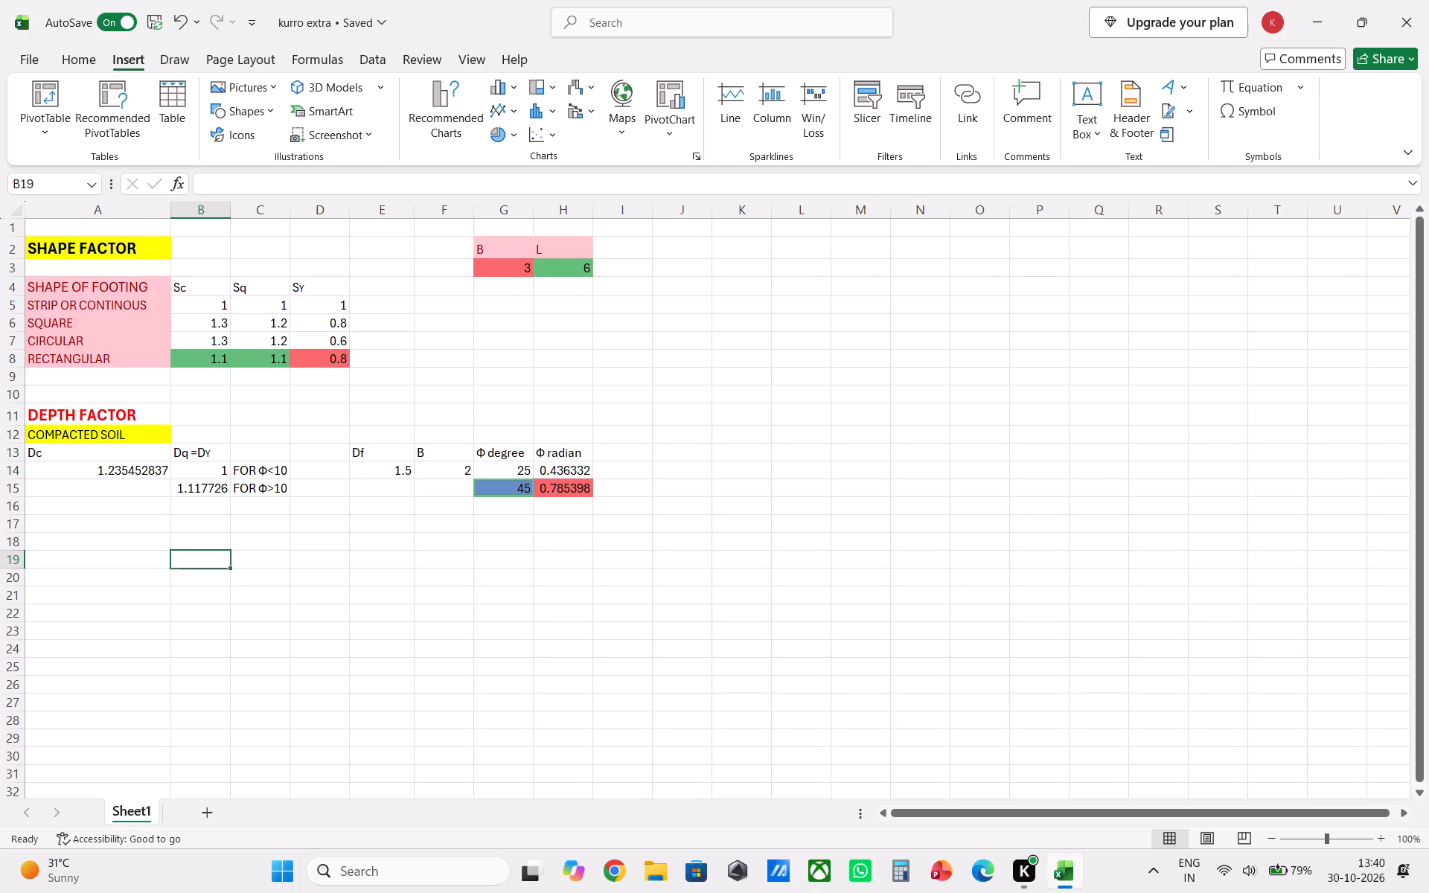
Enter the section label UNCOMPACTED SOIL in cell A17, below the compacted-soil block.
click(87, 525)
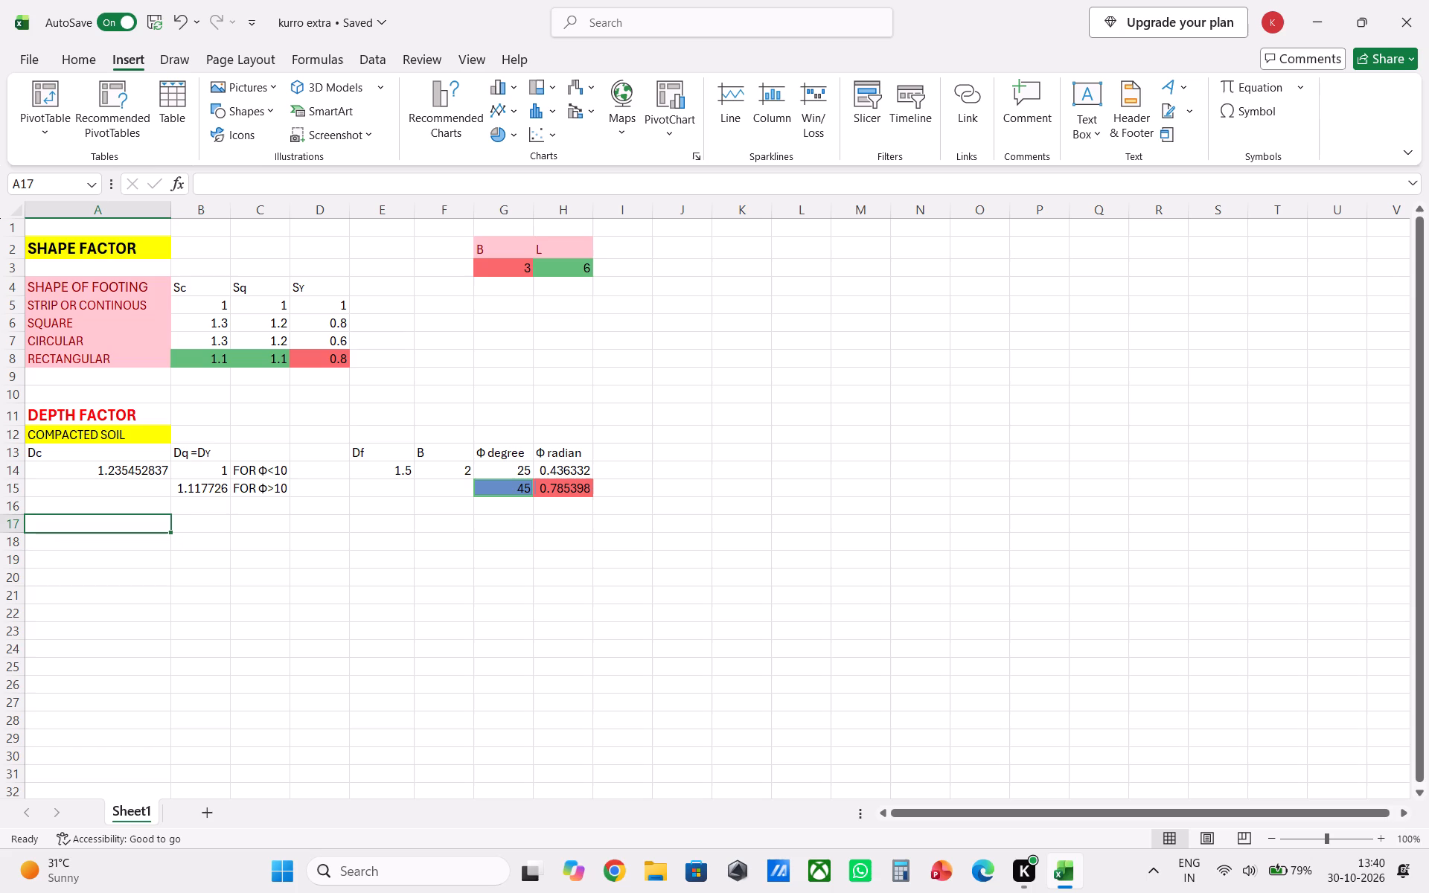
text(un)
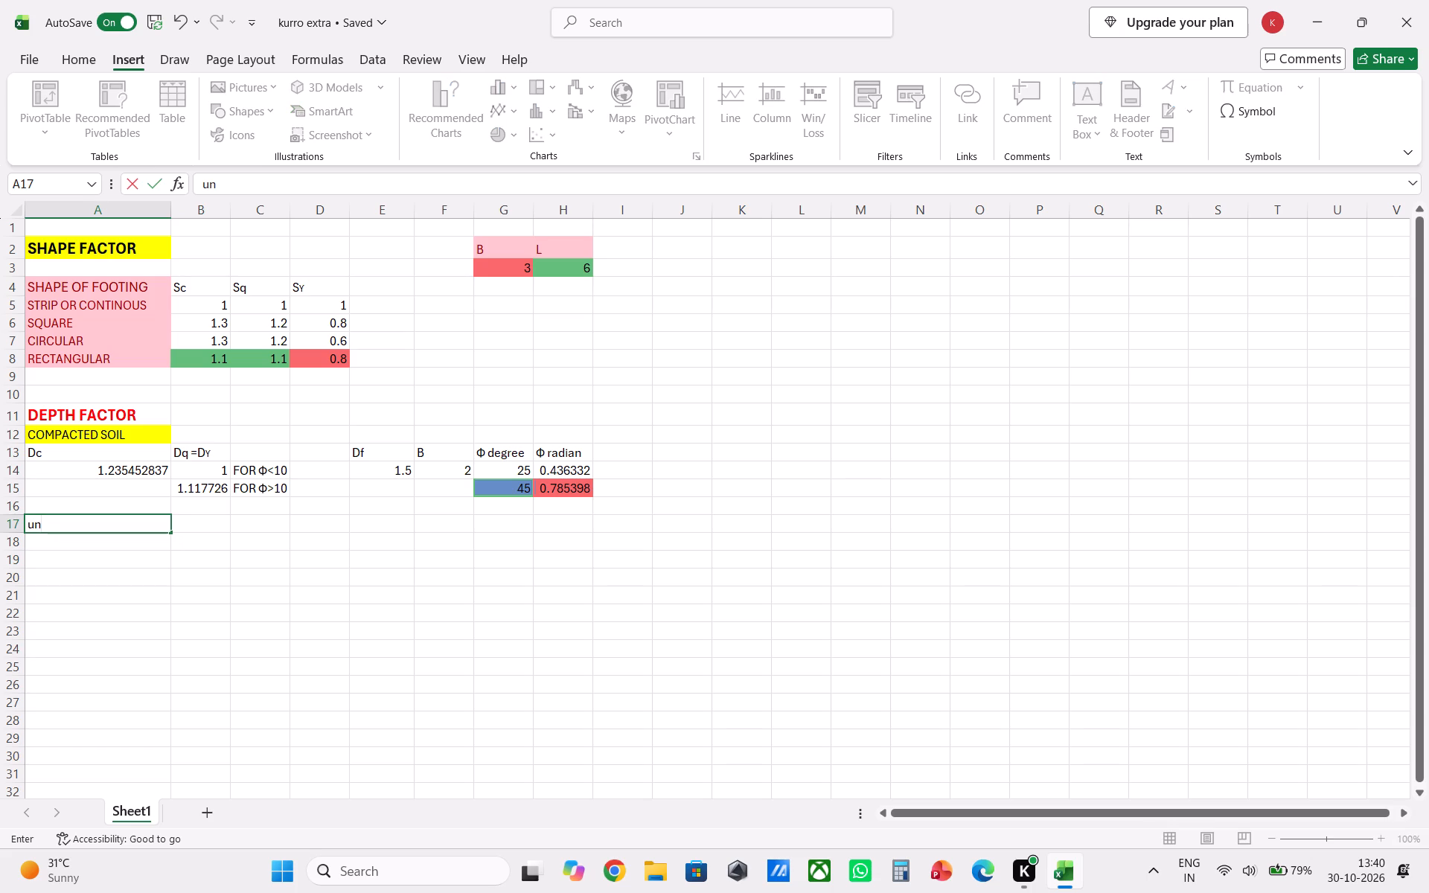
key(BackSpace)
key(BackSpace)
key(BackSpace)
key(BackSpace)
text(UN)
text(COM)
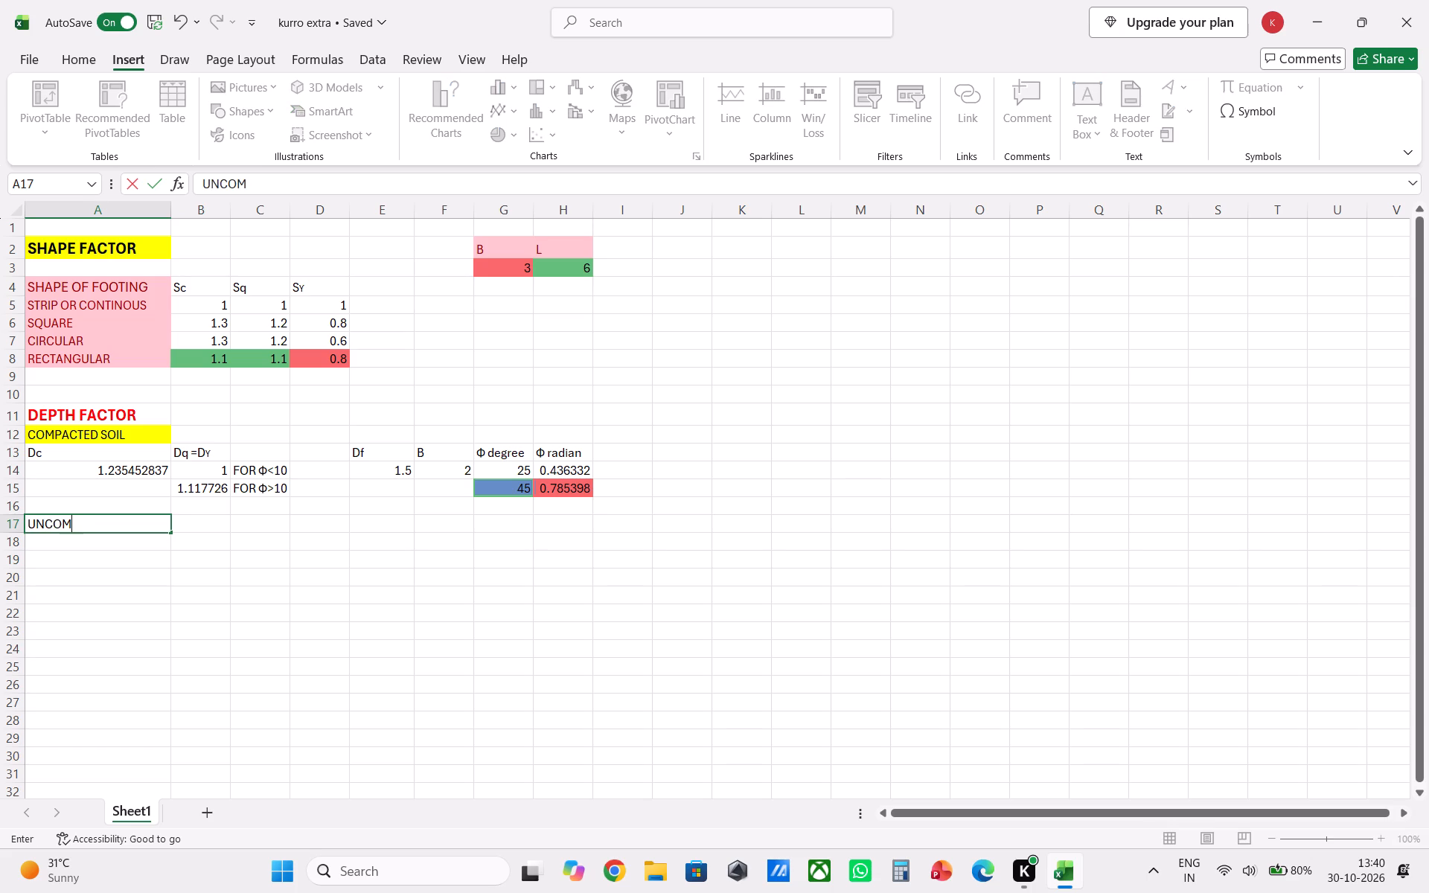
text(PAC)
text(TED SOUIL)
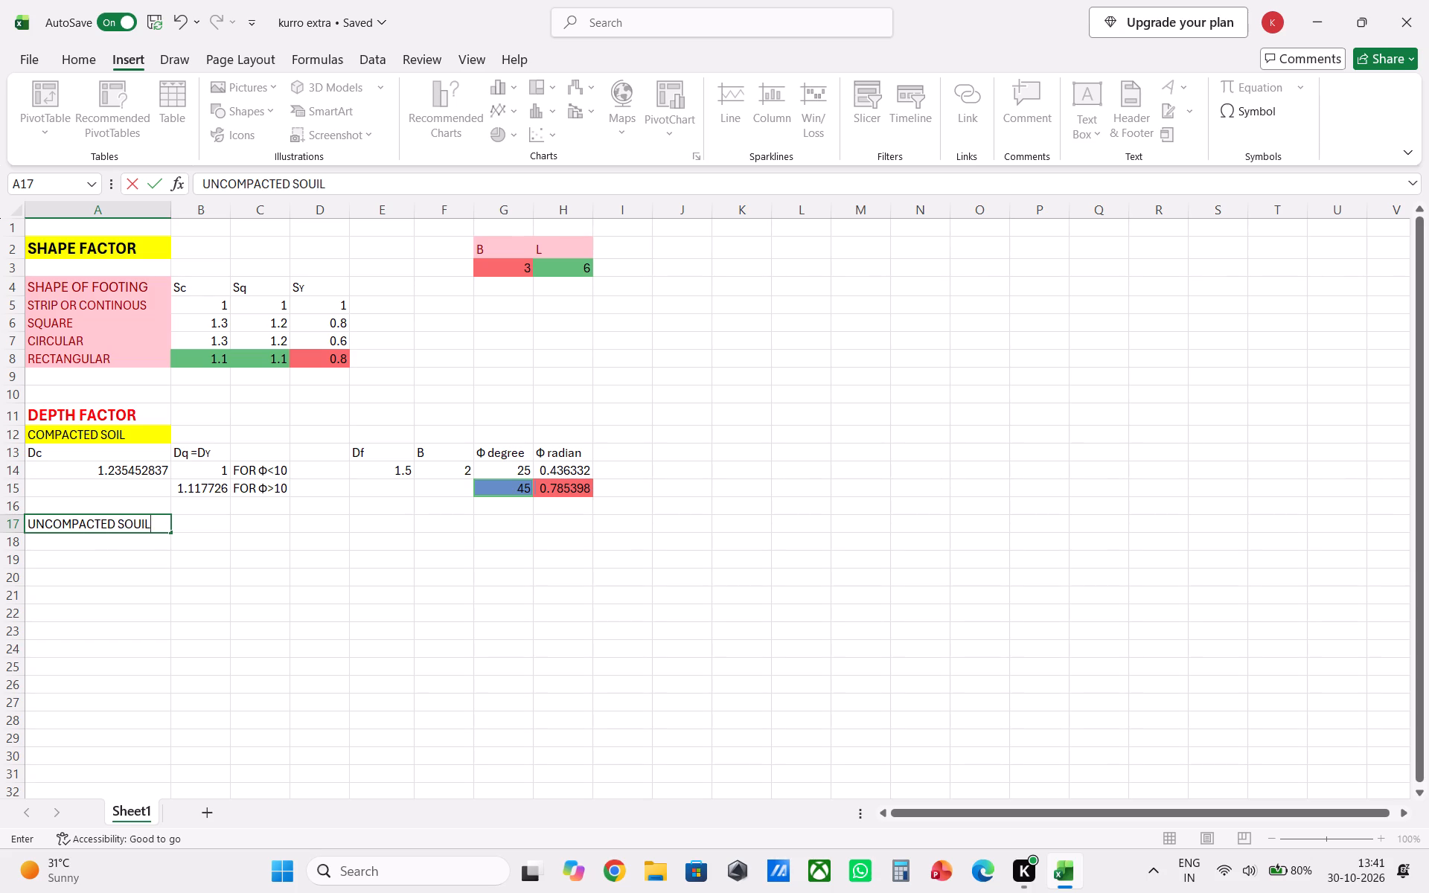
key(BackSpace)
key(BackSpace)
key(BackSpace)
text(IL)
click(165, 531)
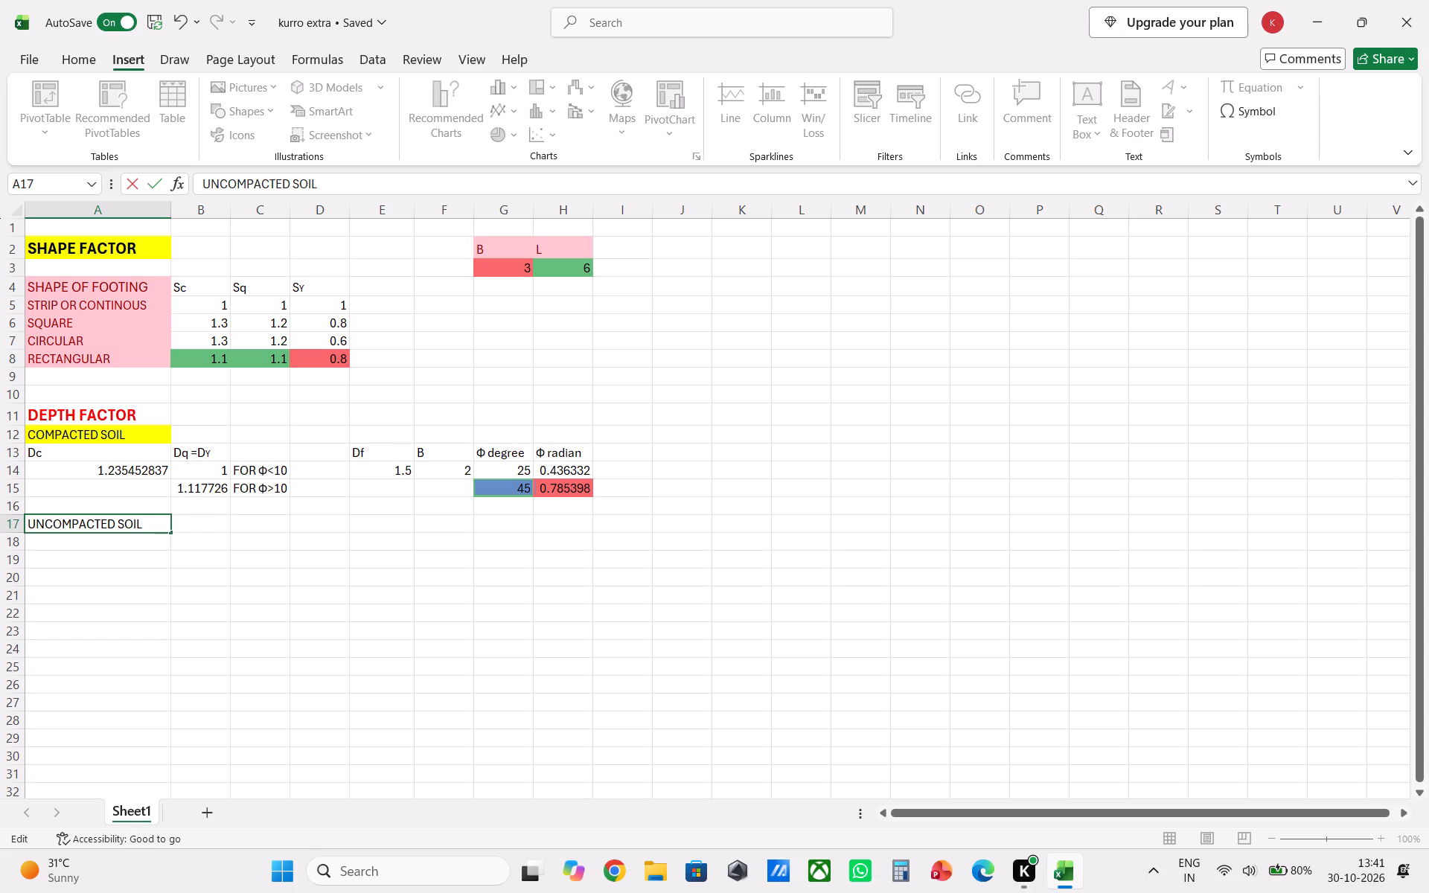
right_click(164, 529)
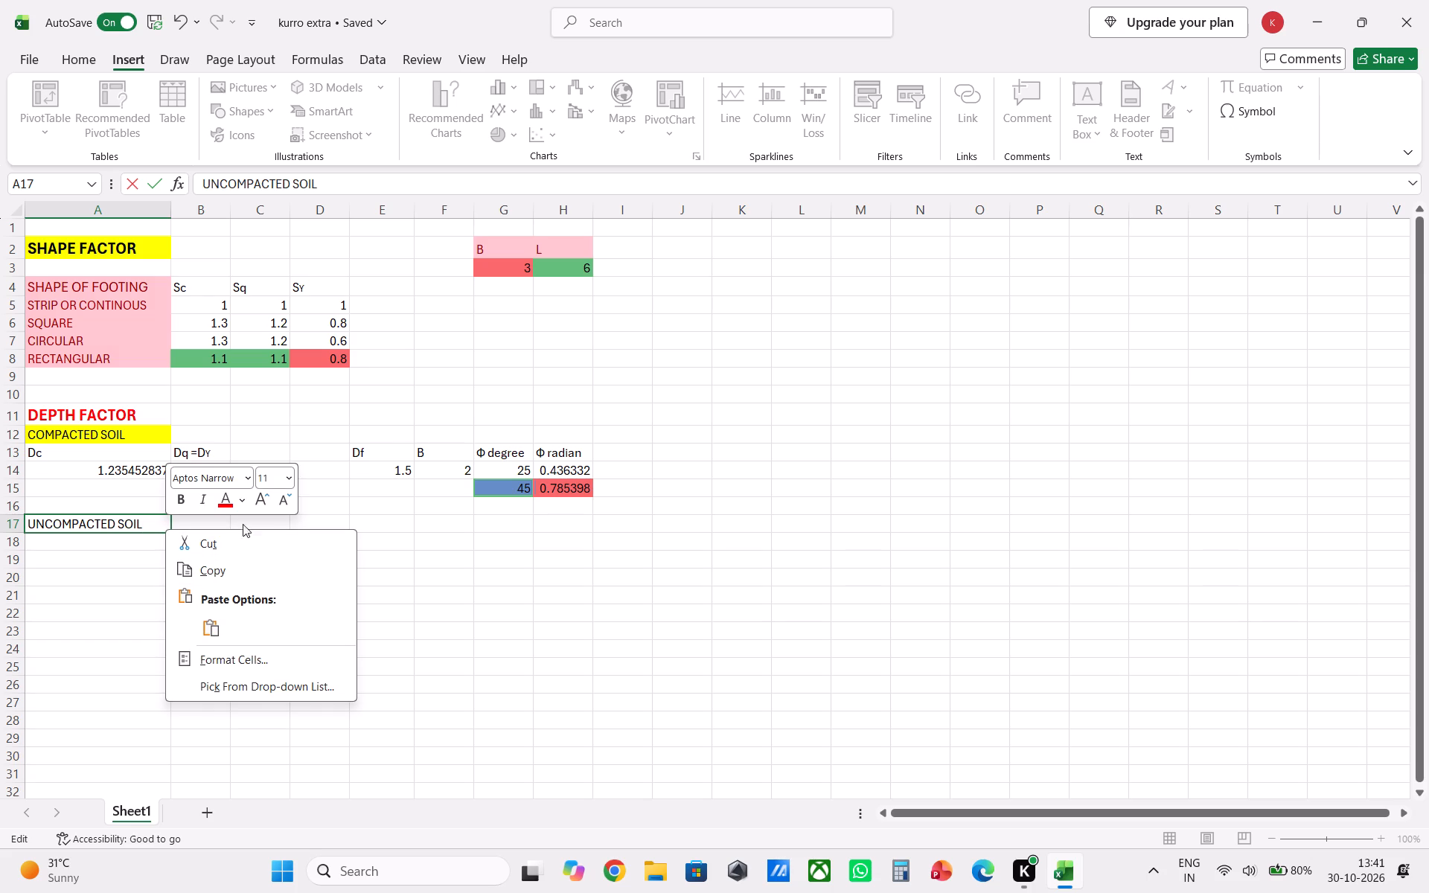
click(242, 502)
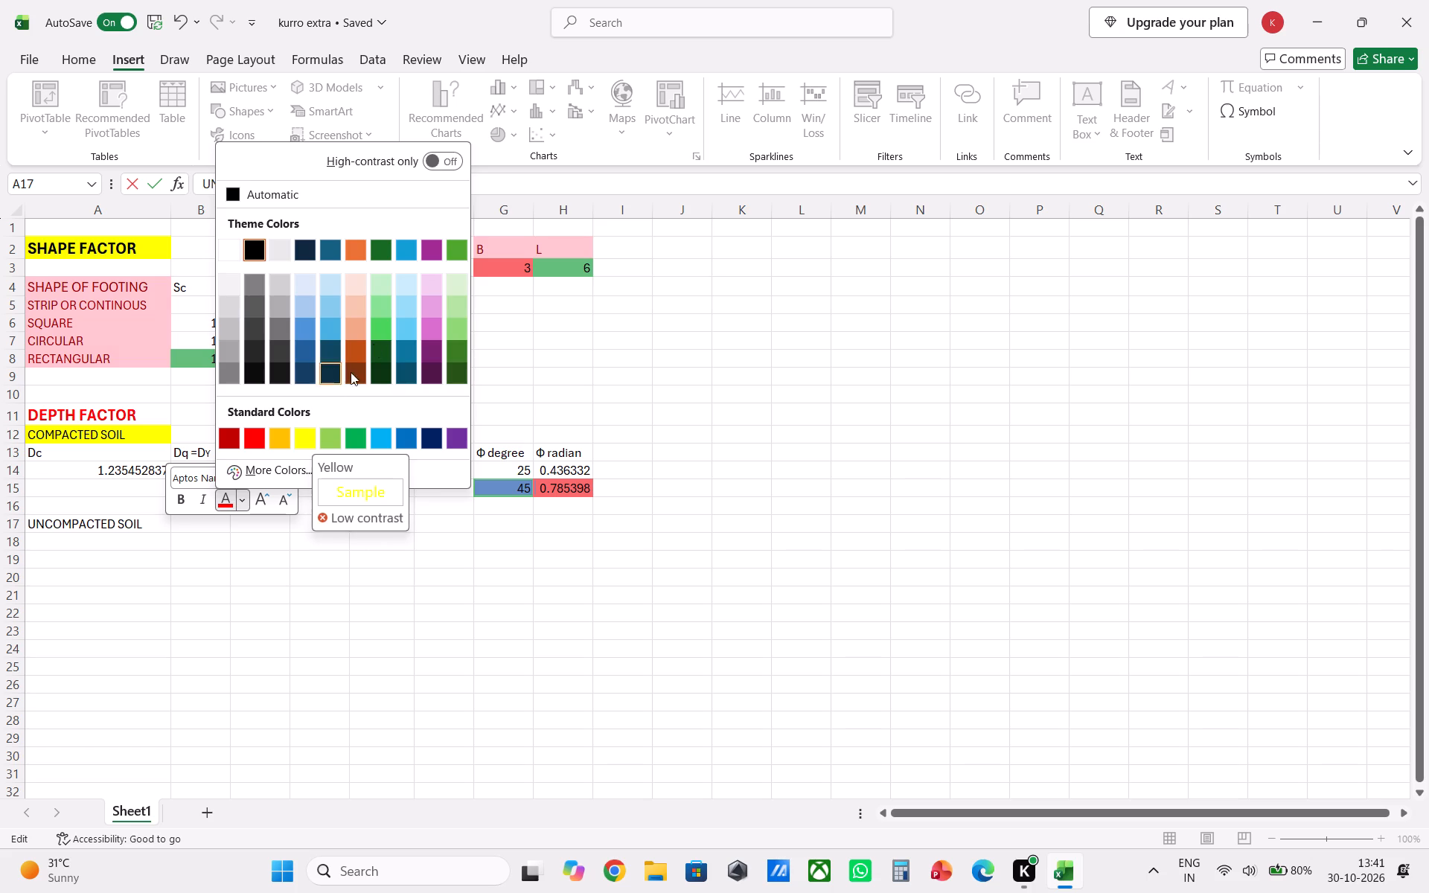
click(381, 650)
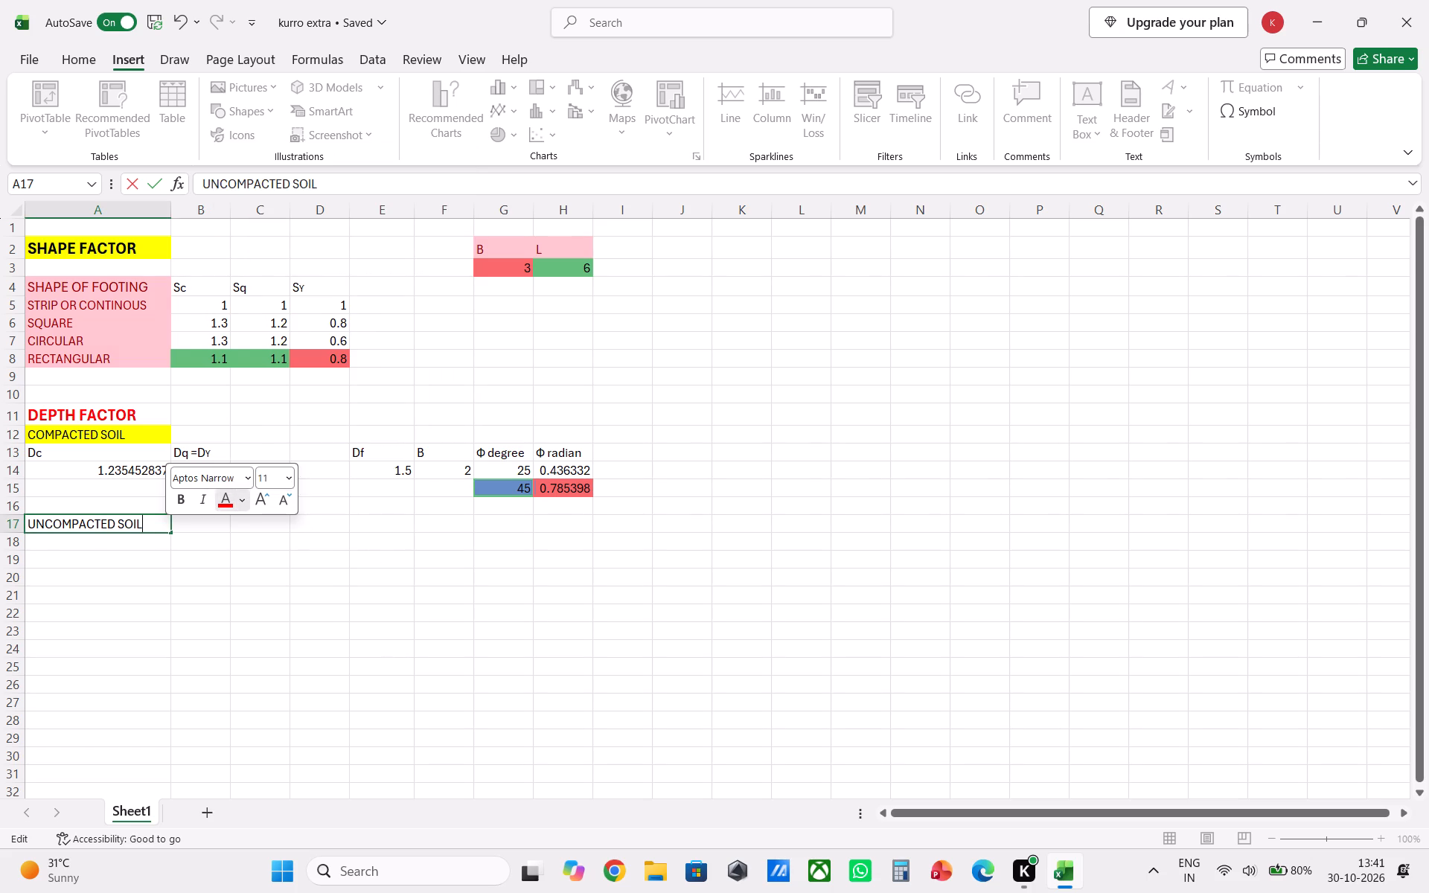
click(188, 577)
Fill the UNCOMPACTED SOIL cell A17 with the standard light green color.
click(153, 534)
click(159, 521)
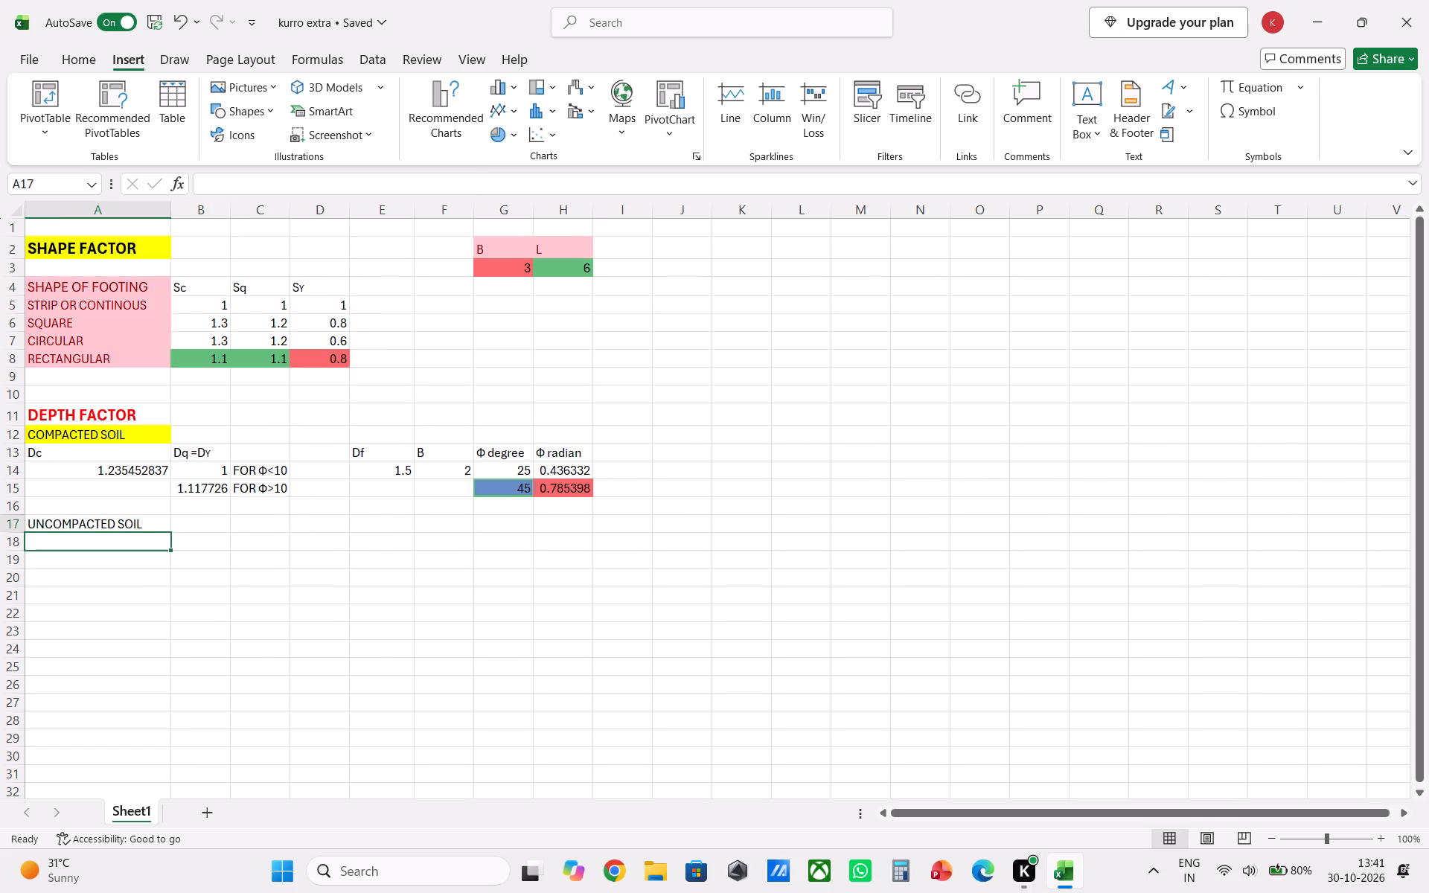
right_click(160, 520)
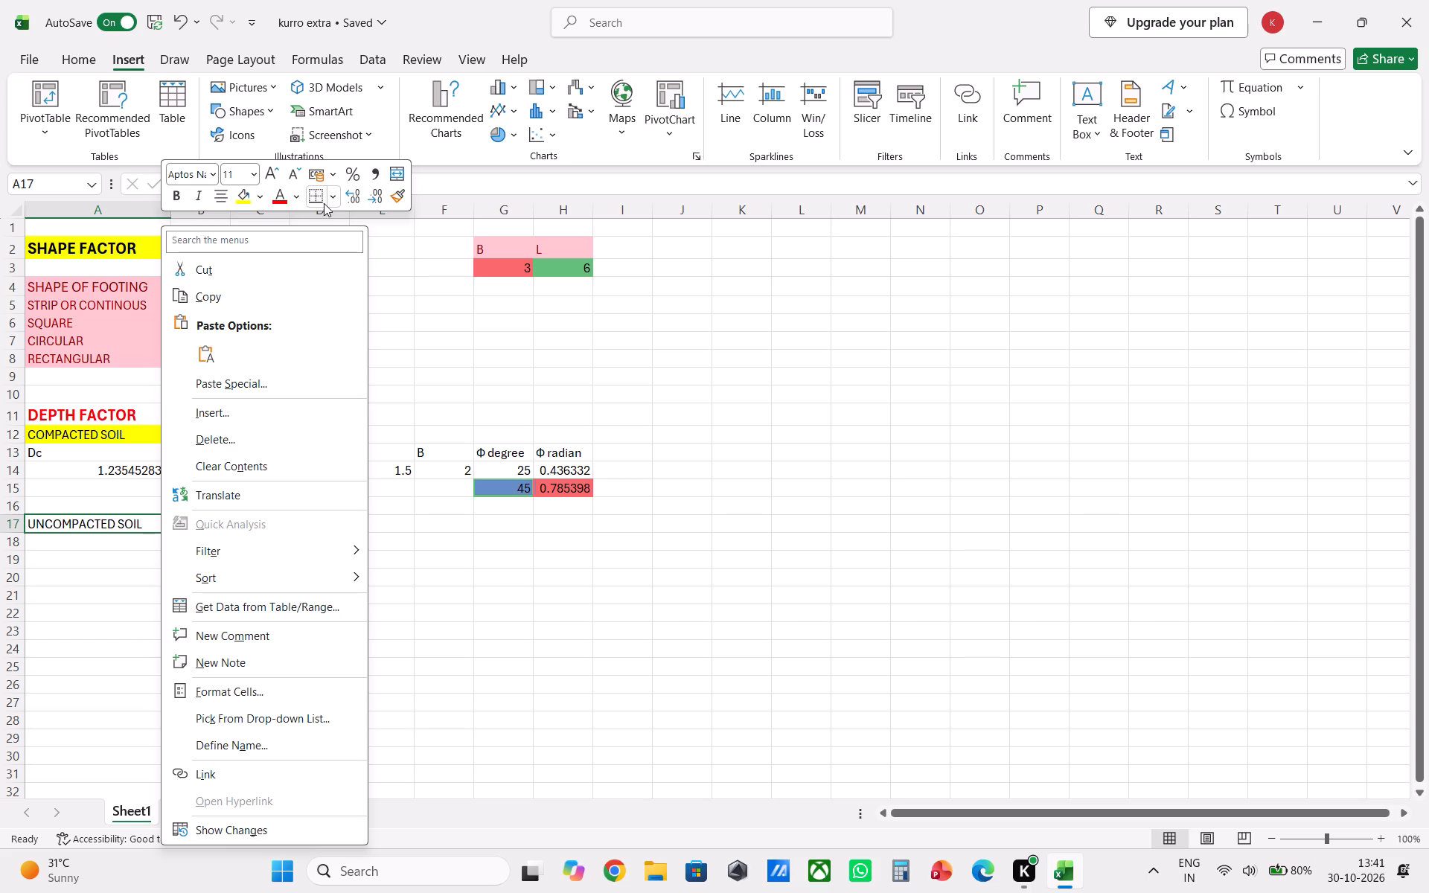
click(262, 195)
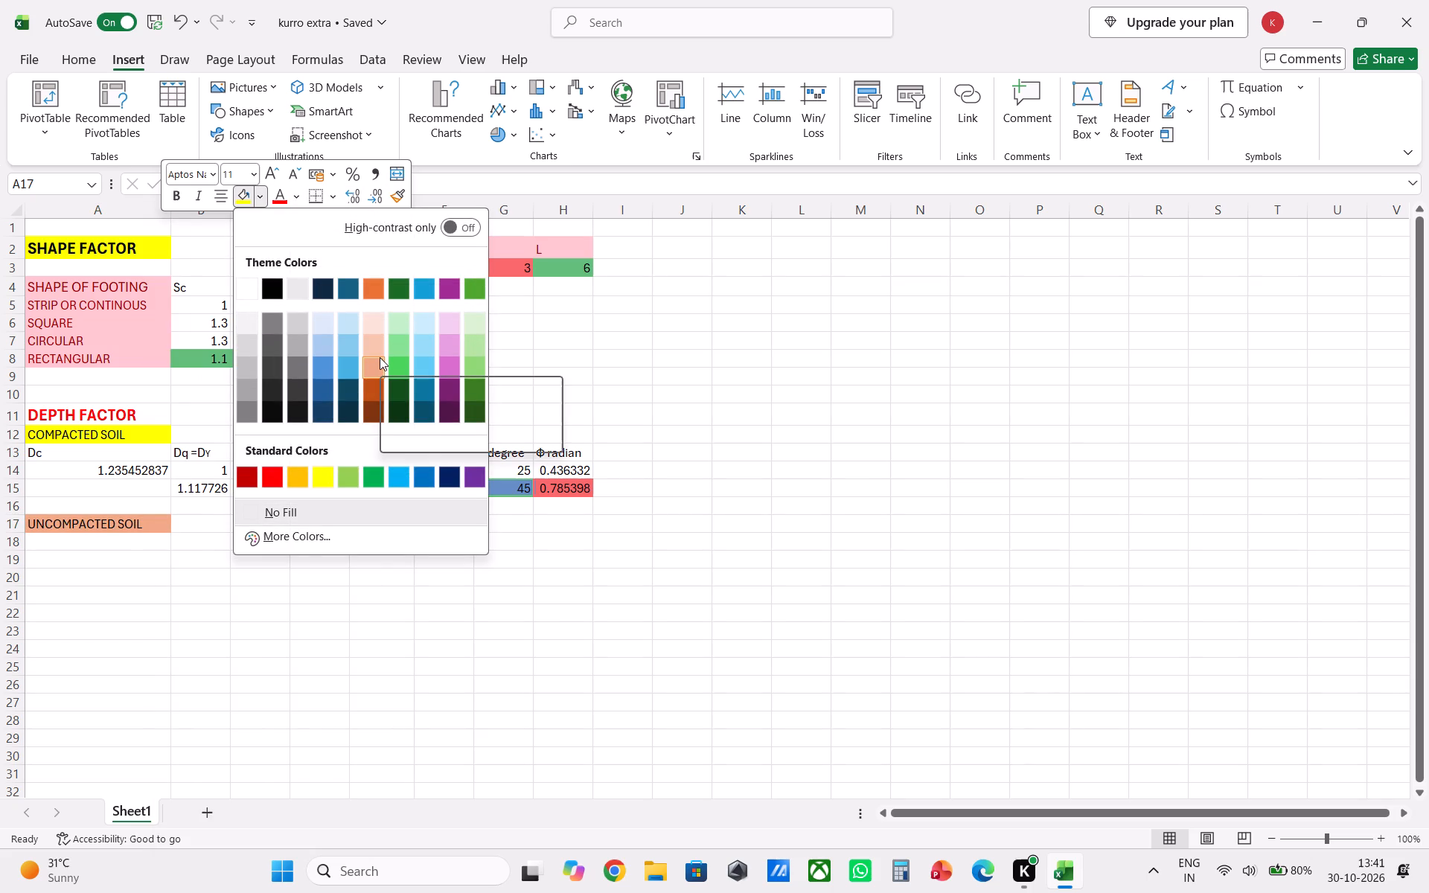
click(343, 477)
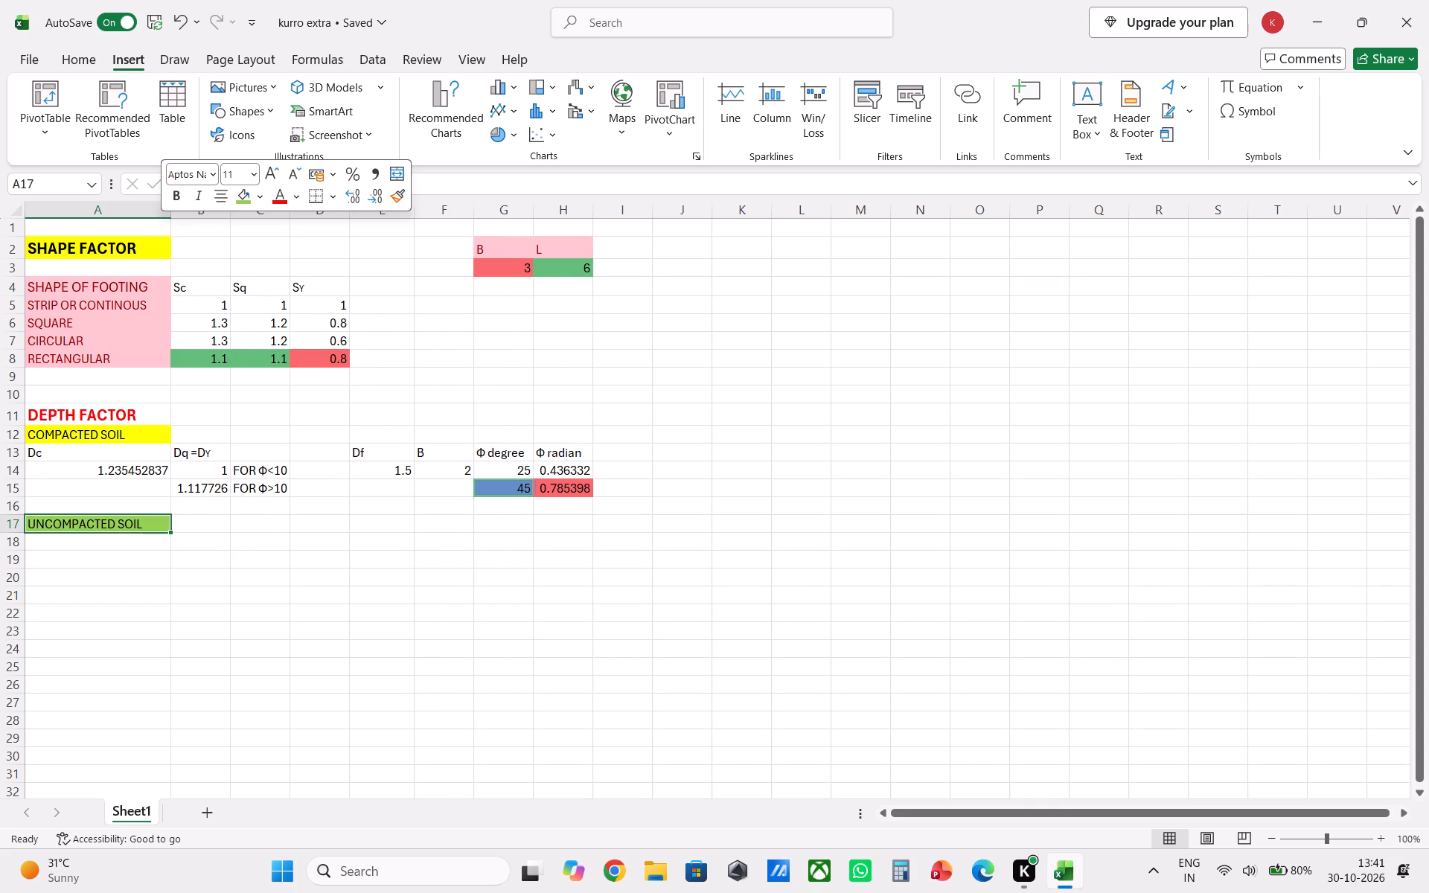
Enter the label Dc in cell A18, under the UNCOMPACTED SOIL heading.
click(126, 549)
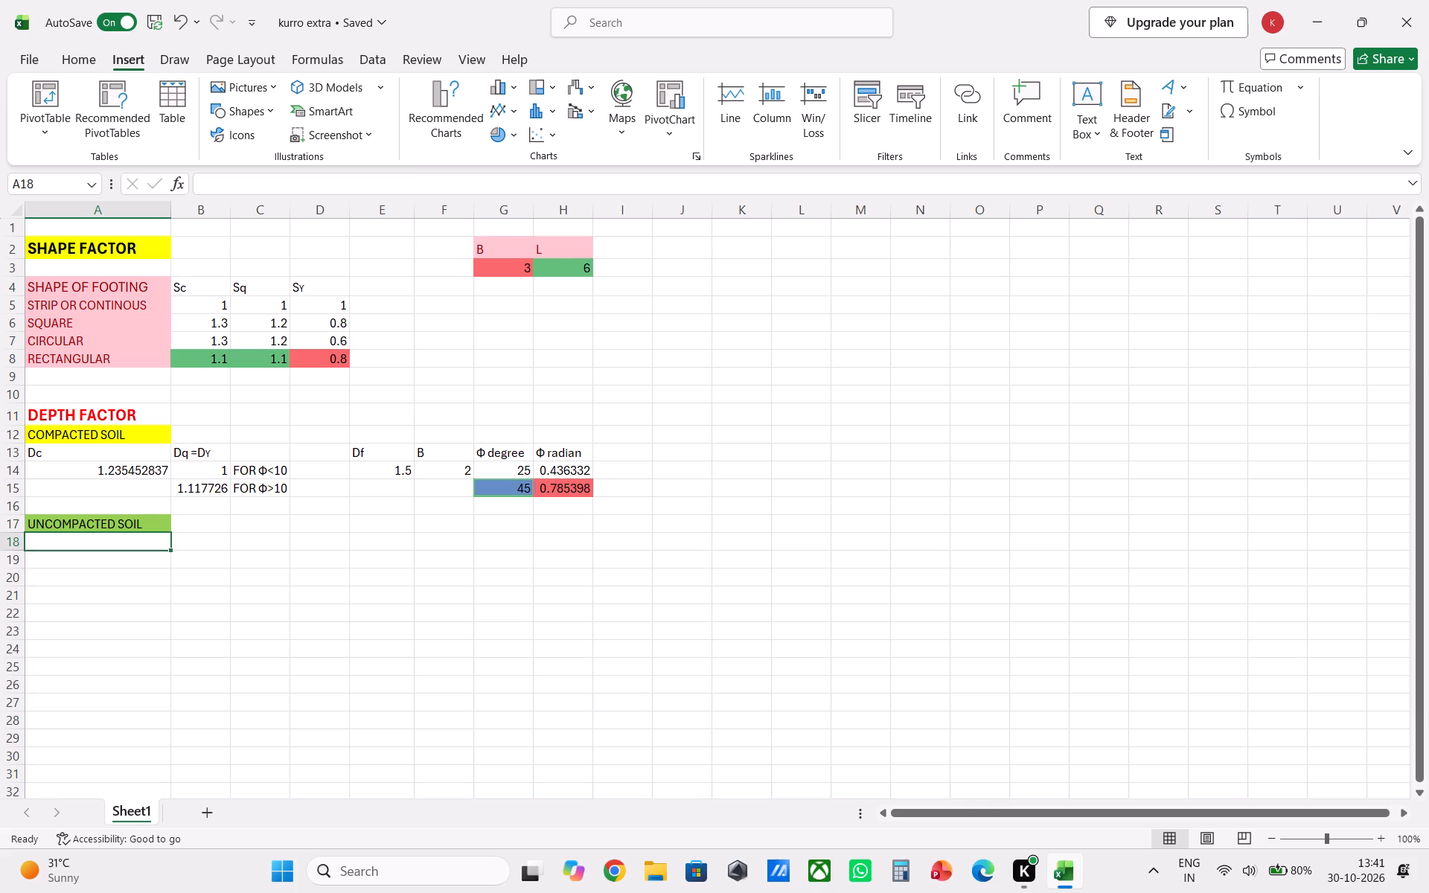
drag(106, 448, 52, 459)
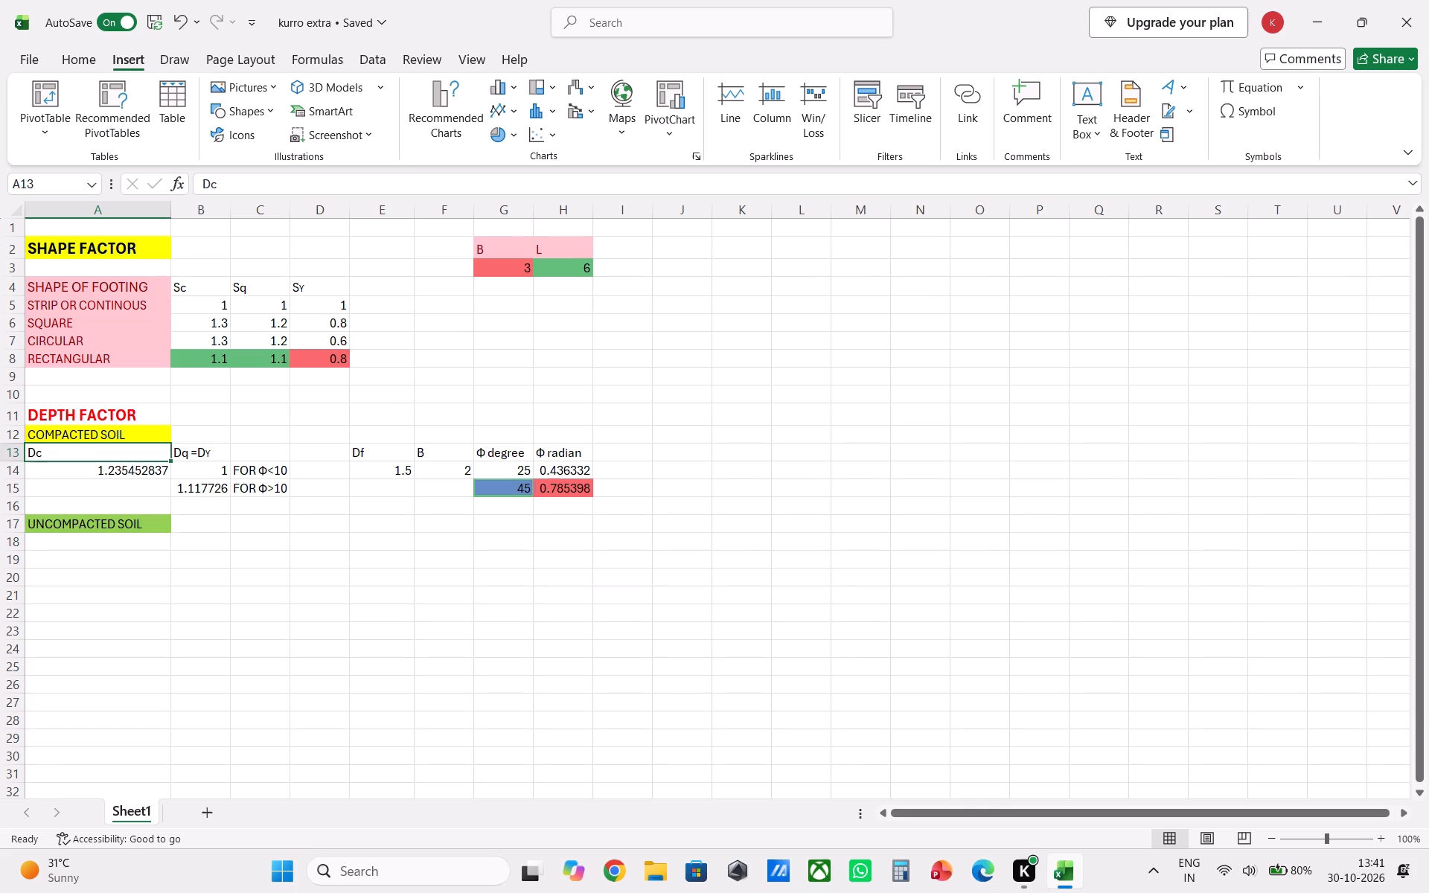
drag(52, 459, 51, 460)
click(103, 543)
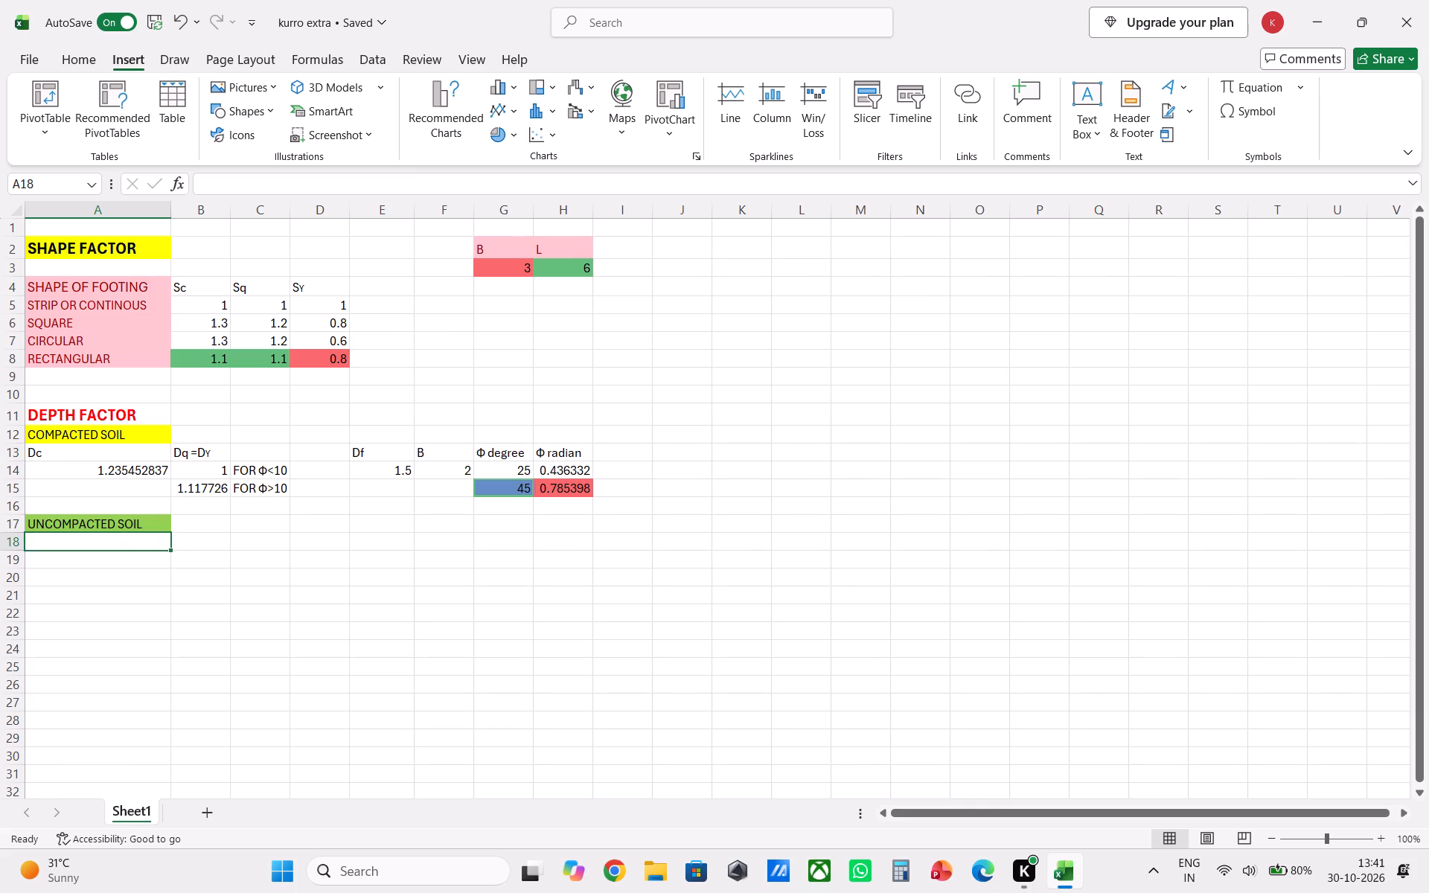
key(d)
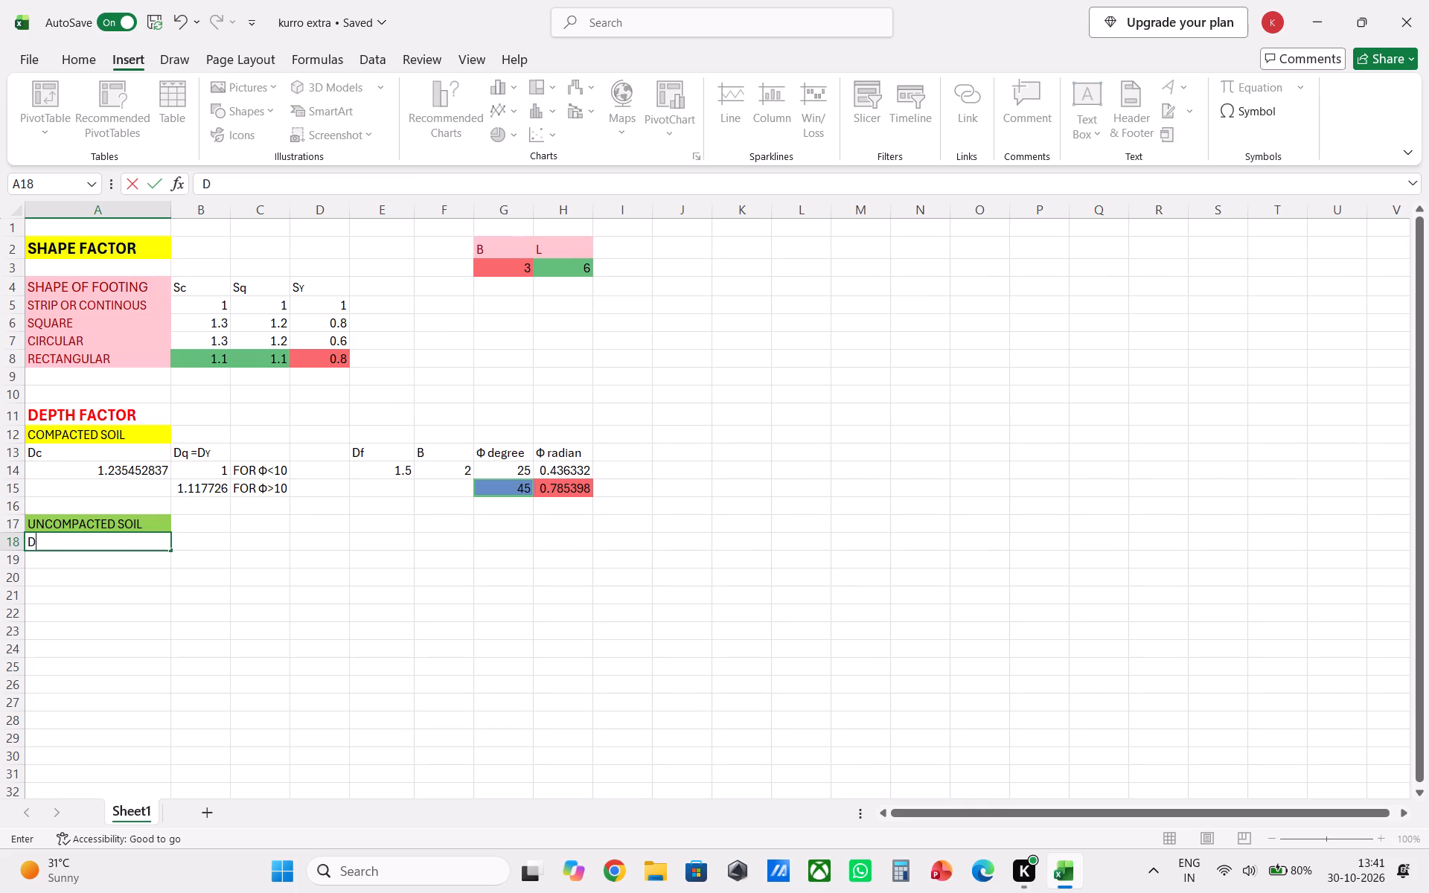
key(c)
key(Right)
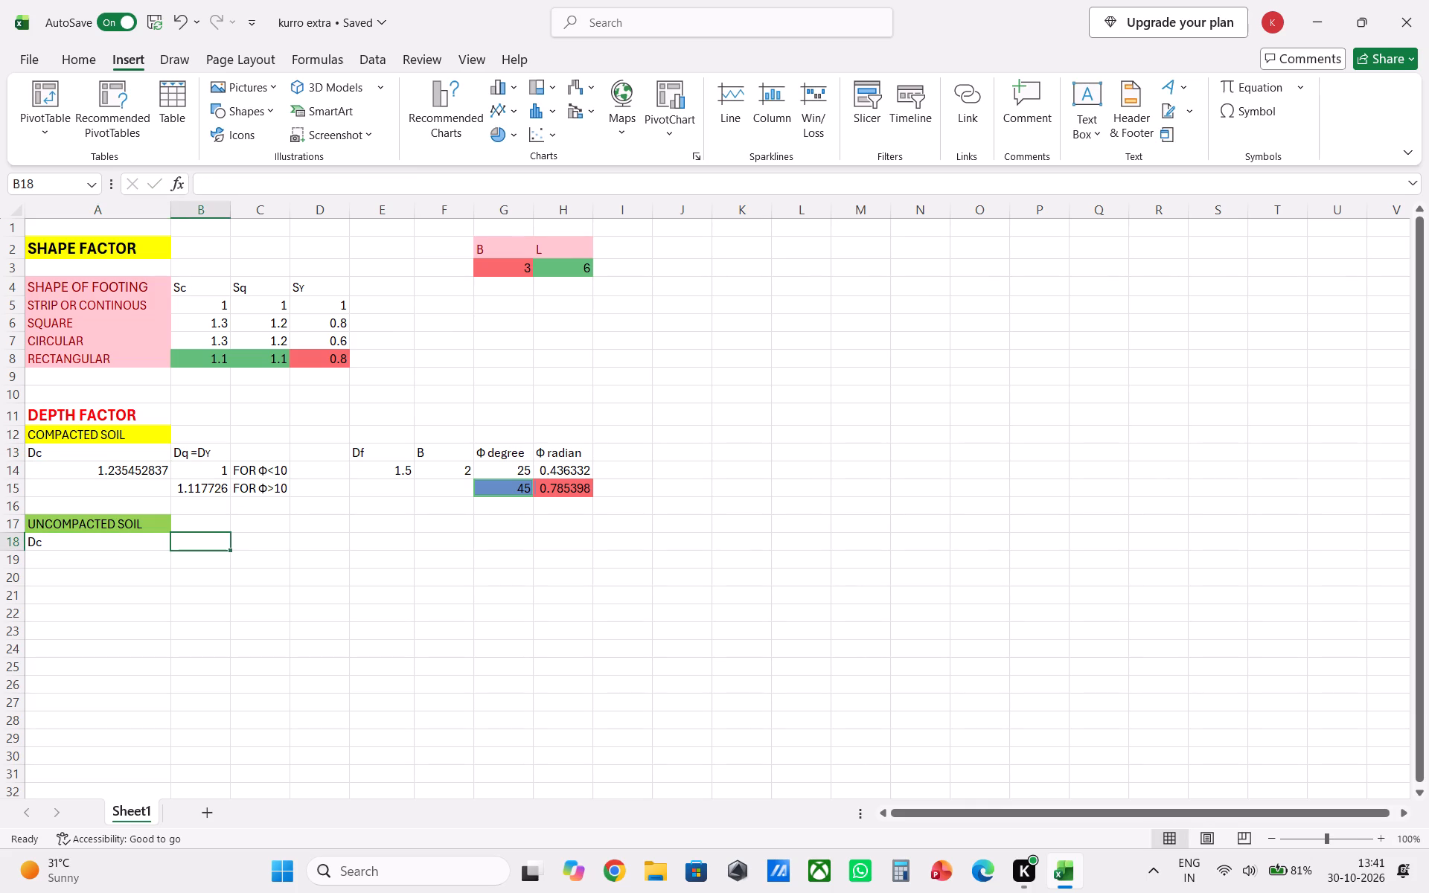
Enter the label Dq=Dϒ in cell B18, inserting the Greek Upsilon With Hook symbol after the second D.
key(d)
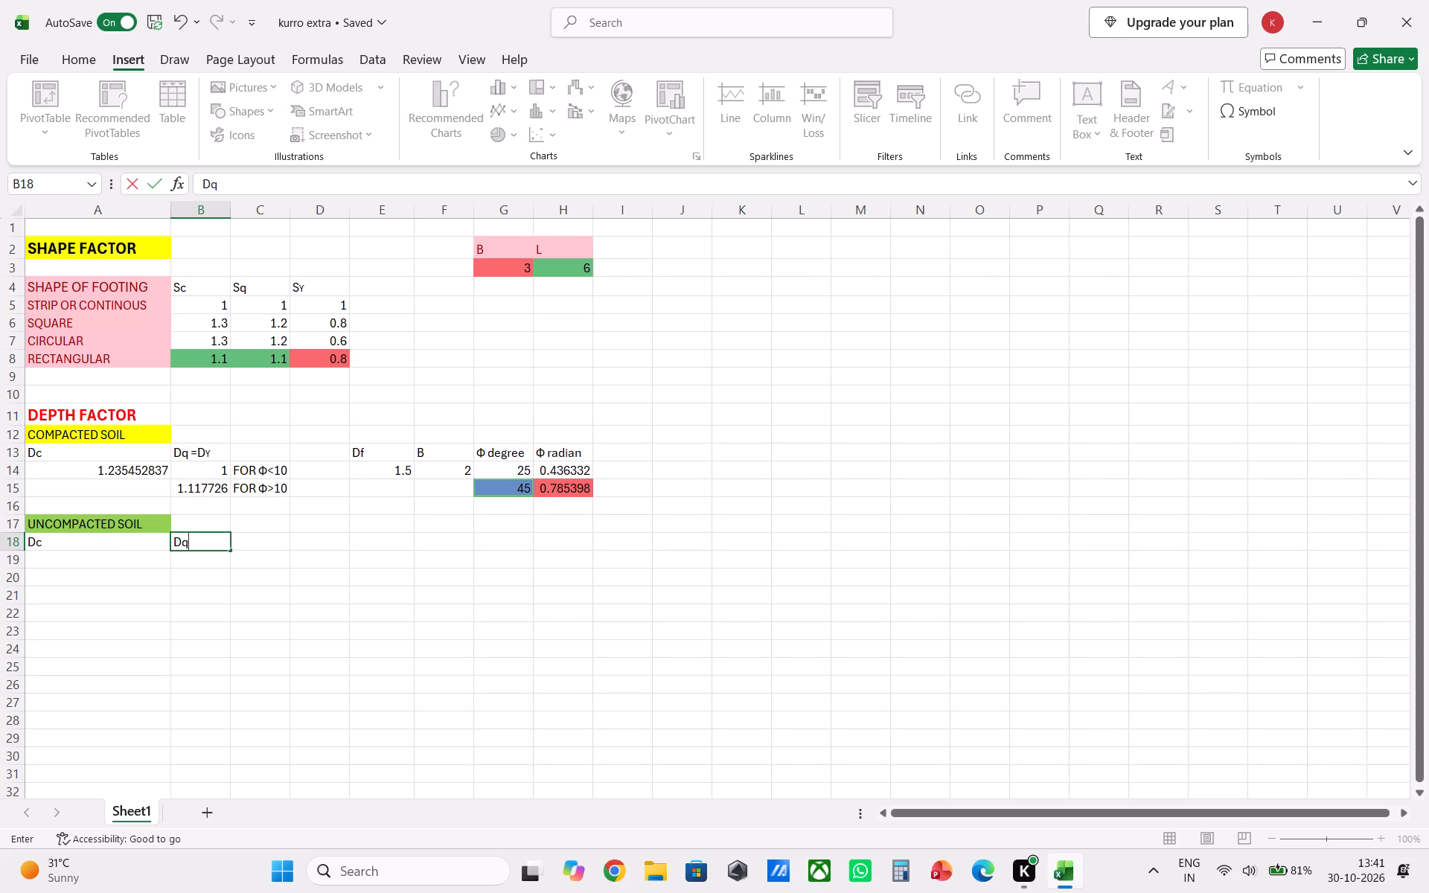
key(equal)
key(d)
click(1222, 103)
click(1017, 511)
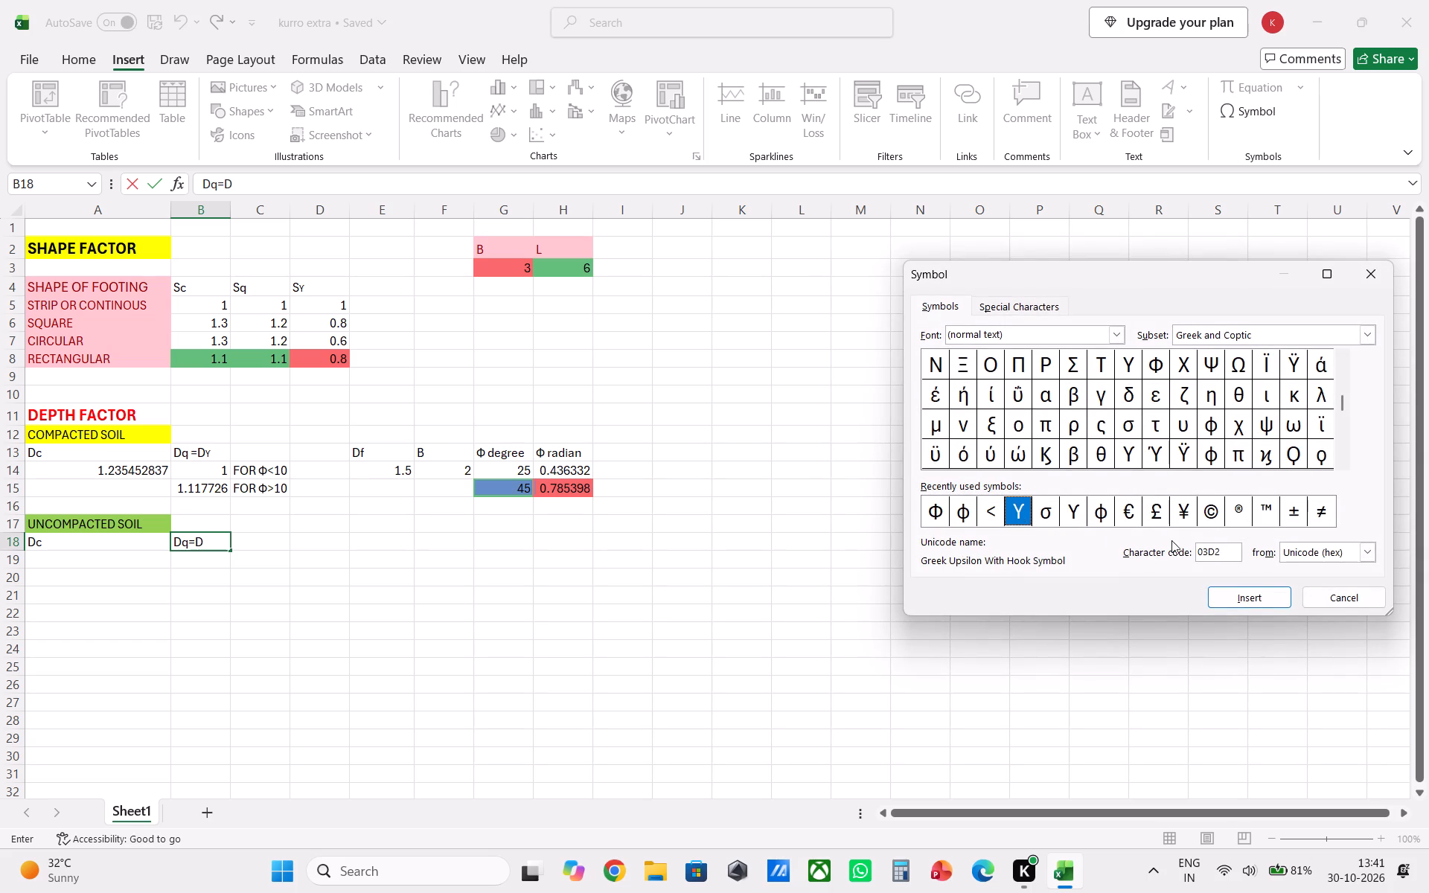
click(1250, 591)
click(1369, 595)
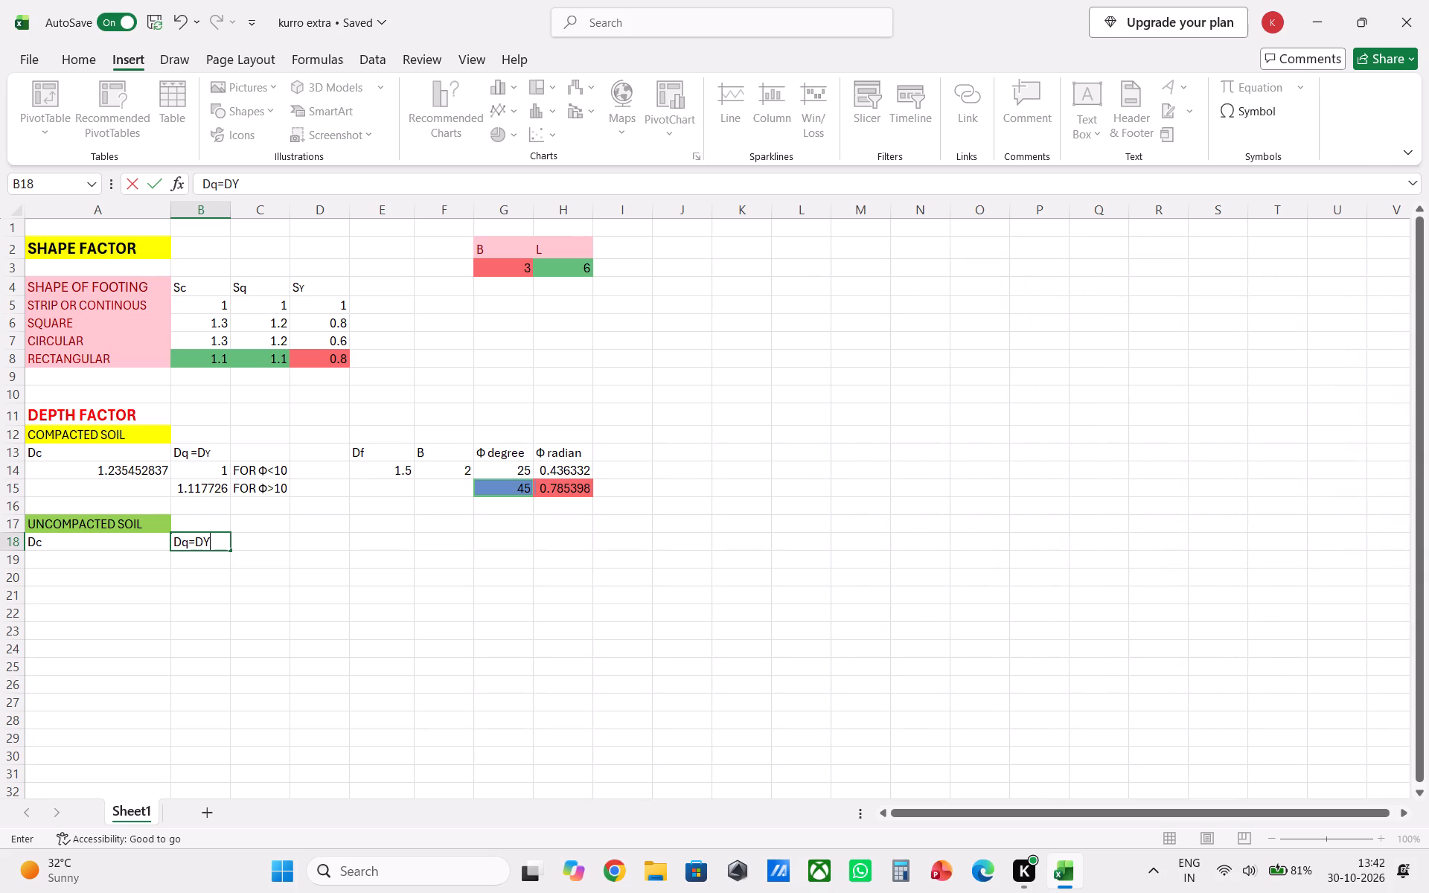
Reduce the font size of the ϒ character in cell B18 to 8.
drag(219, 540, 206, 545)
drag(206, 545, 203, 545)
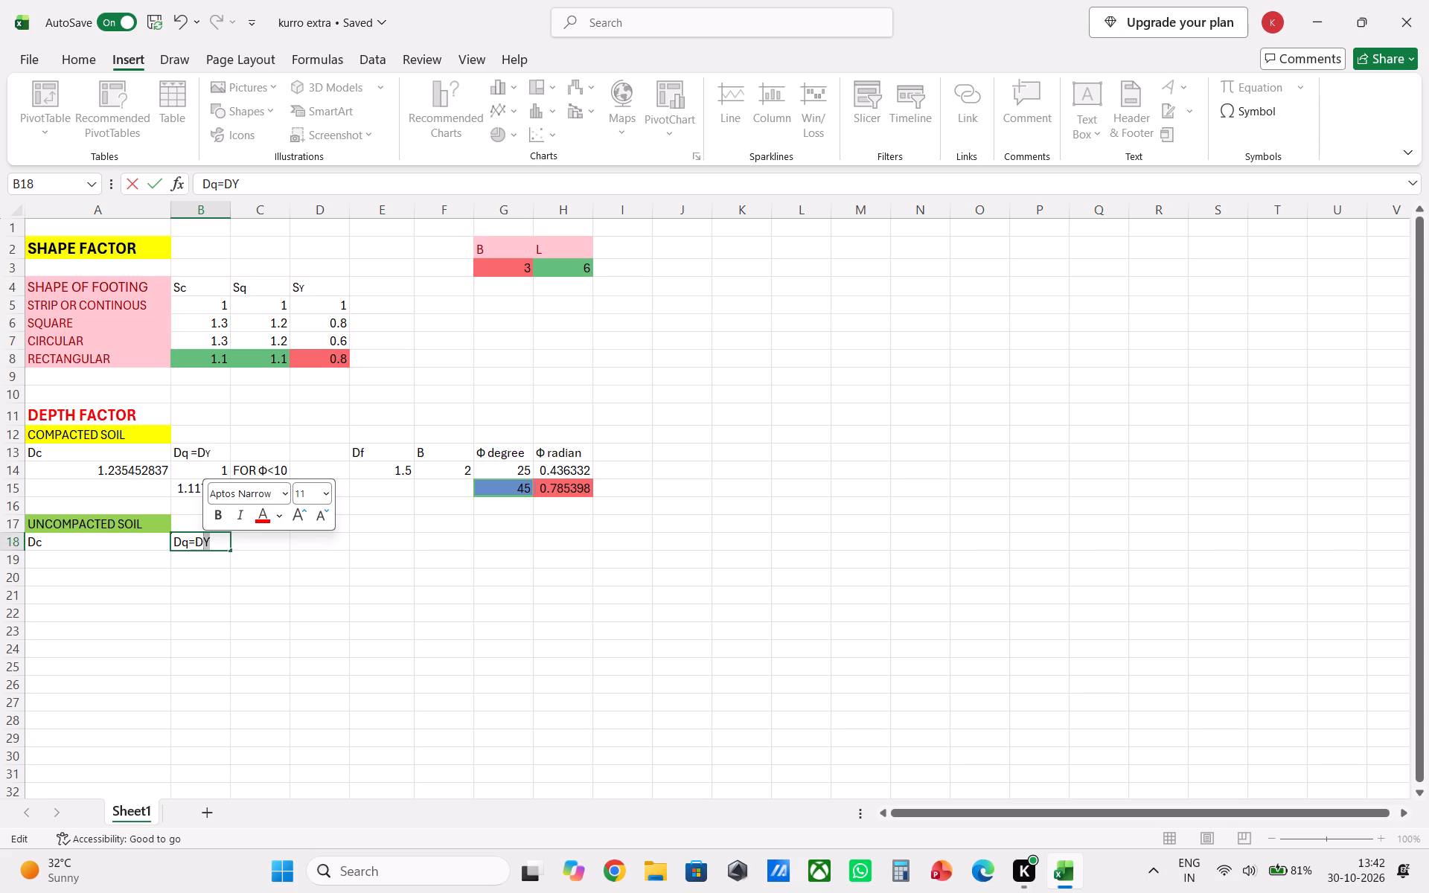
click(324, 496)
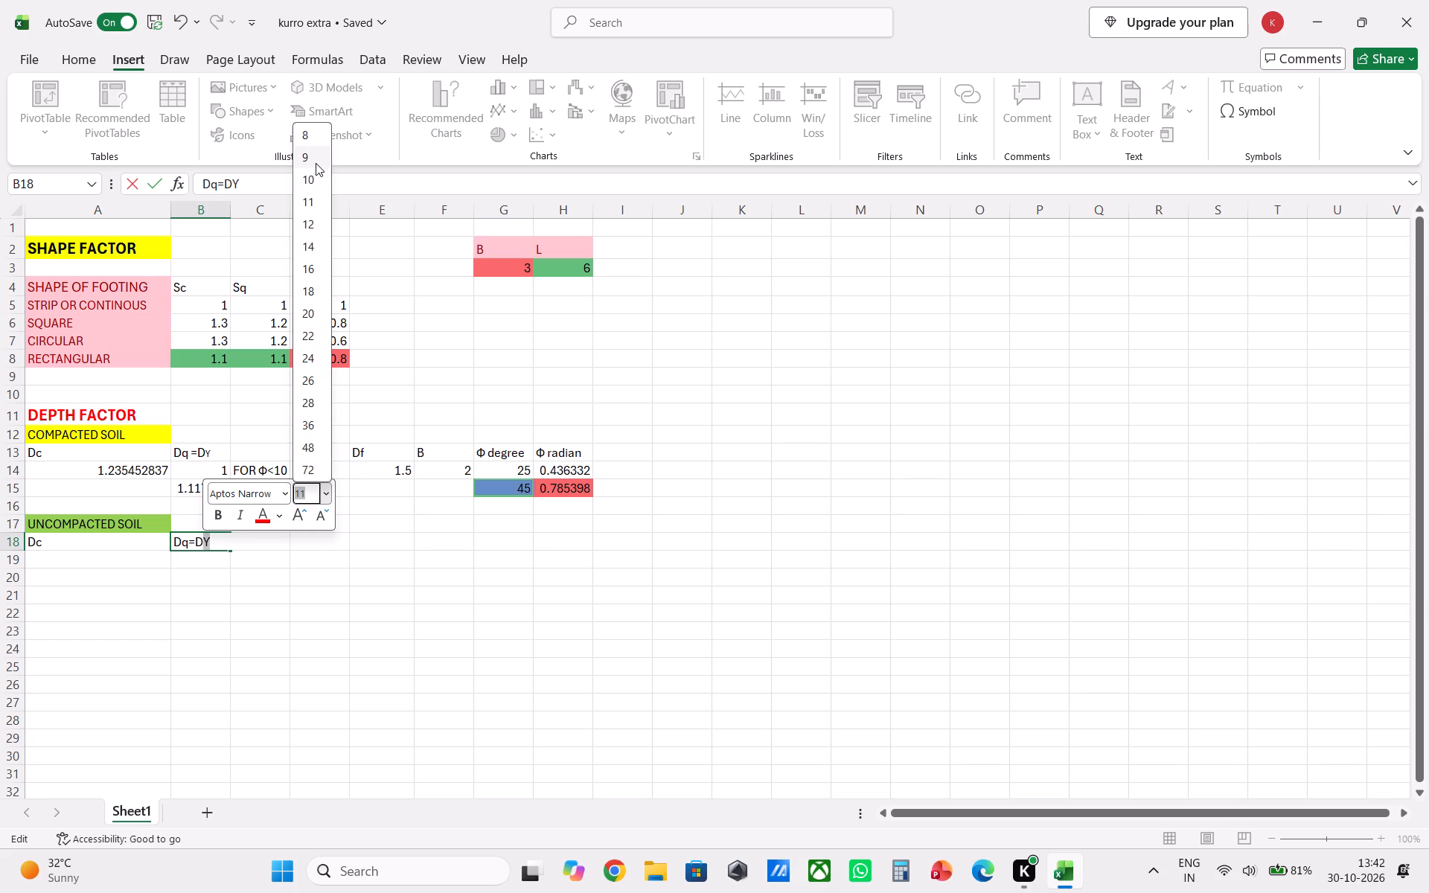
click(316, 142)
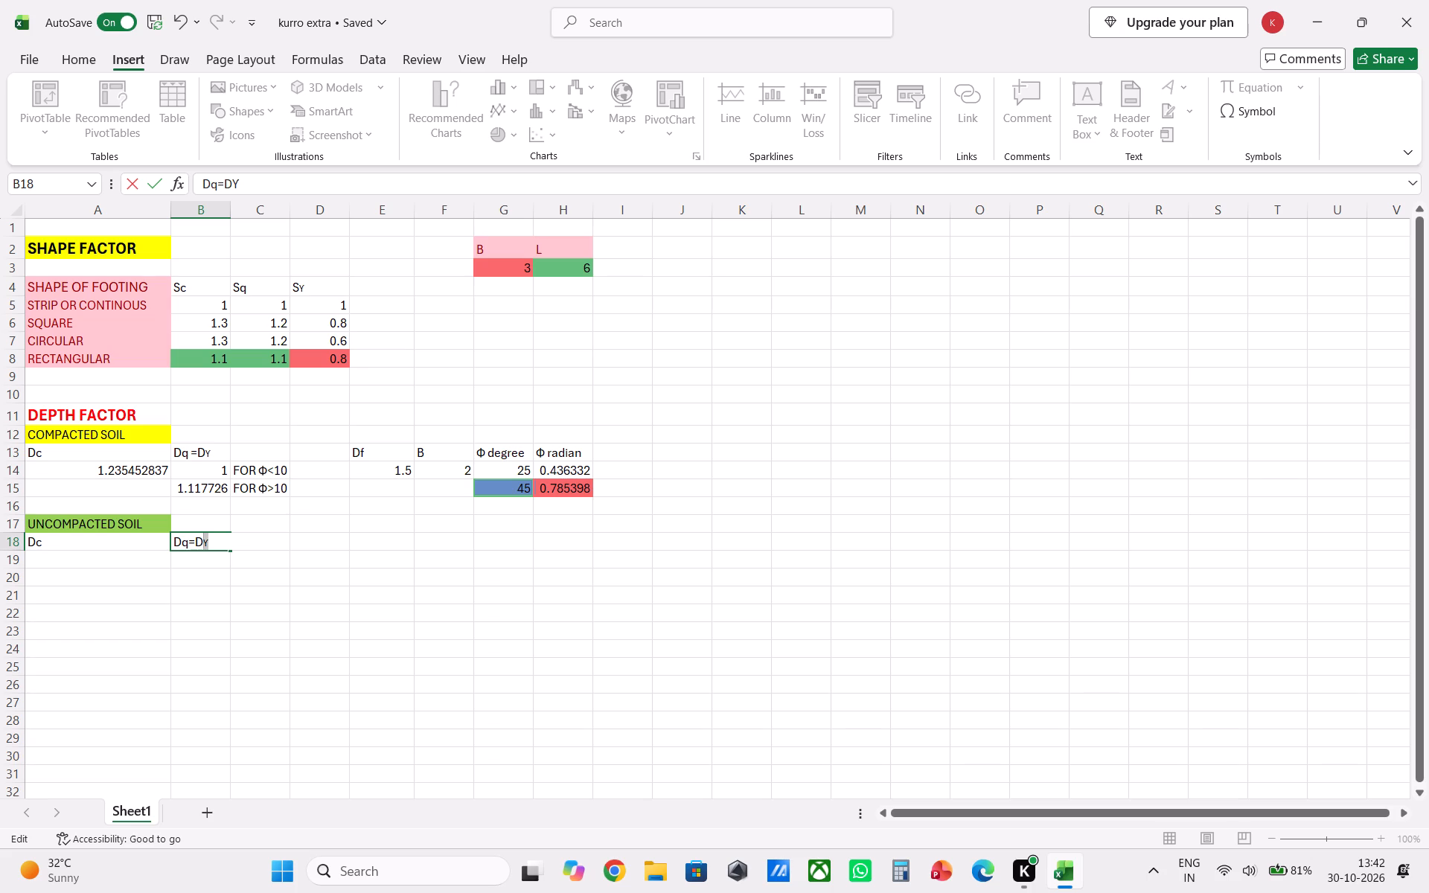
Replace the A18 label with the text copied from B18, prefixed with Dc= so it reads Dc=Dq=Dϒ.
drag(220, 542, 171, 543)
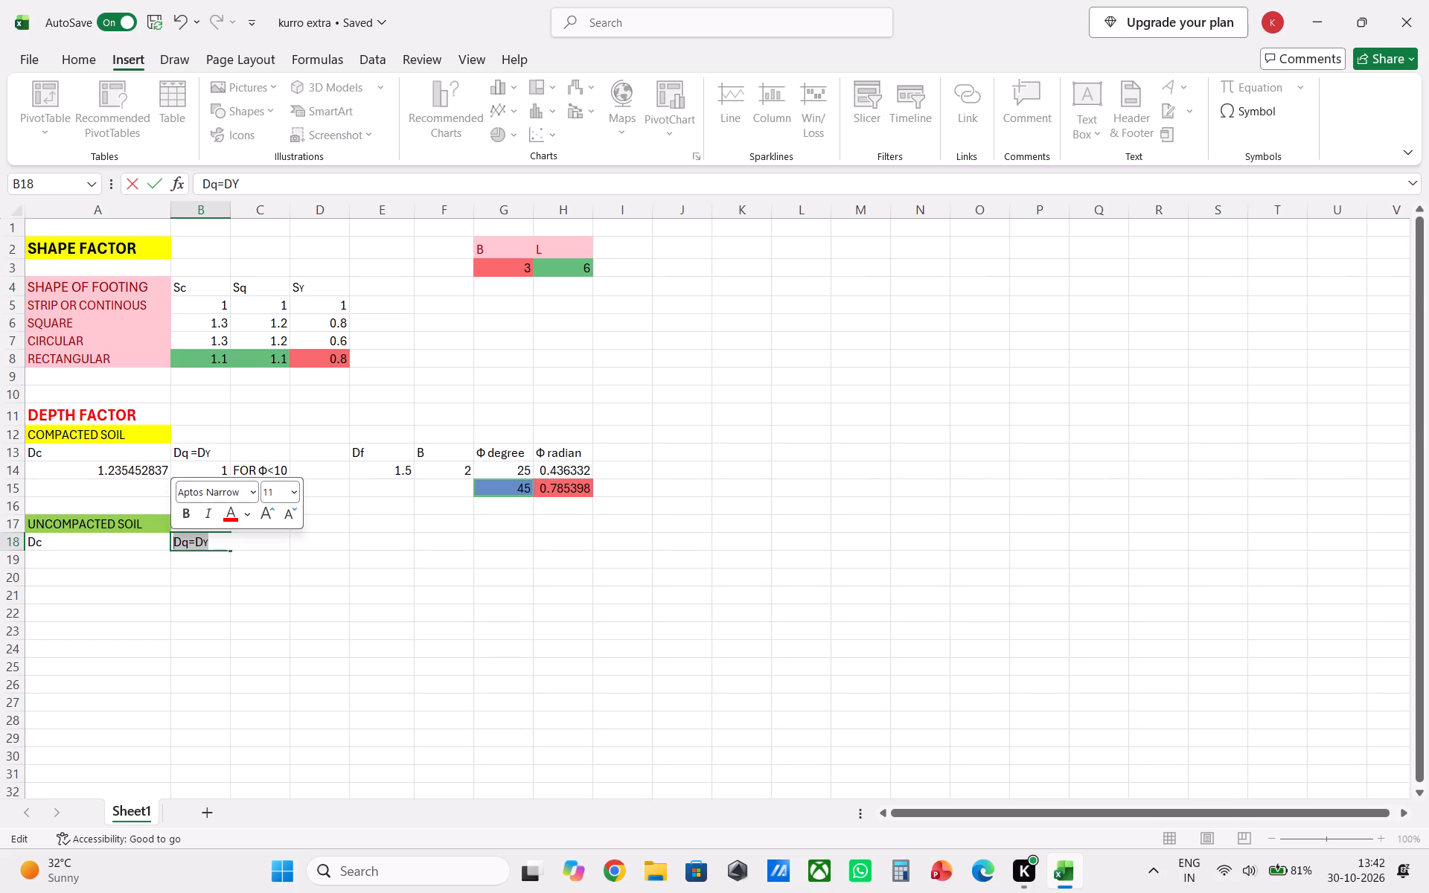
key(ctrl+c)
click(153, 545)
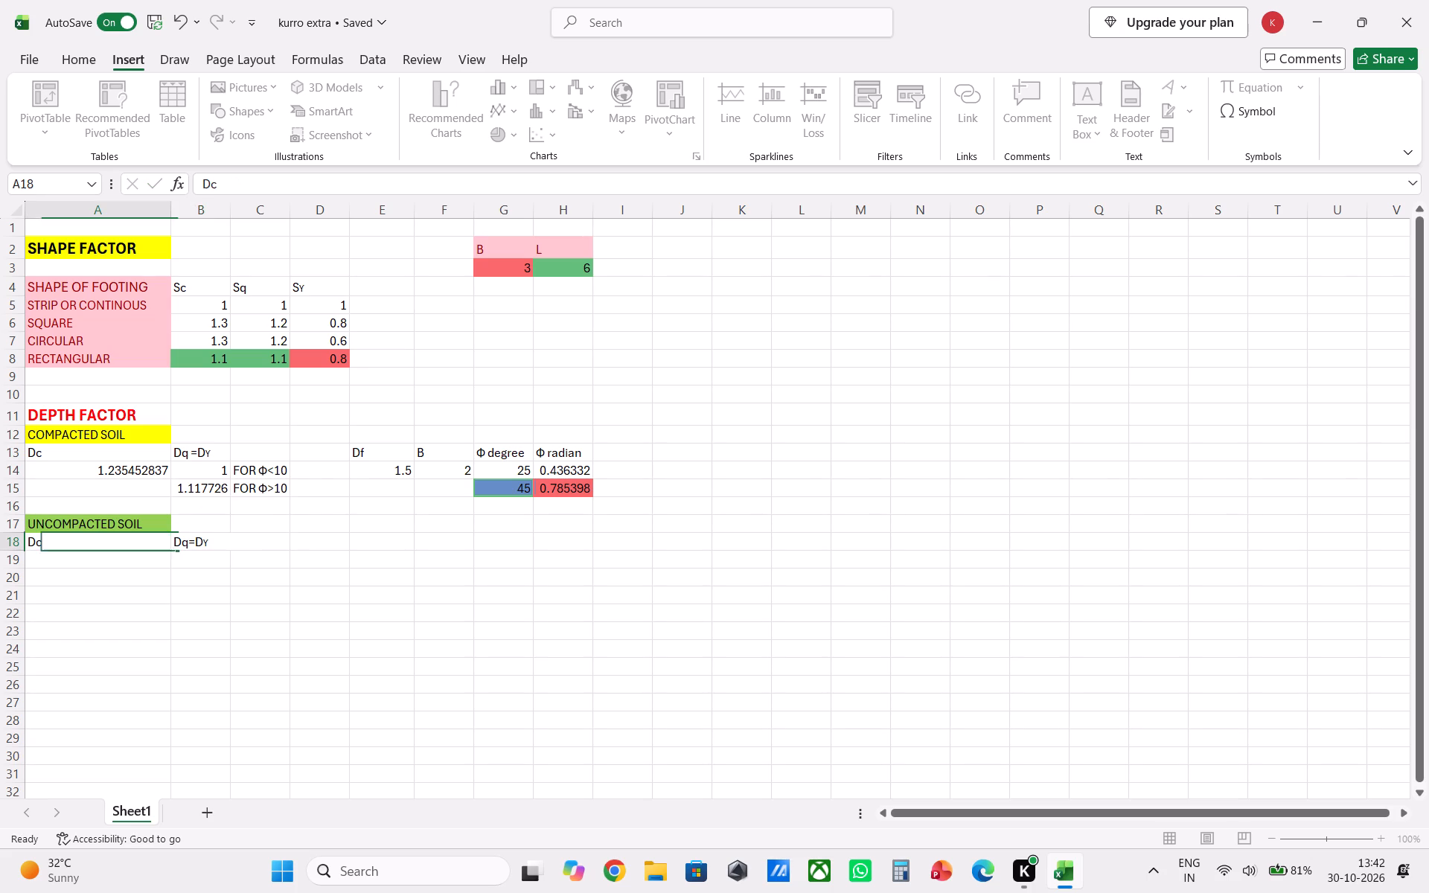
click(152, 543)
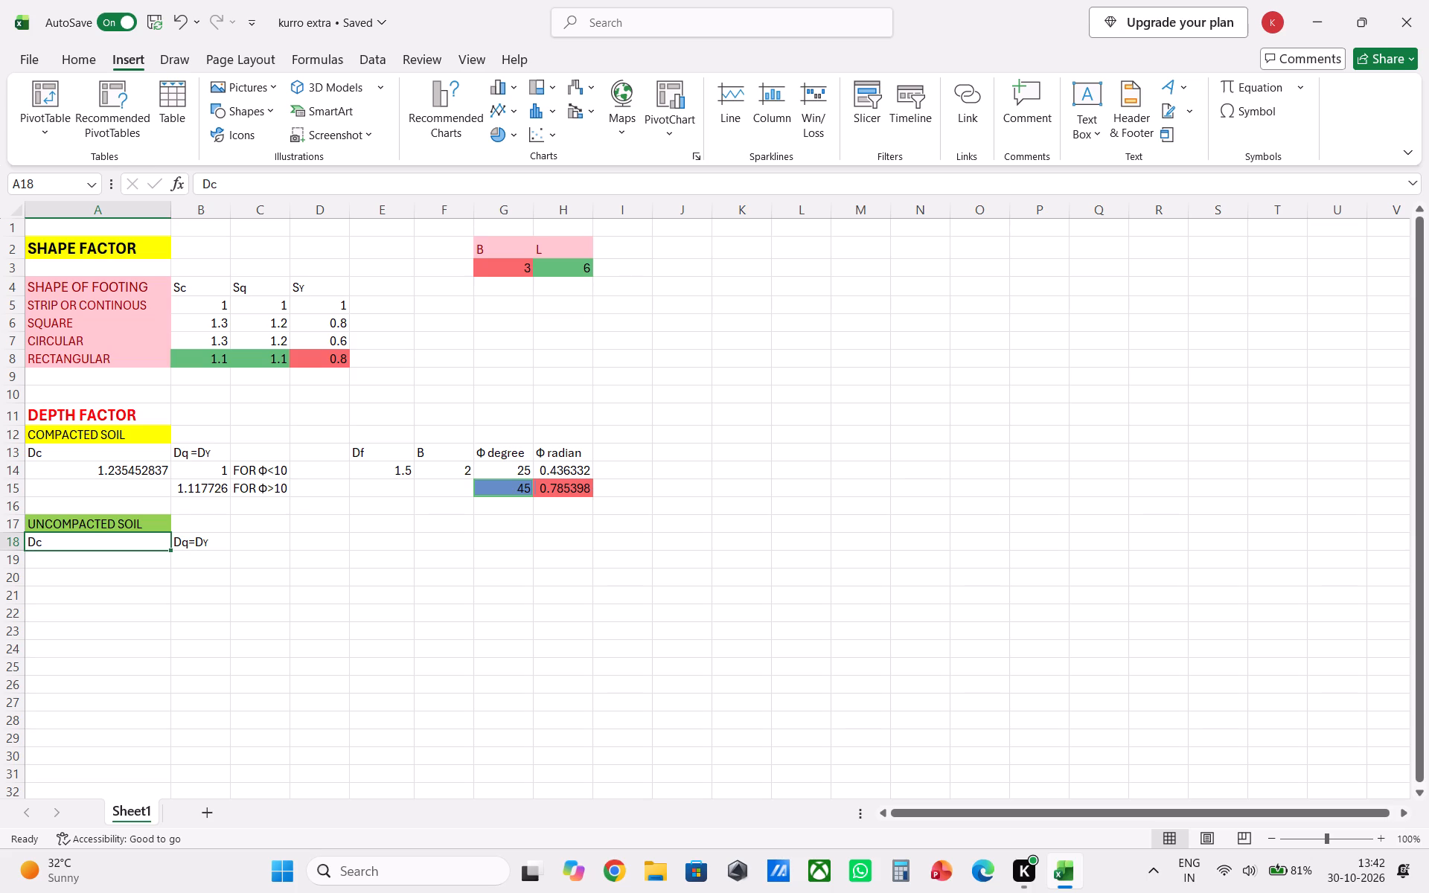
key(equal)
key(BackSpace)
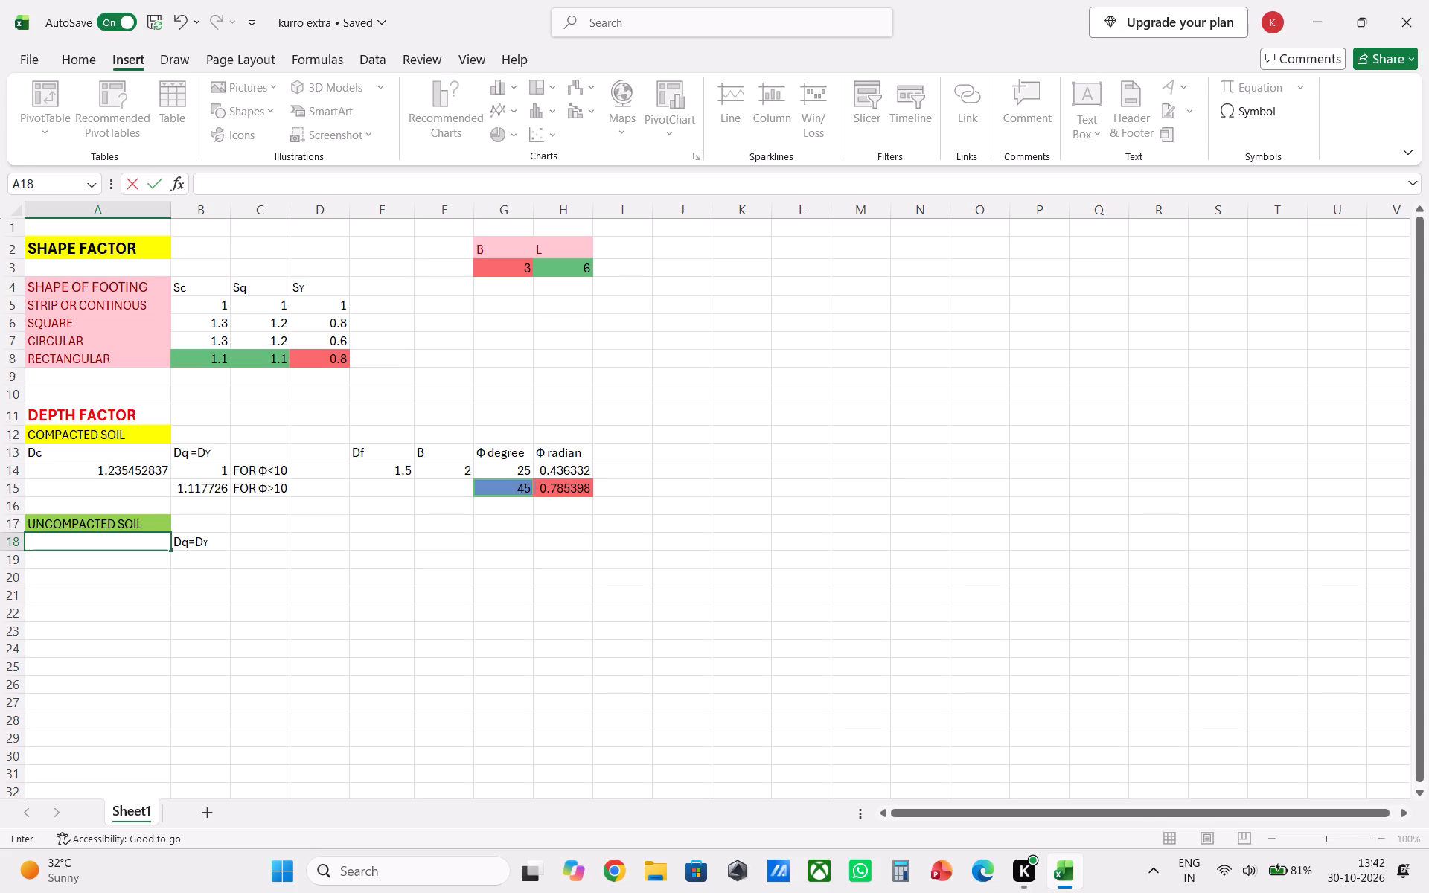
key(ctrl+v)
click(30, 542)
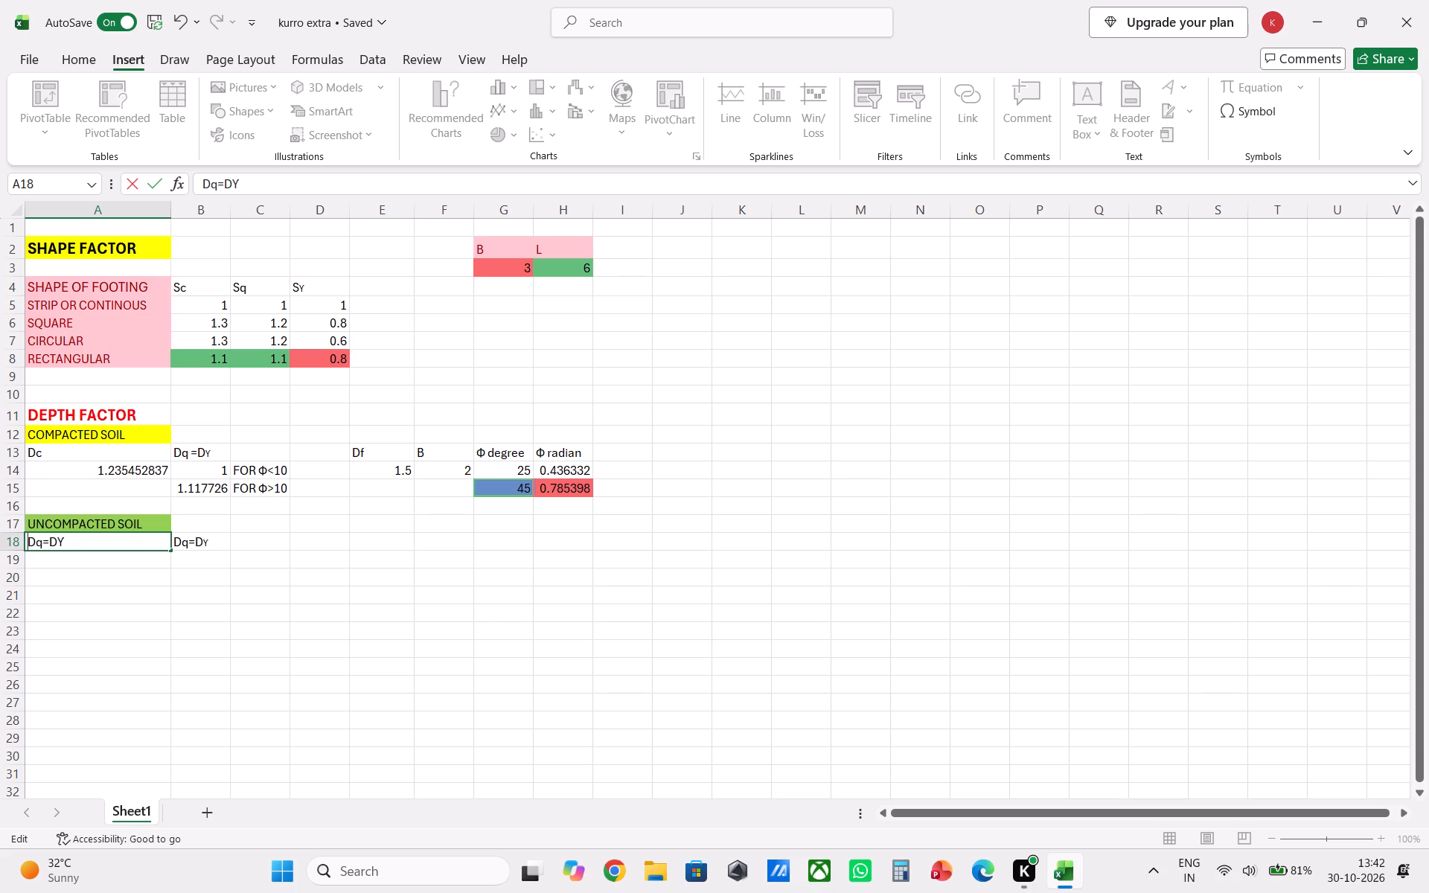
key(d)
key(c)
key(equal)
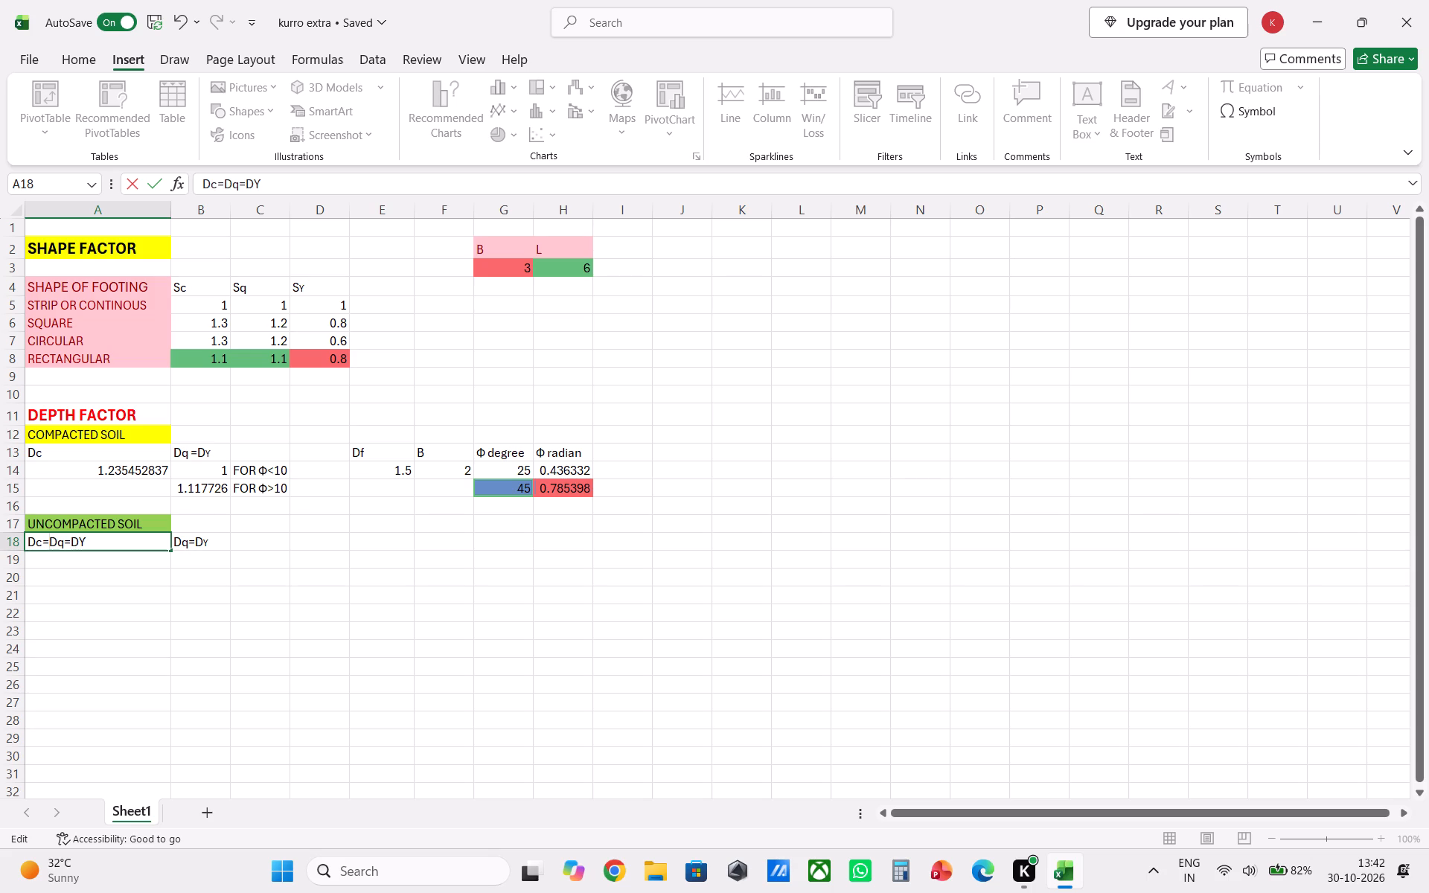
Delete the duplicate Dq=Dϒ label from cell B18.
click(213, 550)
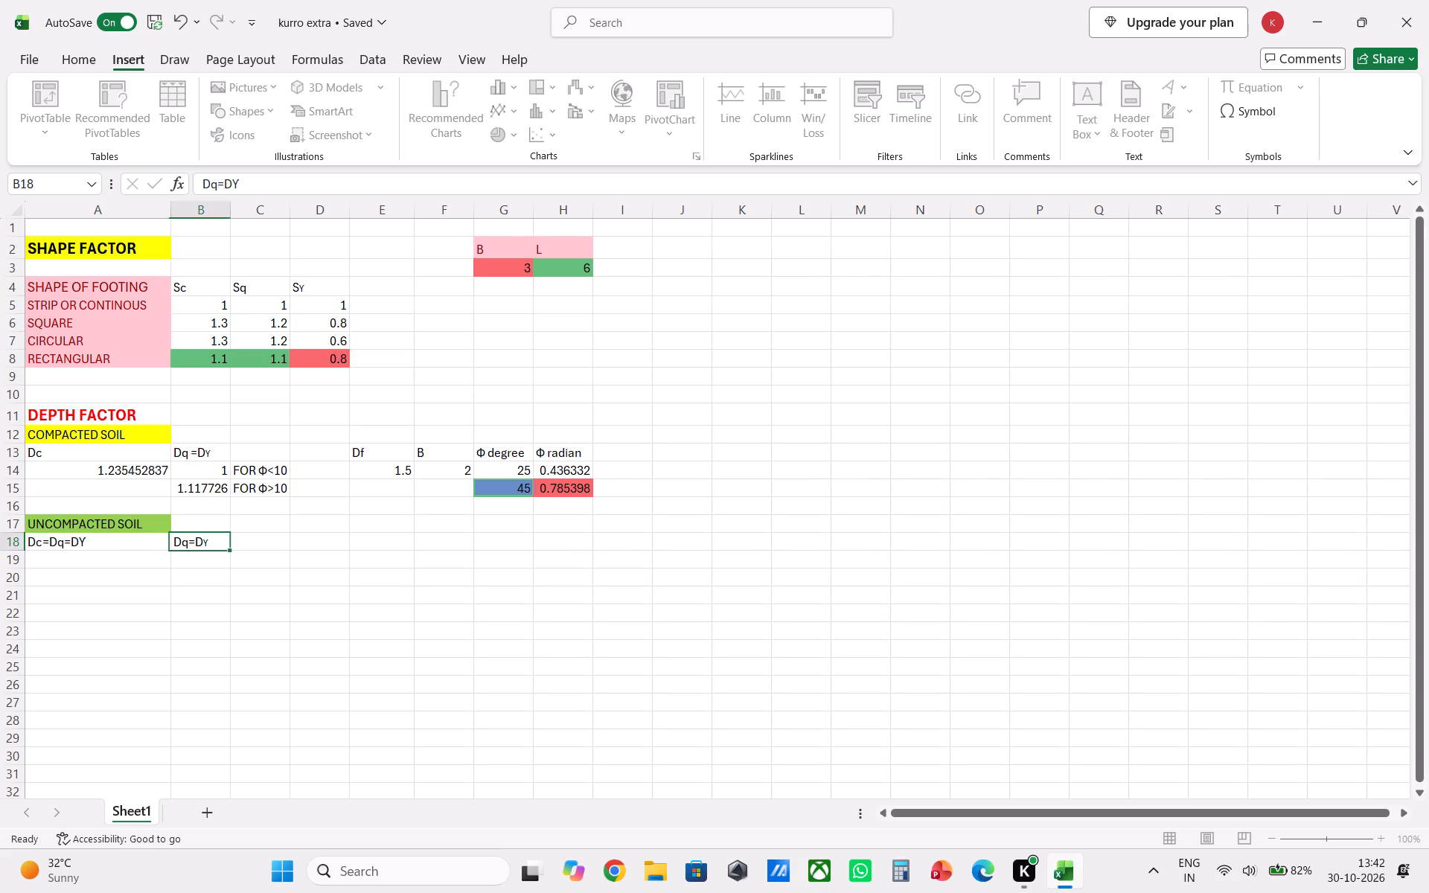
key(BackSpace)
Enter the value 1 in cell A19, below the Dc=Dq=Dϒ label.
click(80, 563)
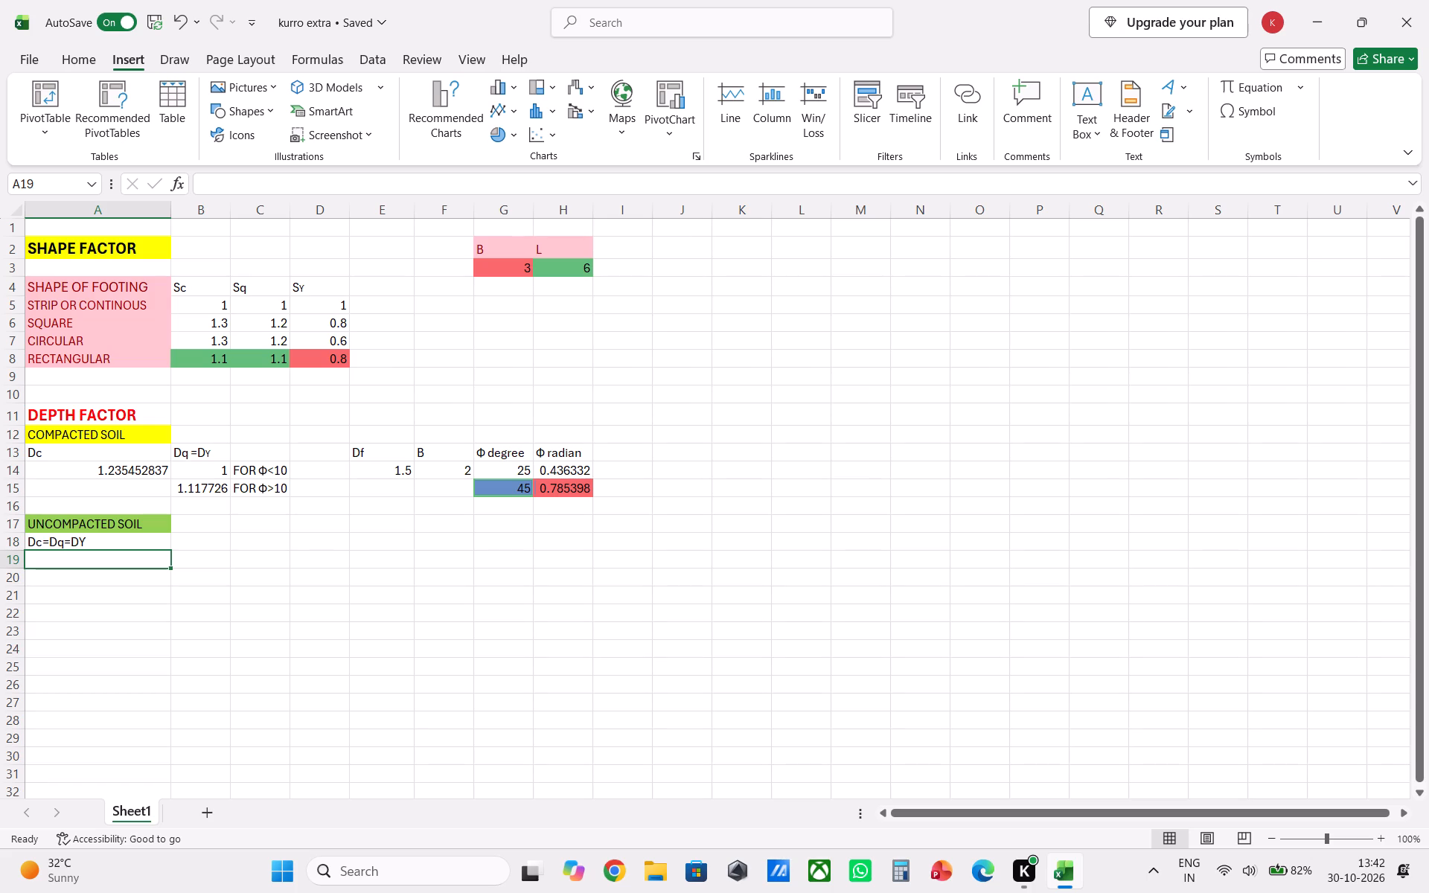
key(1)
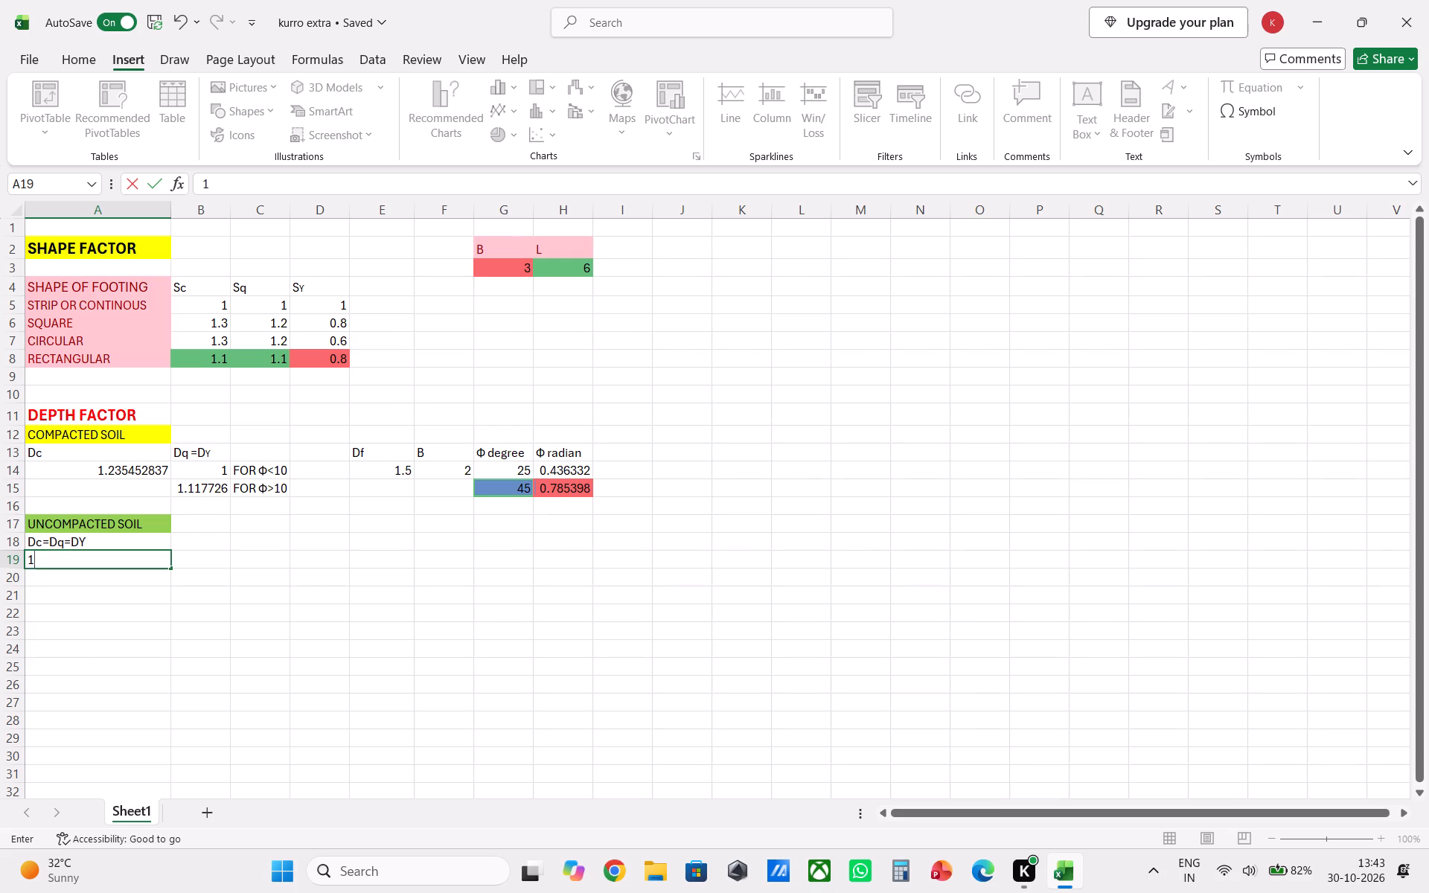
Set the compacted-soil Φ degree value in cell G14 to 30.
click(530, 472)
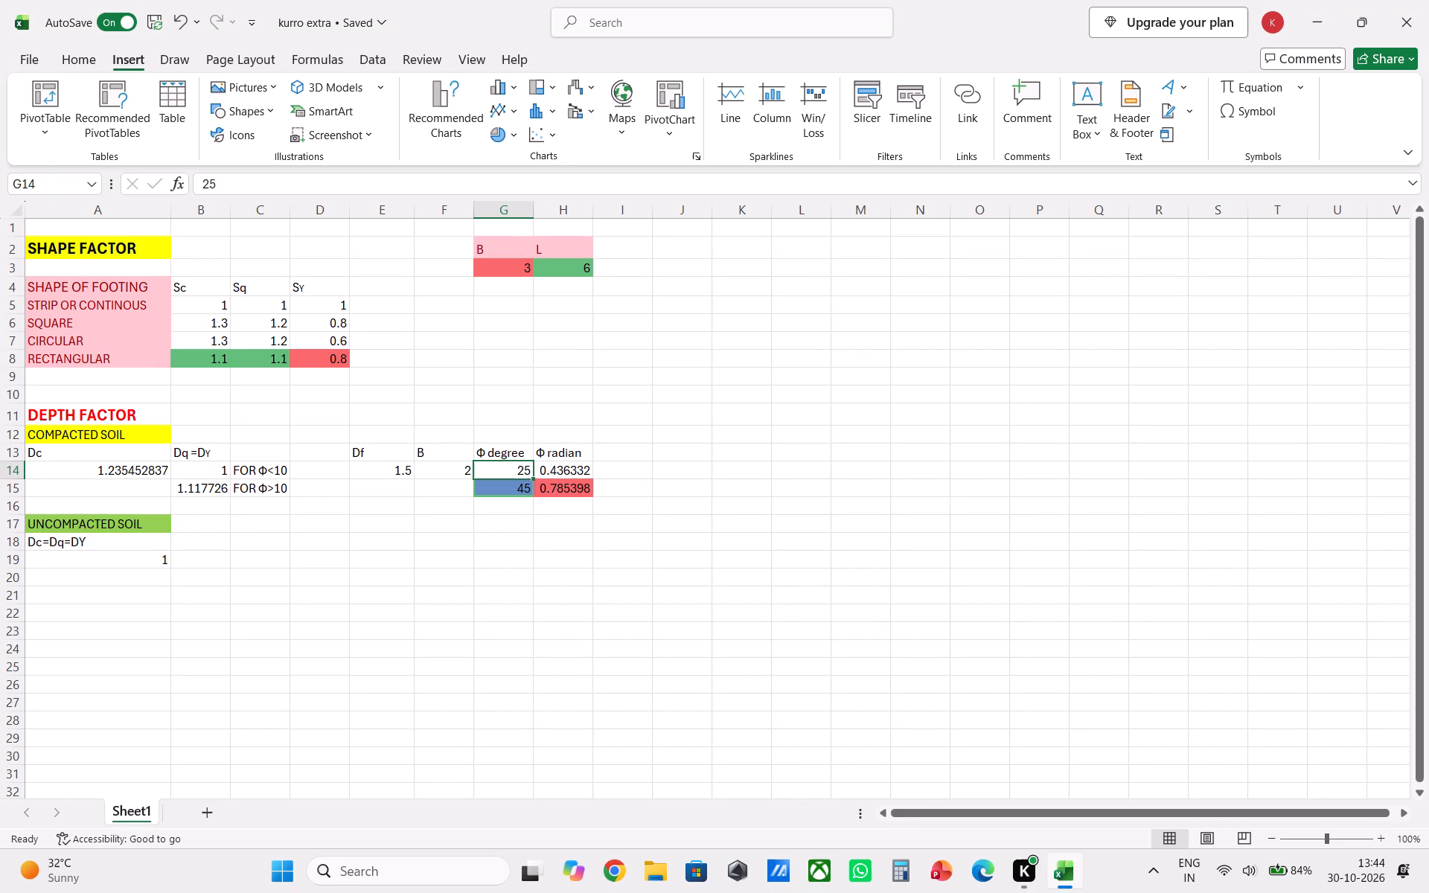
double_click(528, 470)
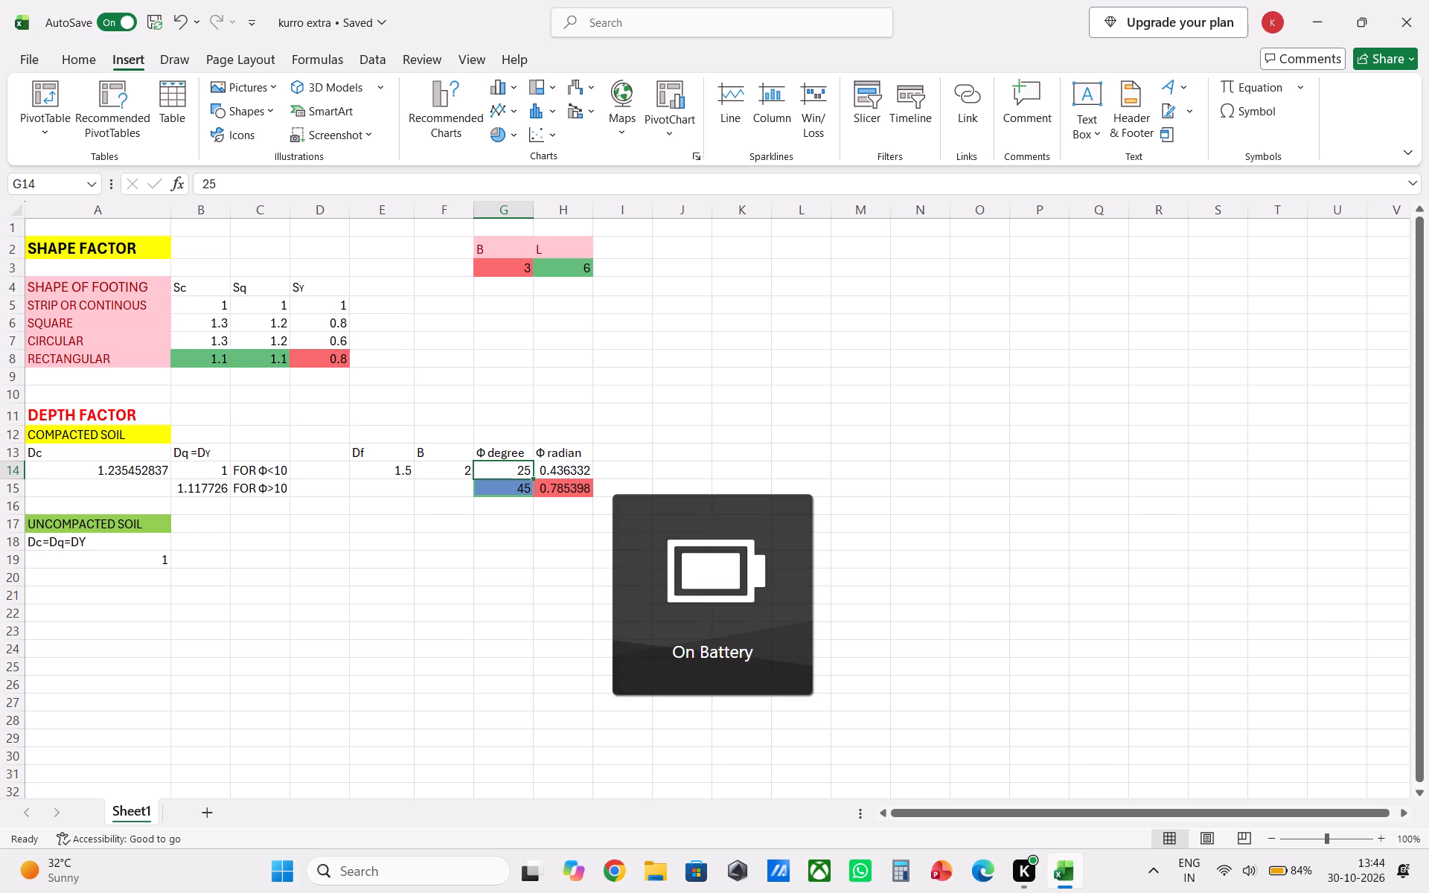
click(528, 468)
drag(528, 468, 521, 469)
click(520, 469)
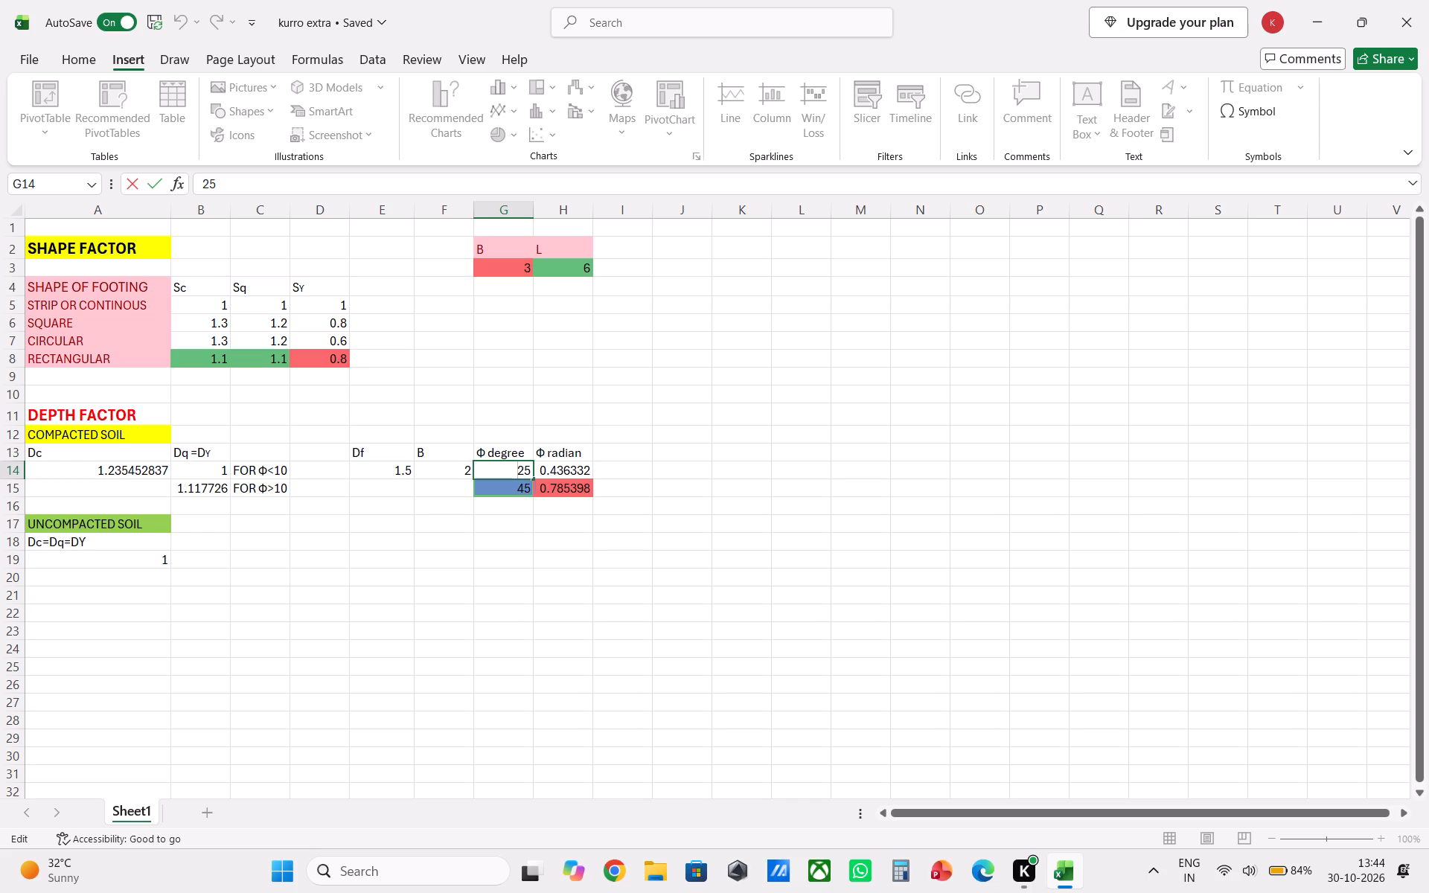
click(528, 476)
click(526, 464)
click(528, 469)
key(BackSpace)
key(BackSpace)
text(30)
key(Return)
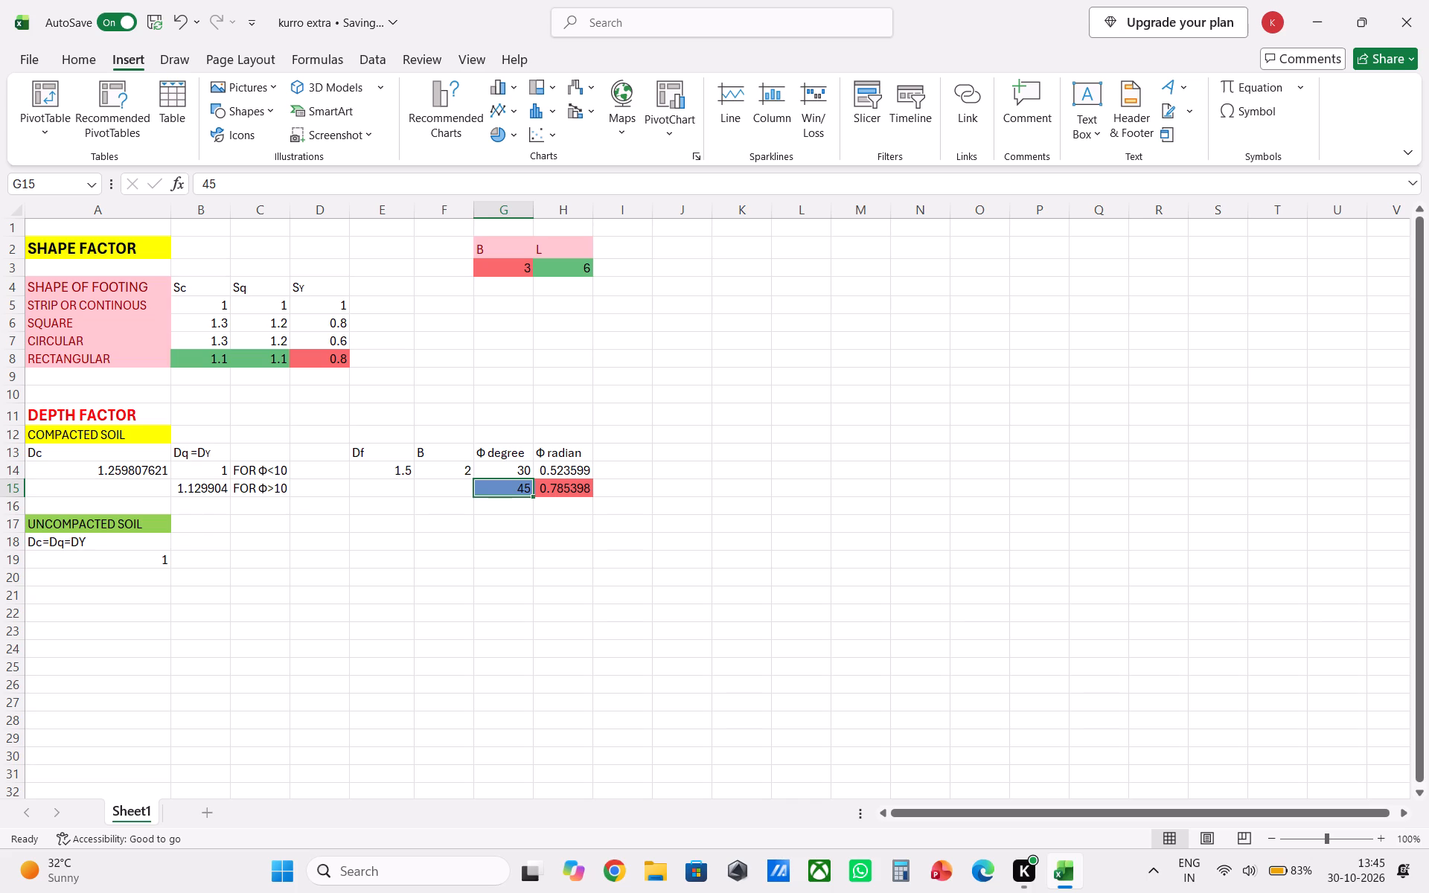
Enter the value 1 in cell B18, beside the Dc=Dq=Dϒ label.
click(199, 545)
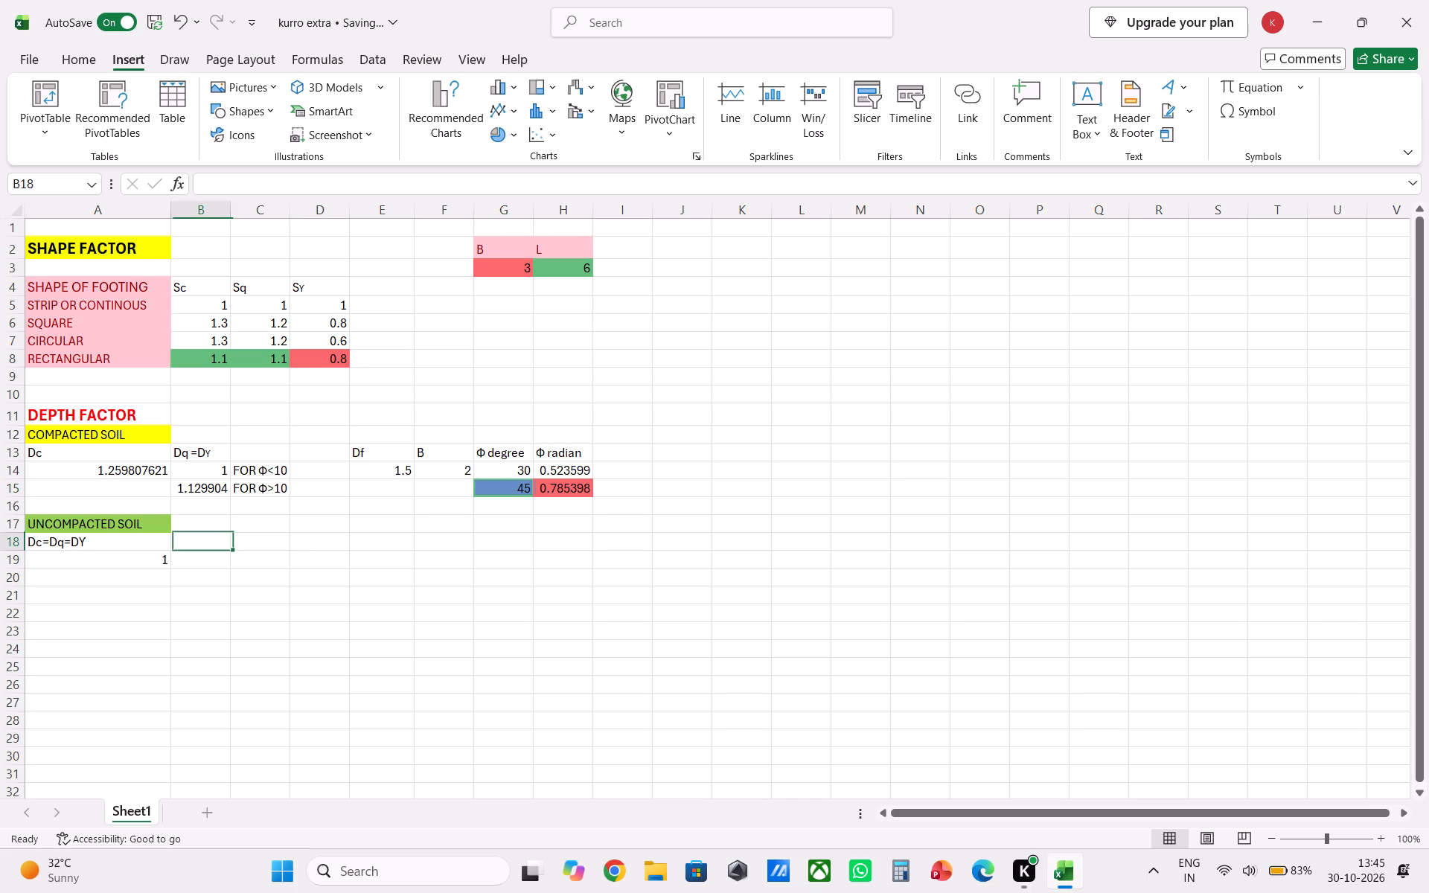
key(1)
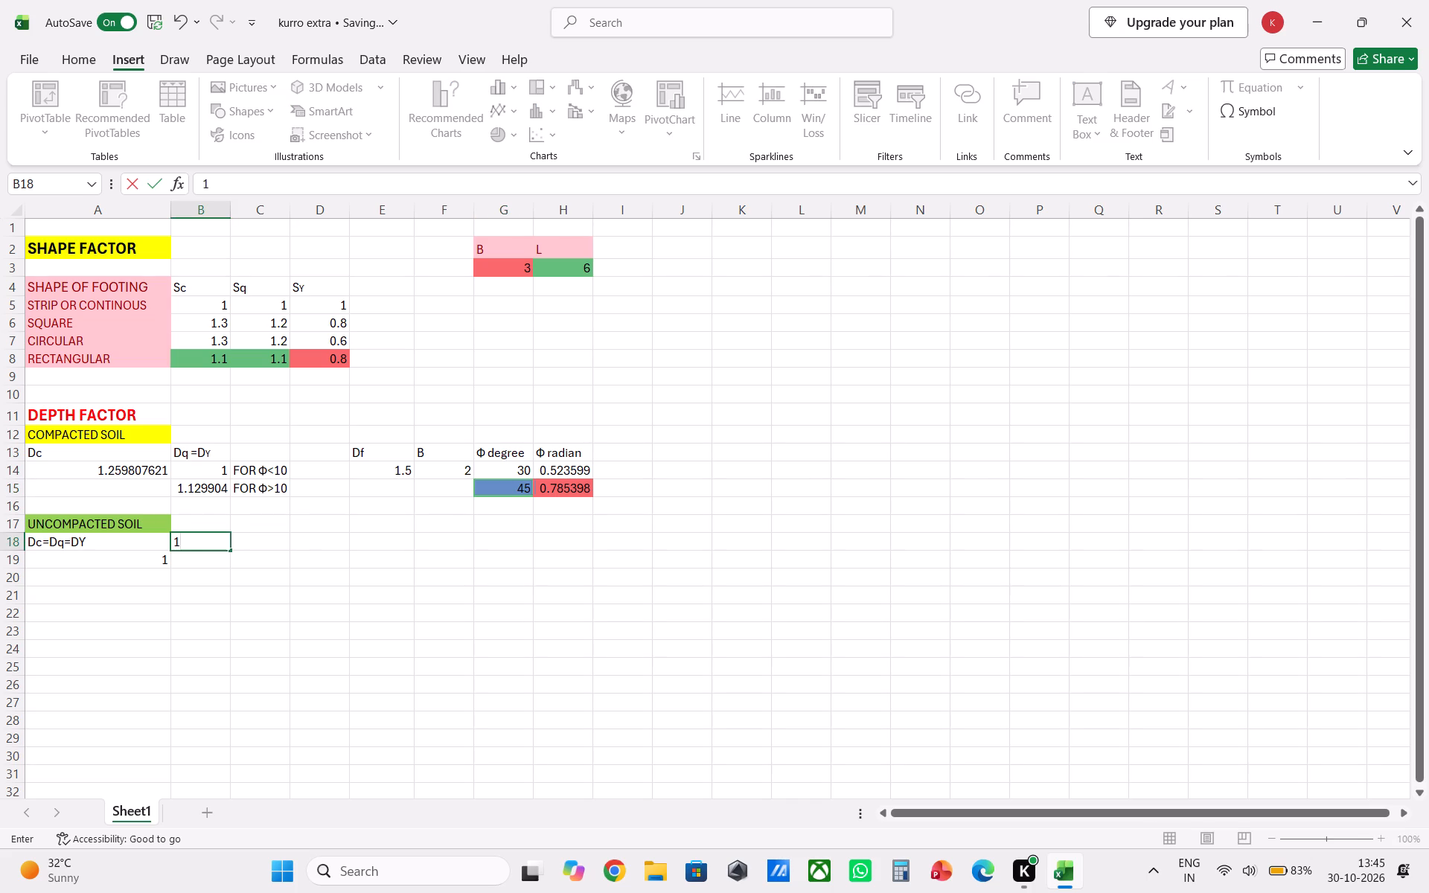
click(155, 567)
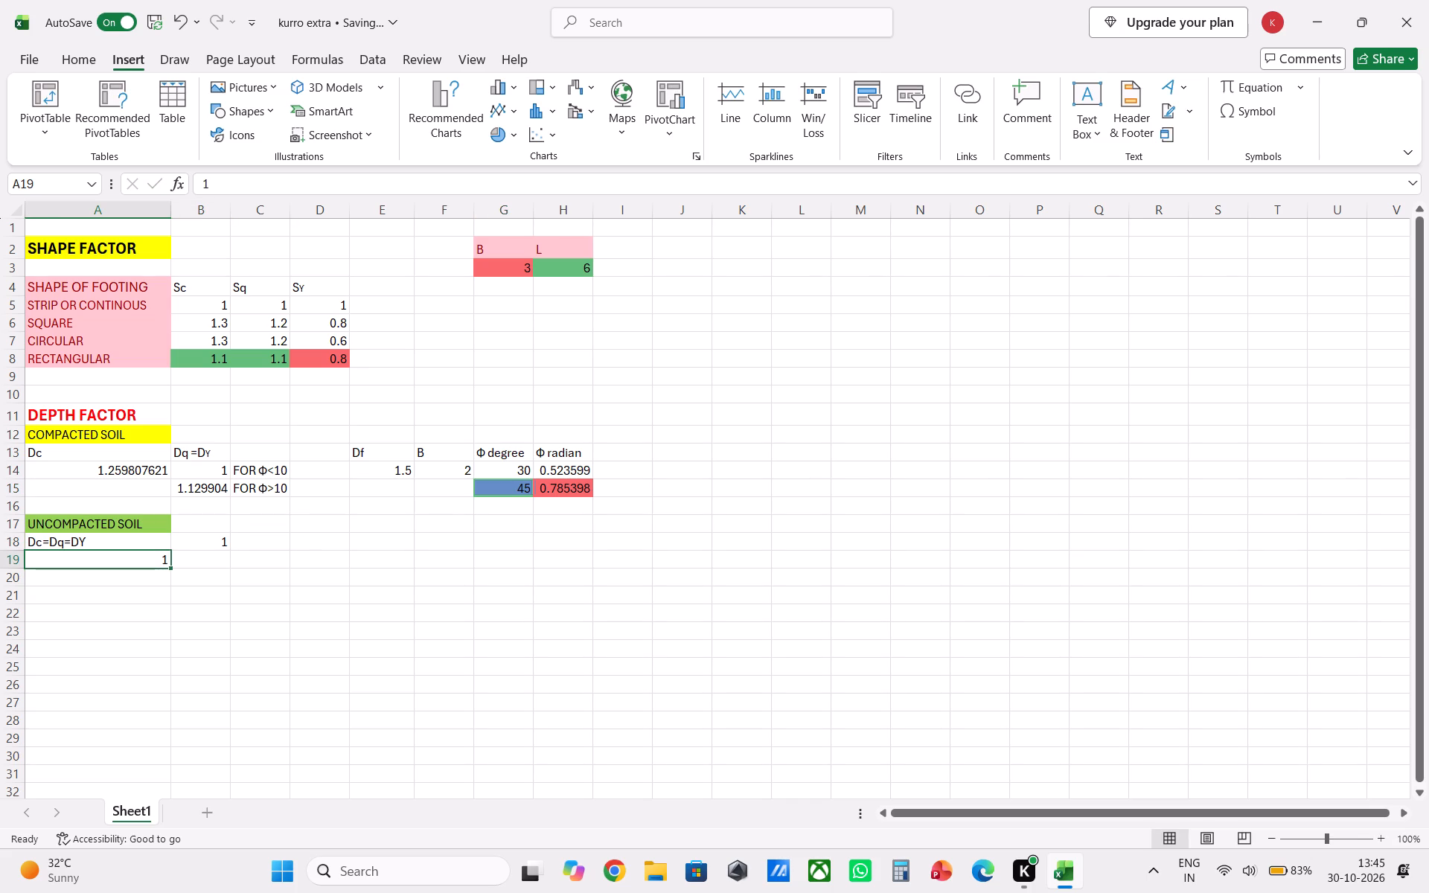
Clear the value from cell A19, below the Dc=Dq=DY label.
key(BackSpace)
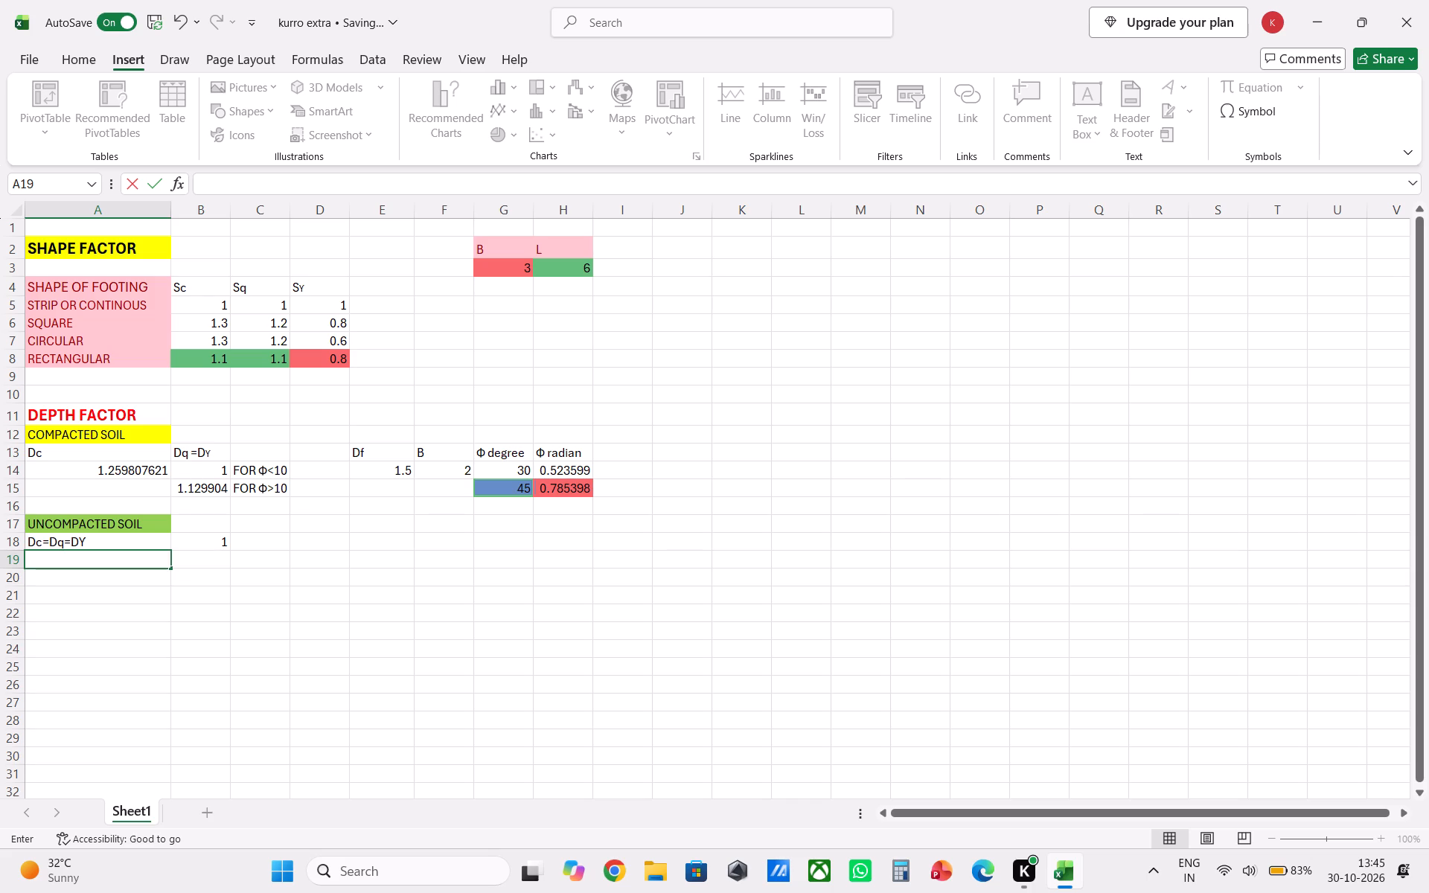
Apply a Color Scale conditional format to the uncompacted-soil label and its value in cells A18:B18.
drag(146, 542, 212, 548)
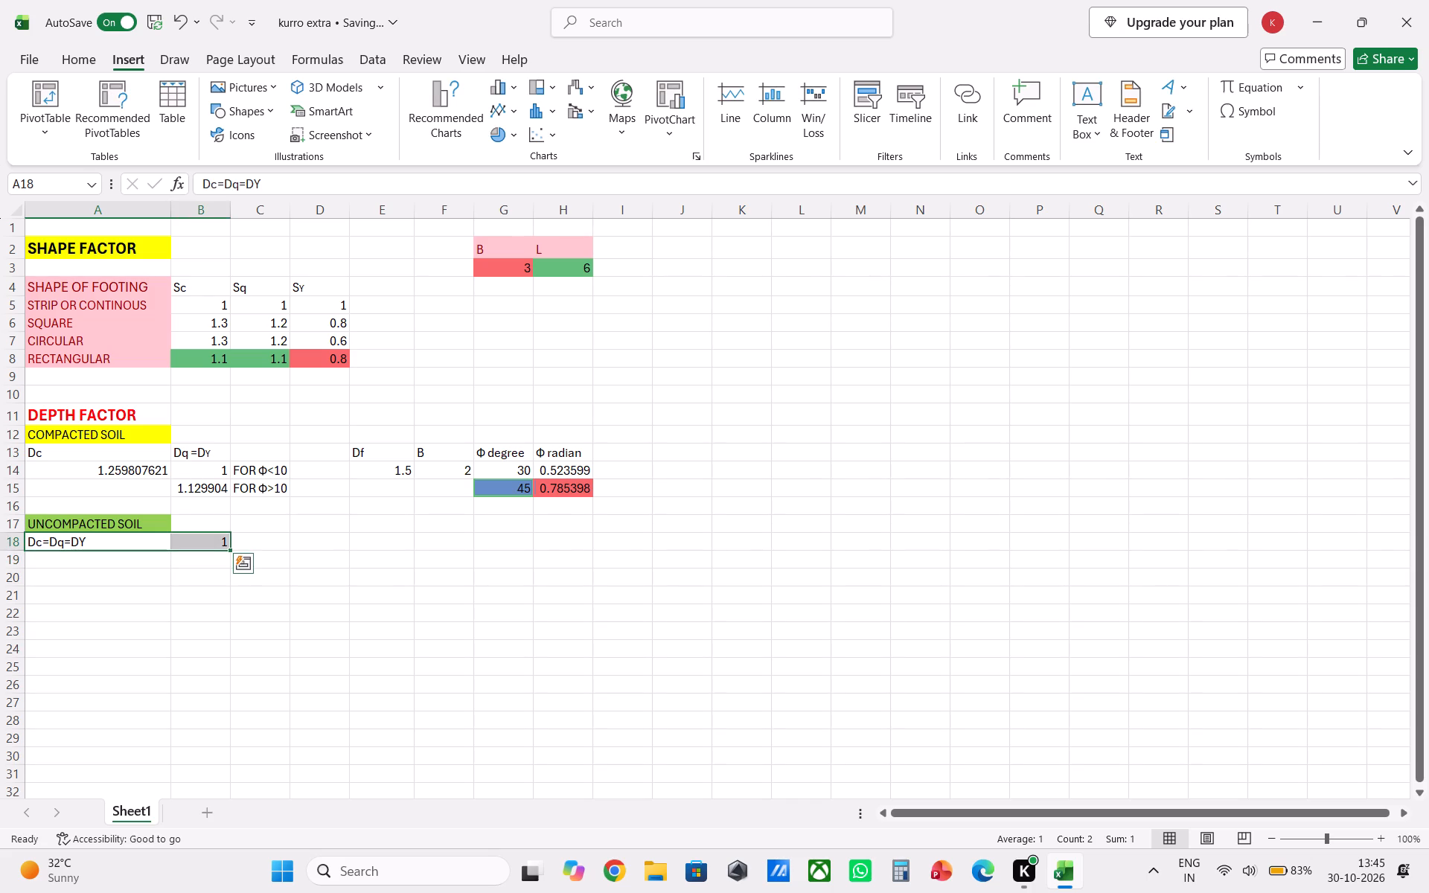
click(247, 562)
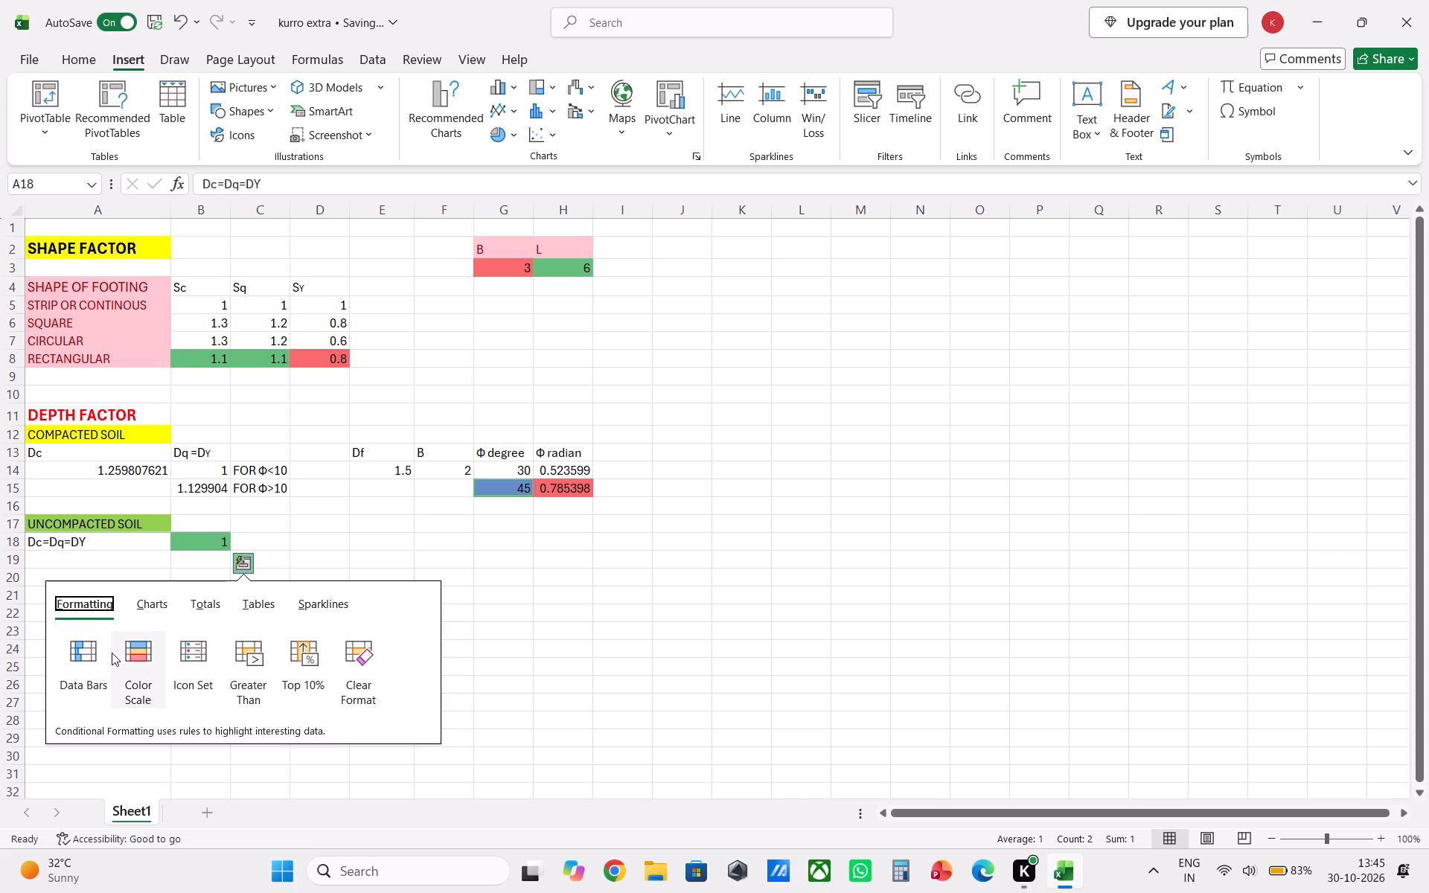
click(132, 655)
click(218, 542)
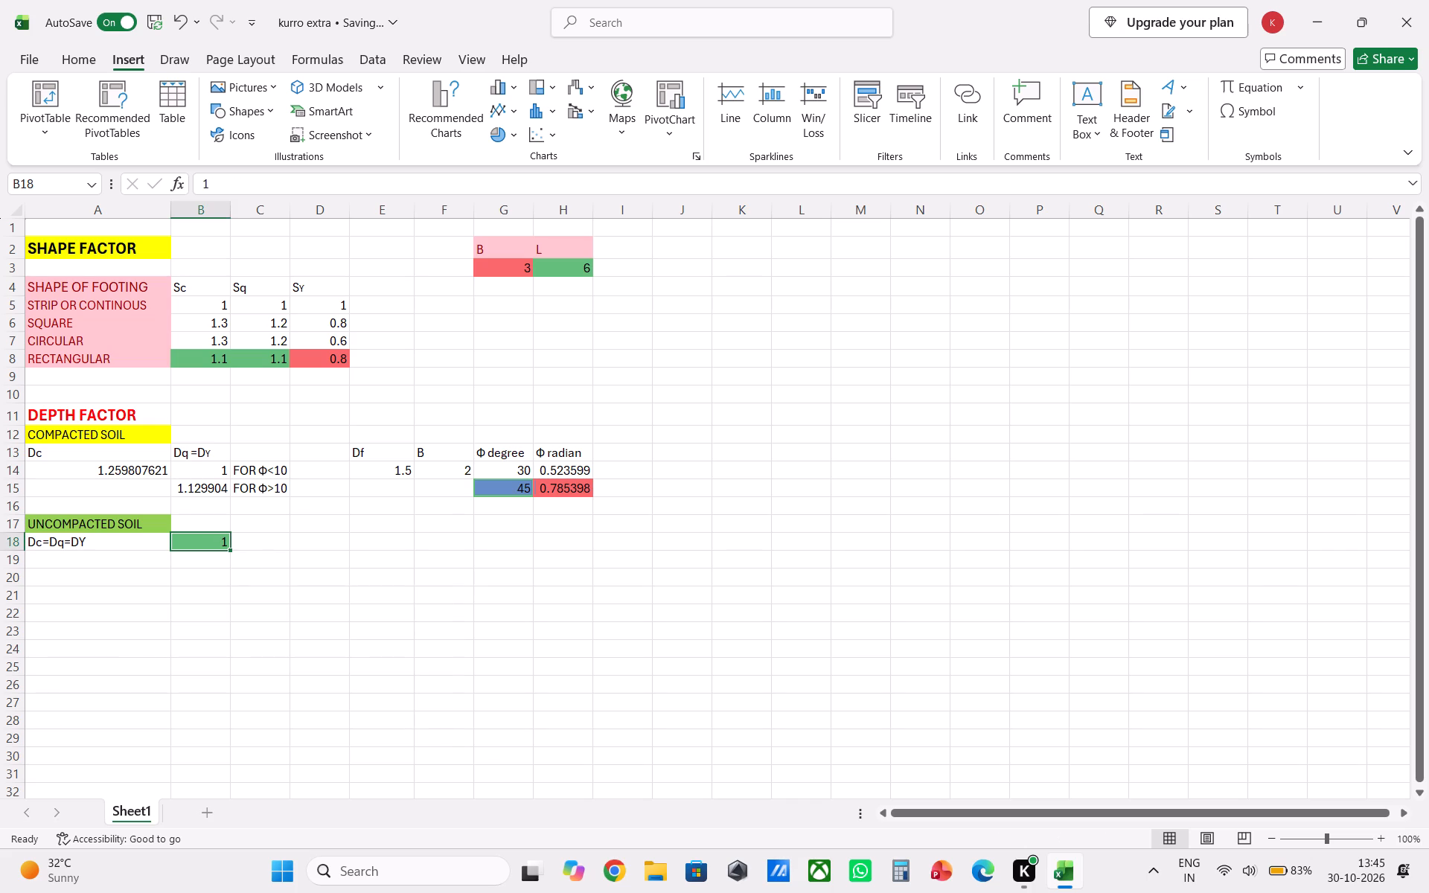
right_click(218, 542)
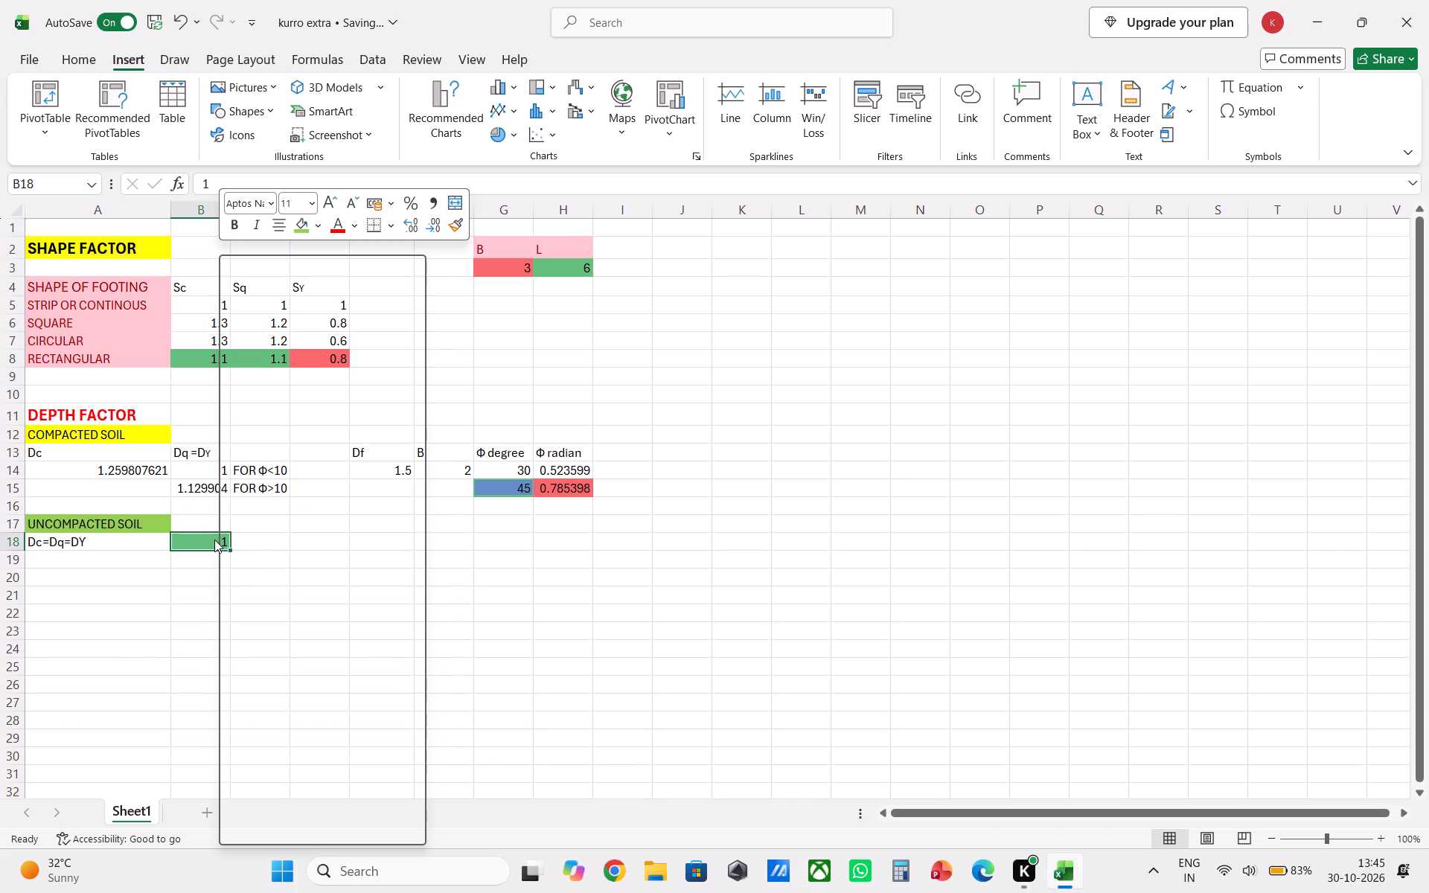
click(214, 540)
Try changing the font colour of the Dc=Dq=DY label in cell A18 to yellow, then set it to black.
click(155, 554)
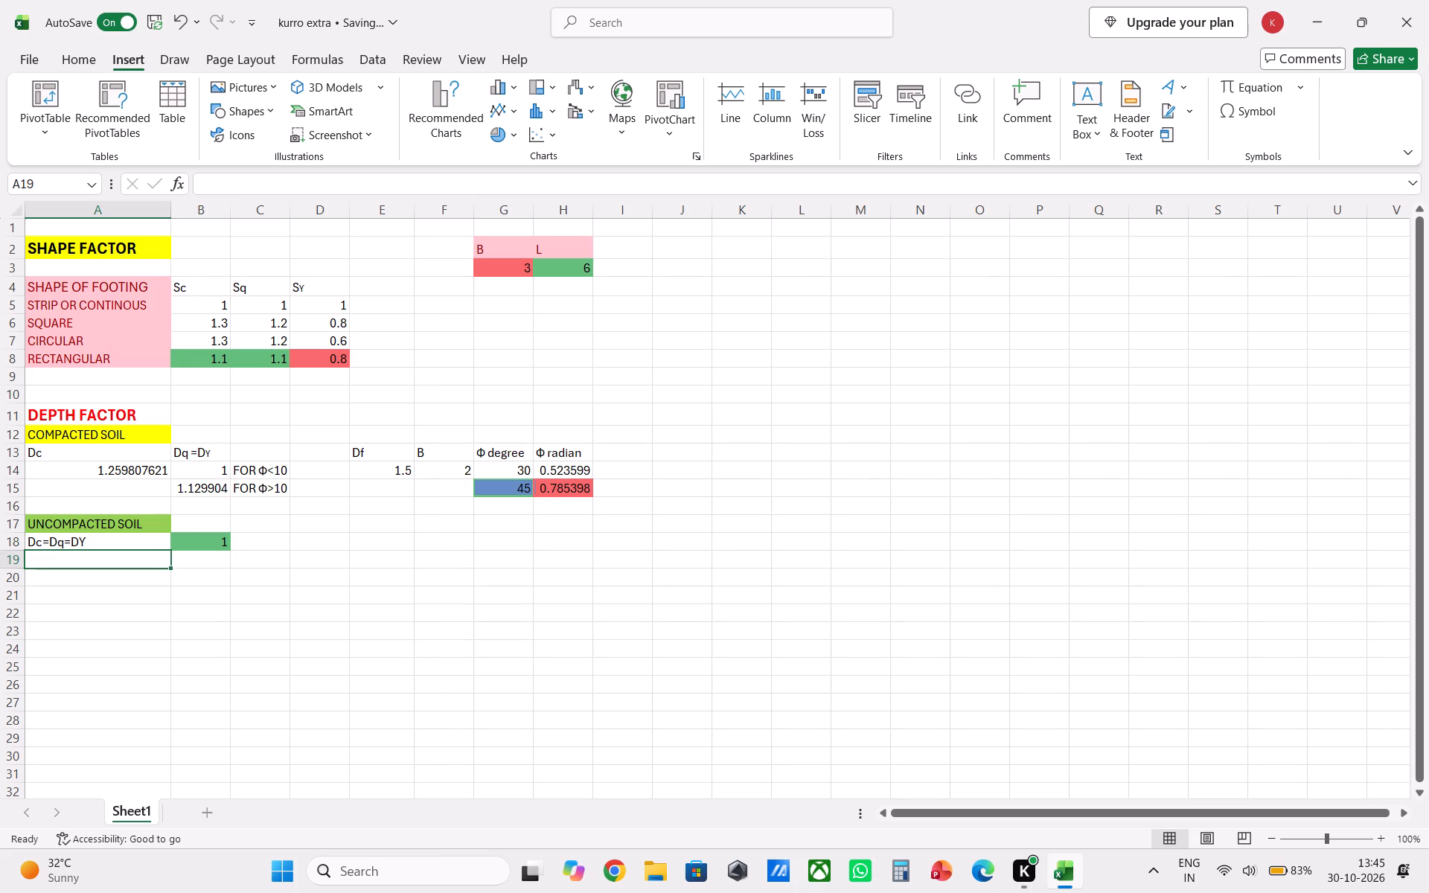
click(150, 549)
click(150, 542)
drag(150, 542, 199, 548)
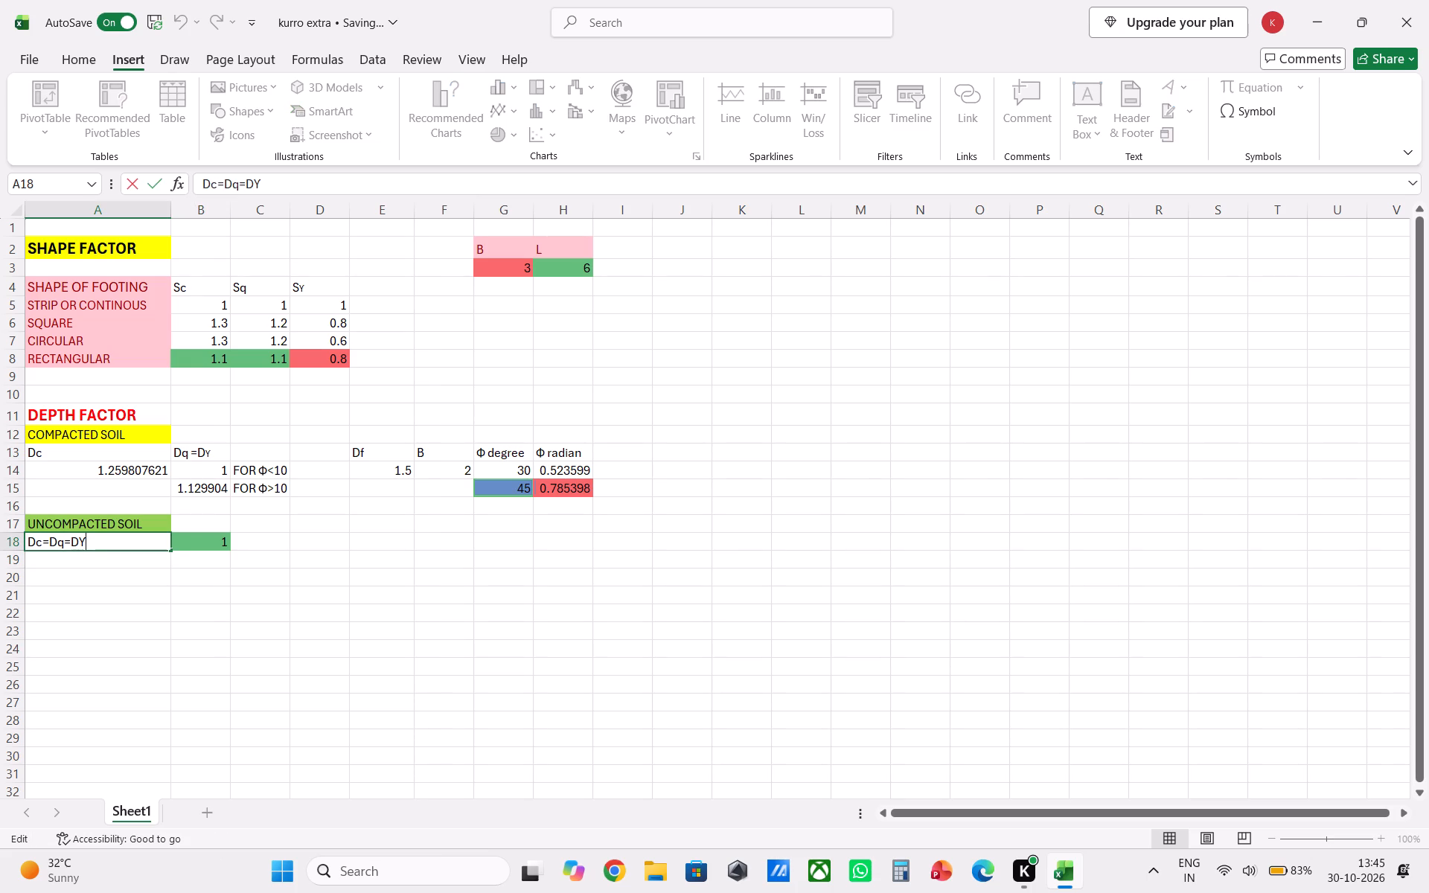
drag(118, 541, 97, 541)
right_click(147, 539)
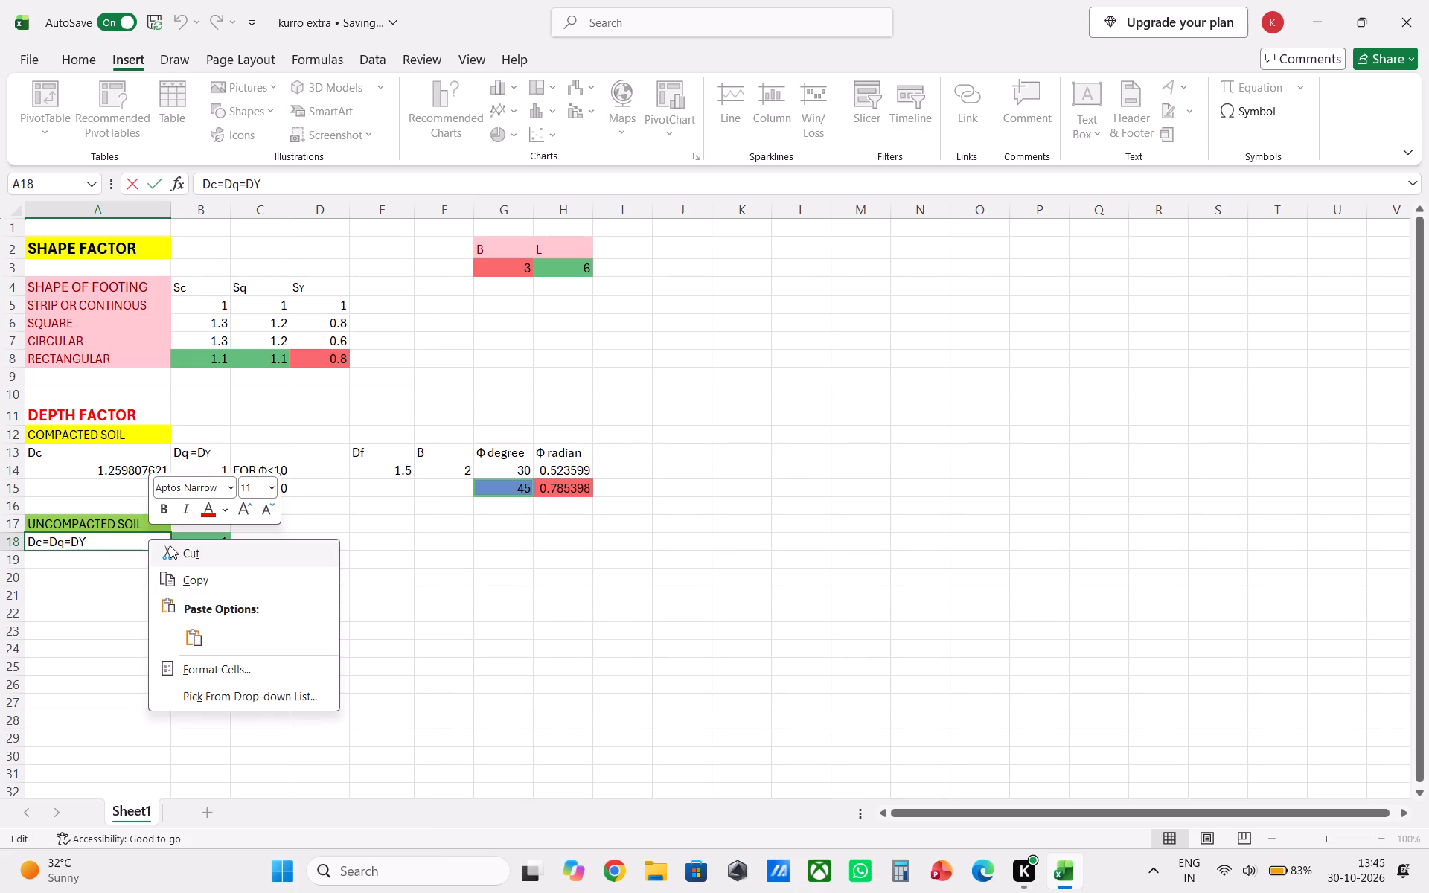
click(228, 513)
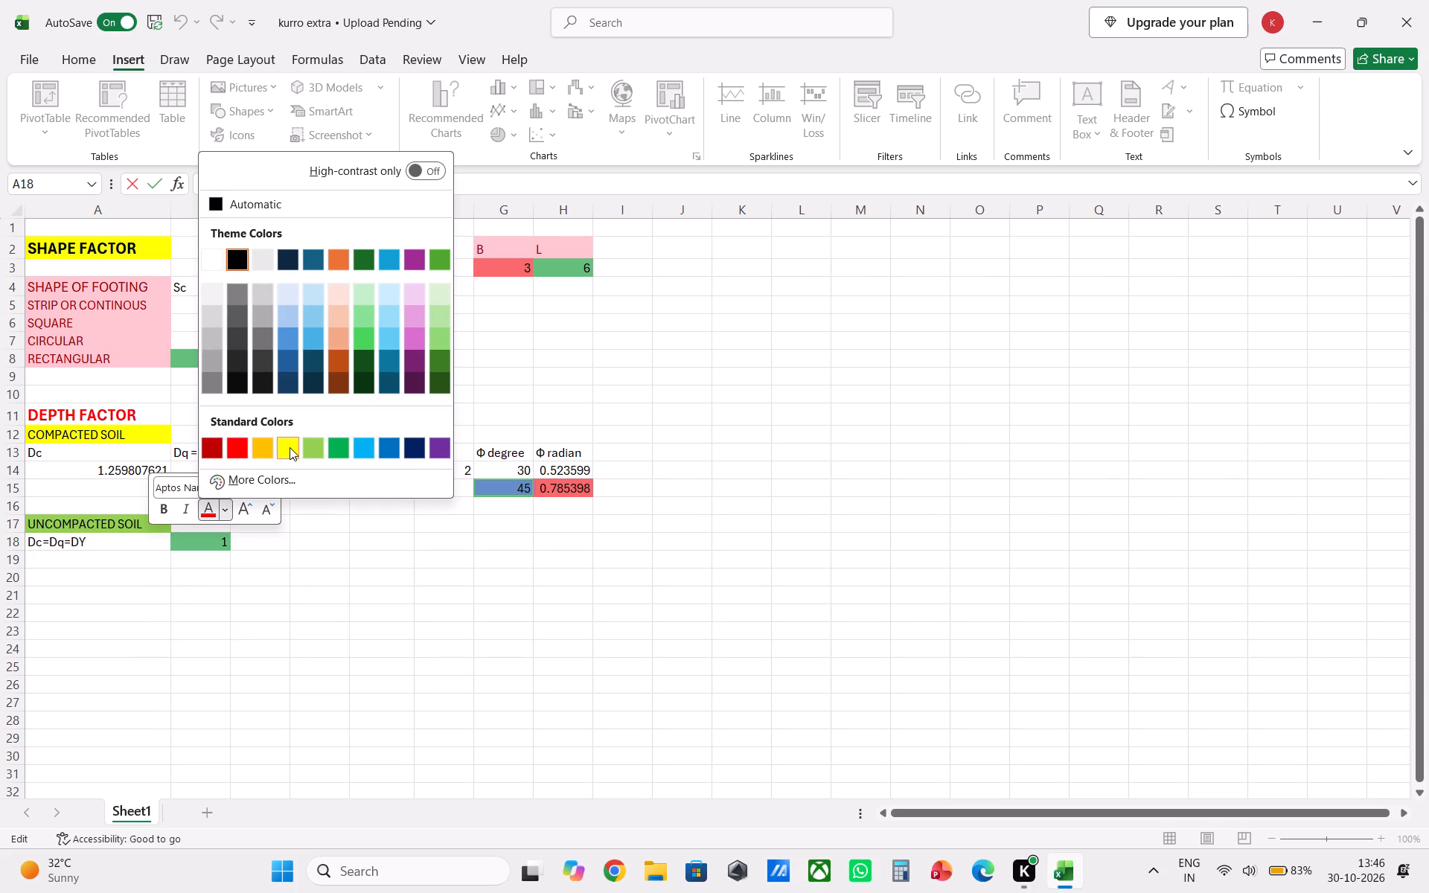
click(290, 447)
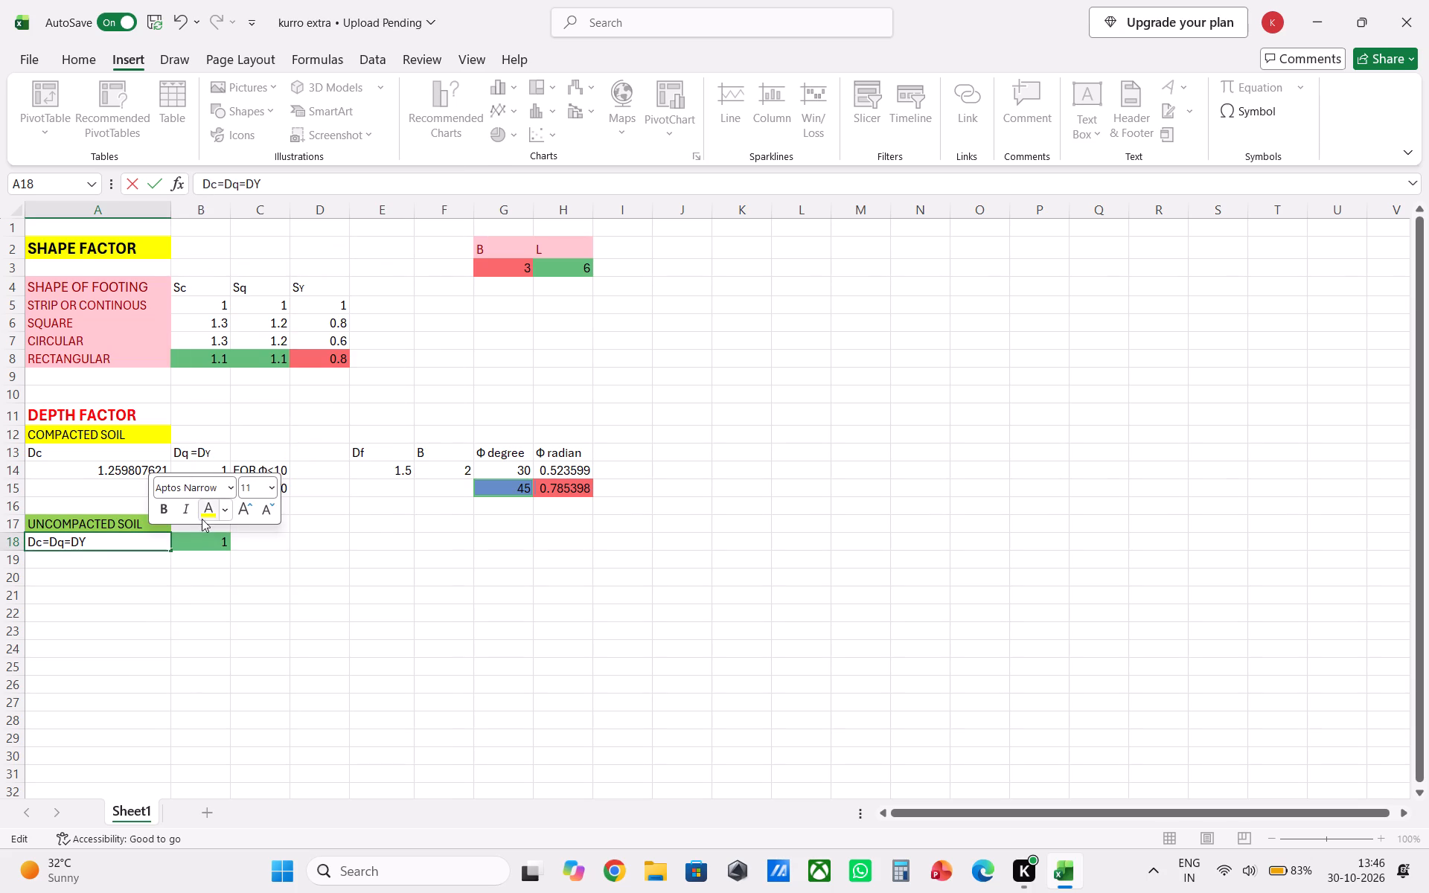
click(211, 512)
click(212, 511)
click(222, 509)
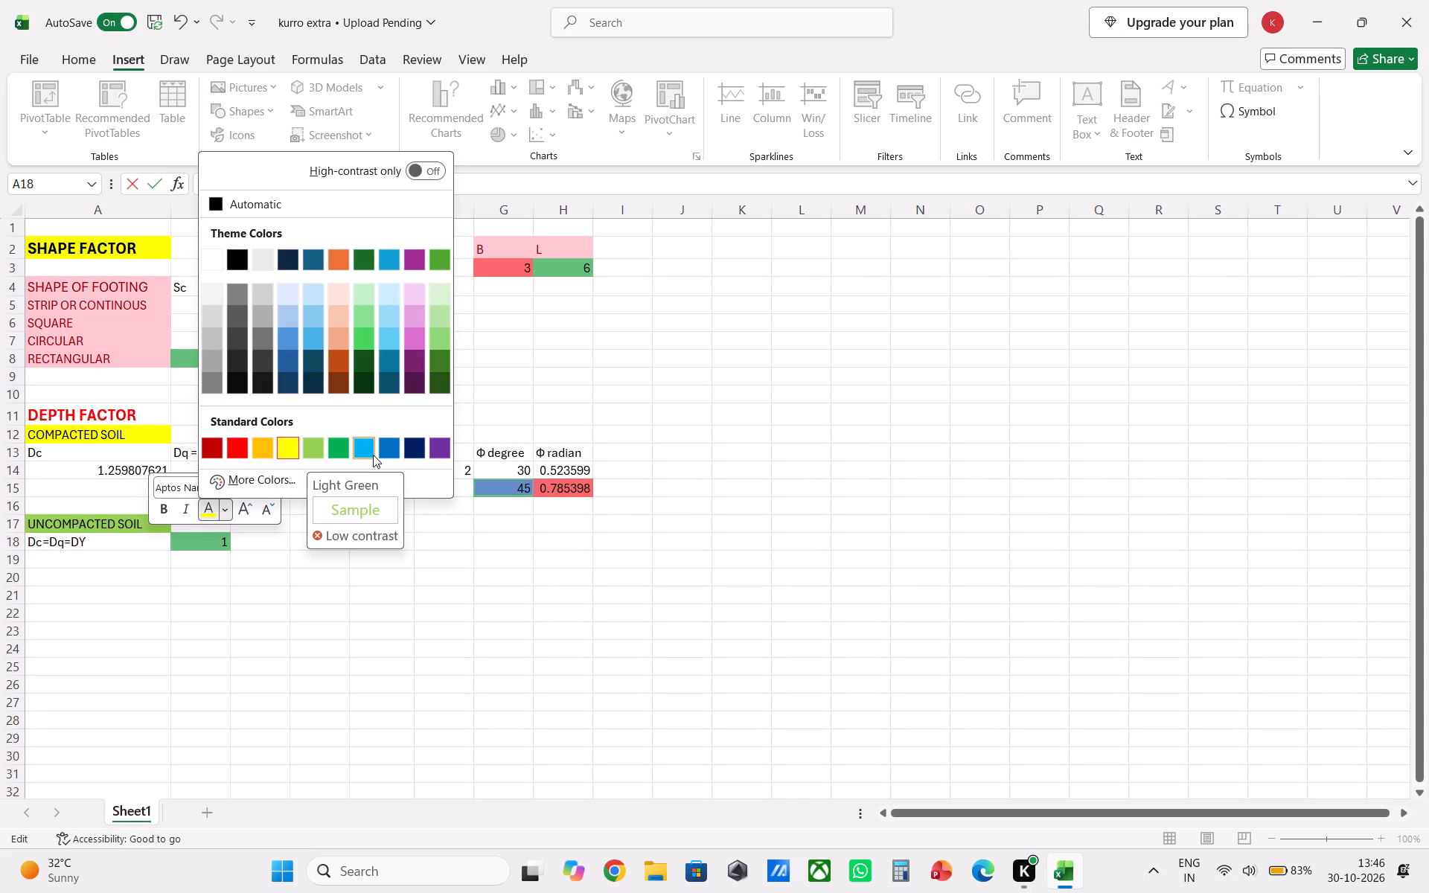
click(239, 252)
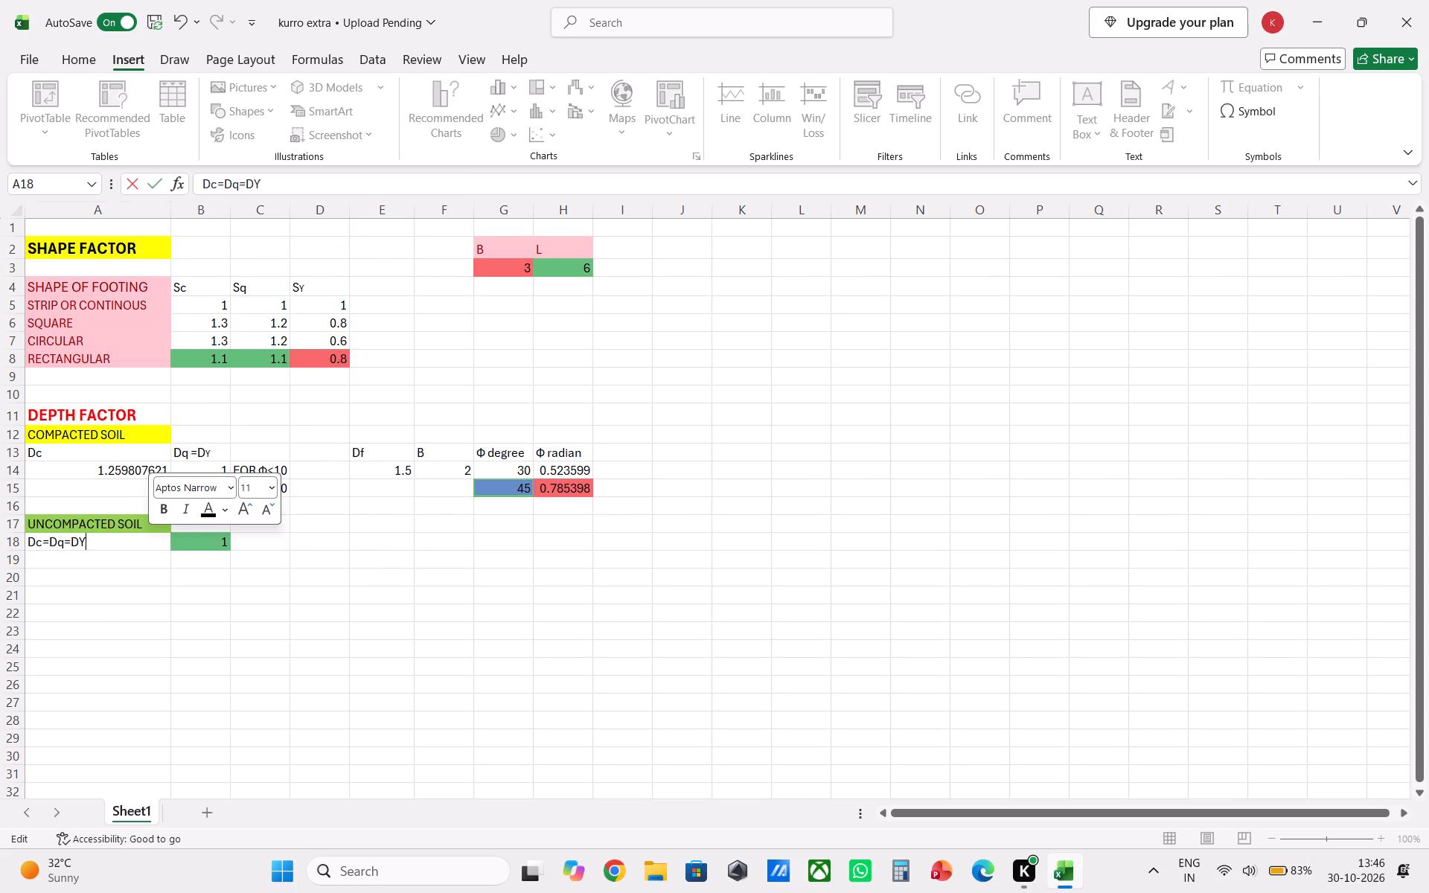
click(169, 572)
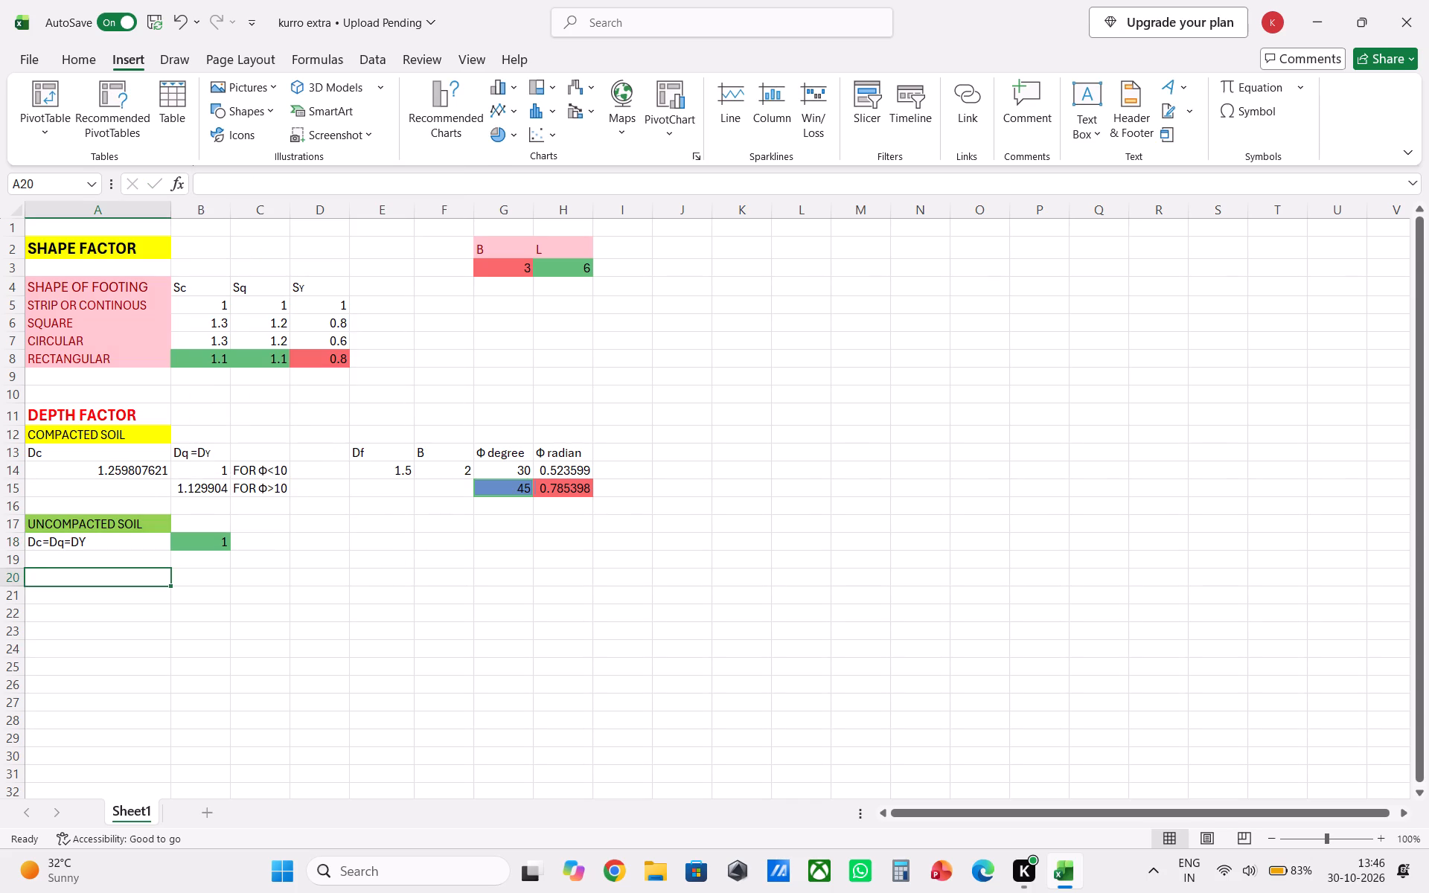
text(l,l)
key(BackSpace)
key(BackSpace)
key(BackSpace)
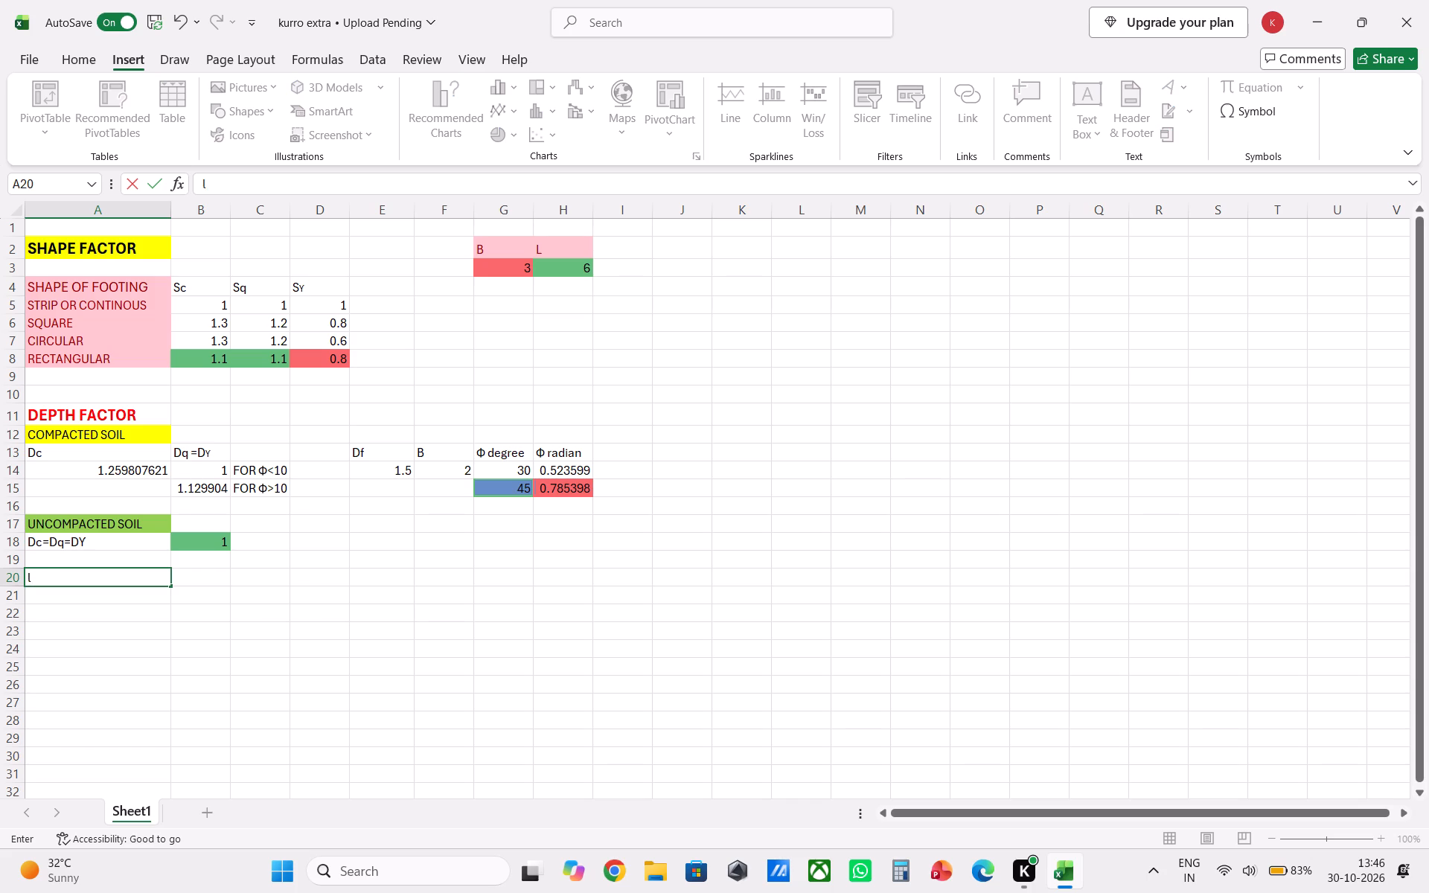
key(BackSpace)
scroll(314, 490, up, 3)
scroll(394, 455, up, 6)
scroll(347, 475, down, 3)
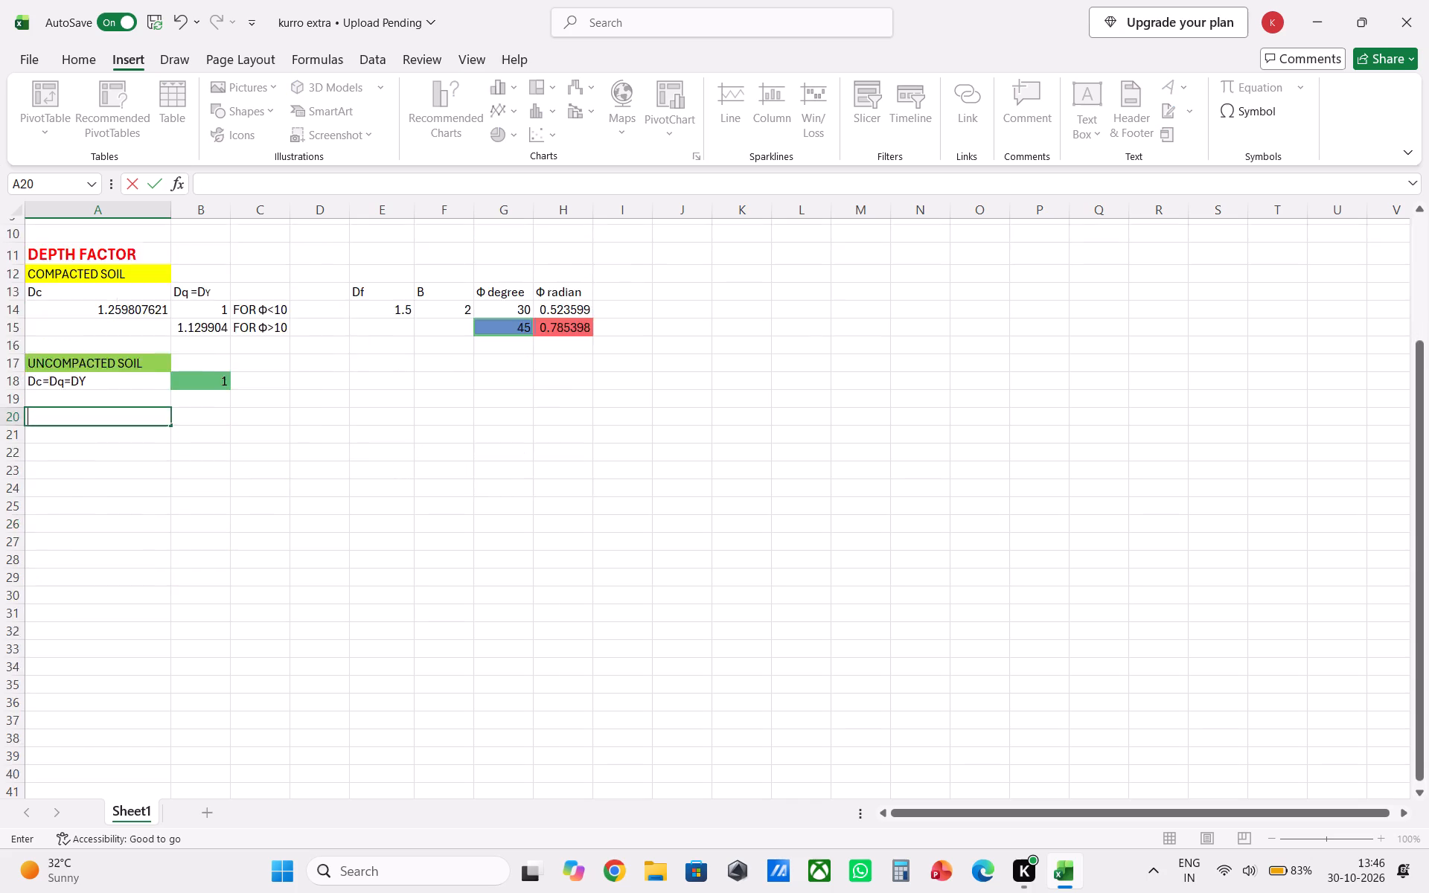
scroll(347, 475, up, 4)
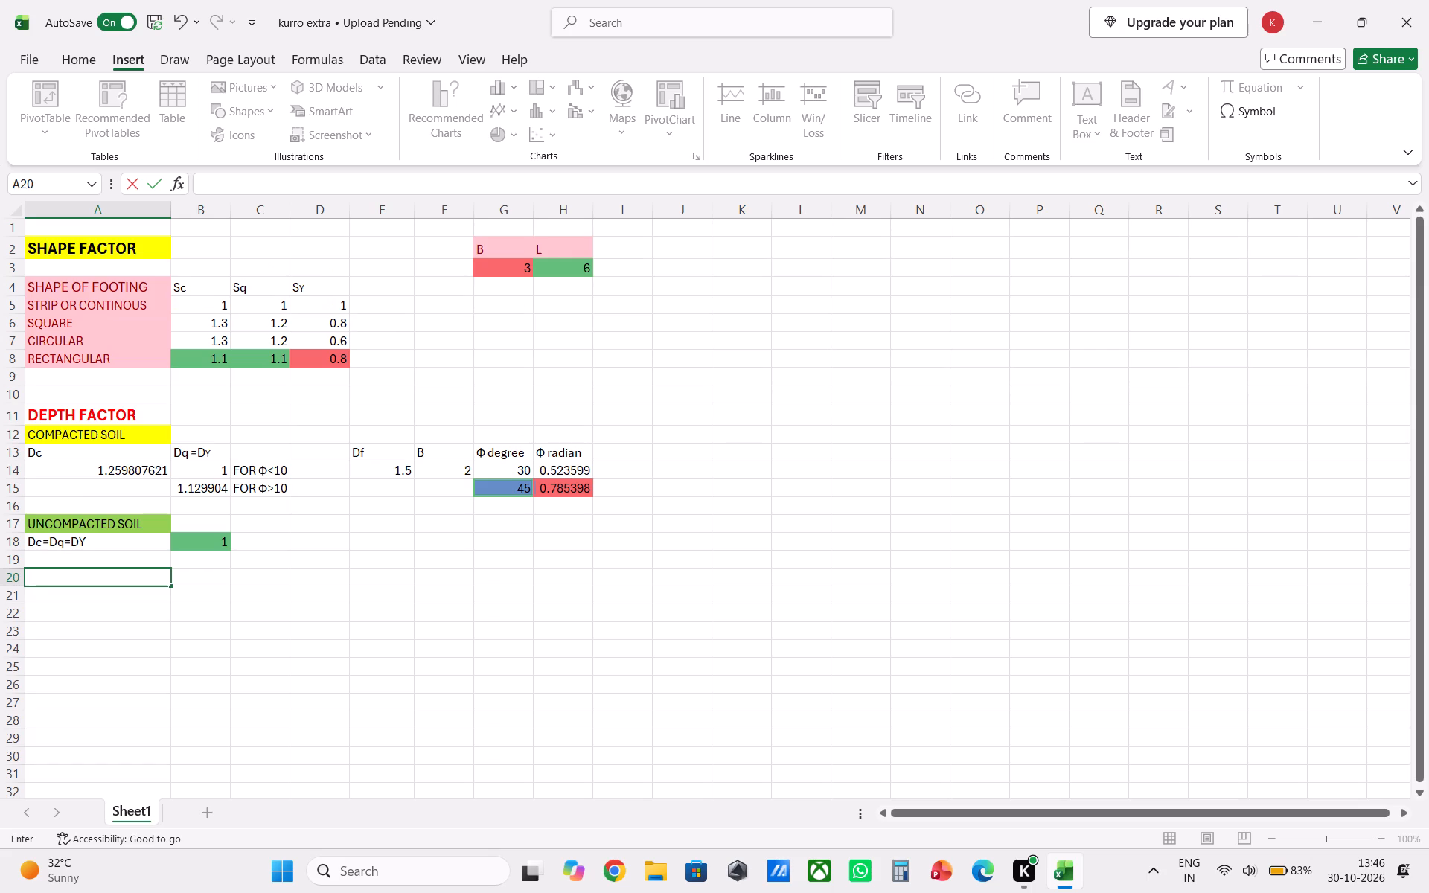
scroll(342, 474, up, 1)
Insert the Greek capital letter phi symbol (Φ) in cell L2.
click(797, 259)
click(797, 250)
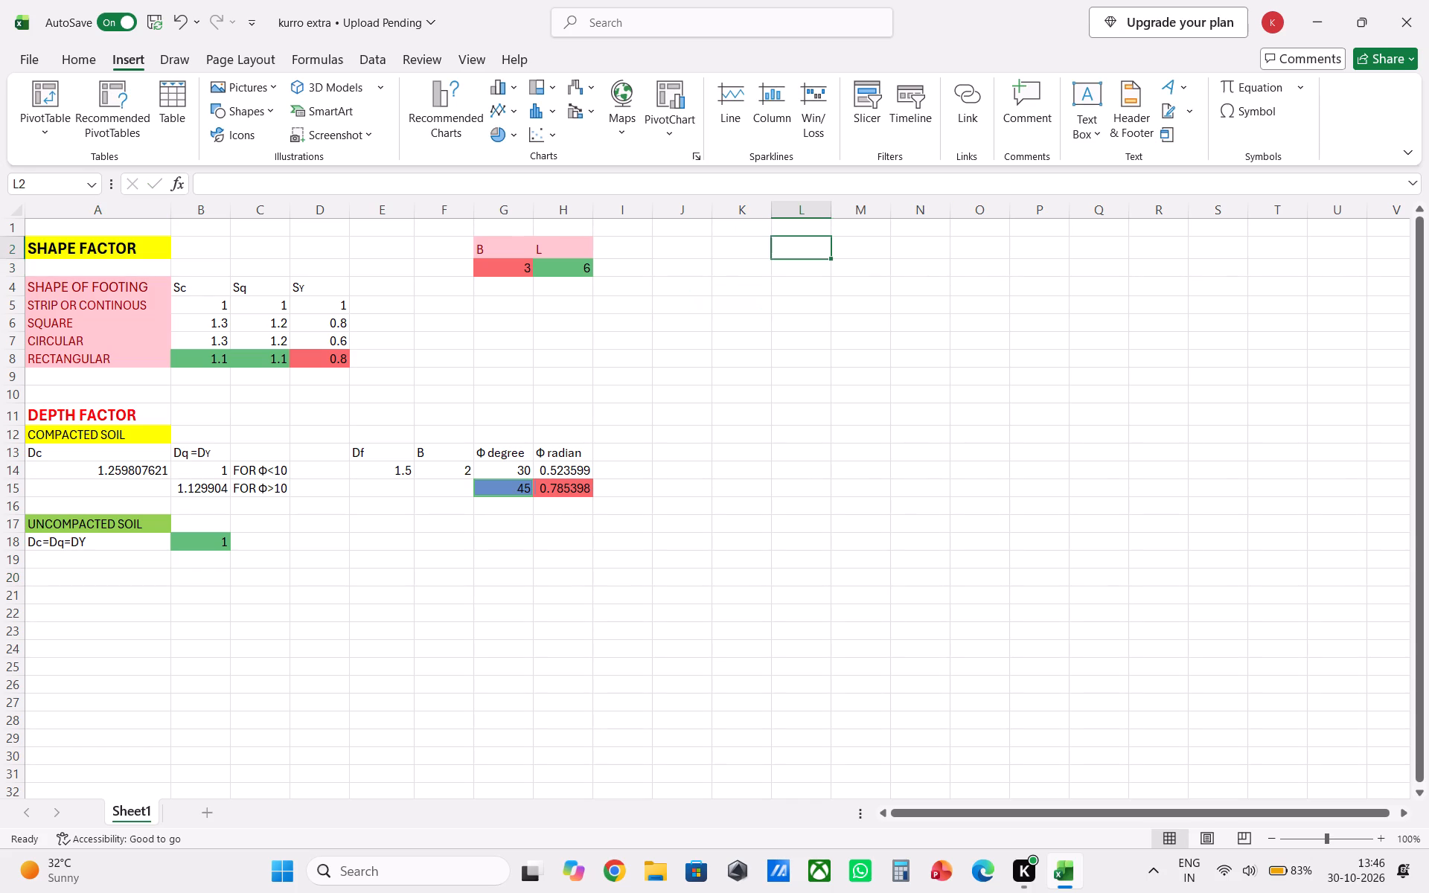
click(1230, 100)
click(965, 515)
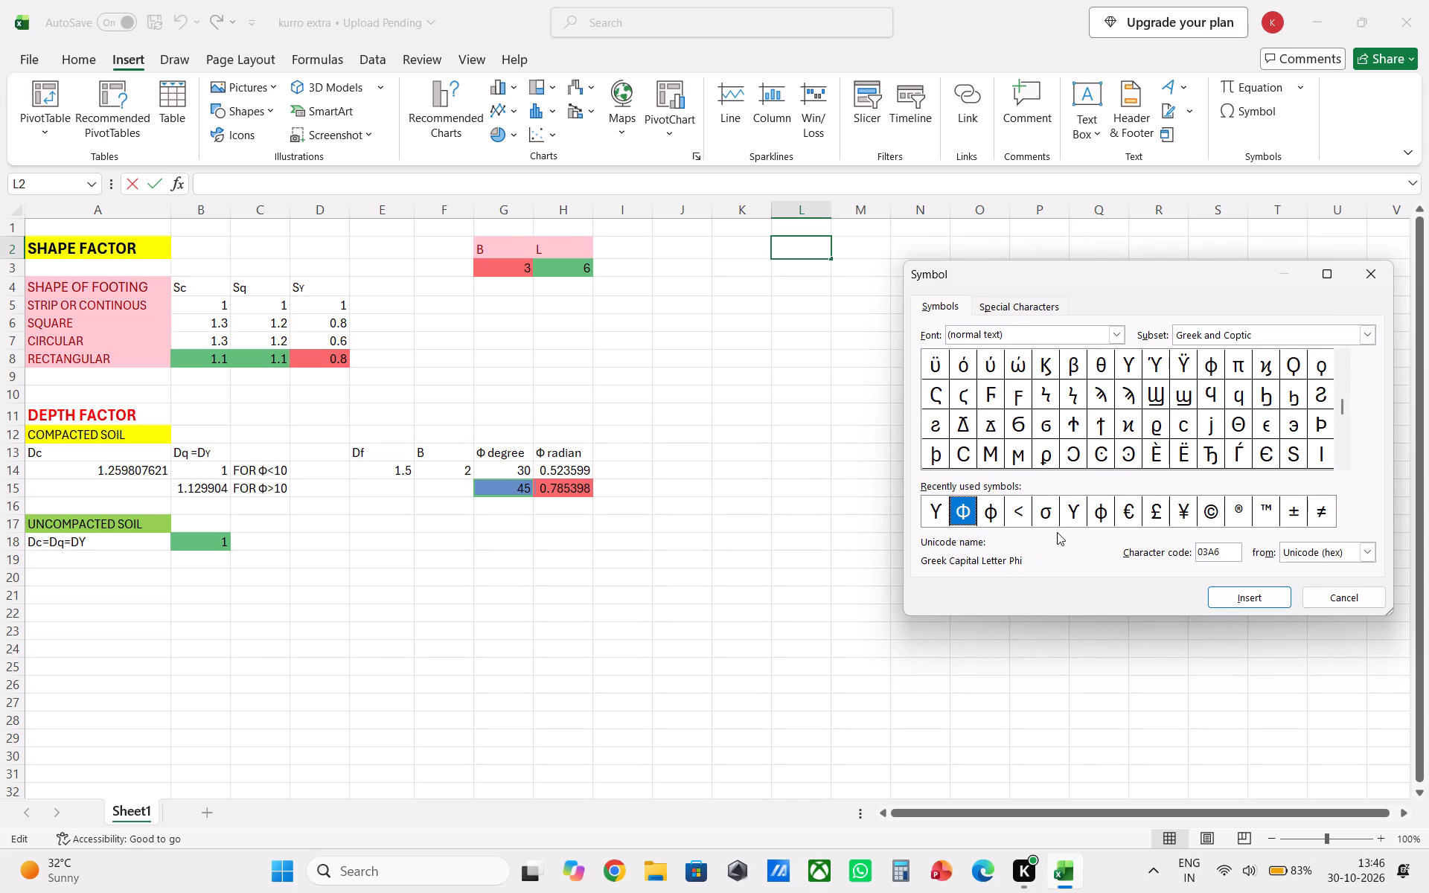
click(1233, 595)
click(1330, 589)
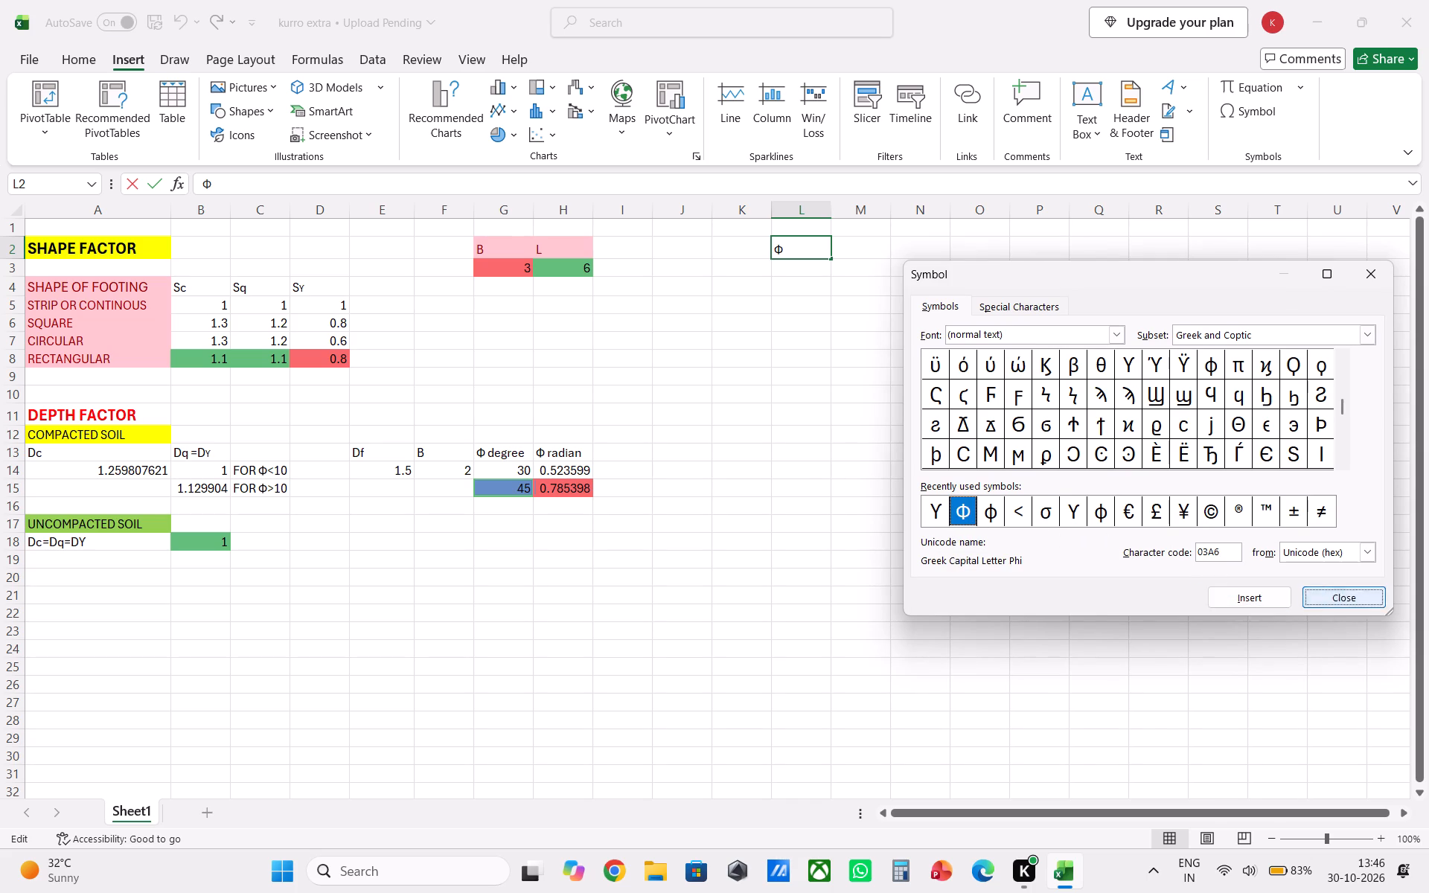
Insert the Latin capital Y with hook symbol (Ƴ) in cell M2, beside the Φ heading.
click(873, 252)
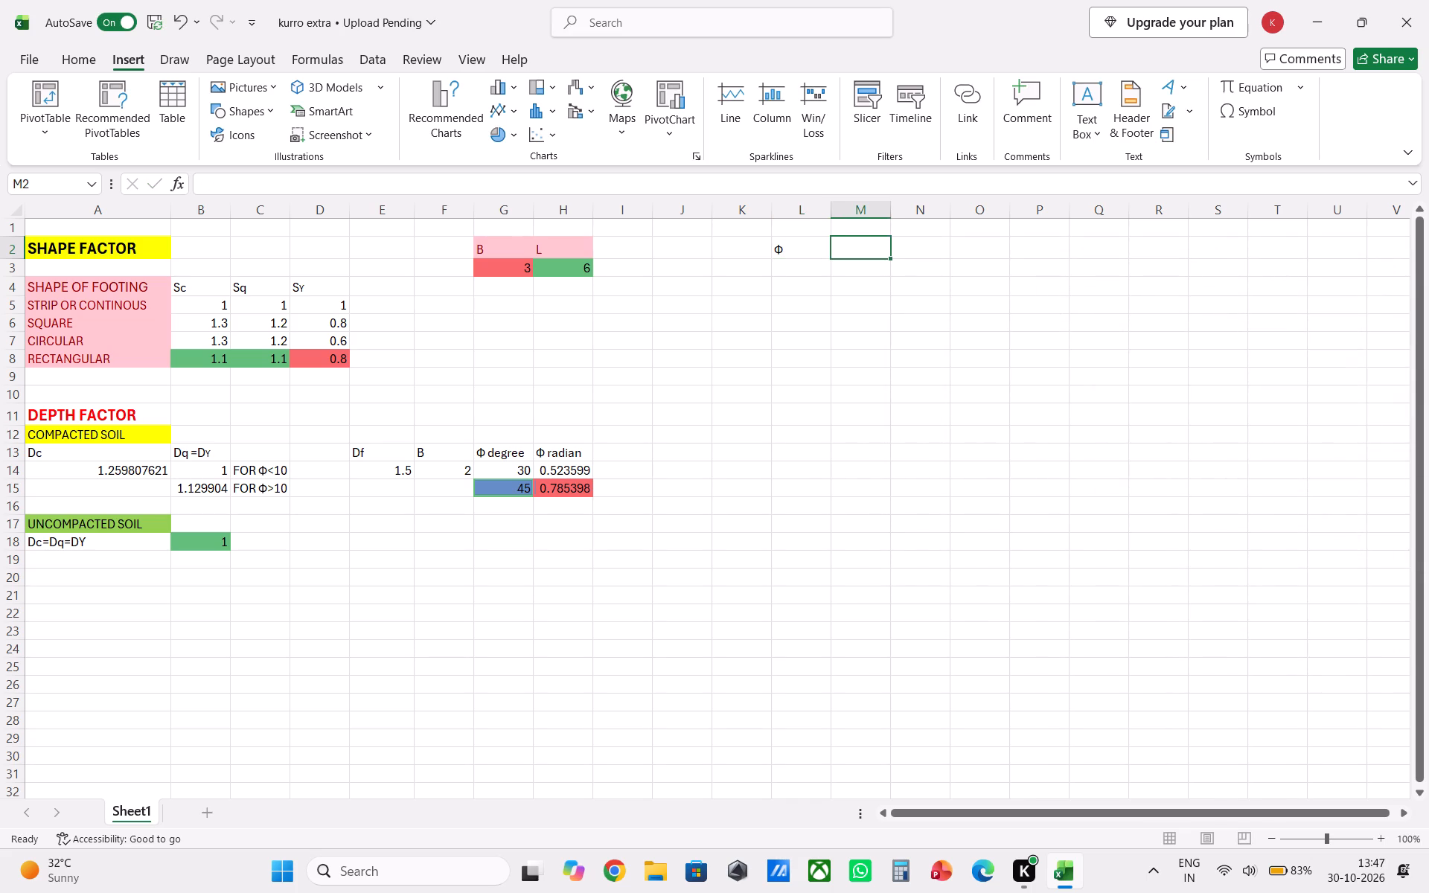
click(1238, 107)
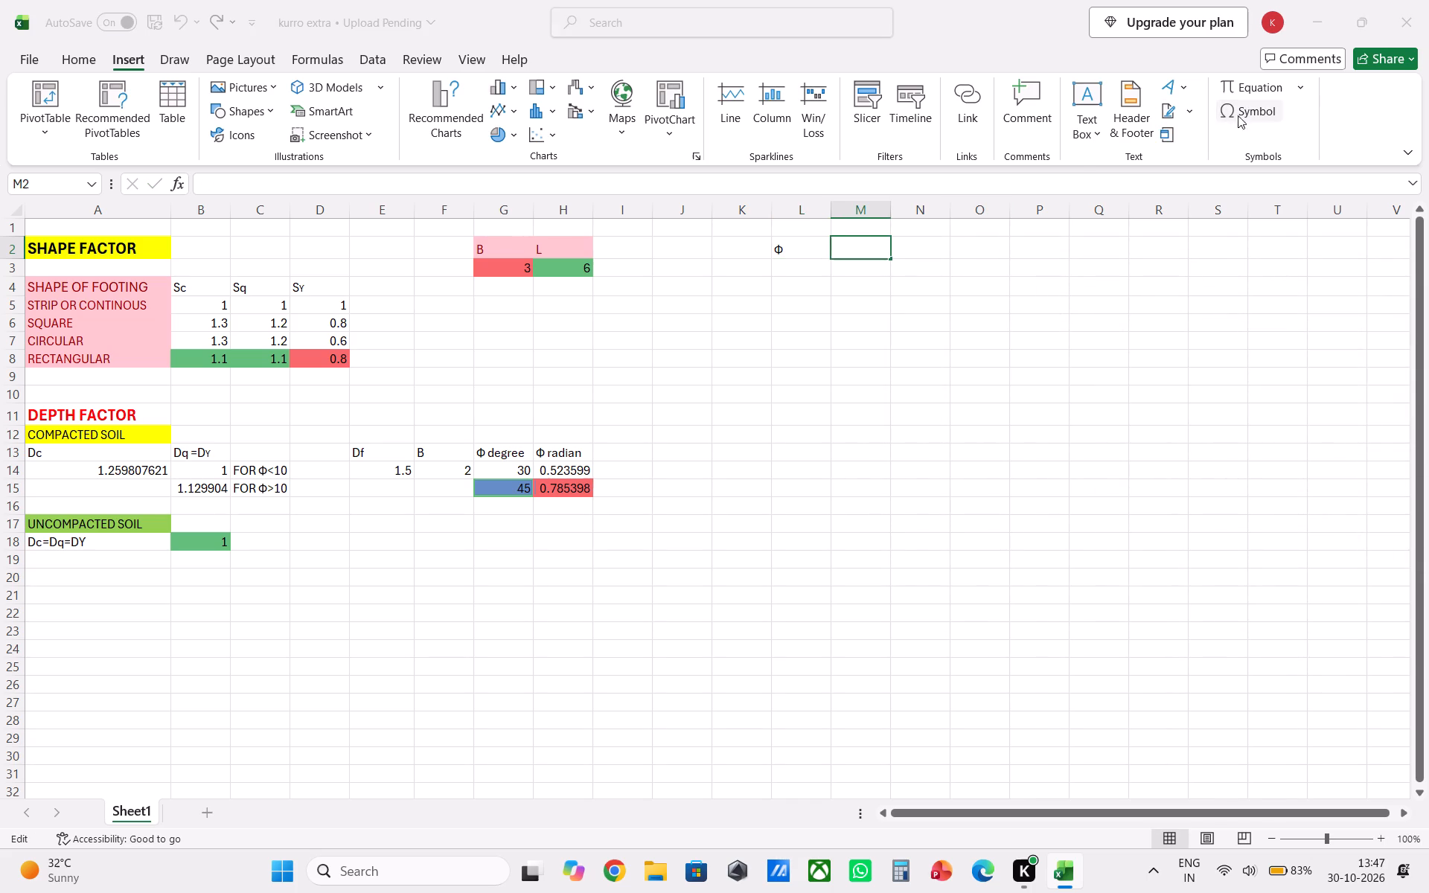
click(1070, 514)
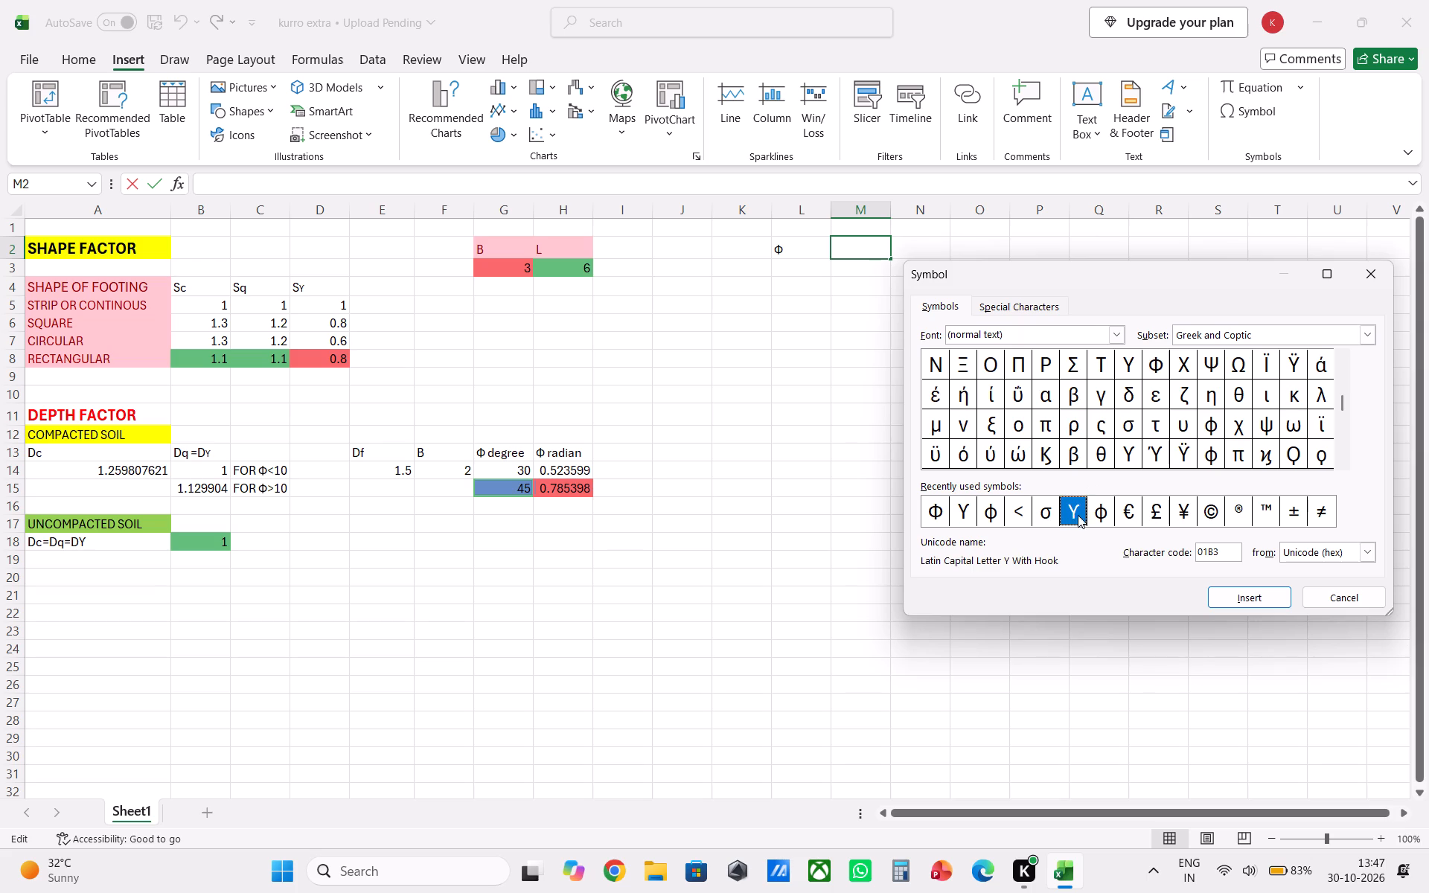
click(1218, 598)
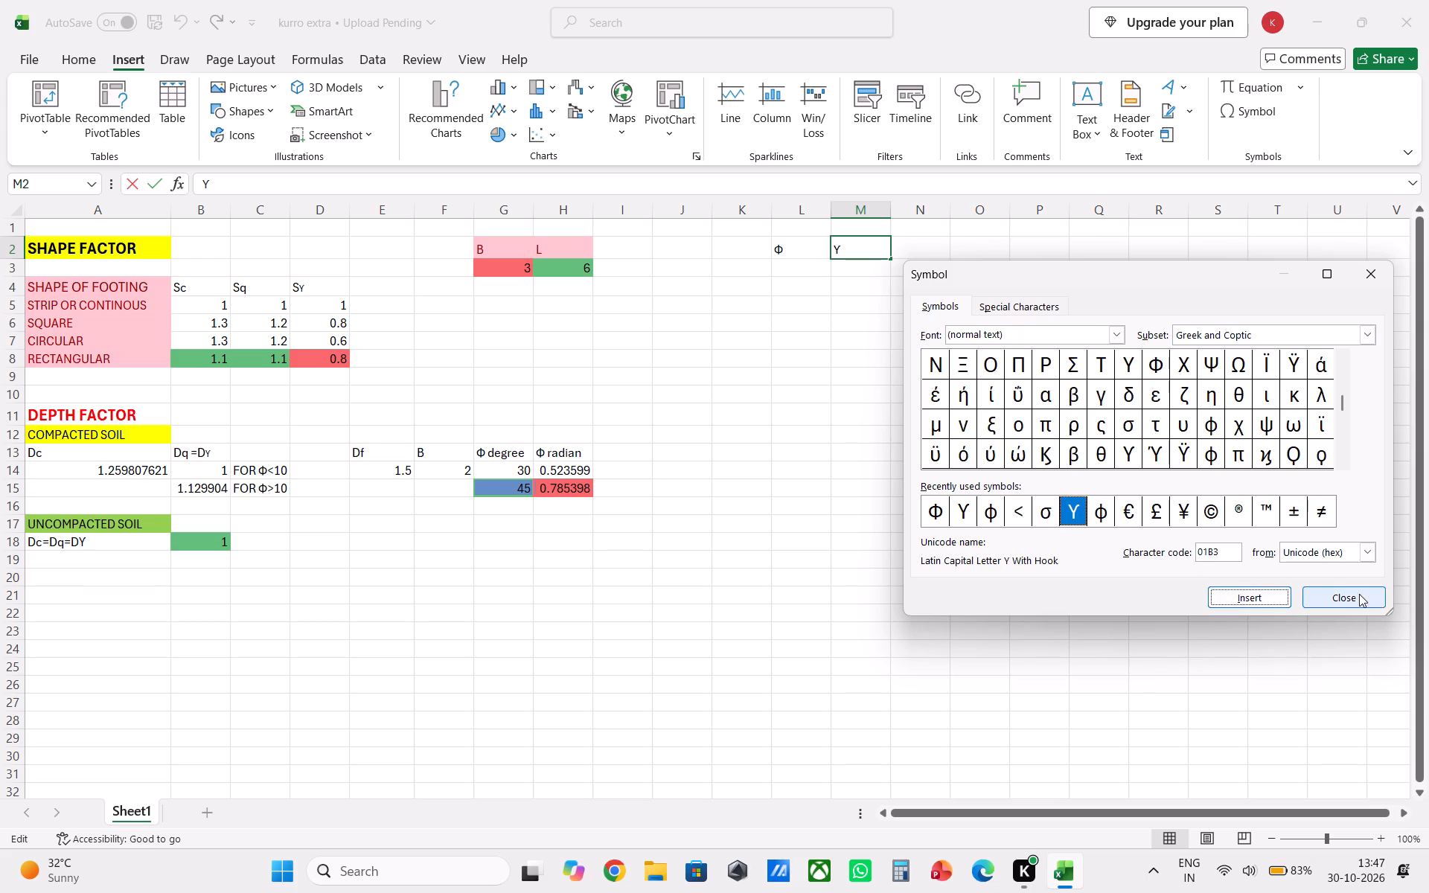
click(1356, 592)
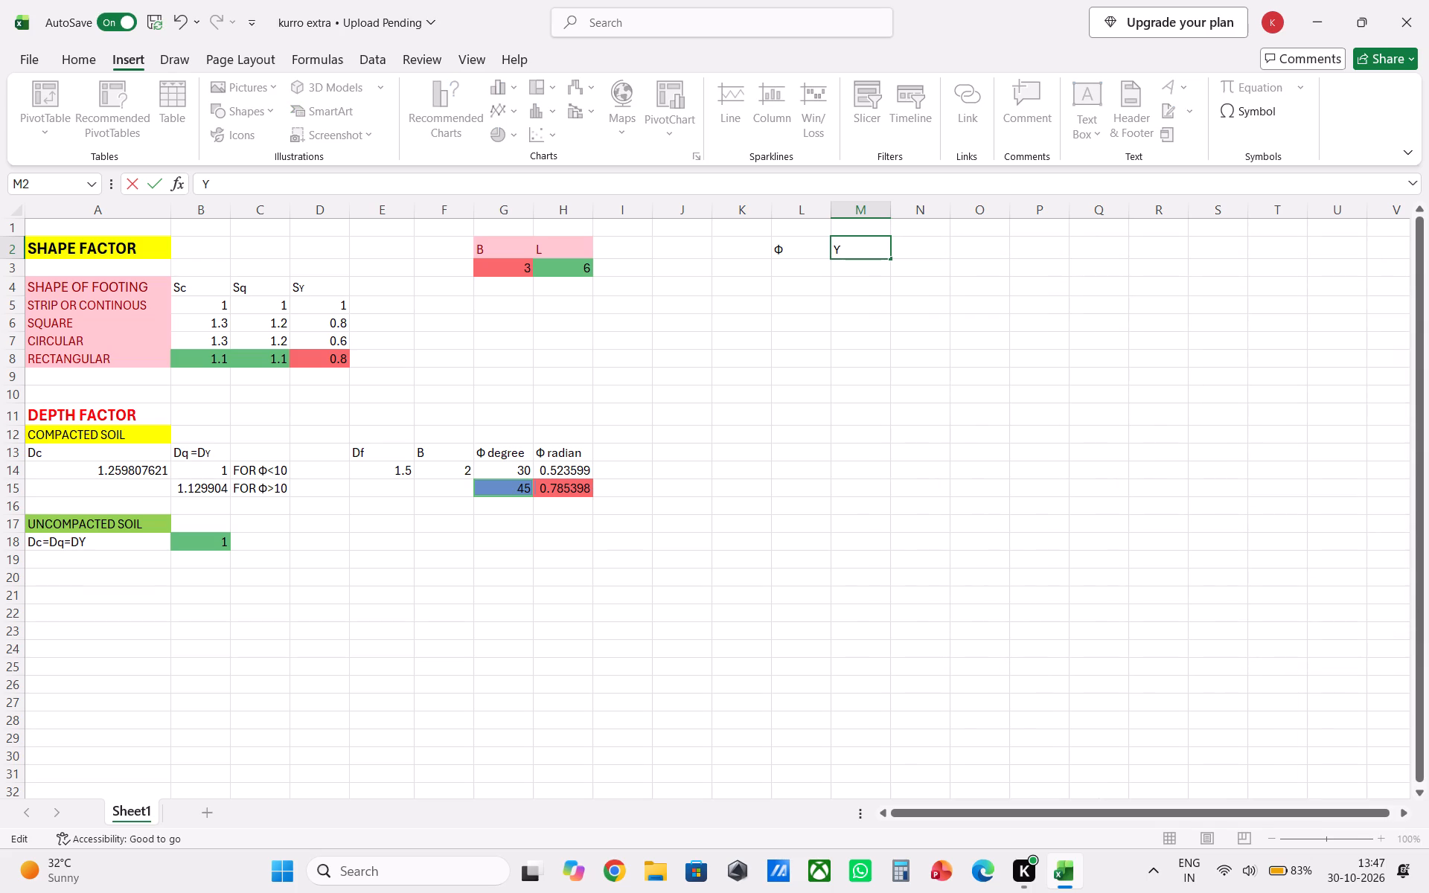
Set the font size of the Y-with-hook symbol in cell M2 to 14.
drag(871, 235, 828, 247)
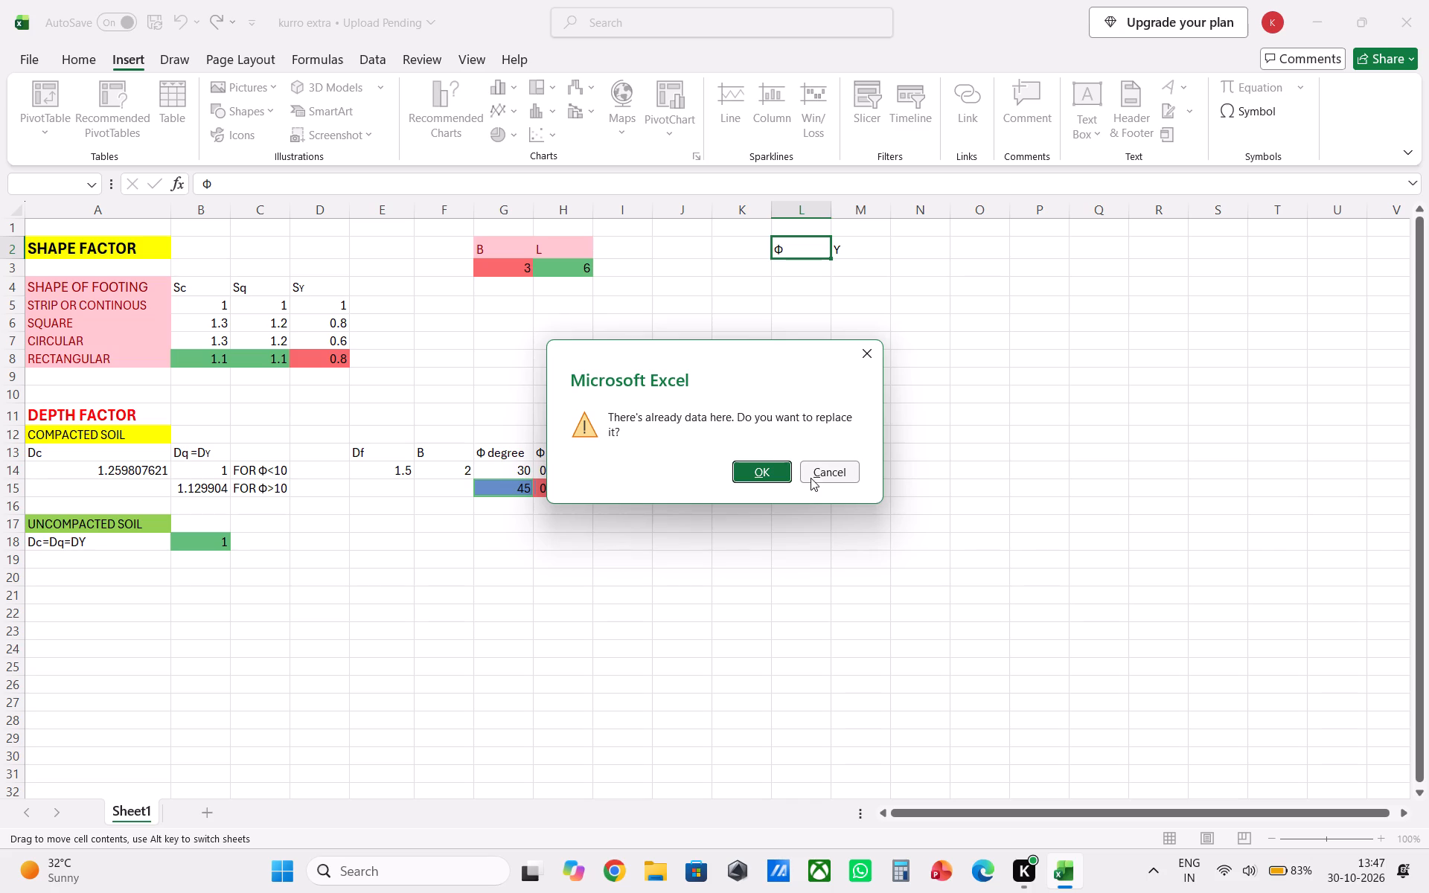
click(811, 478)
click(877, 249)
drag(869, 252, 852, 251)
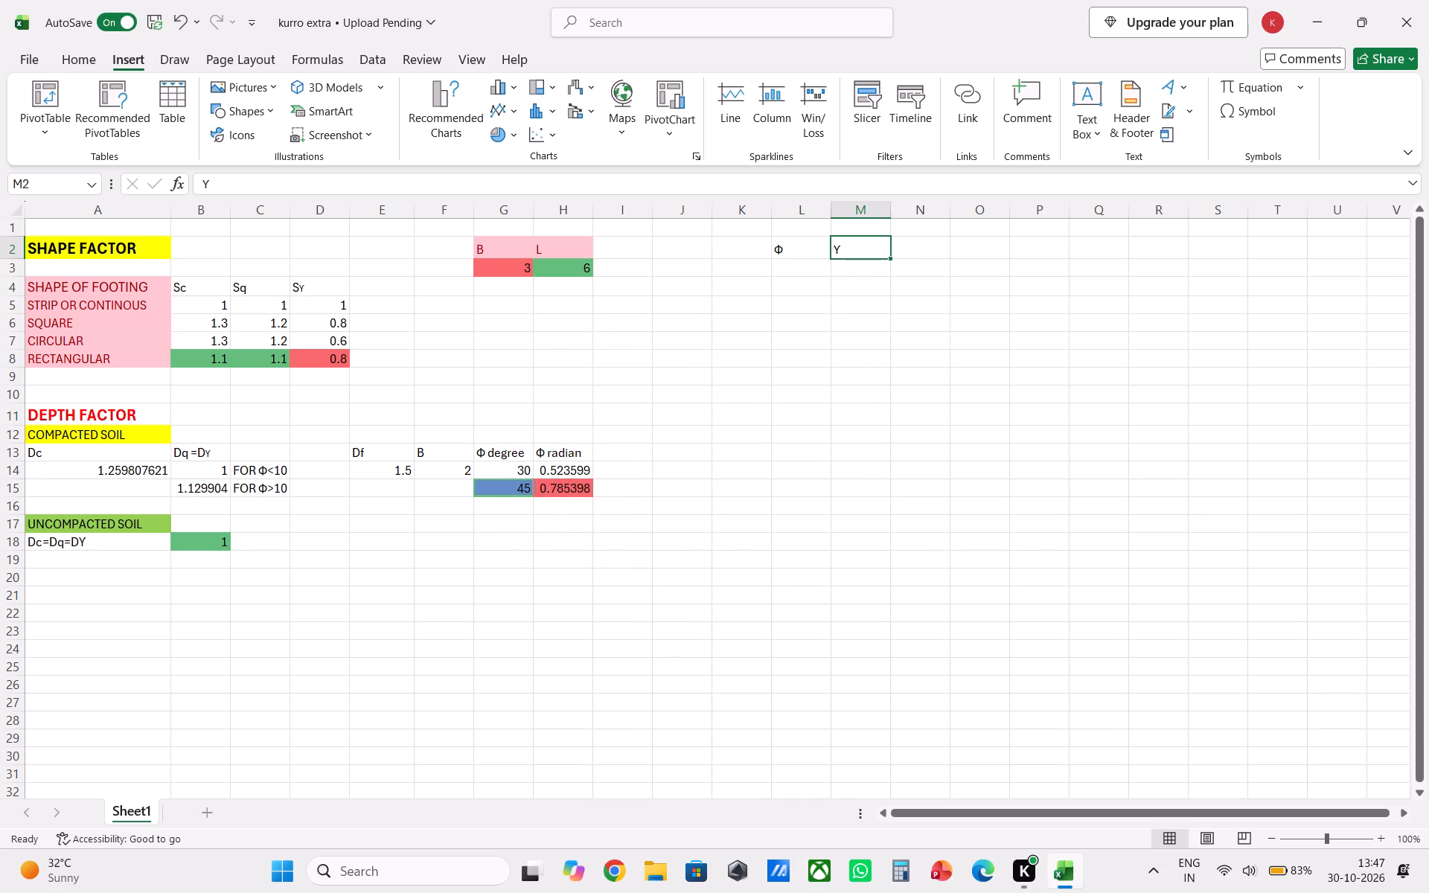
drag(852, 251, 843, 258)
click(843, 258)
drag(840, 252, 831, 251)
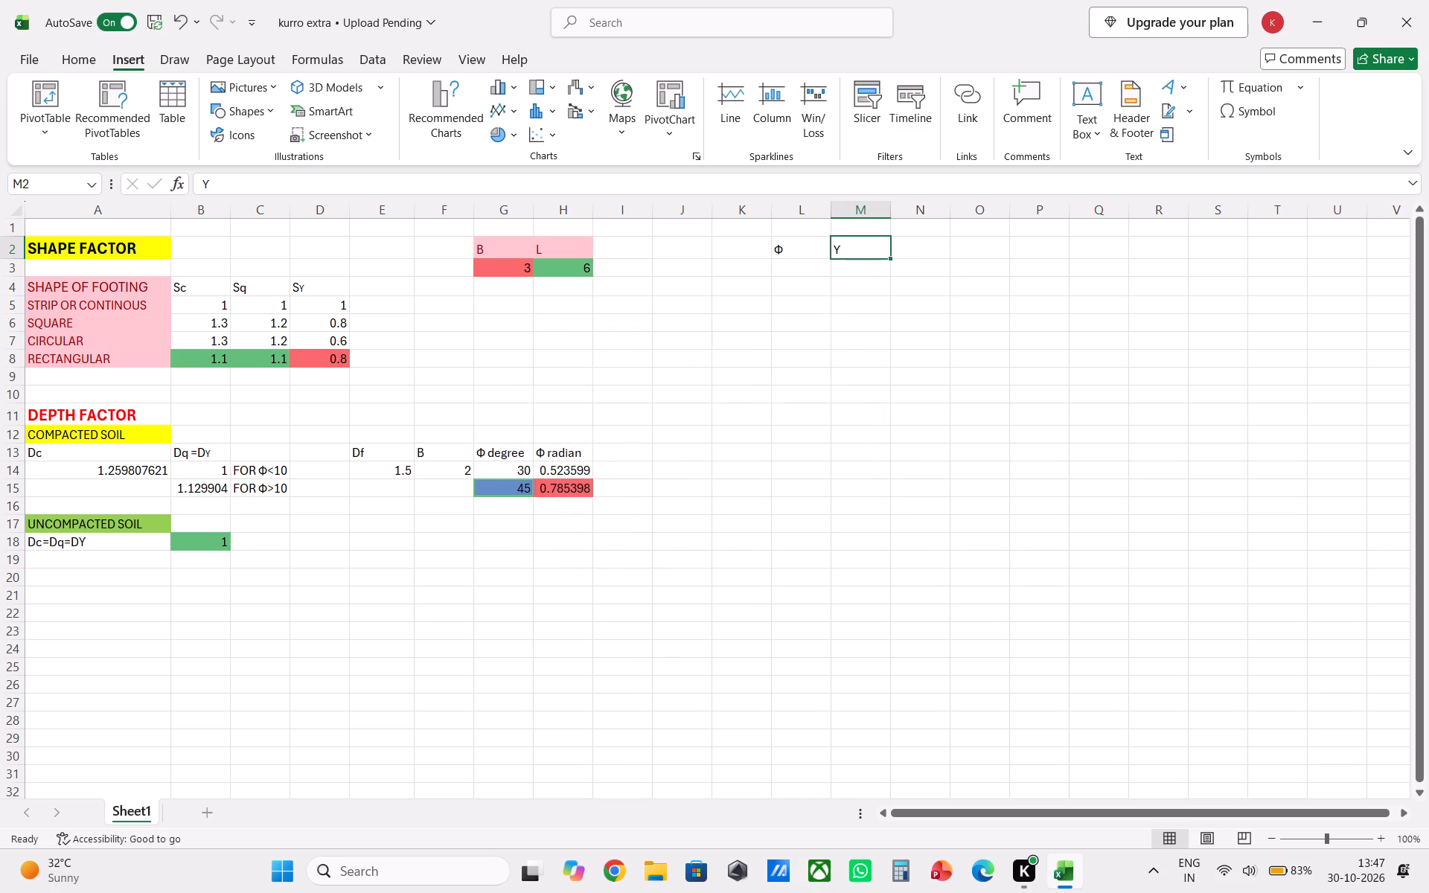
click(843, 252)
double_click(843, 252)
drag(843, 251, 828, 251)
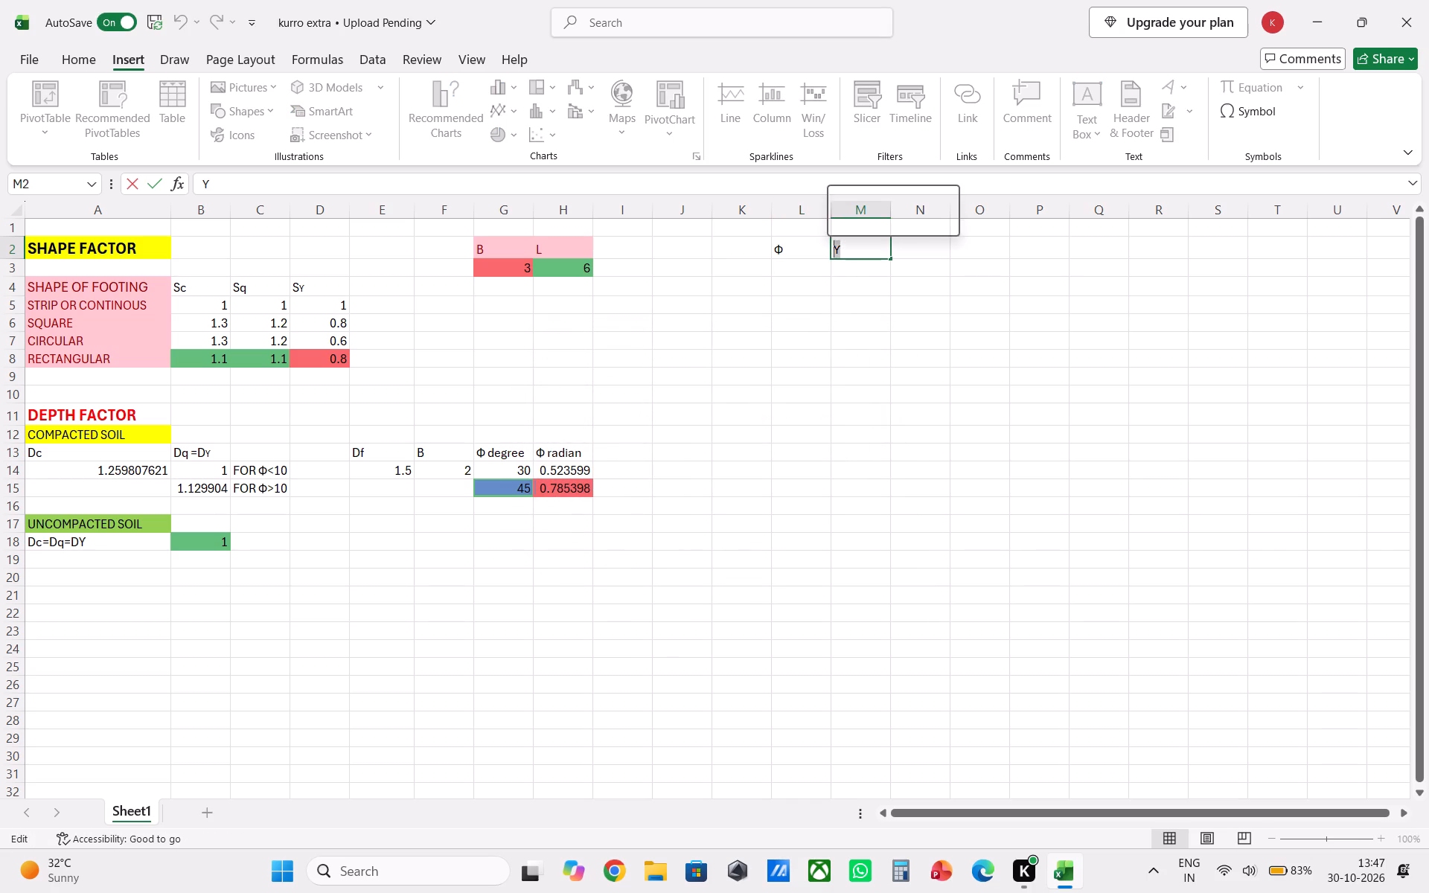
click(947, 204)
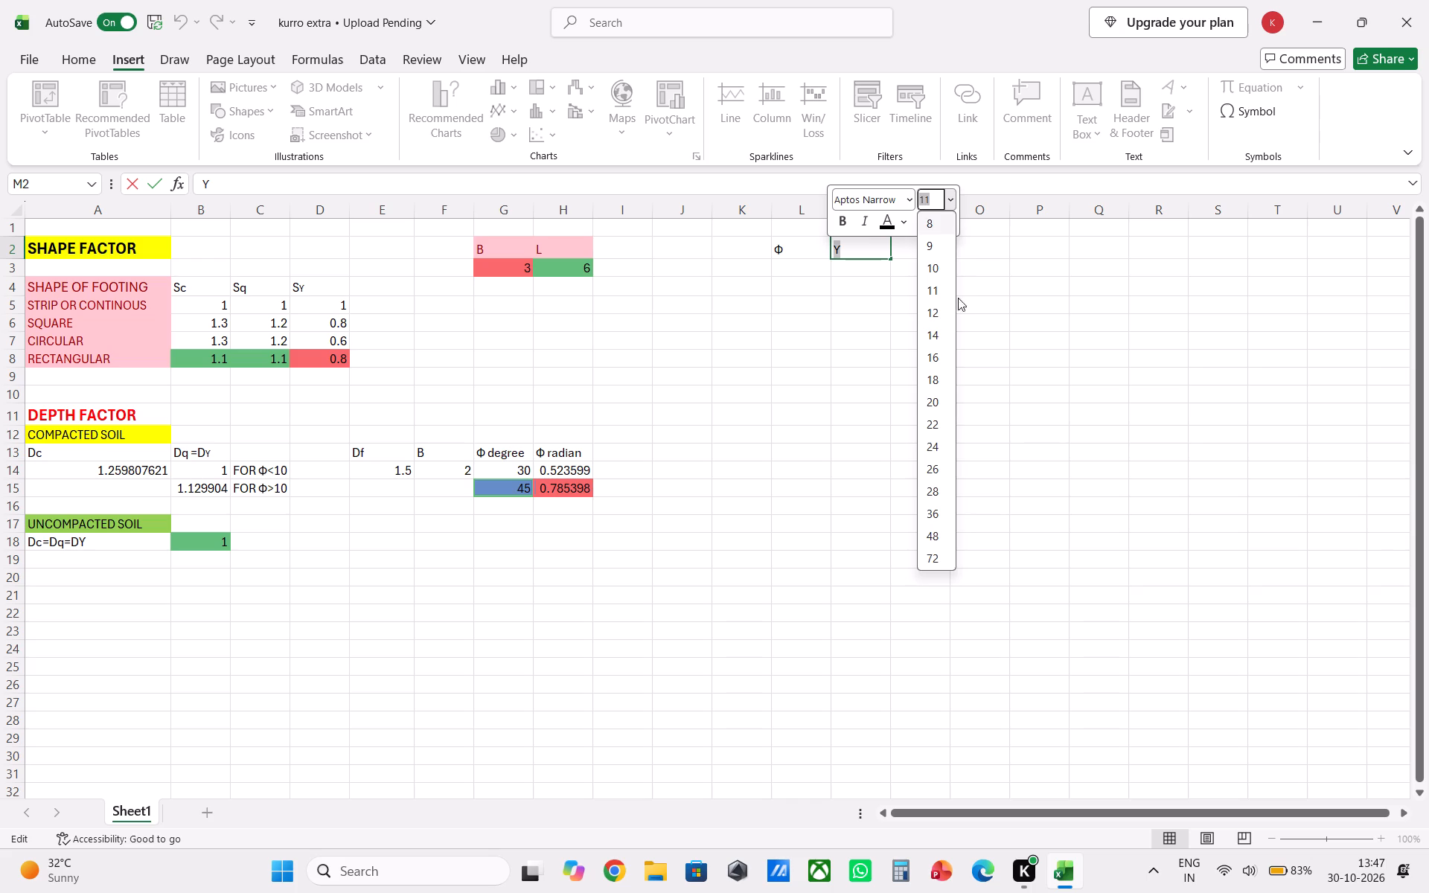
click(933, 329)
Set the font size of the Φ symbol in cell L2 to 14.
click(812, 252)
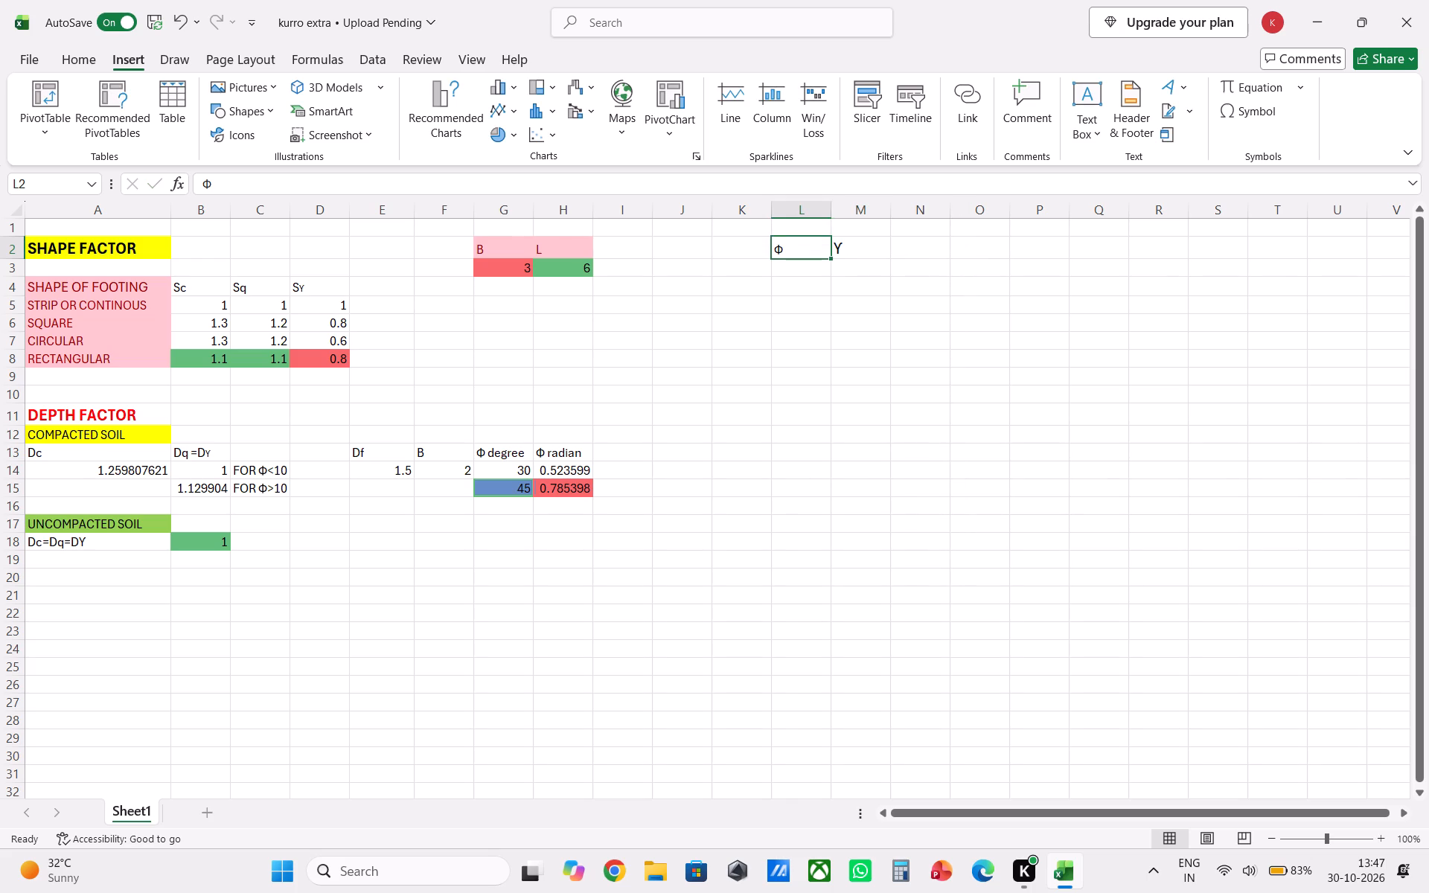
click(799, 252)
click(789, 254)
click(784, 252)
click(781, 248)
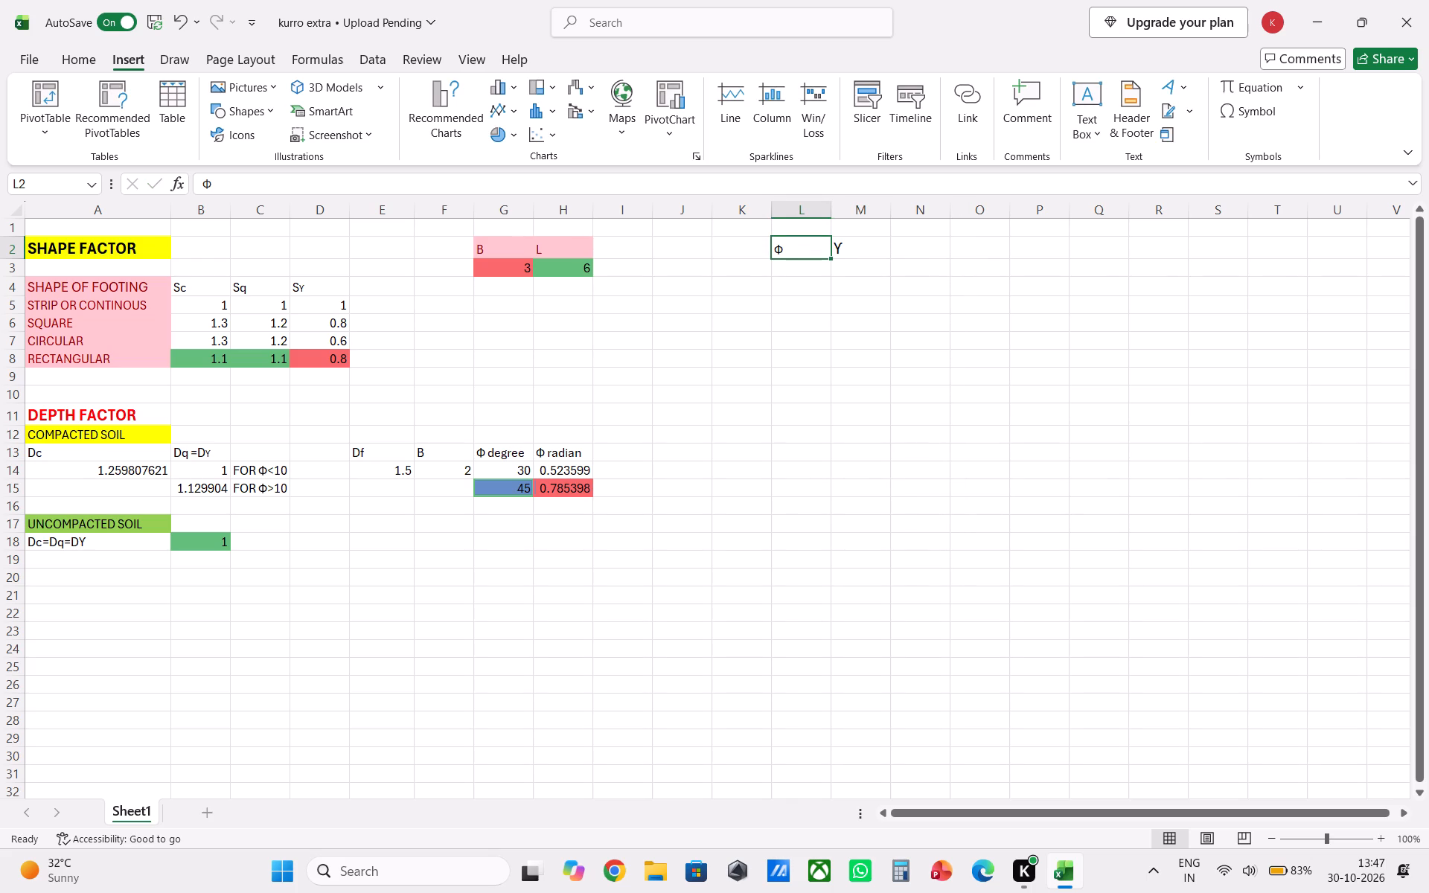
click(783, 255)
double_click(783, 255)
drag(783, 252, 775, 252)
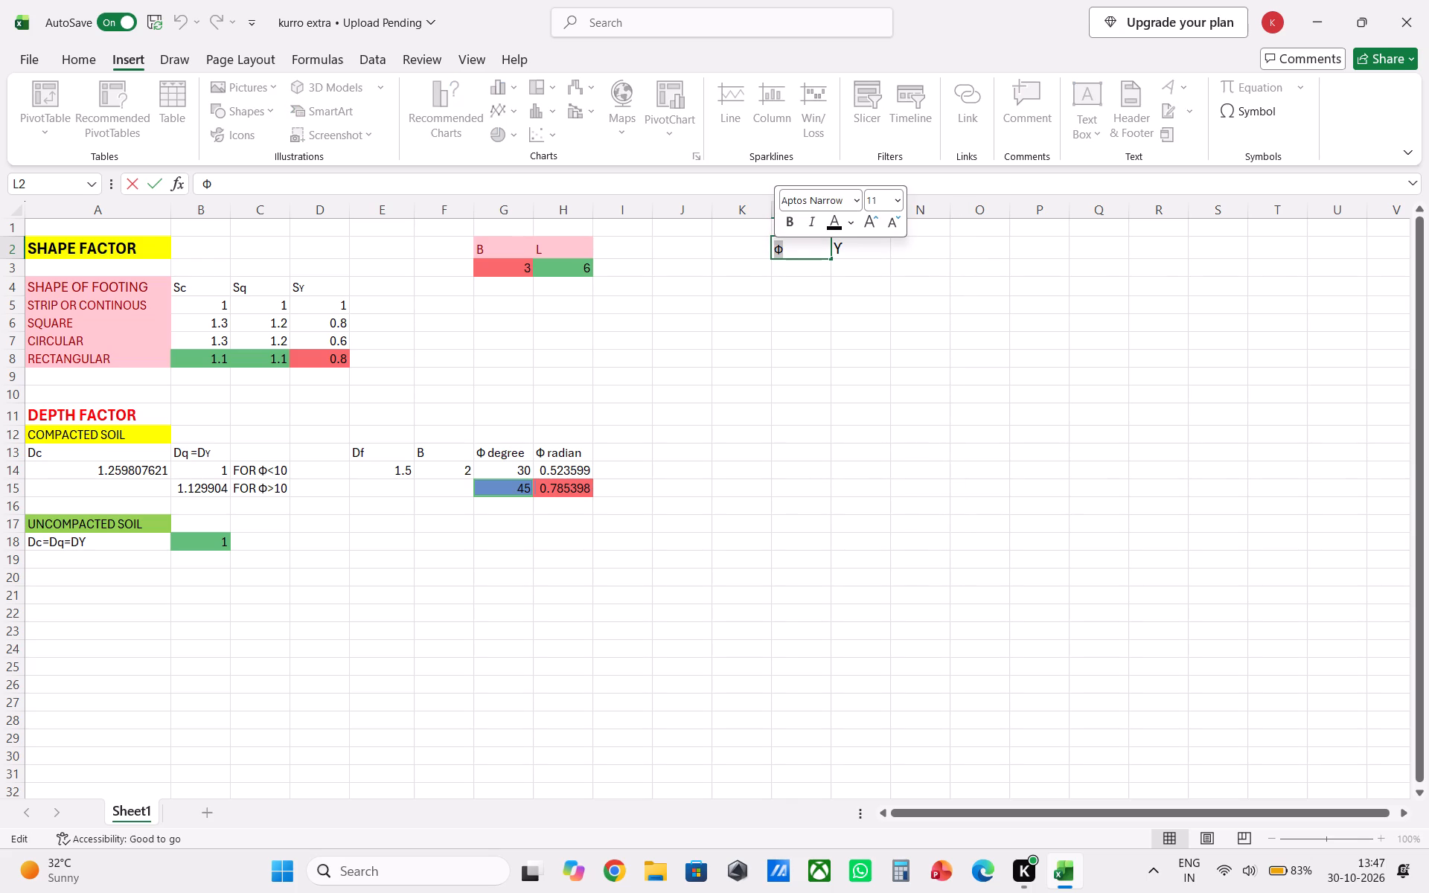
click(895, 199)
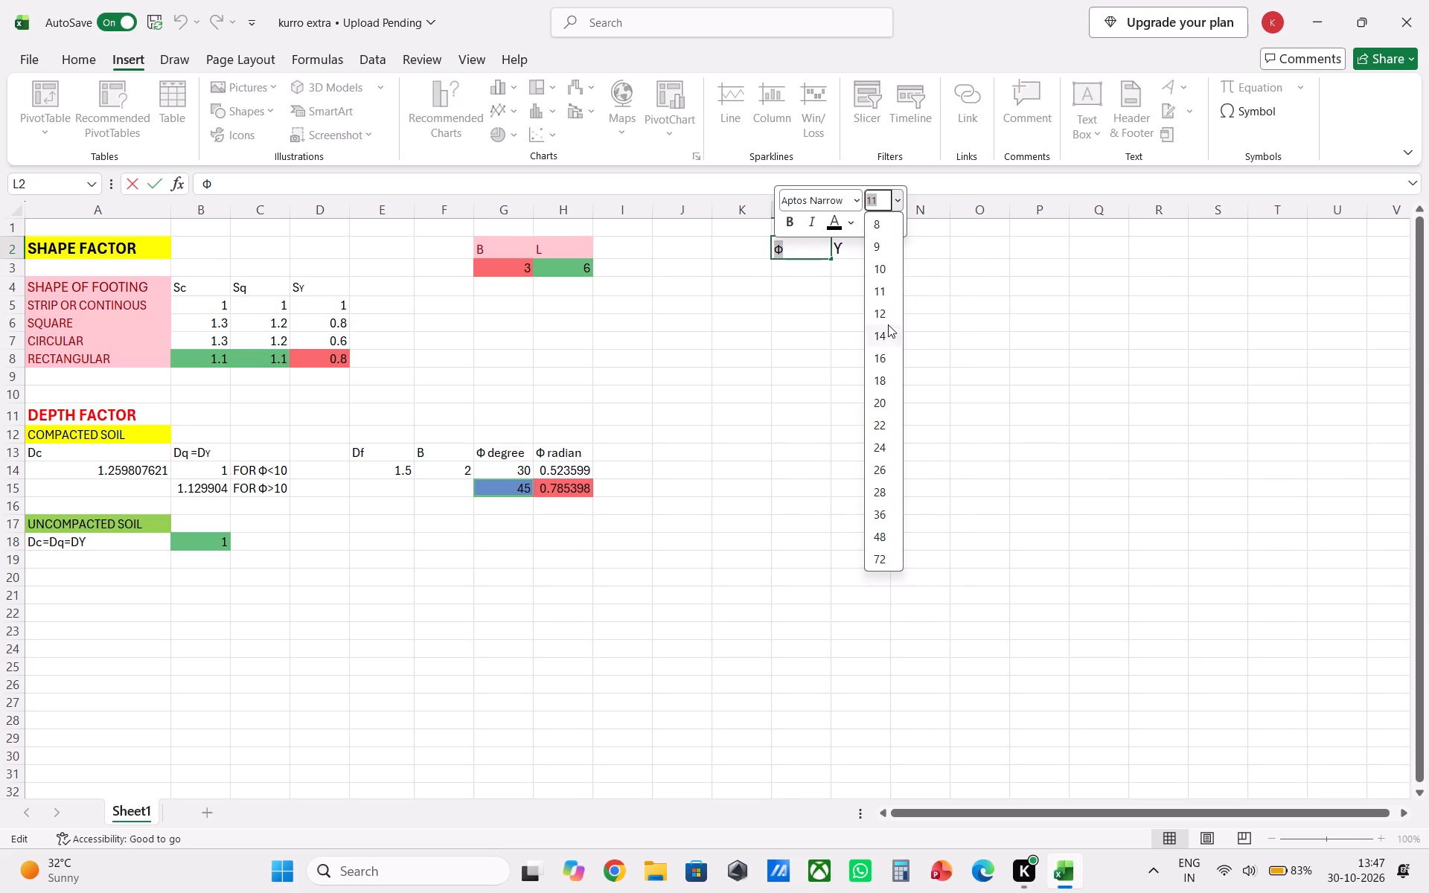
click(888, 324)
click(906, 260)
click(895, 248)
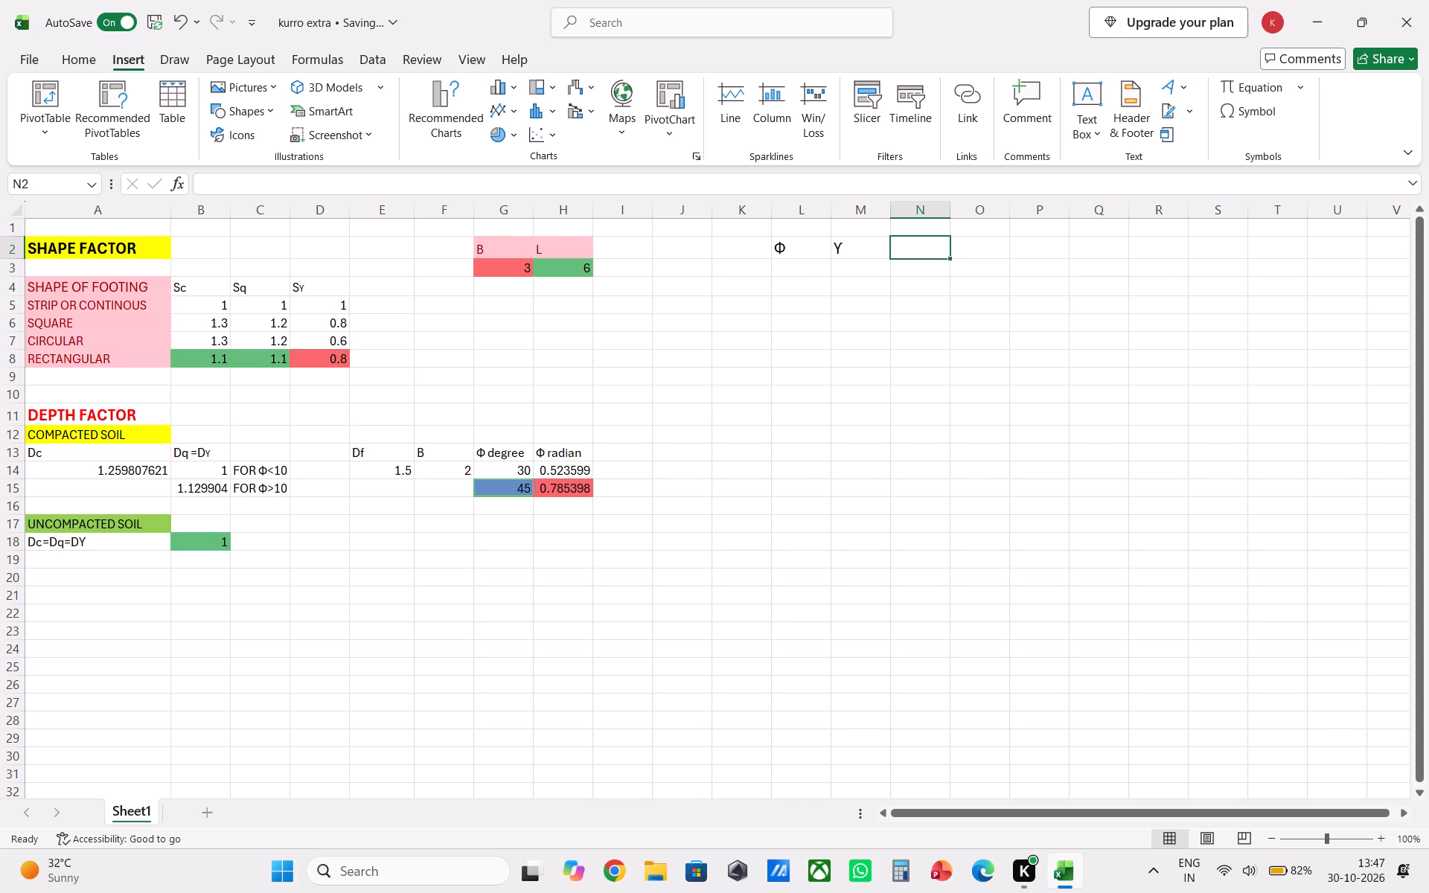
Set the Df value in cell E14 of the compacted soil block to 1.3.
click(386, 479)
click(402, 468)
click(405, 468)
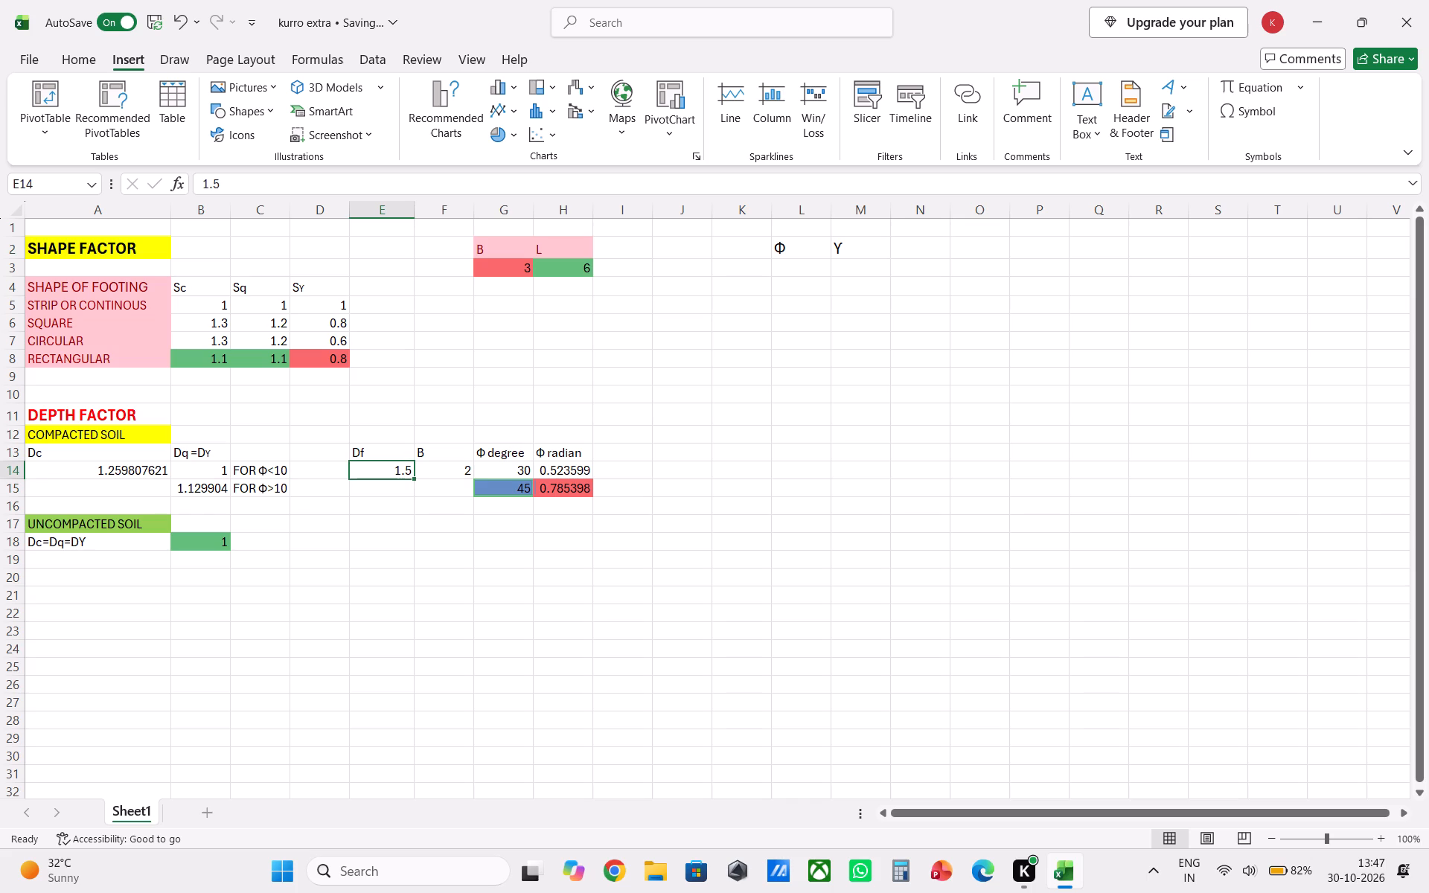
key(BackSpace)
text(1.3)
key(Right)
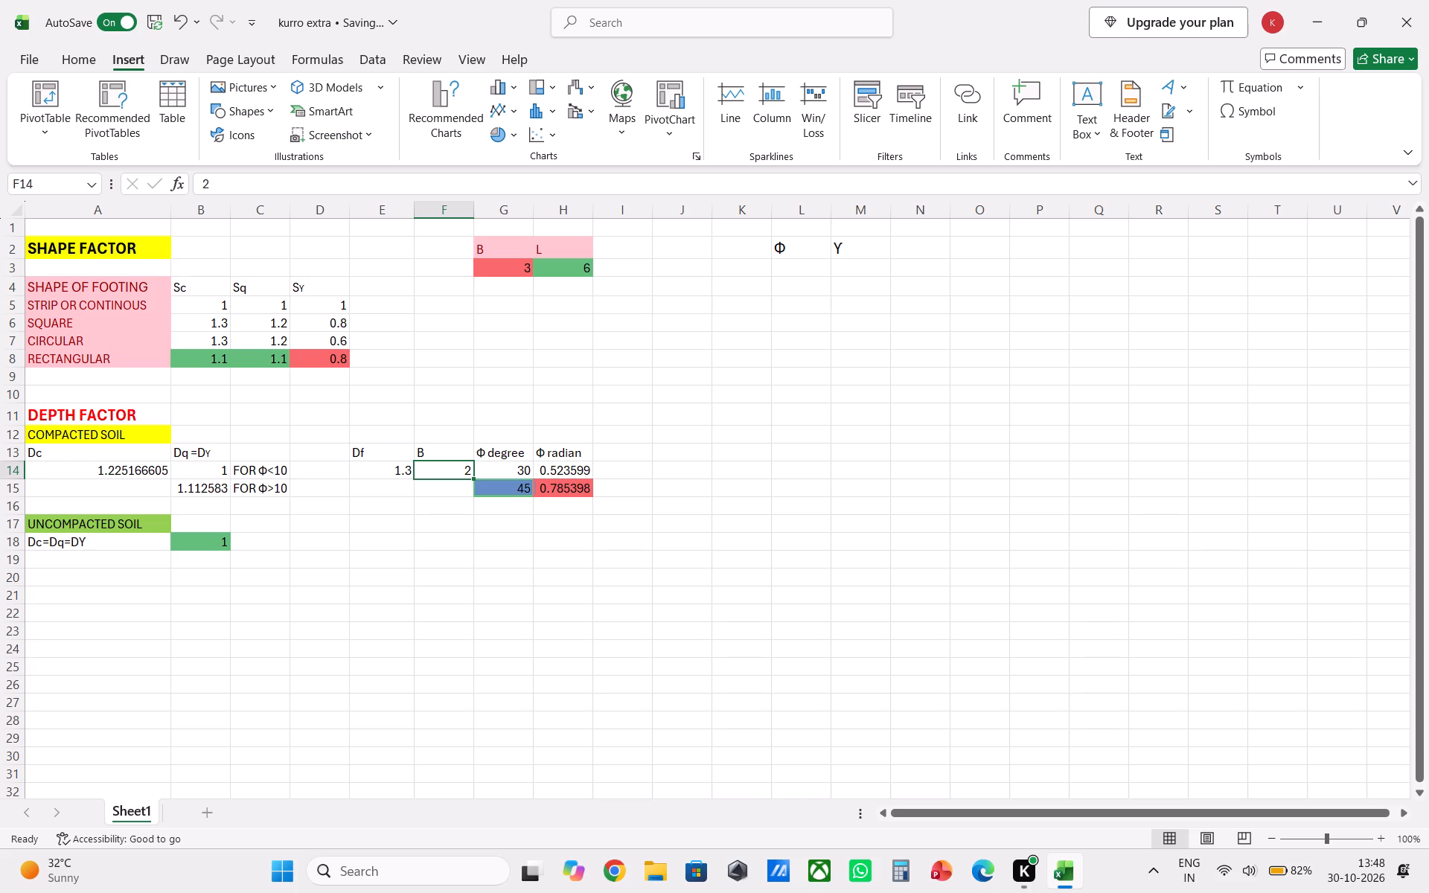
Set the Φ degree value in cell G14 of the compacted soil block to 5.
key(Right)
key(BackSpace)
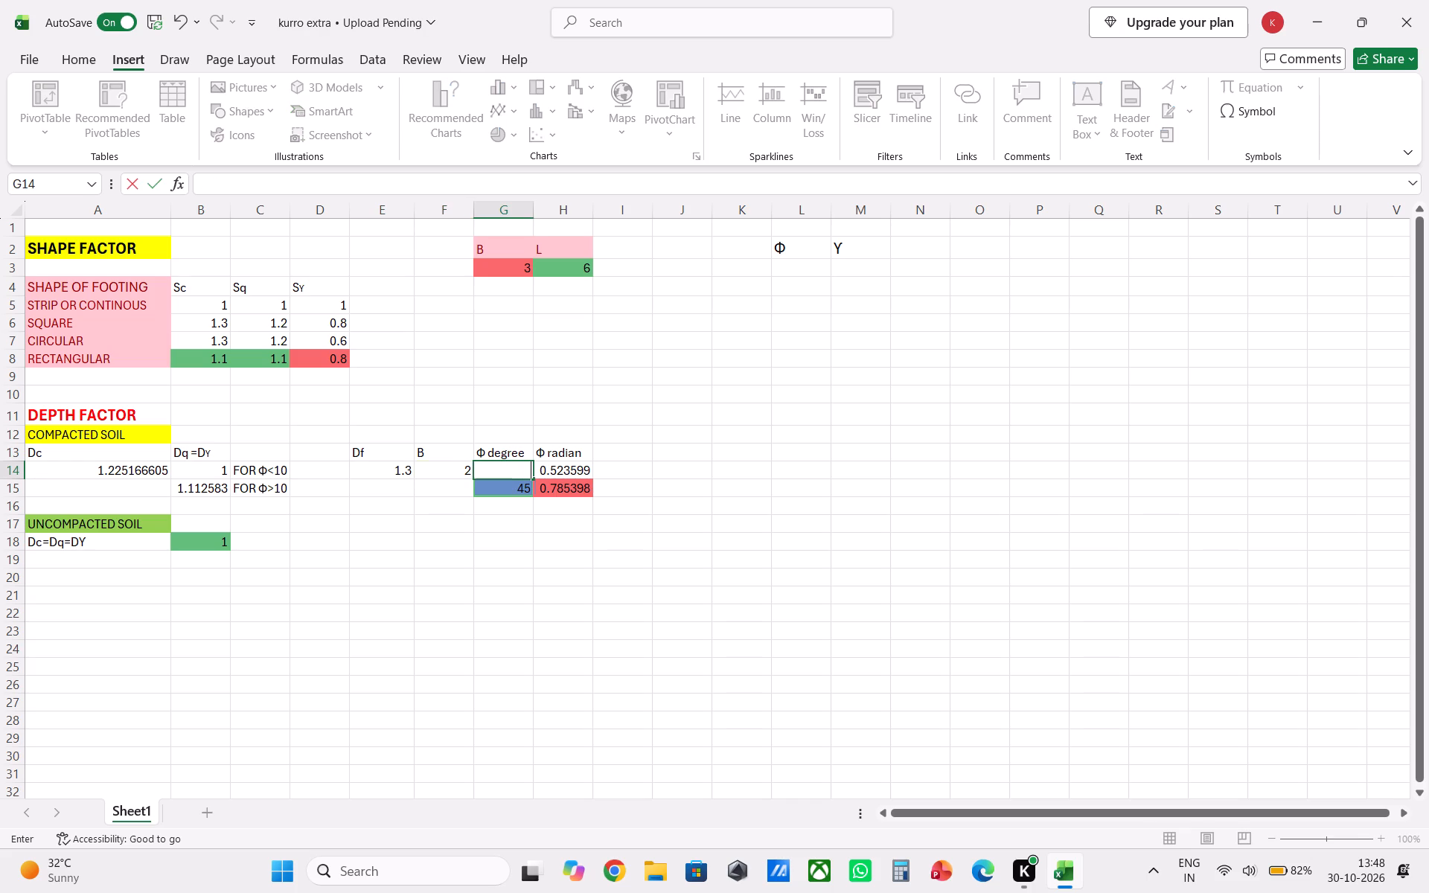
key(5)
key(Return)
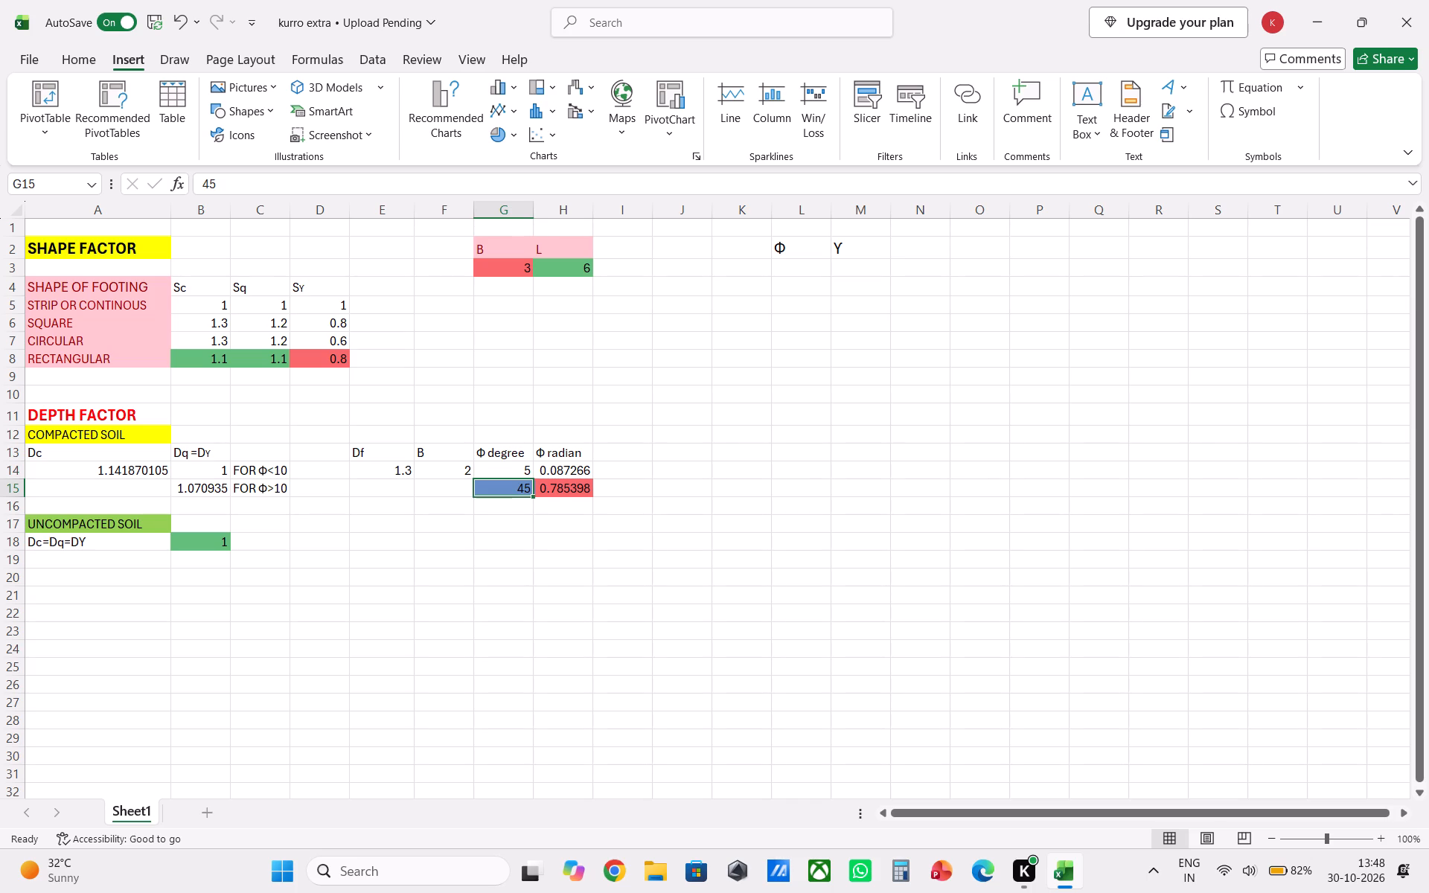
click(513, 524)
click(700, 452)
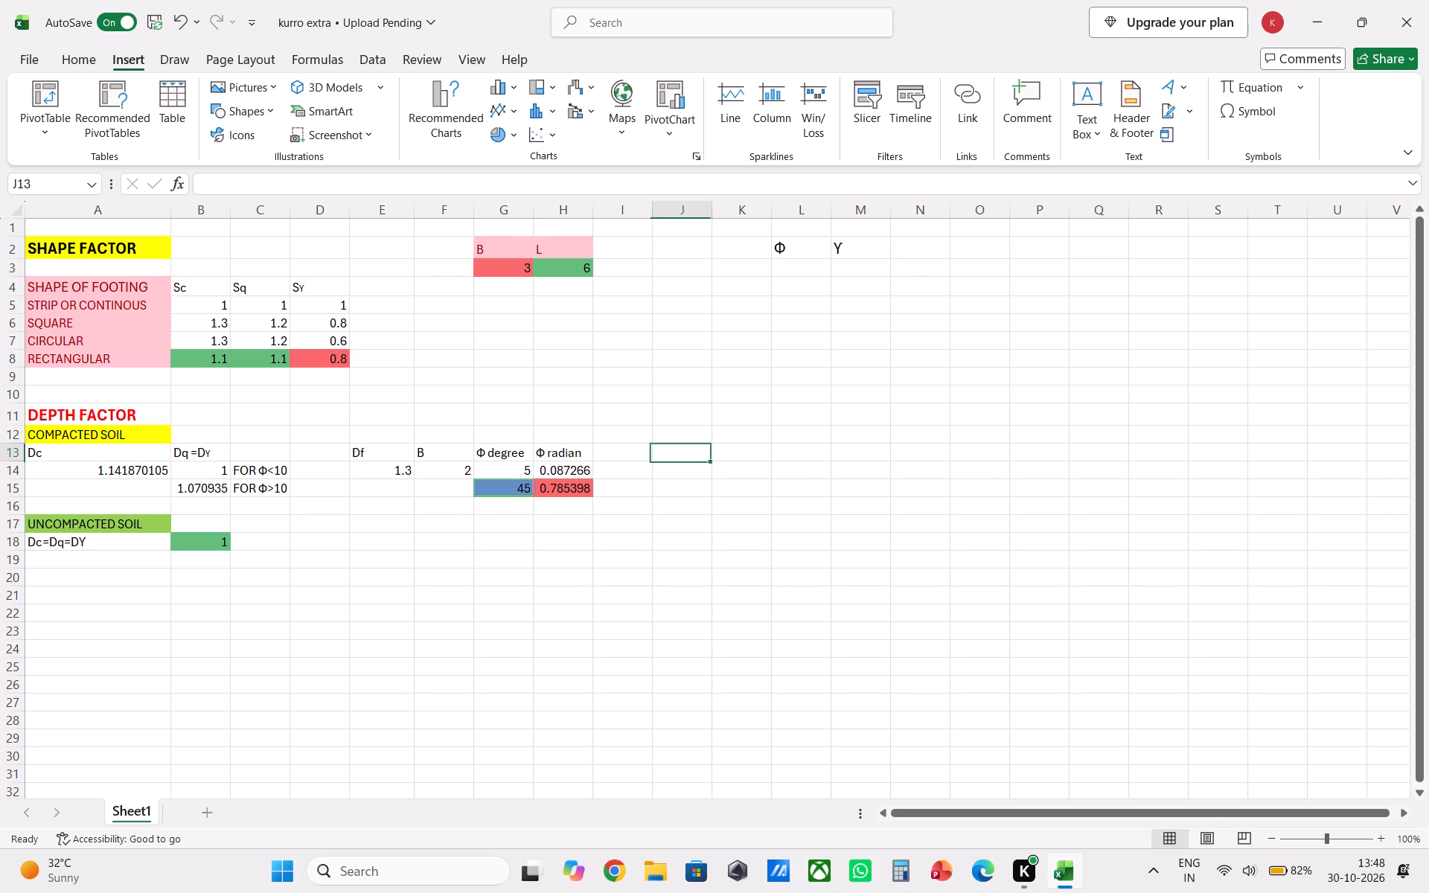
Enter the heading "C cohesion" in cell N2, beside the Φ and Ƴ symbols.
click(785, 257)
click(824, 249)
click(870, 252)
click(924, 258)
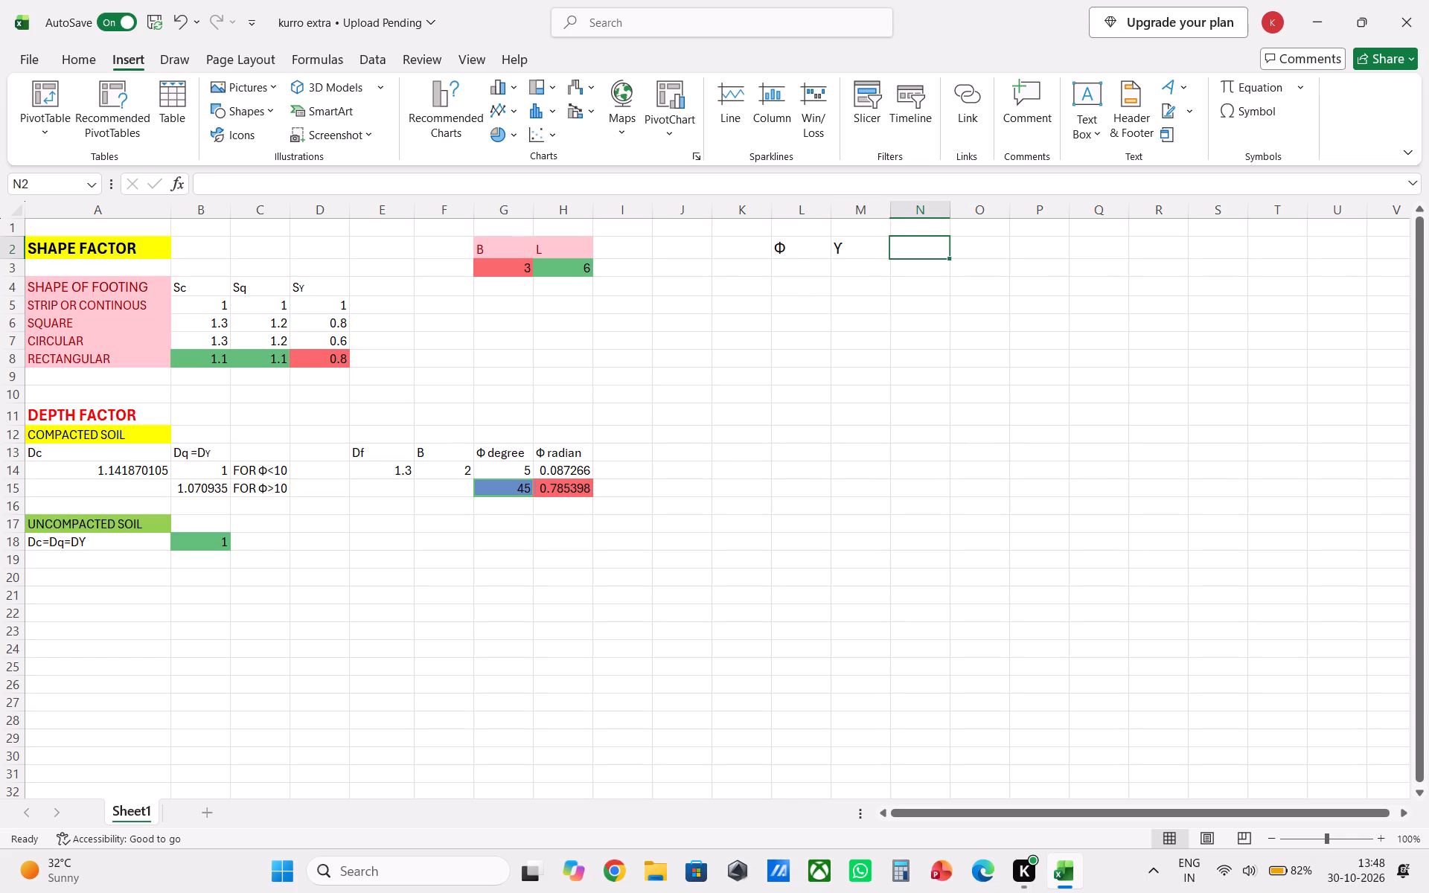
click(915, 246)
key(c)
key(BackSpace)
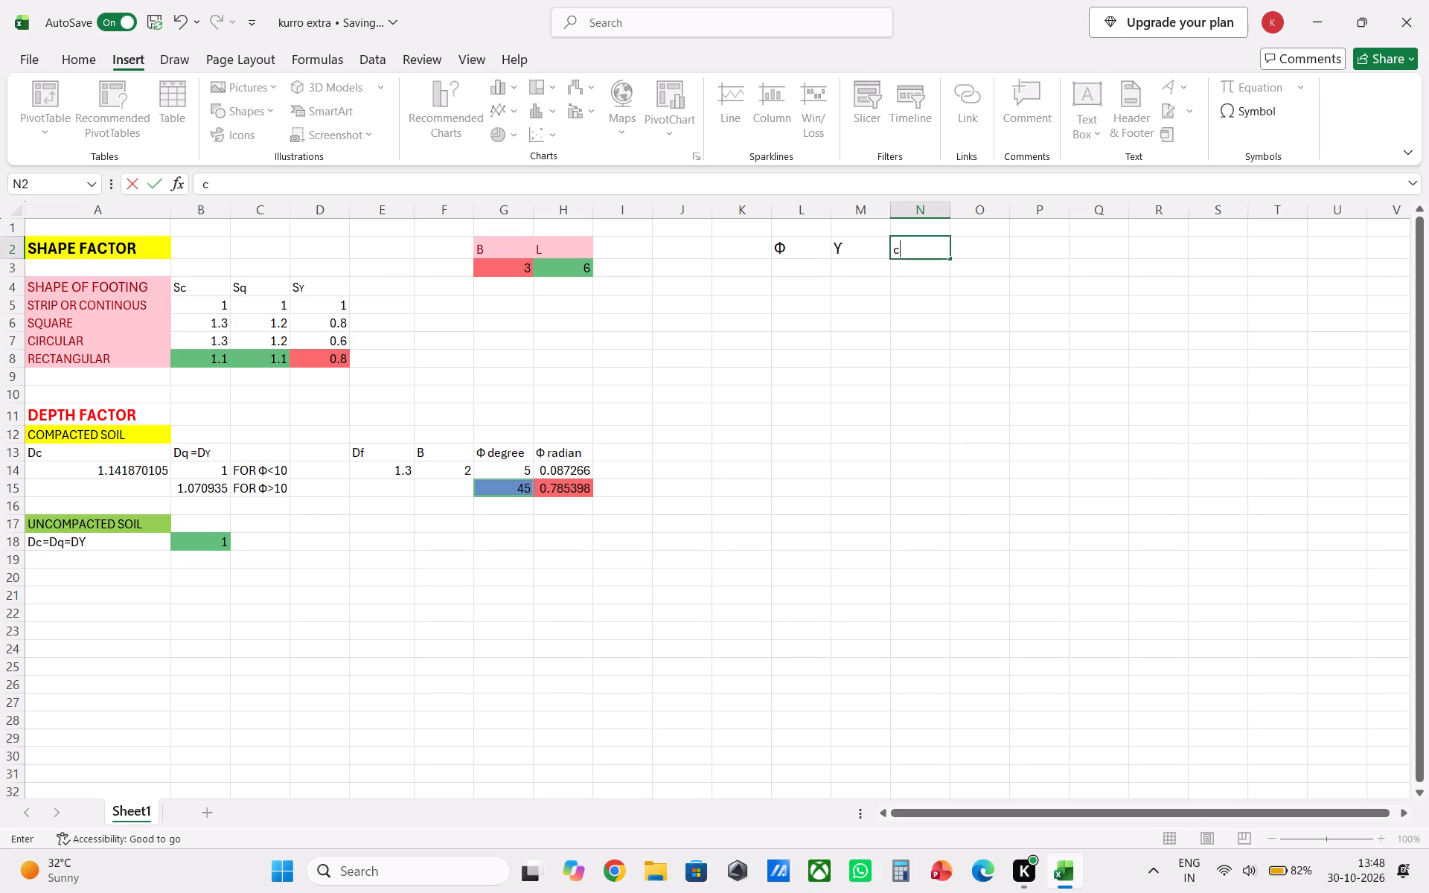
key(c)
key(space)
text(c0)
text(hesion)
click(916, 253)
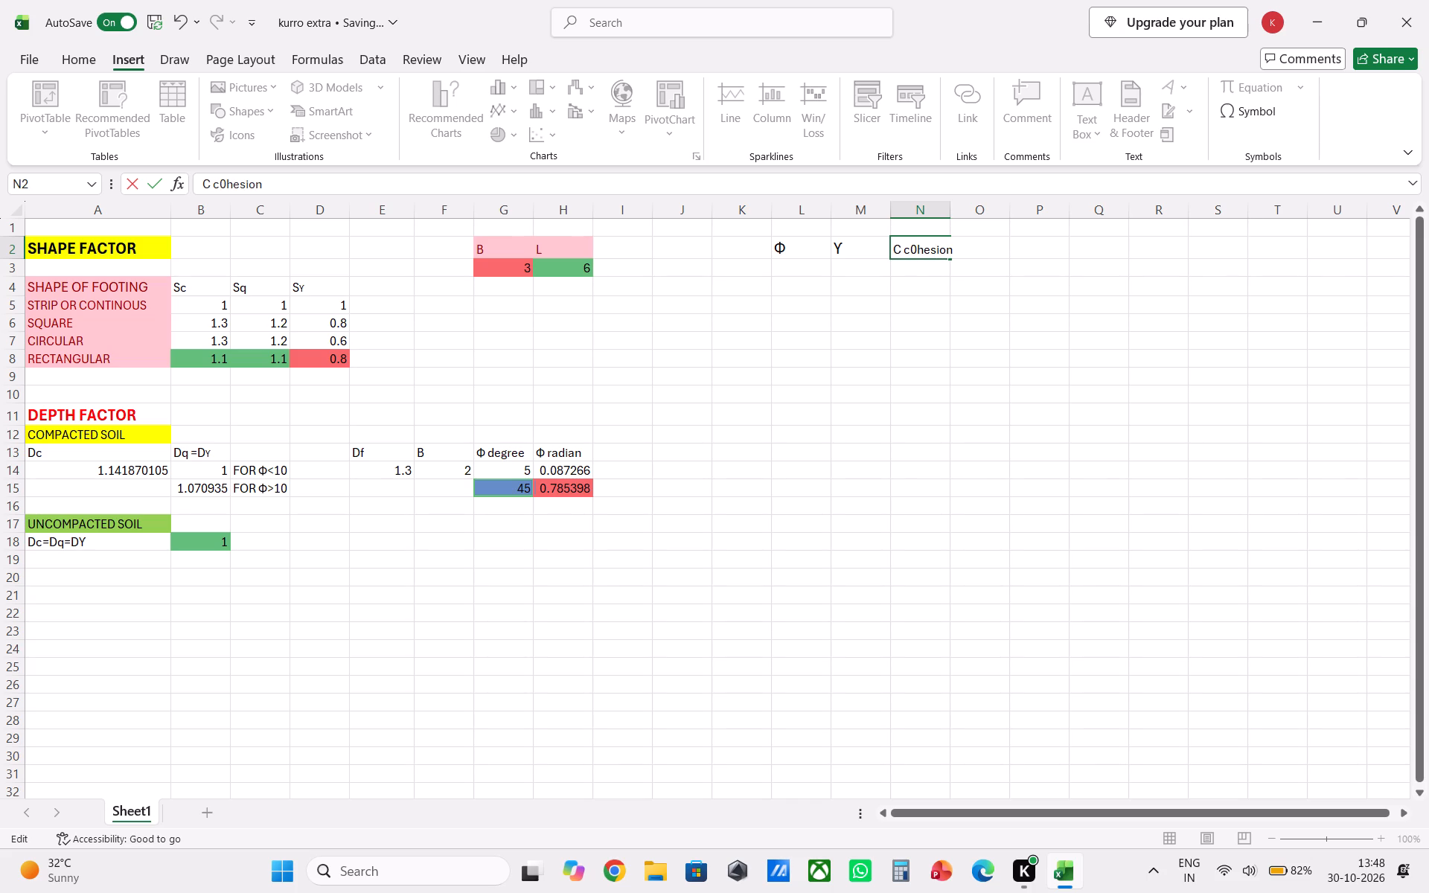
click(915, 248)
key(BackSpace)
key(o)
click(995, 252)
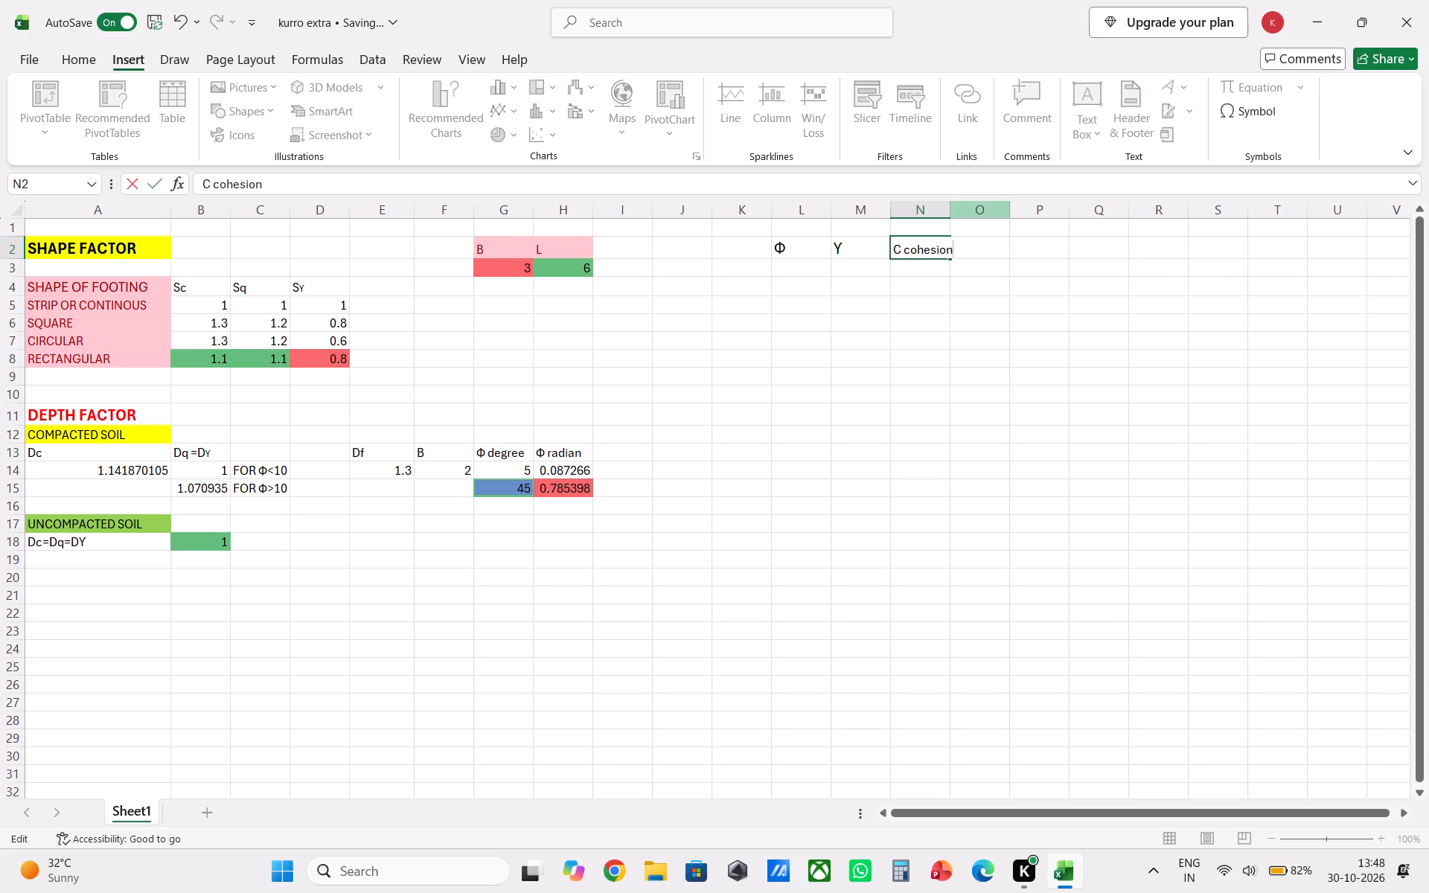
click(972, 231)
Widen column N slightly so the "C cohesion" heading fits within it.
drag(950, 214, 951, 214)
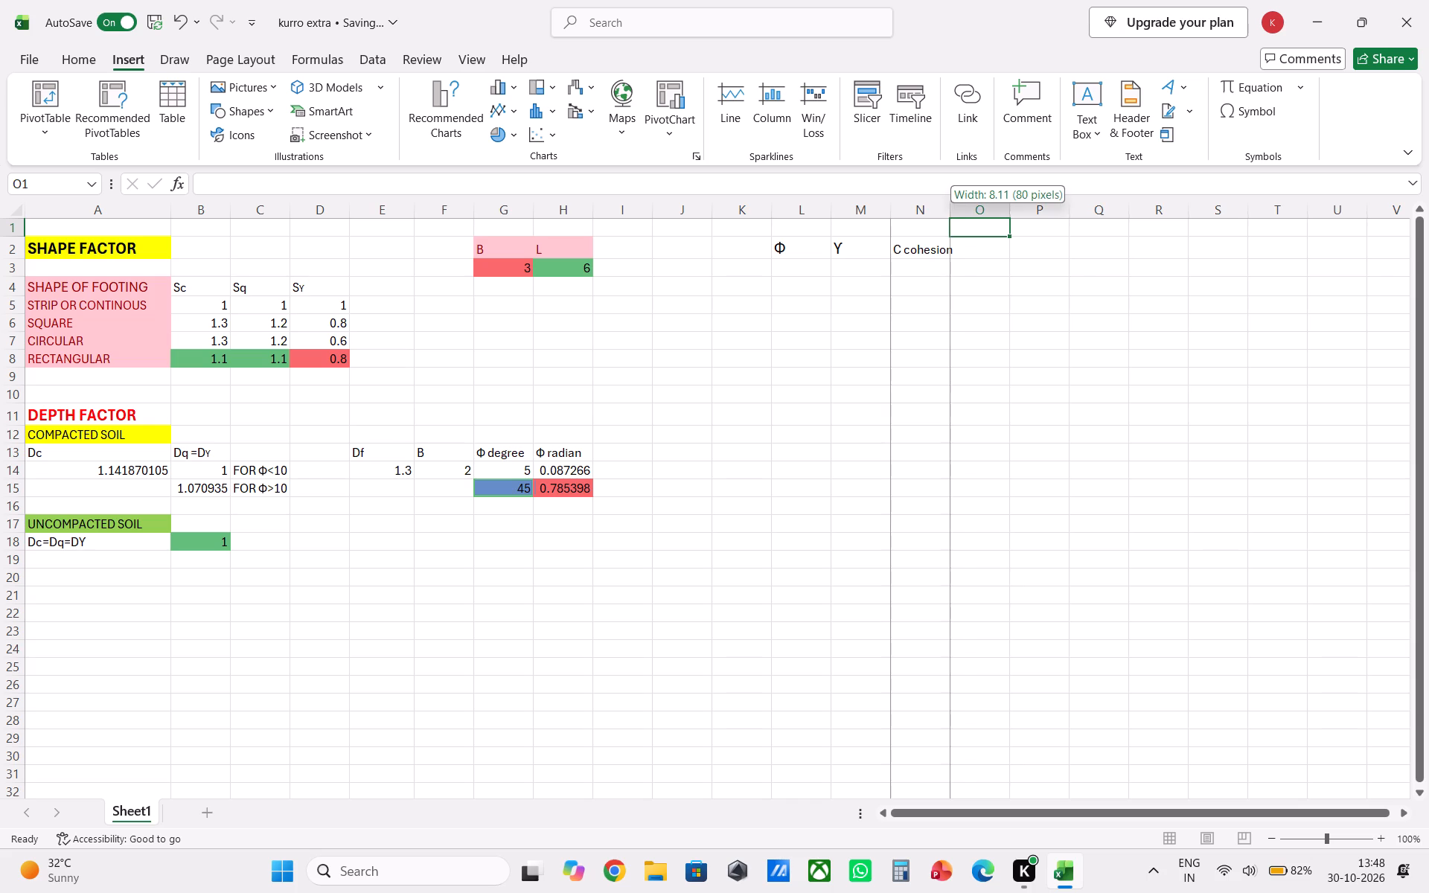
drag(951, 214, 959, 214)
click(972, 253)
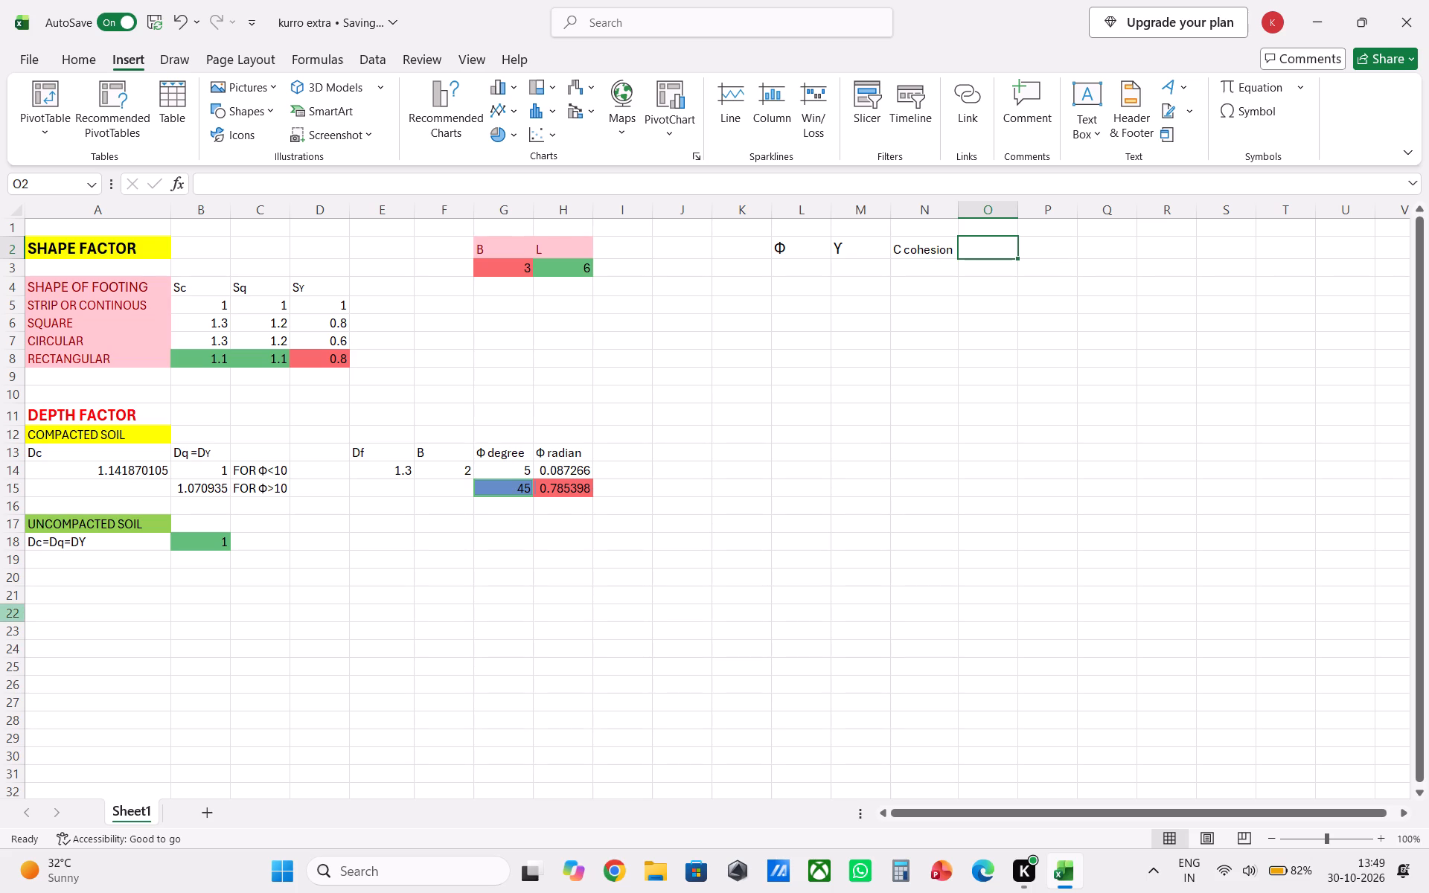
Enter the section title "INCLINATION FACTOR" in cell A20, below the uncompacted soil block.
click(61, 581)
key(i)
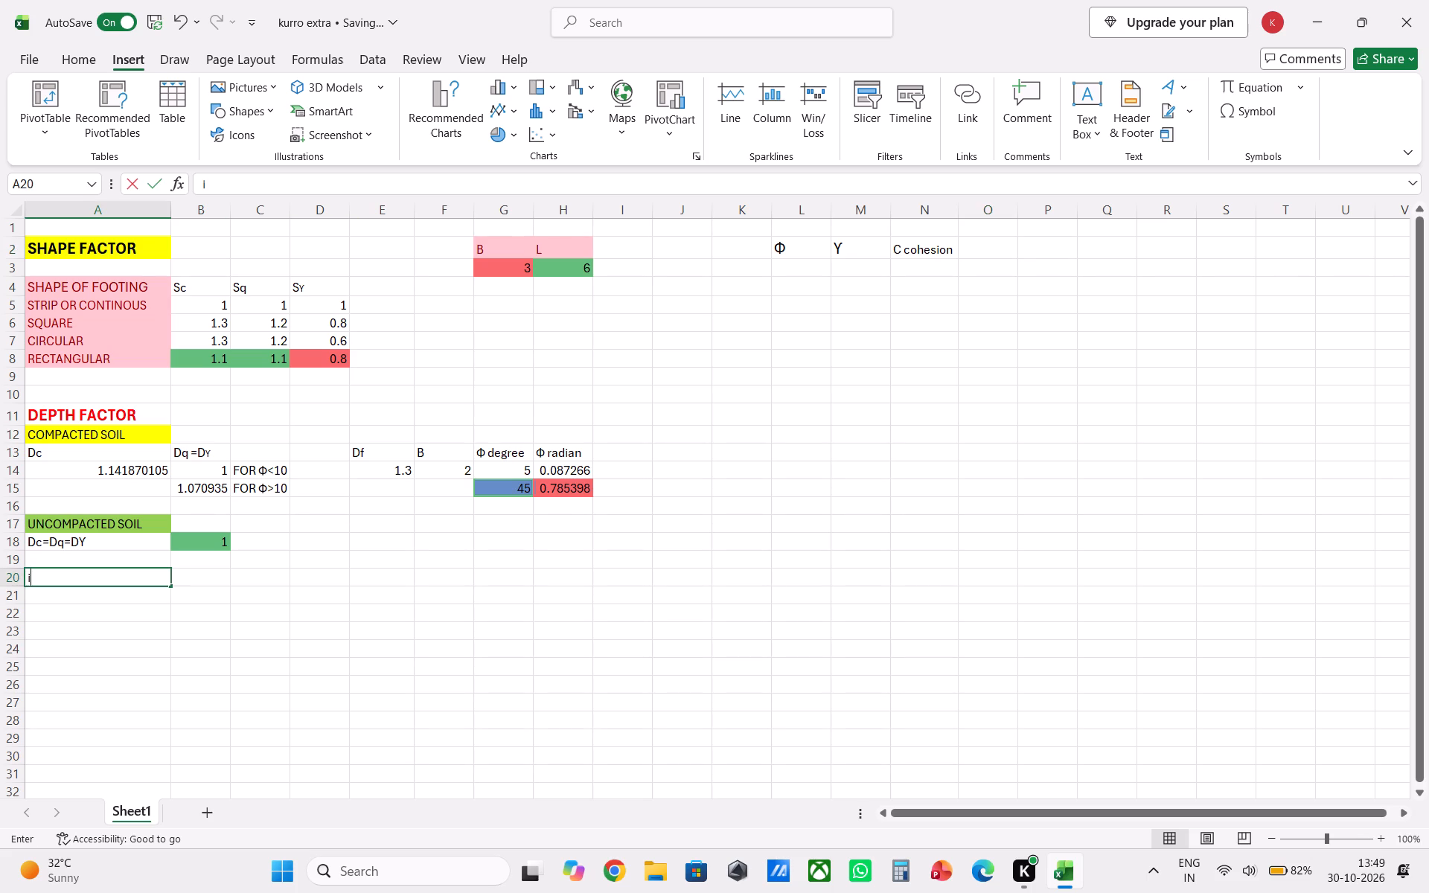
key(BackSpace)
text(IN)
text(CLINATION)
key(space)
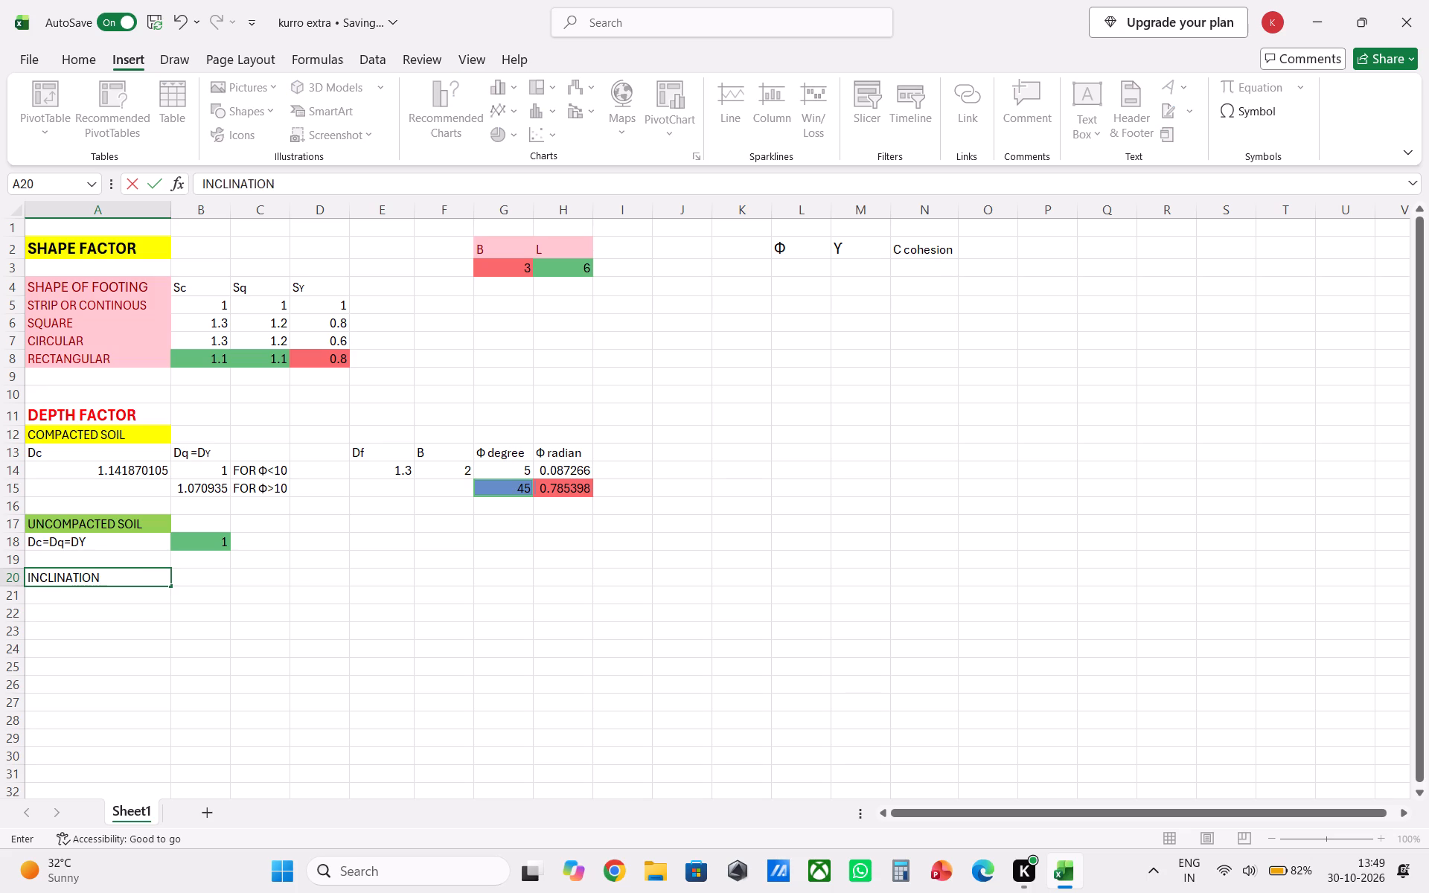
key(space)
text(FAV)
key(BackSpace)
text(CTOR)
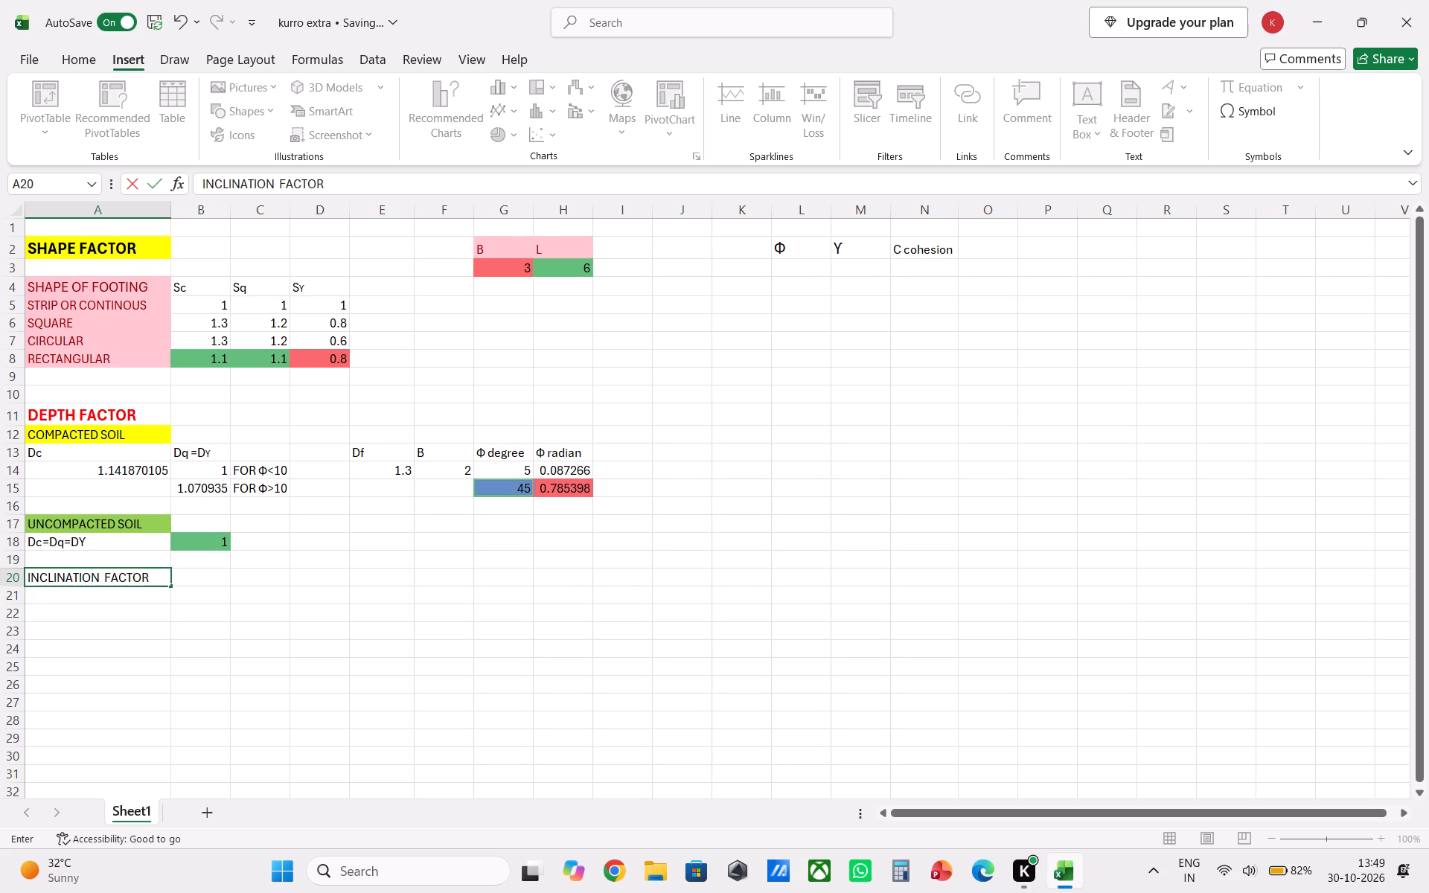
click(130, 602)
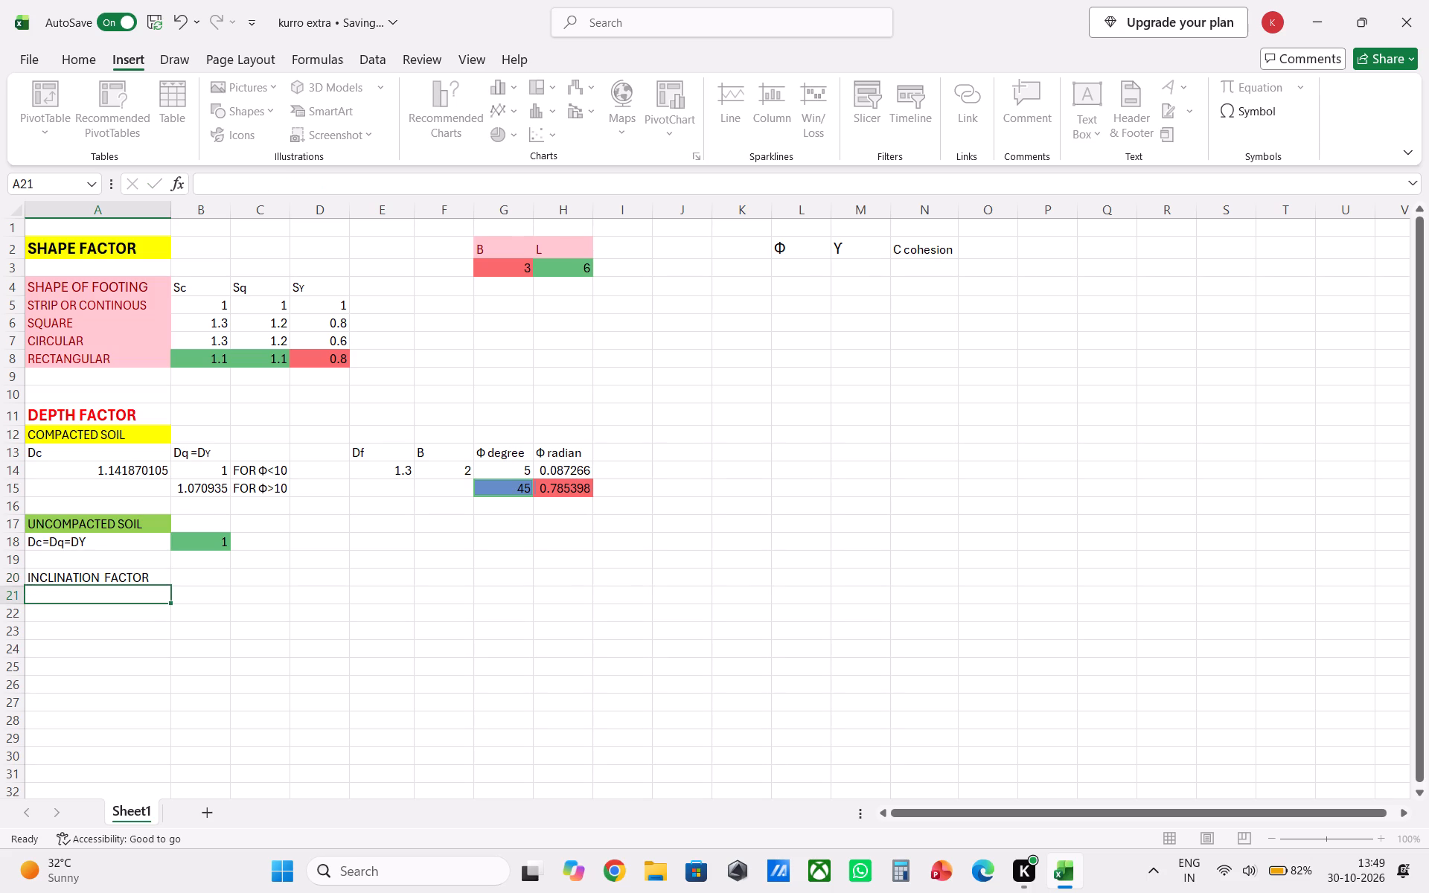
click(124, 603)
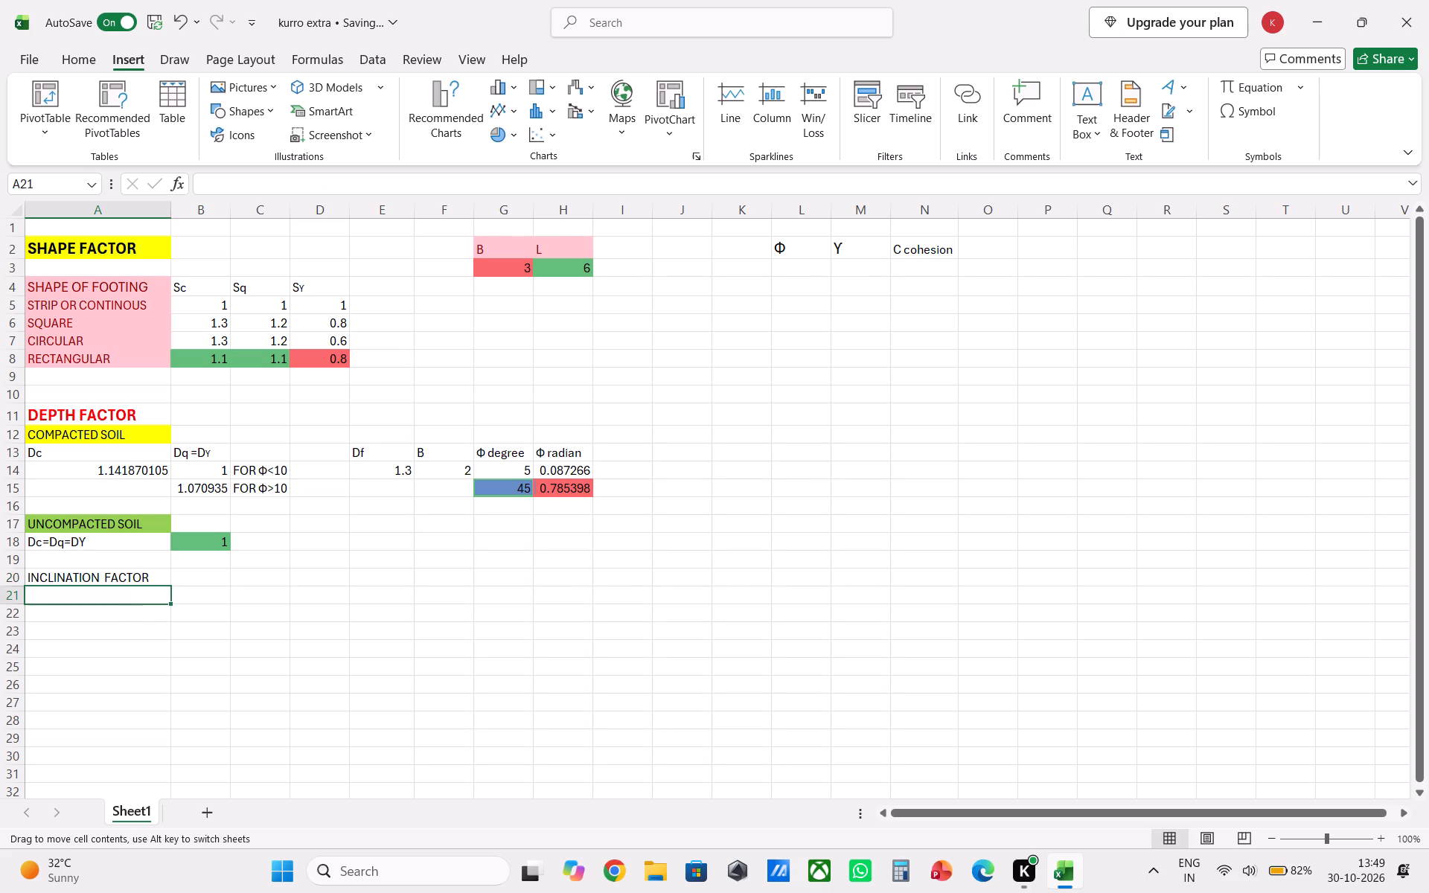
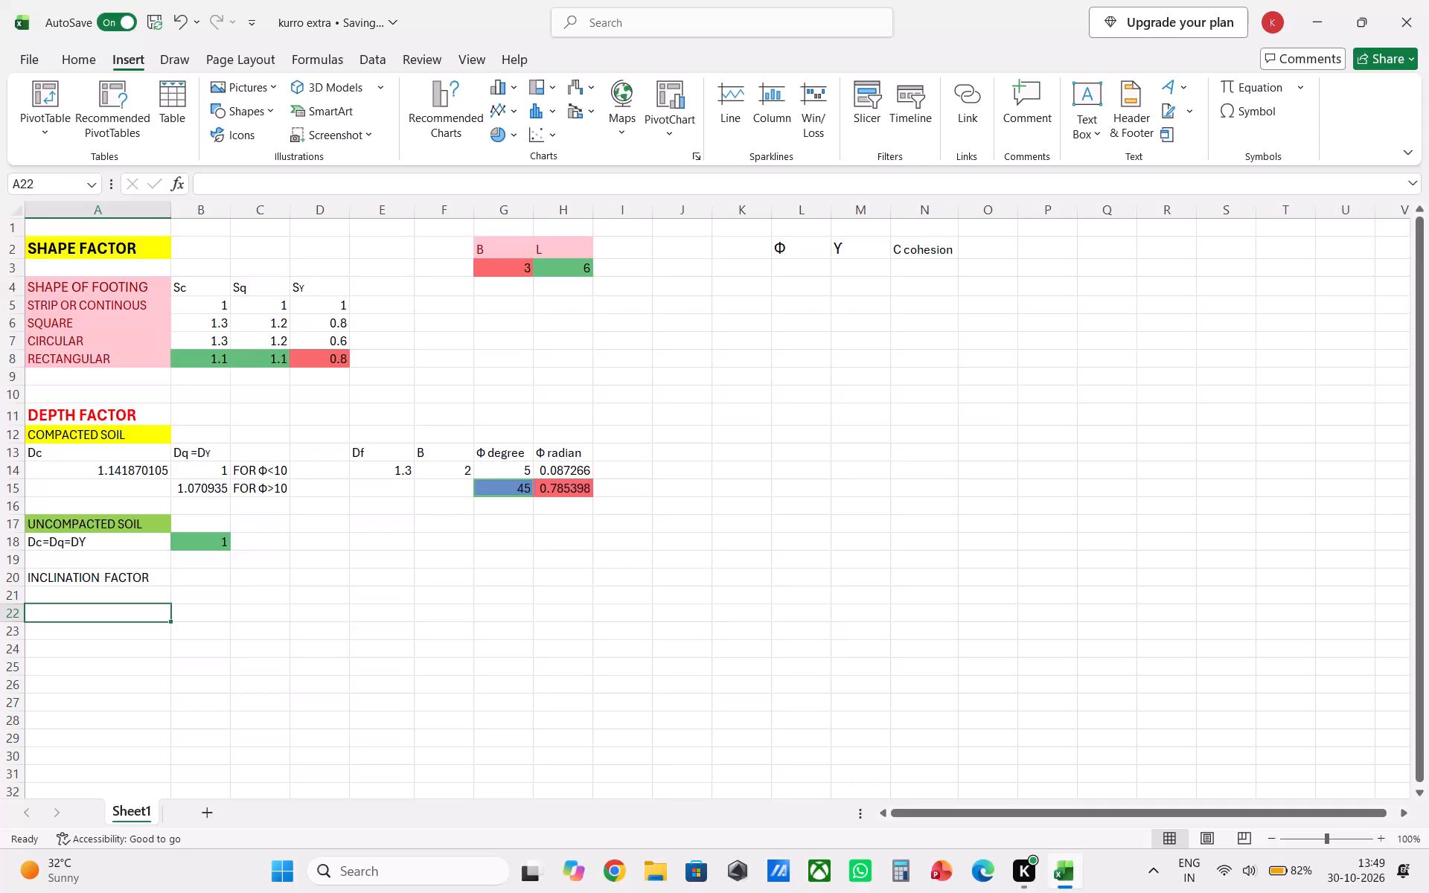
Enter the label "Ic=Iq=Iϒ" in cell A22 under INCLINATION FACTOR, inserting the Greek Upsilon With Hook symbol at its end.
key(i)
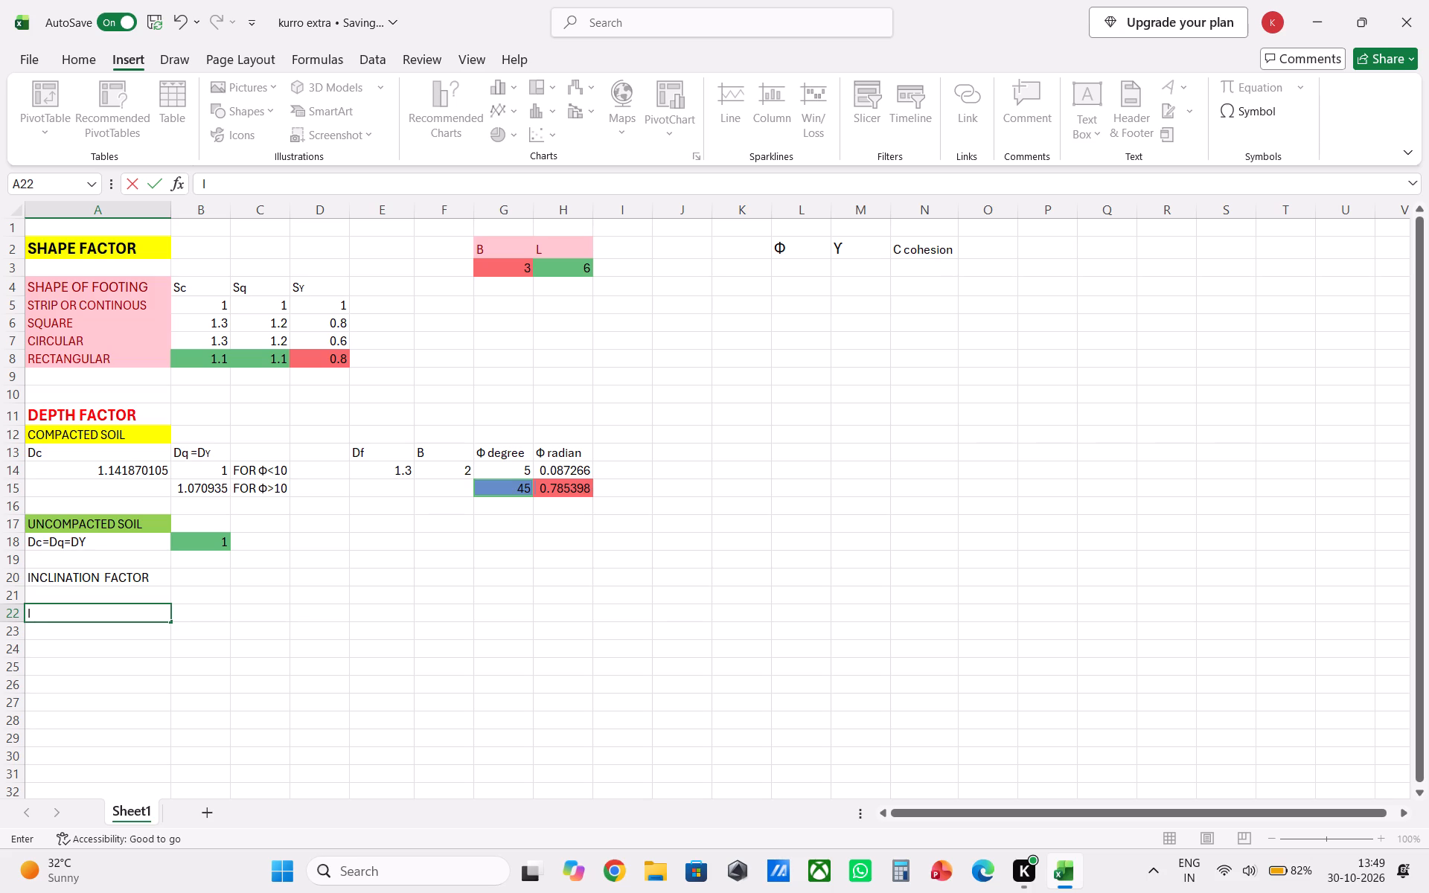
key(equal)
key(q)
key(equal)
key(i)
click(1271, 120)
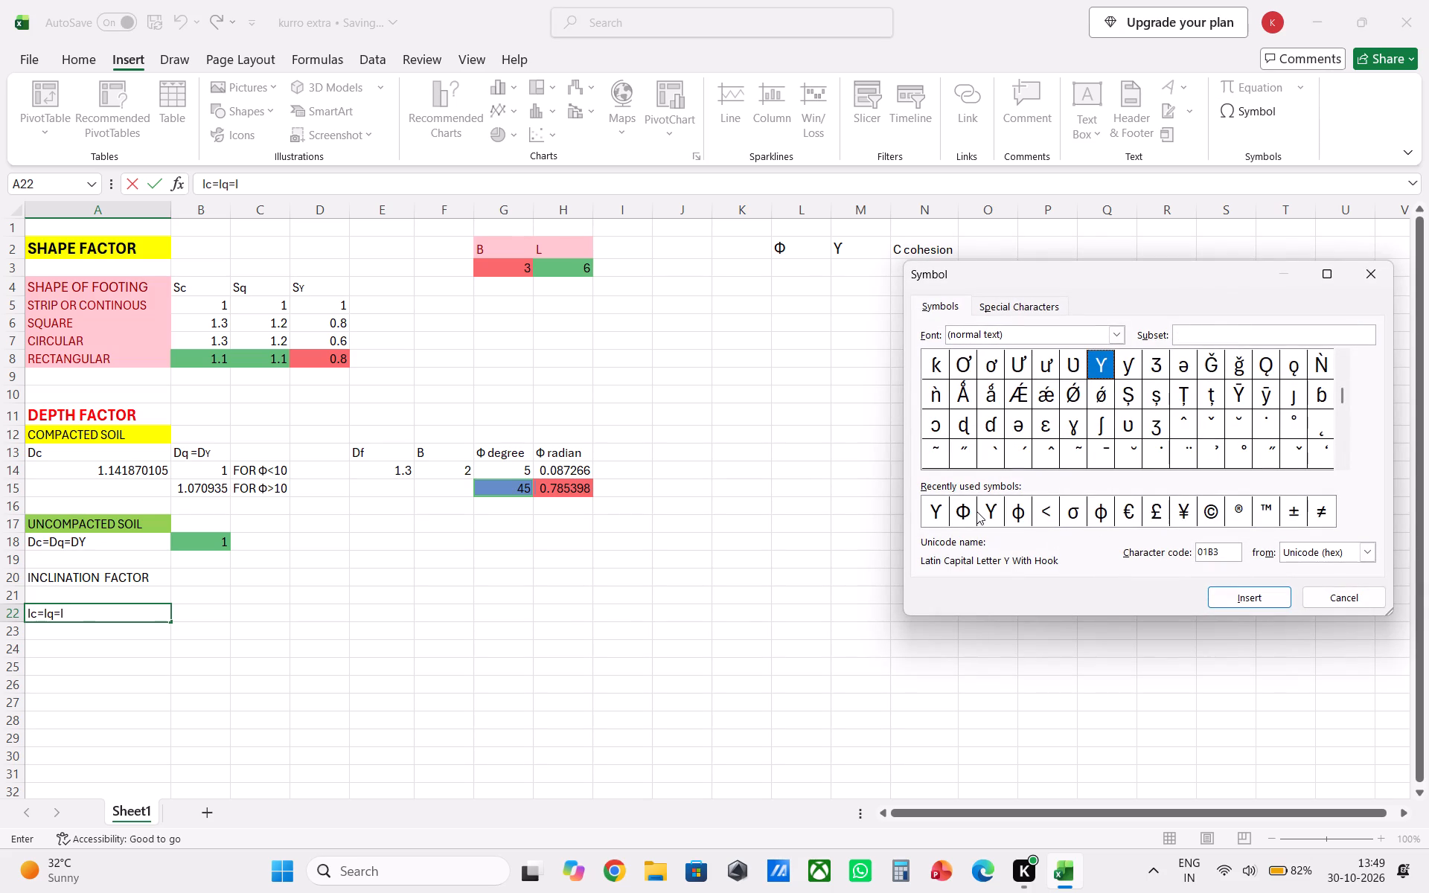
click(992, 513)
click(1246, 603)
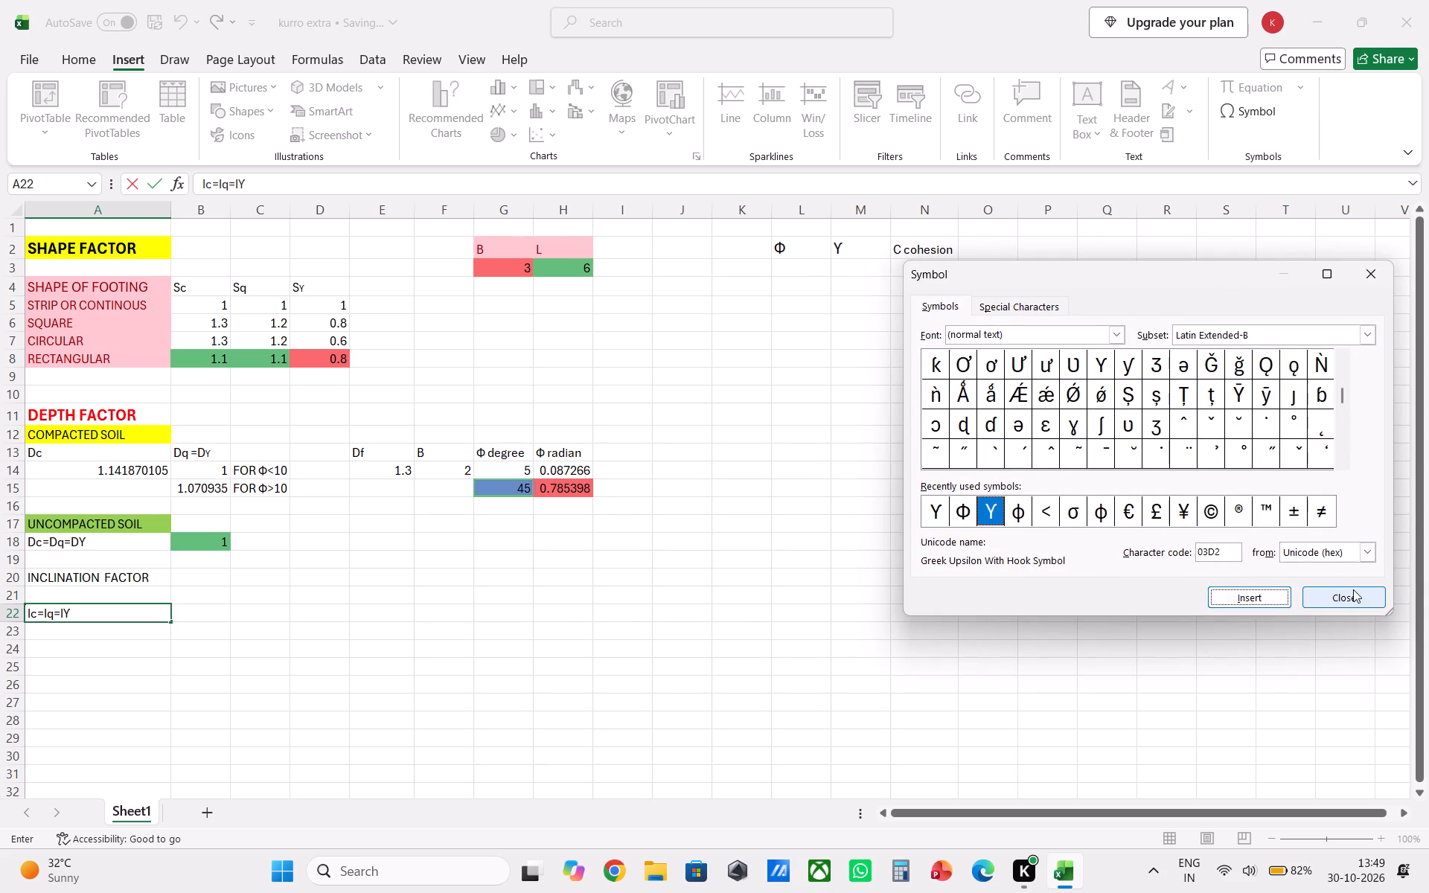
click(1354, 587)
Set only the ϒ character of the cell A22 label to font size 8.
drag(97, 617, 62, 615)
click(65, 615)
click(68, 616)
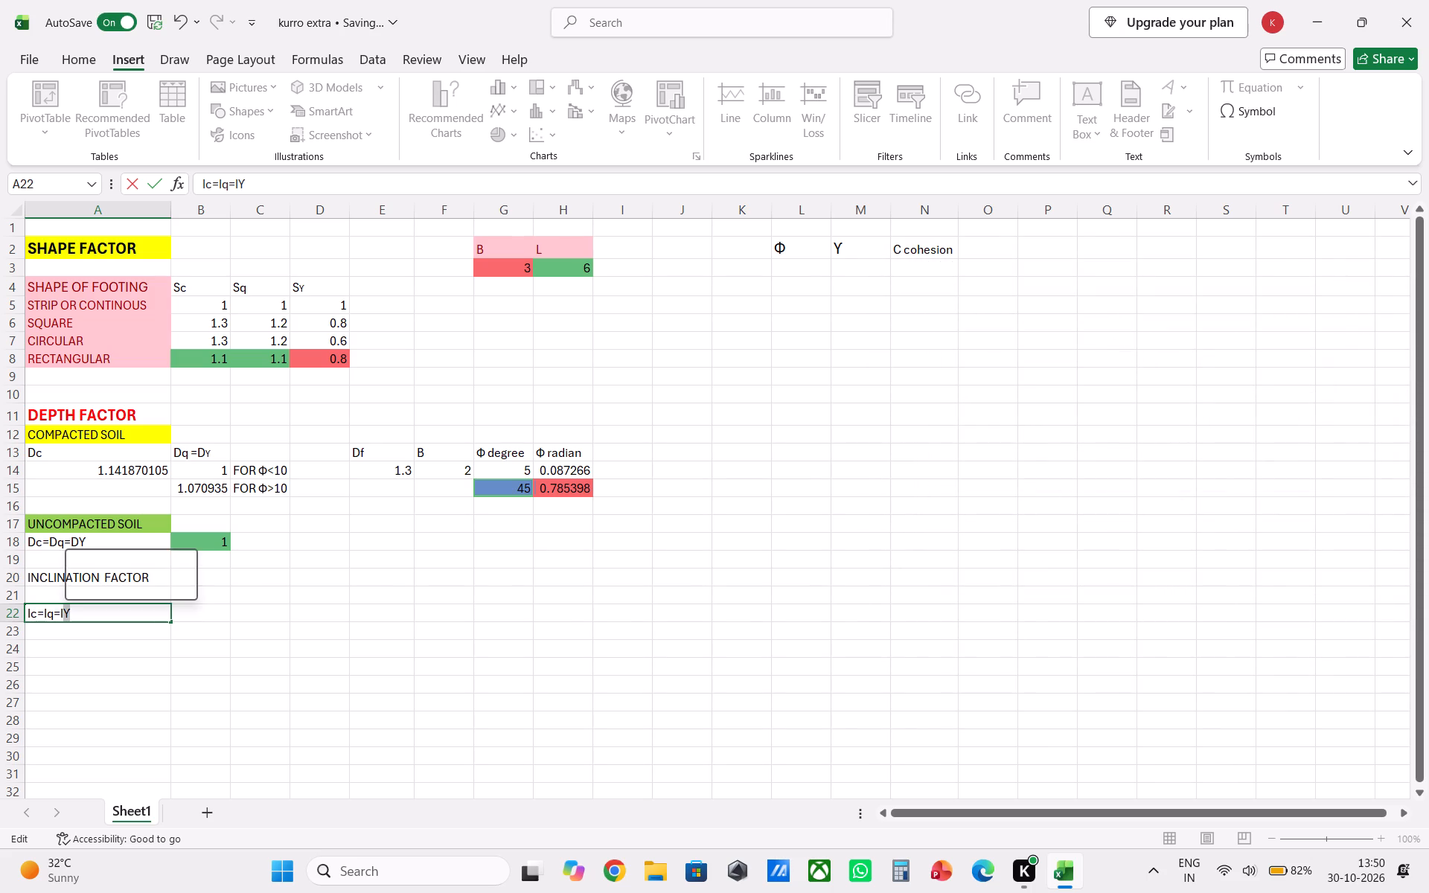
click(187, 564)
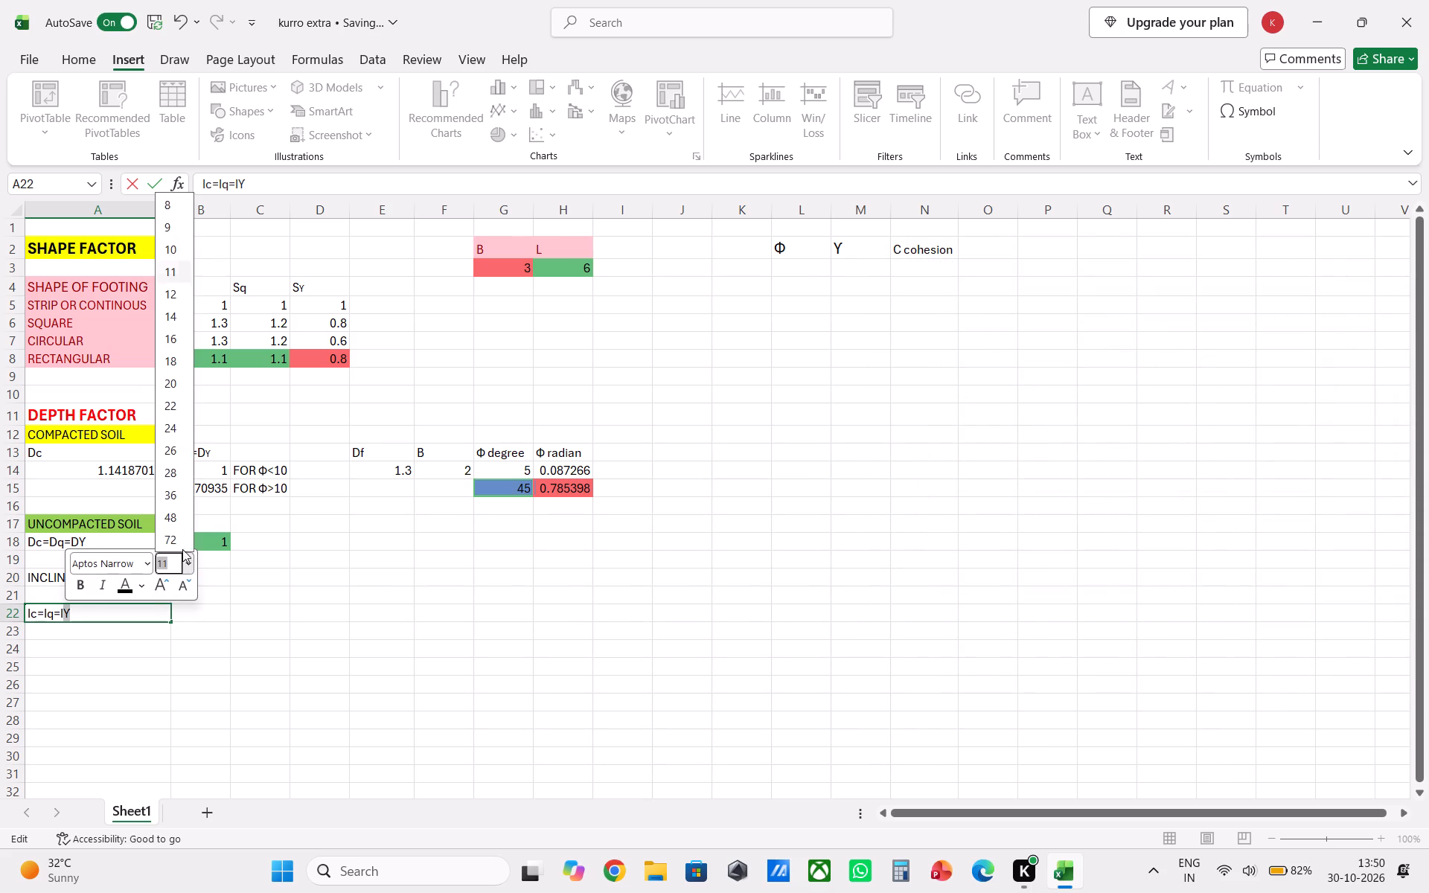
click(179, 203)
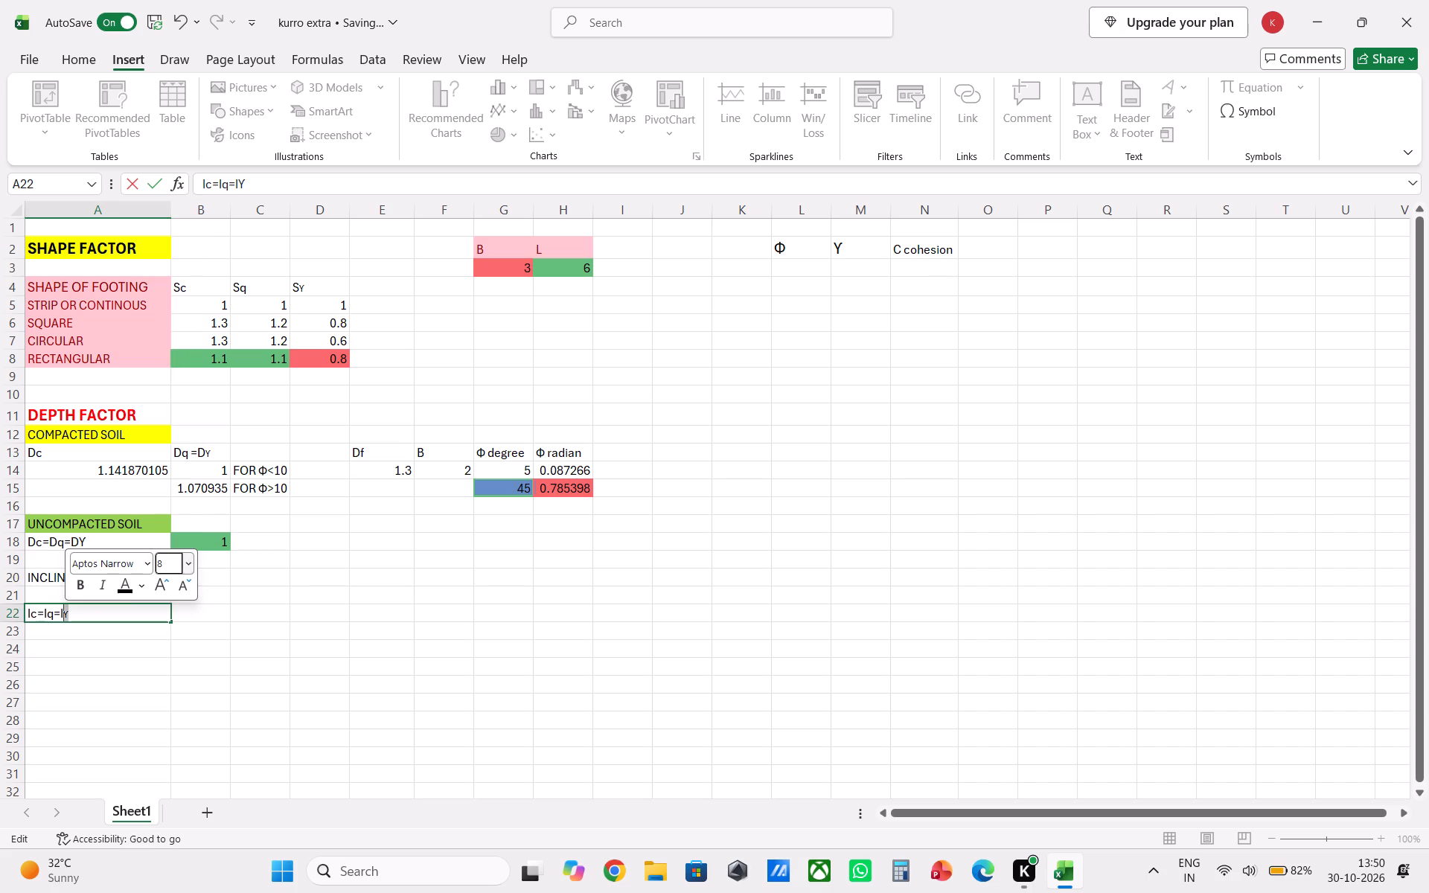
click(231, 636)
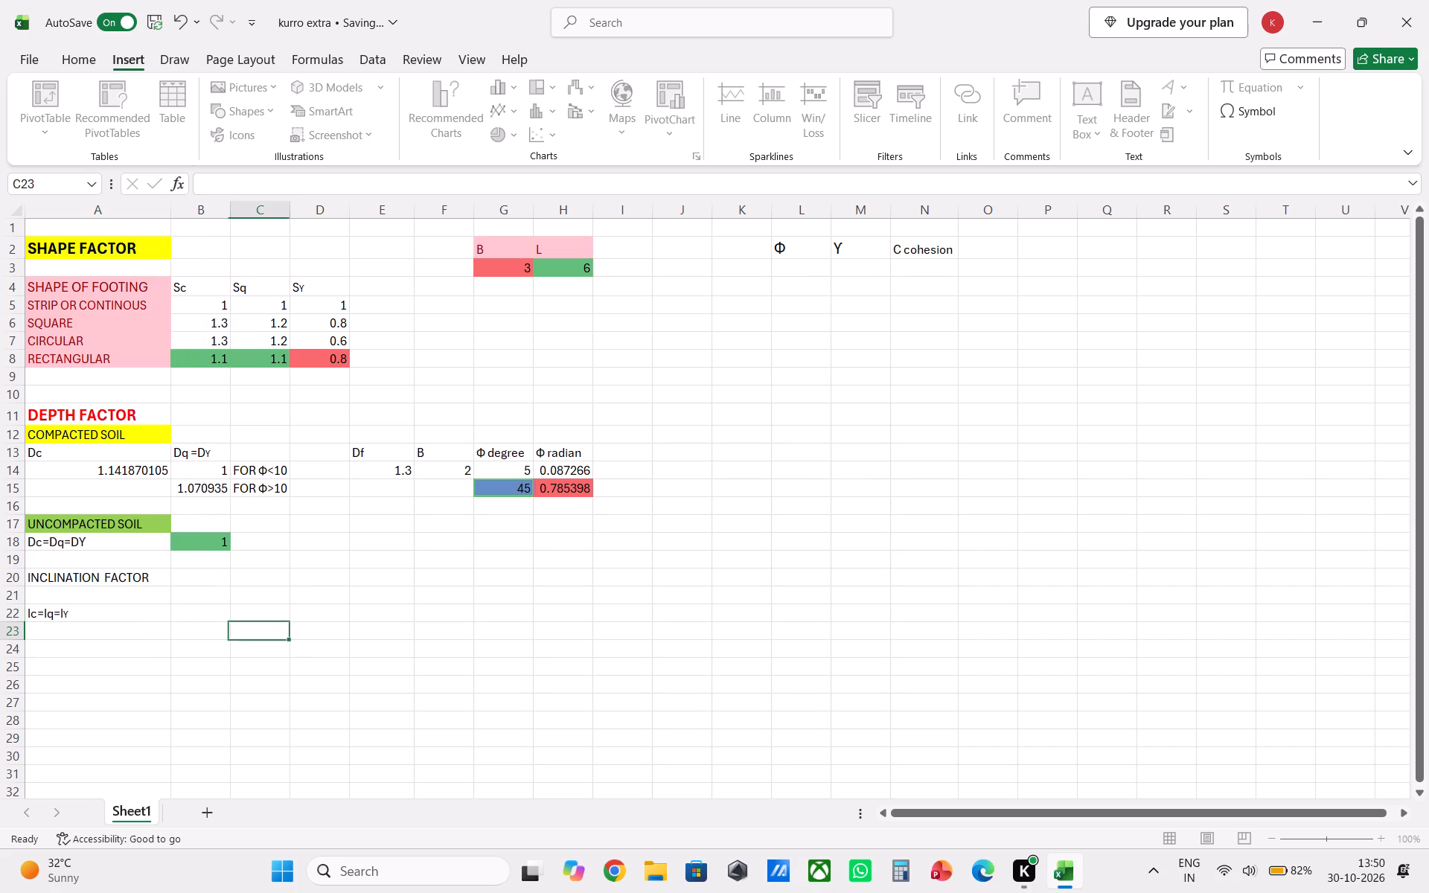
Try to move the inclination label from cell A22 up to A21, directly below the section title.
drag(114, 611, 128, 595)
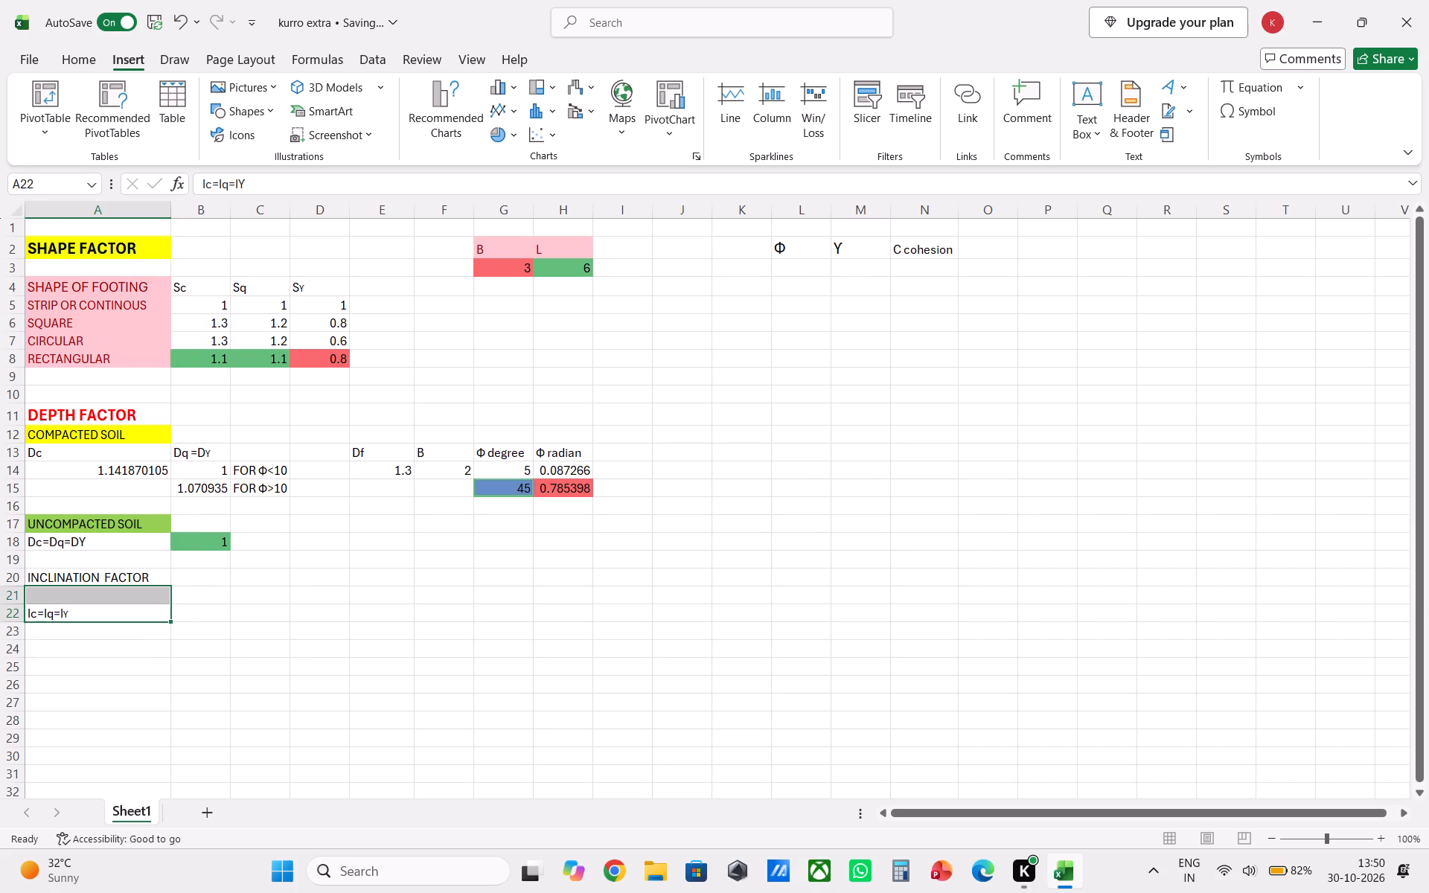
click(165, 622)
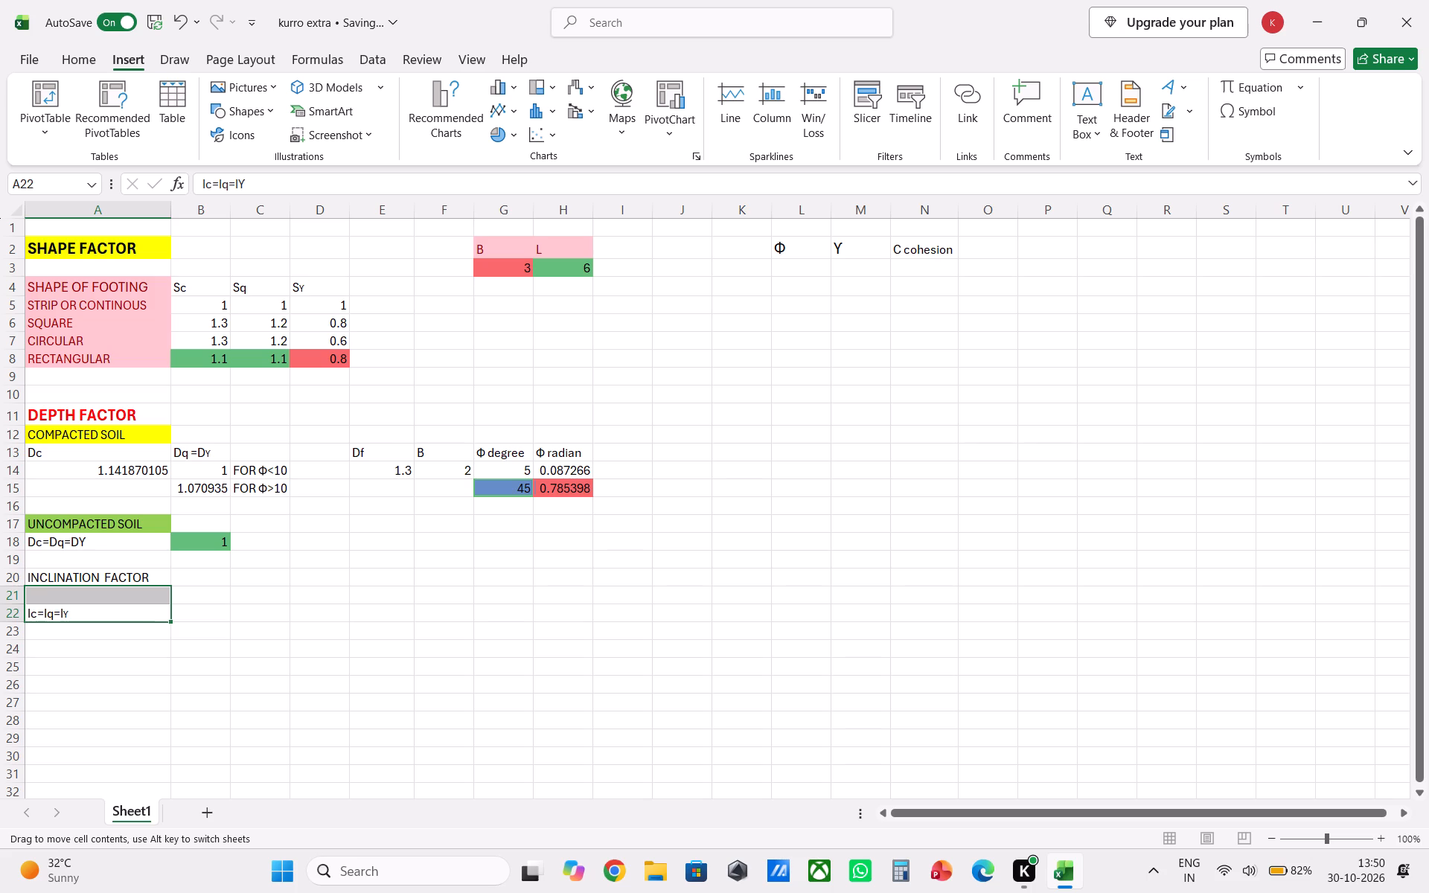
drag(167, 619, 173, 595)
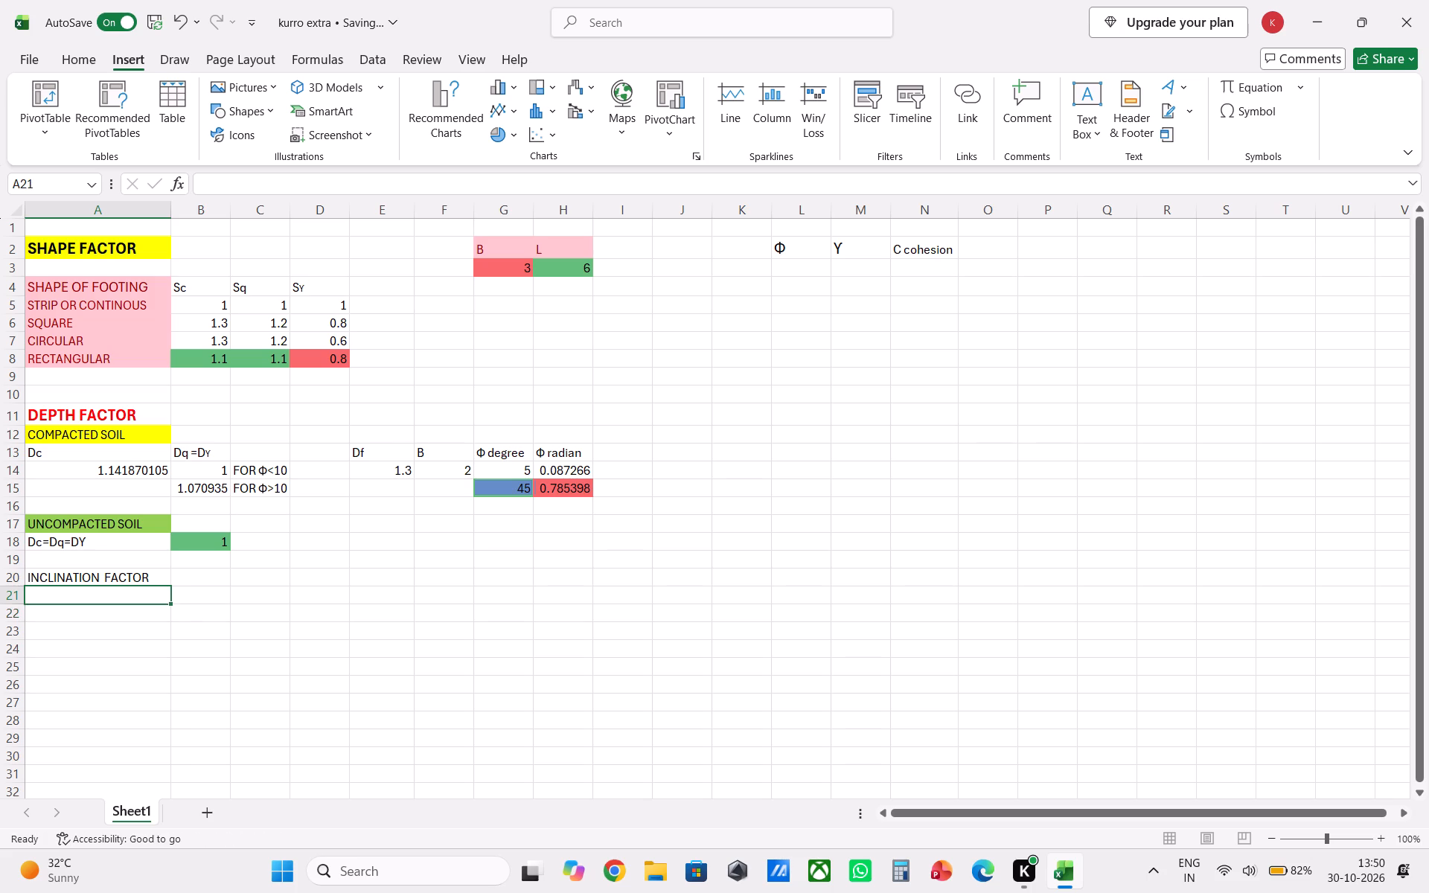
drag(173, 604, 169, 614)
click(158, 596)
Enter the label text "Ic=Iq=I" in cell A21, directly below the INCLINATION FACTOR title.
key(i)
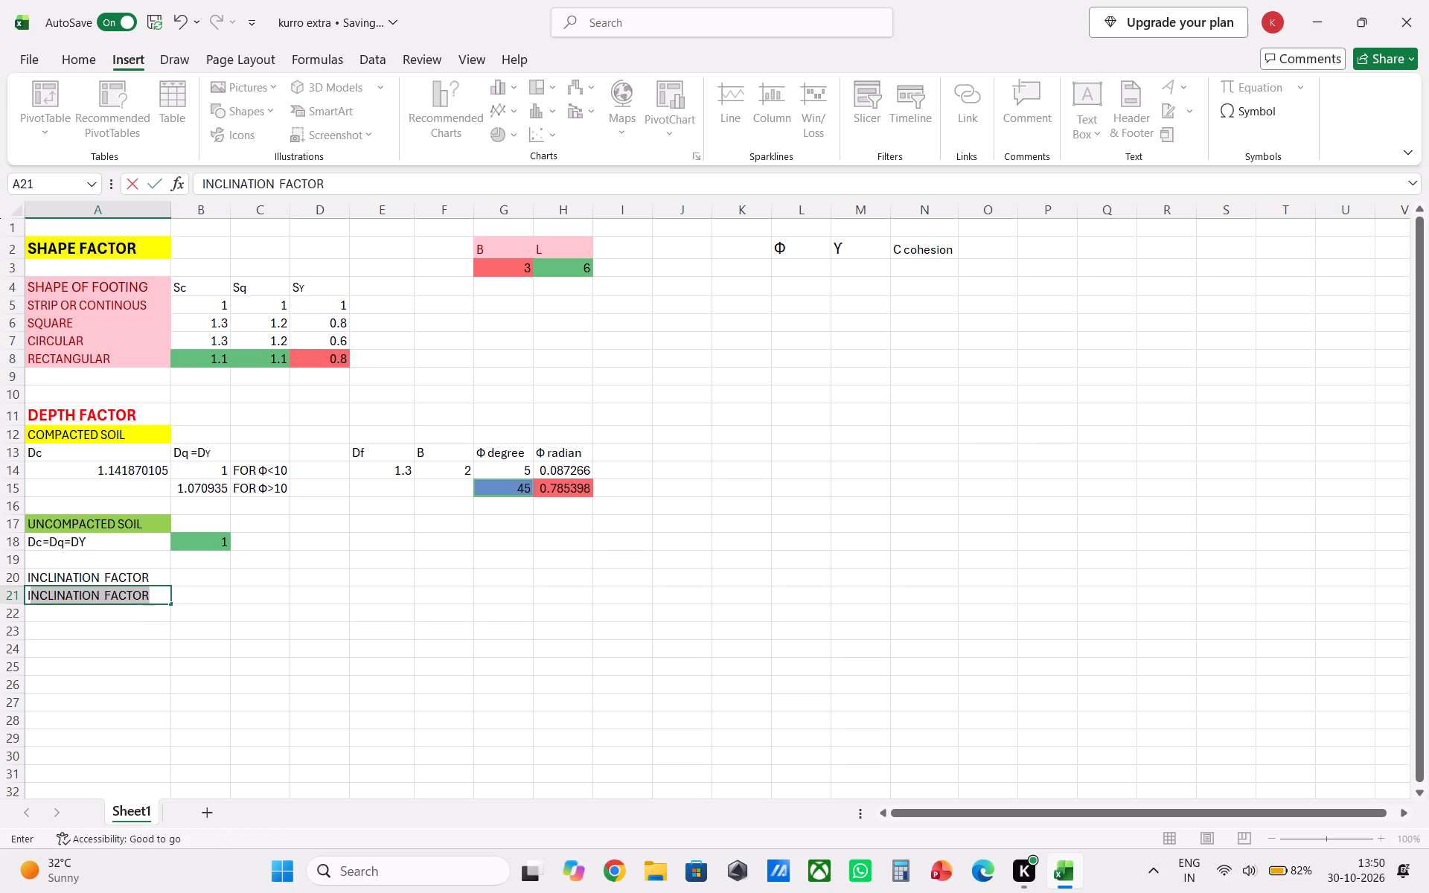
key(BackSpace)
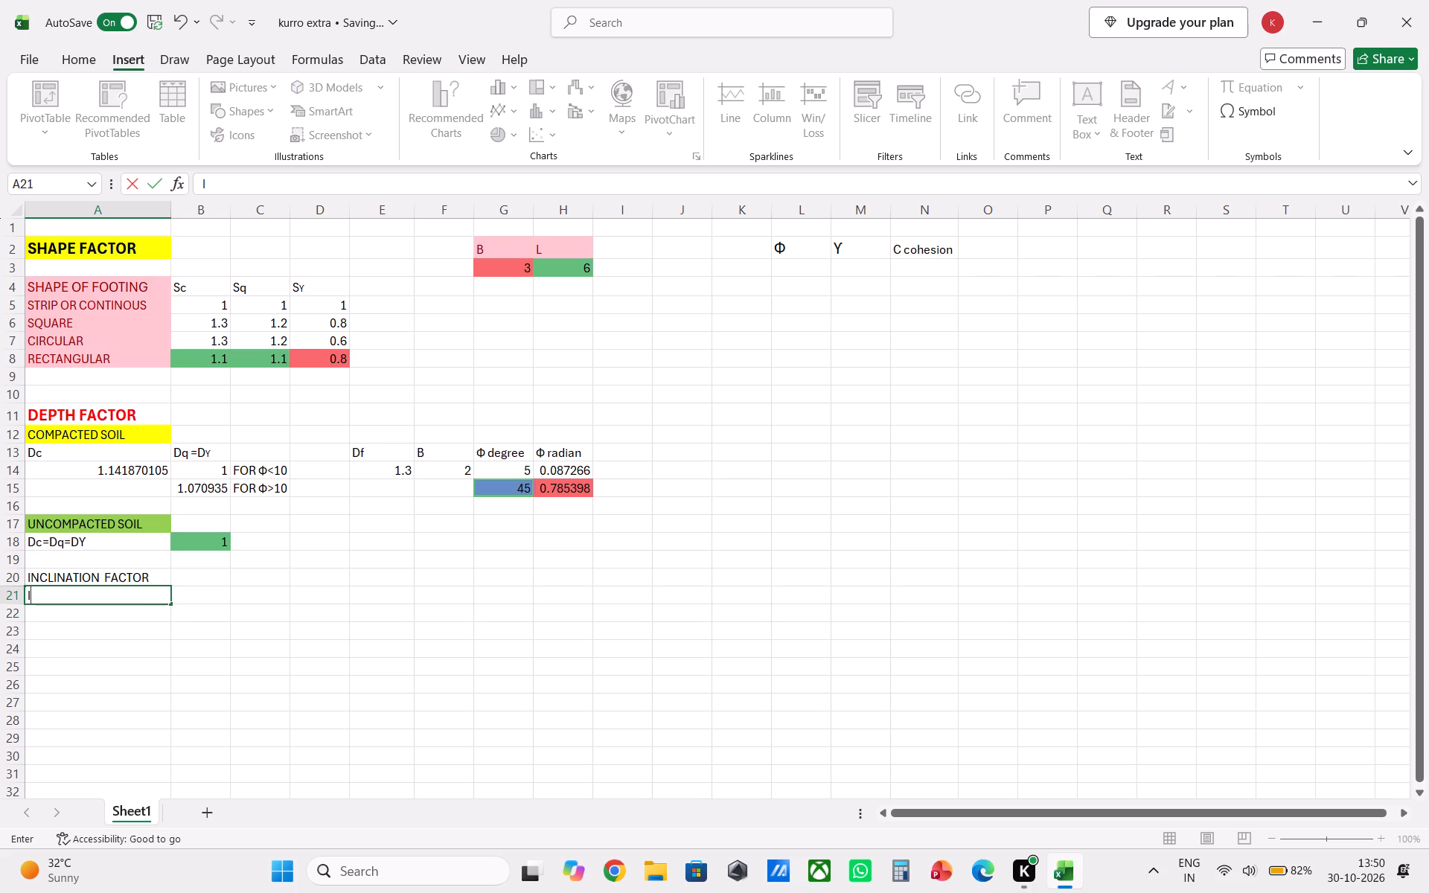
key(c)
key(equal)
key(i)
key(equal)
key(i)
Copy the Ƴ symbol from cell M2 and append it to the end of the label in cell A21.
click(213, 455)
click(214, 455)
click(214, 453)
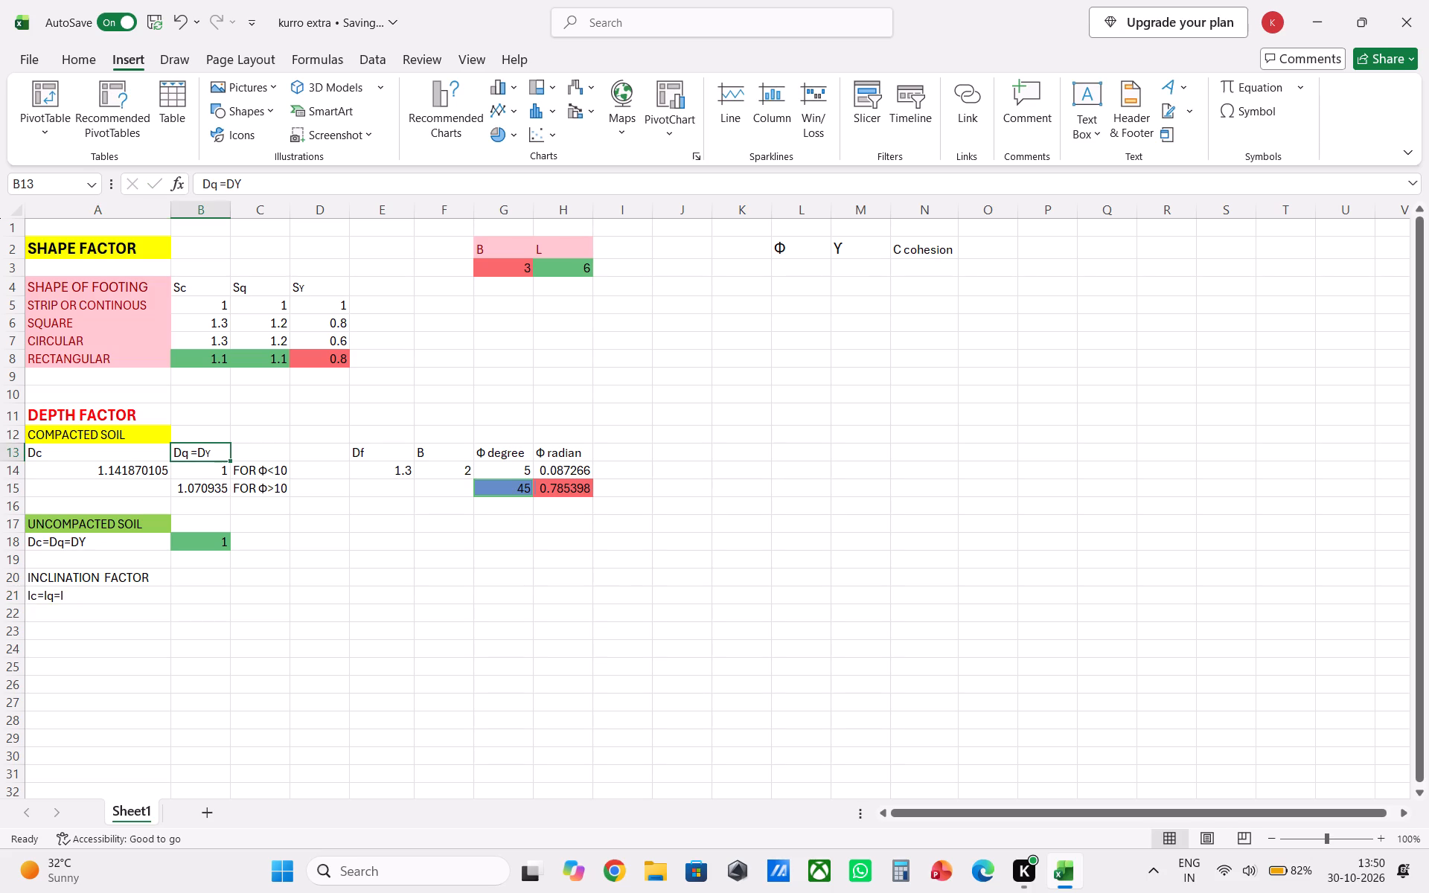
click(370, 580)
click(860, 241)
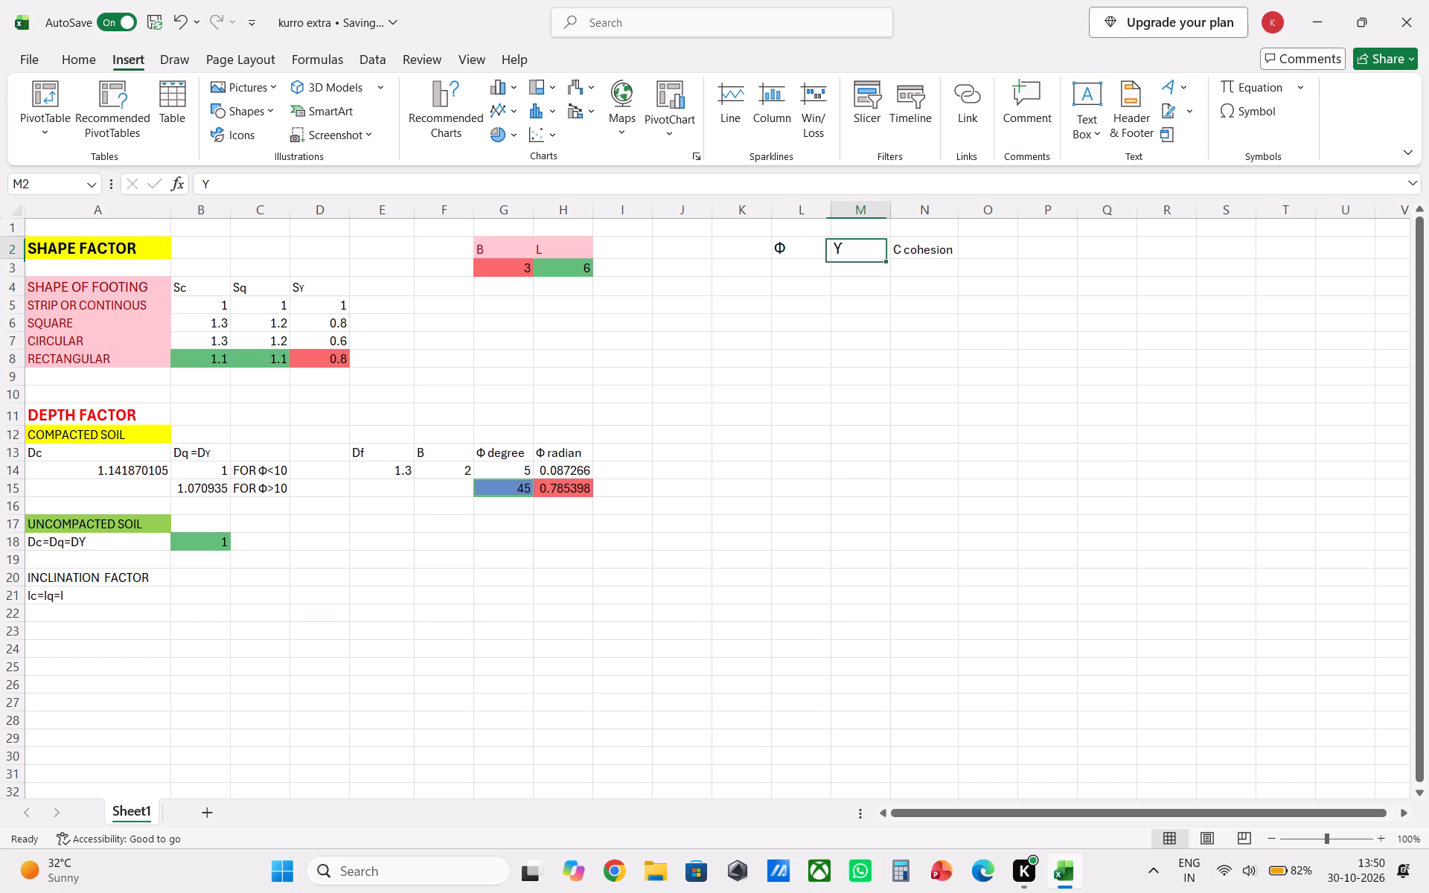
drag(845, 251, 834, 250)
triple_click(840, 248)
drag(841, 248, 834, 250)
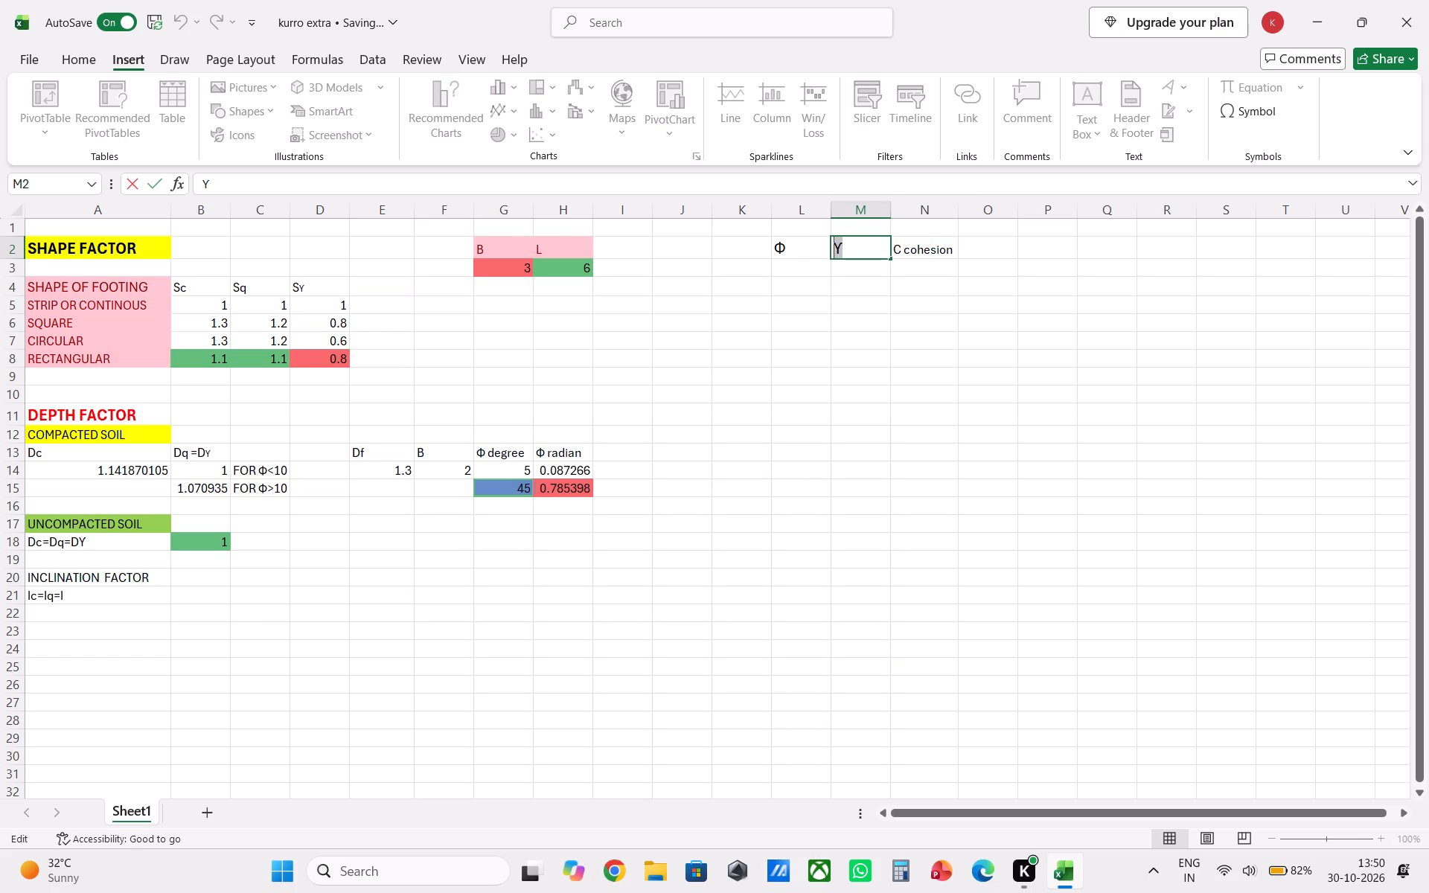
key(ctrl+c)
click(136, 600)
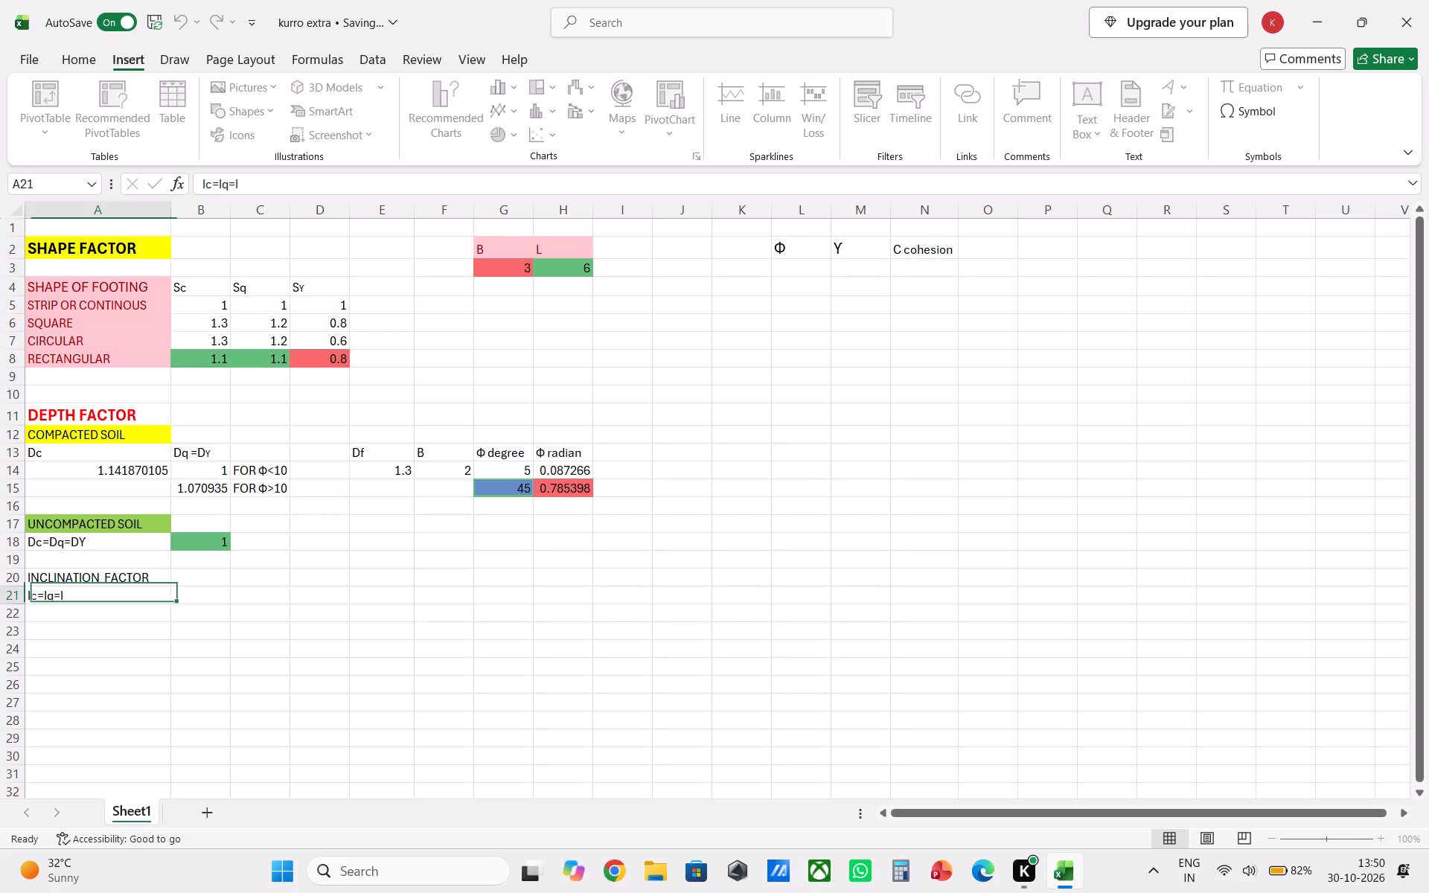
click(129, 594)
click(74, 597)
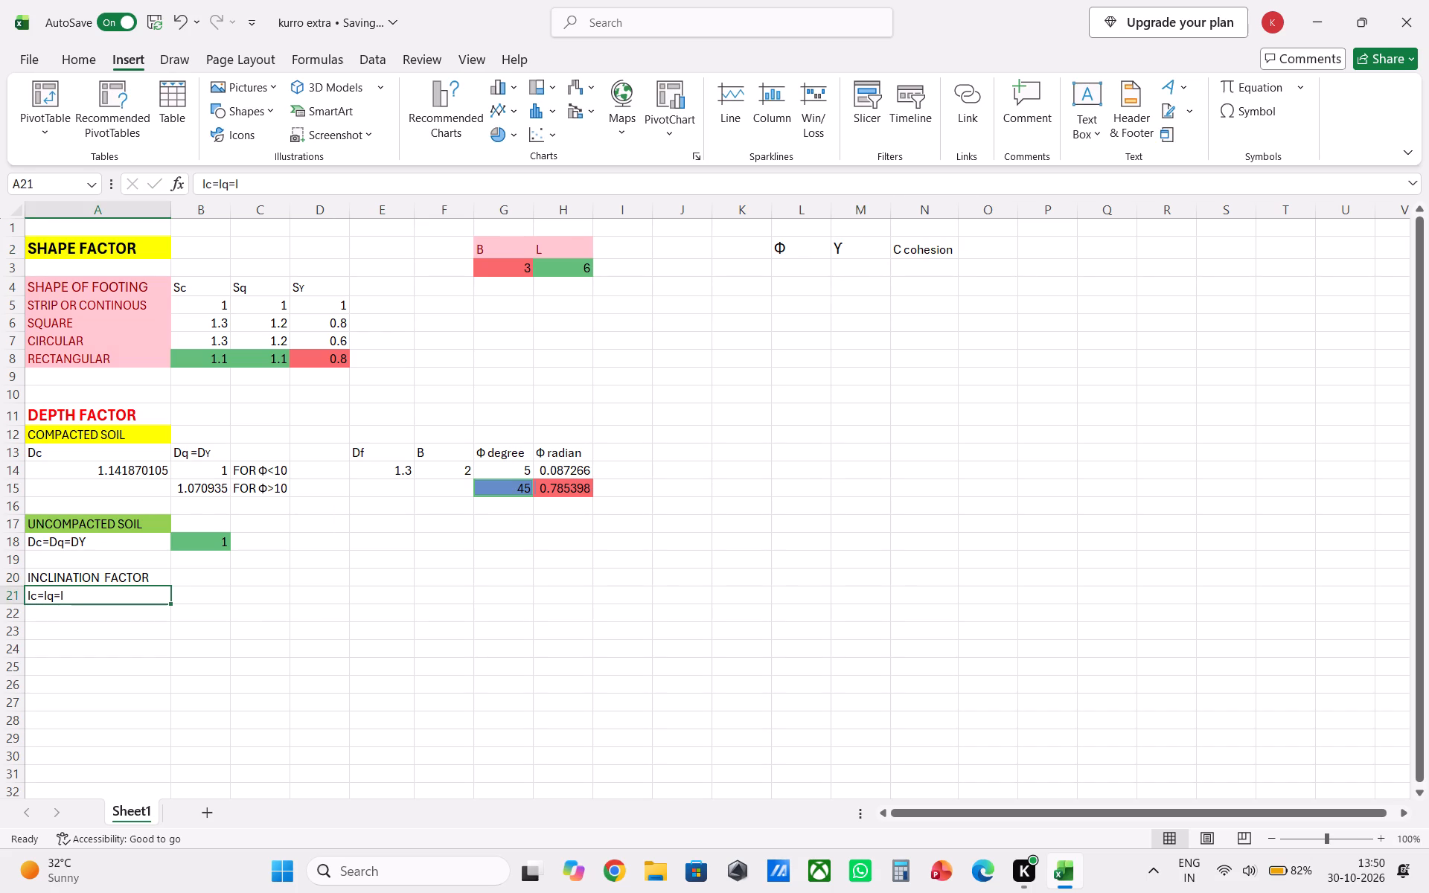
double_click(63, 598)
click(65, 593)
key(ctrl+v)
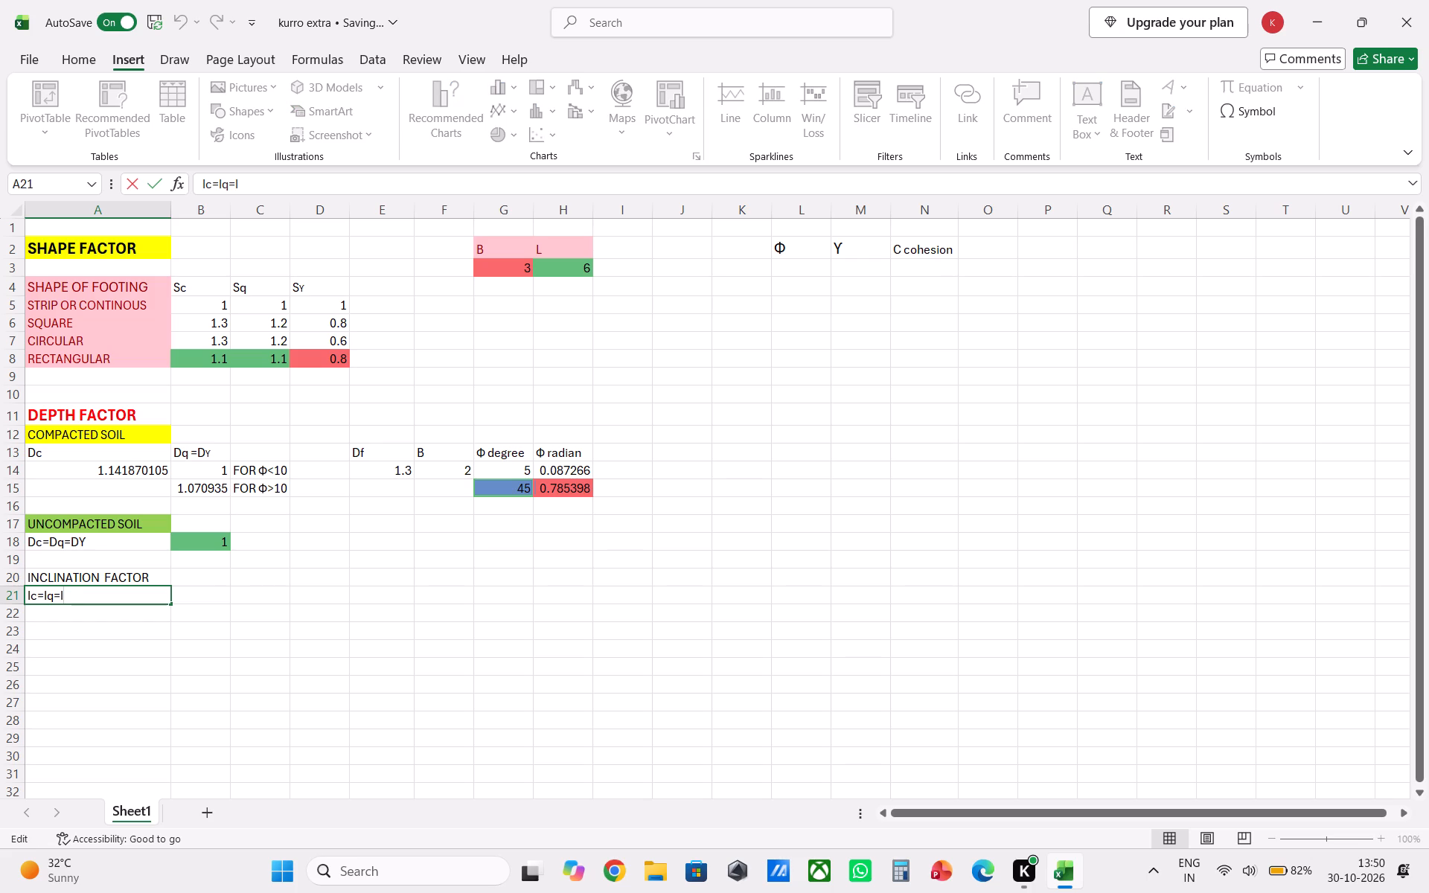
Set only the Ƴ character at the end of the cell A21 label to font size 8.
click(65, 597)
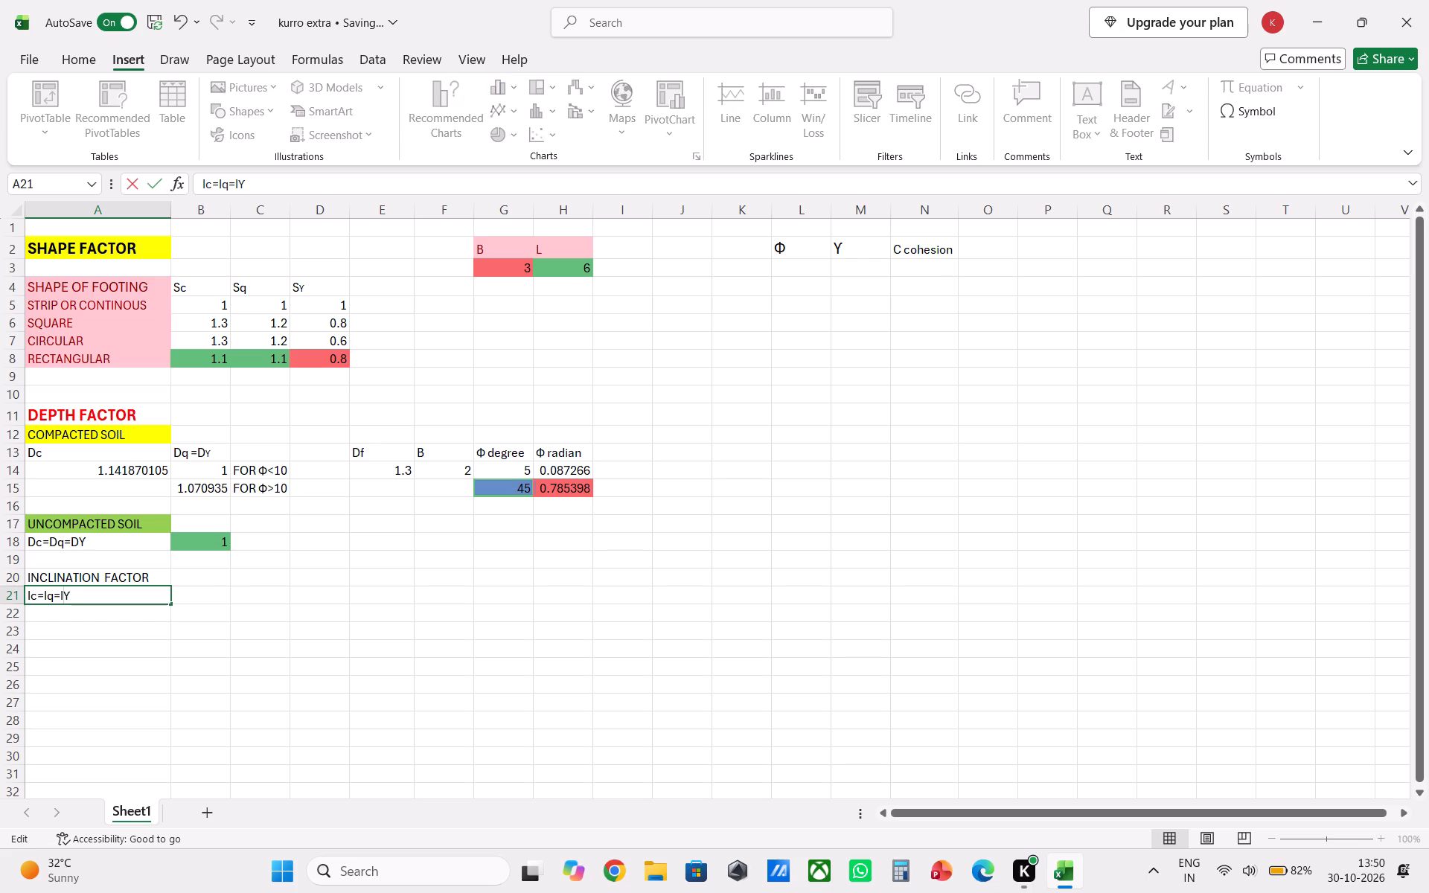
click(70, 594)
click(68, 595)
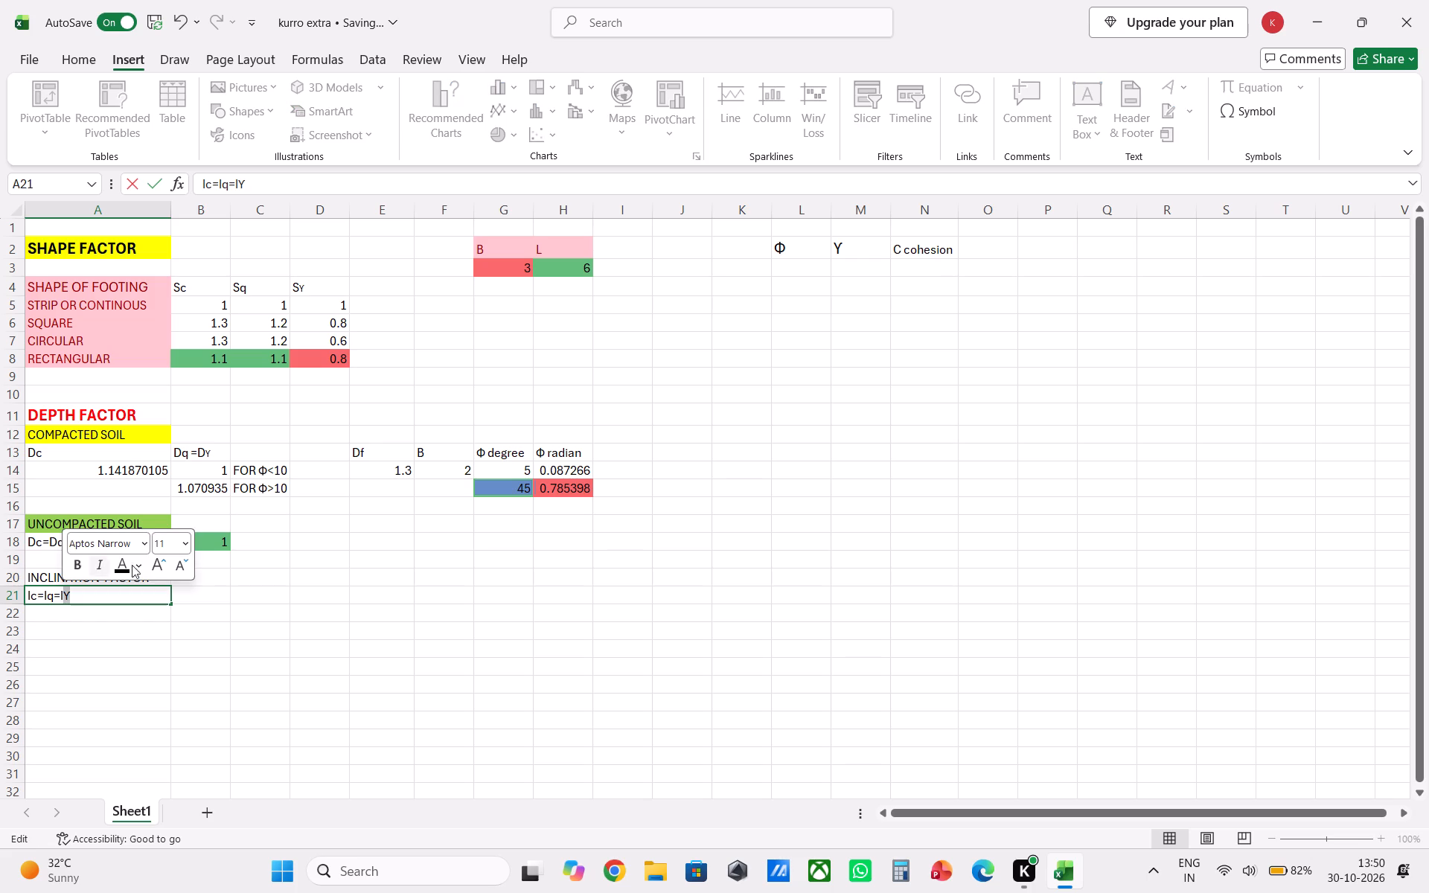
click(181, 544)
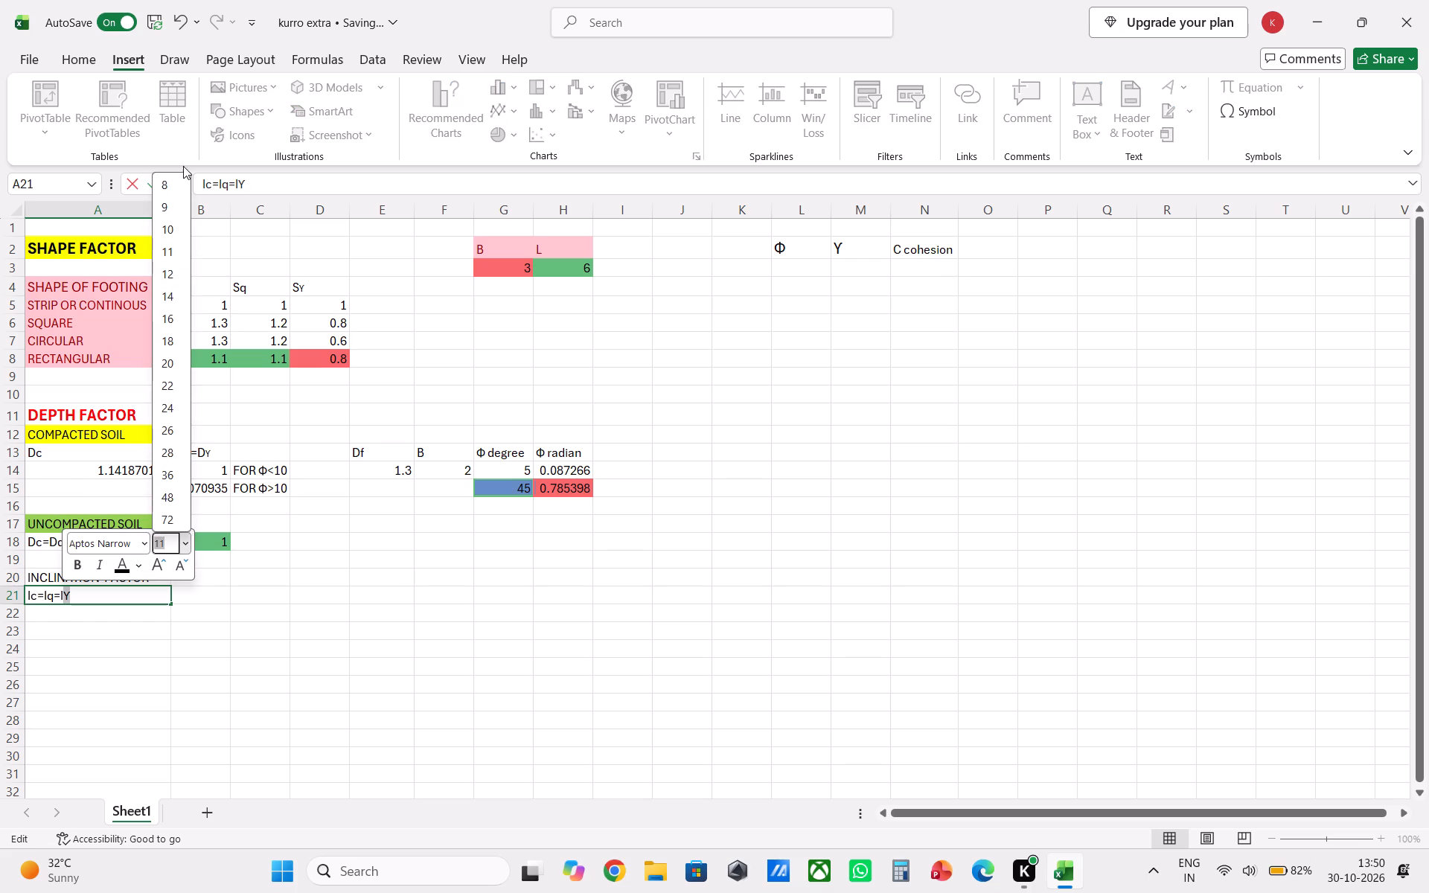
click(175, 177)
click(260, 612)
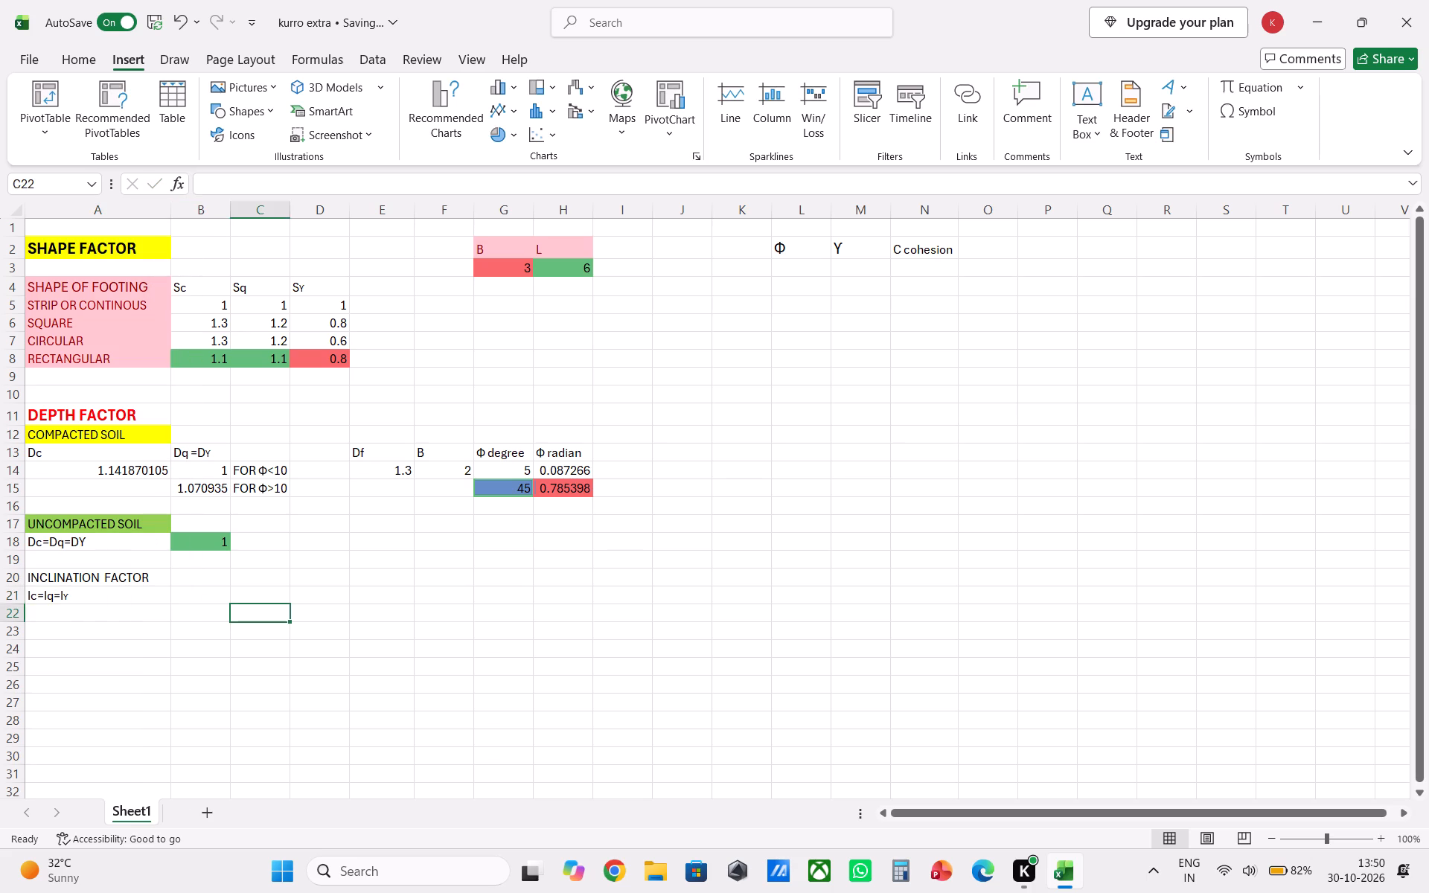
Enter the inclination factor value 1 in cell B21, beside its label.
click(159, 594)
click(198, 594)
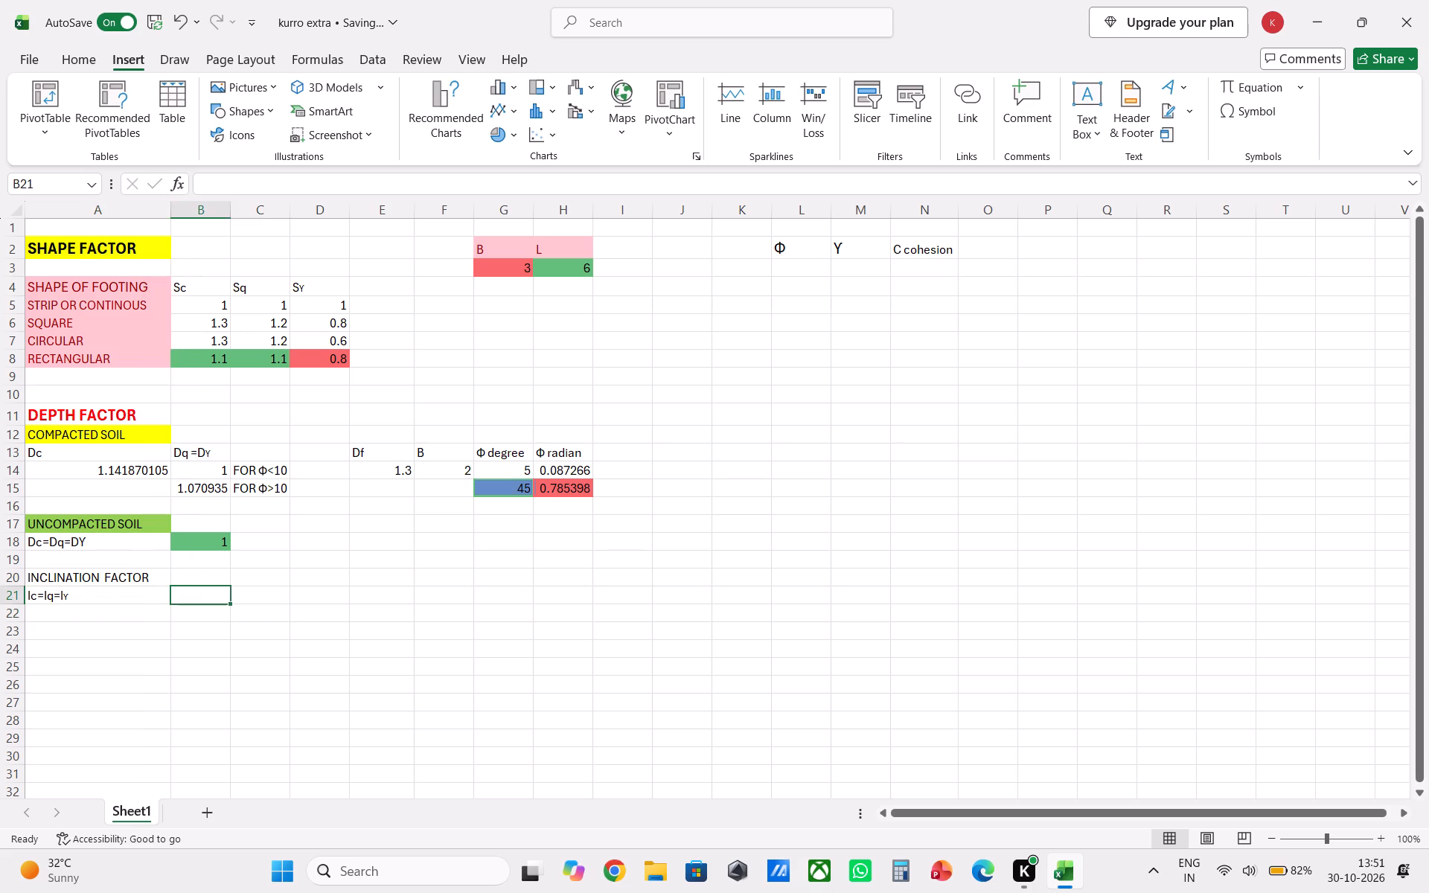
key(1)
Apply a Color Scale to the inclination factor label and value in A21:B21, giving the value cell a green fill.
click(132, 595)
drag(132, 595, 176, 599)
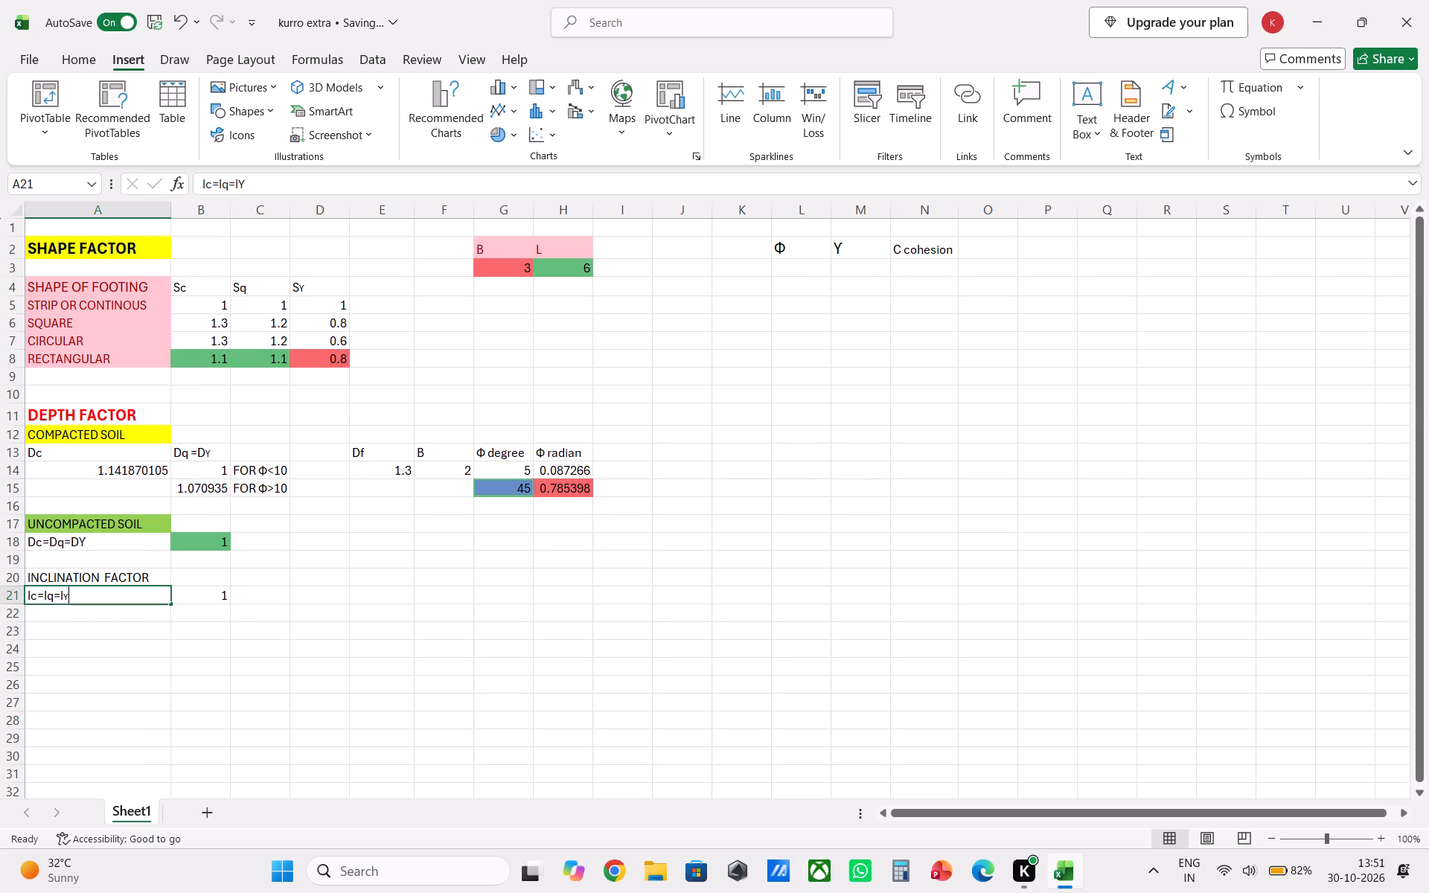
drag(176, 599, 215, 598)
click(158, 592)
drag(158, 592, 180, 595)
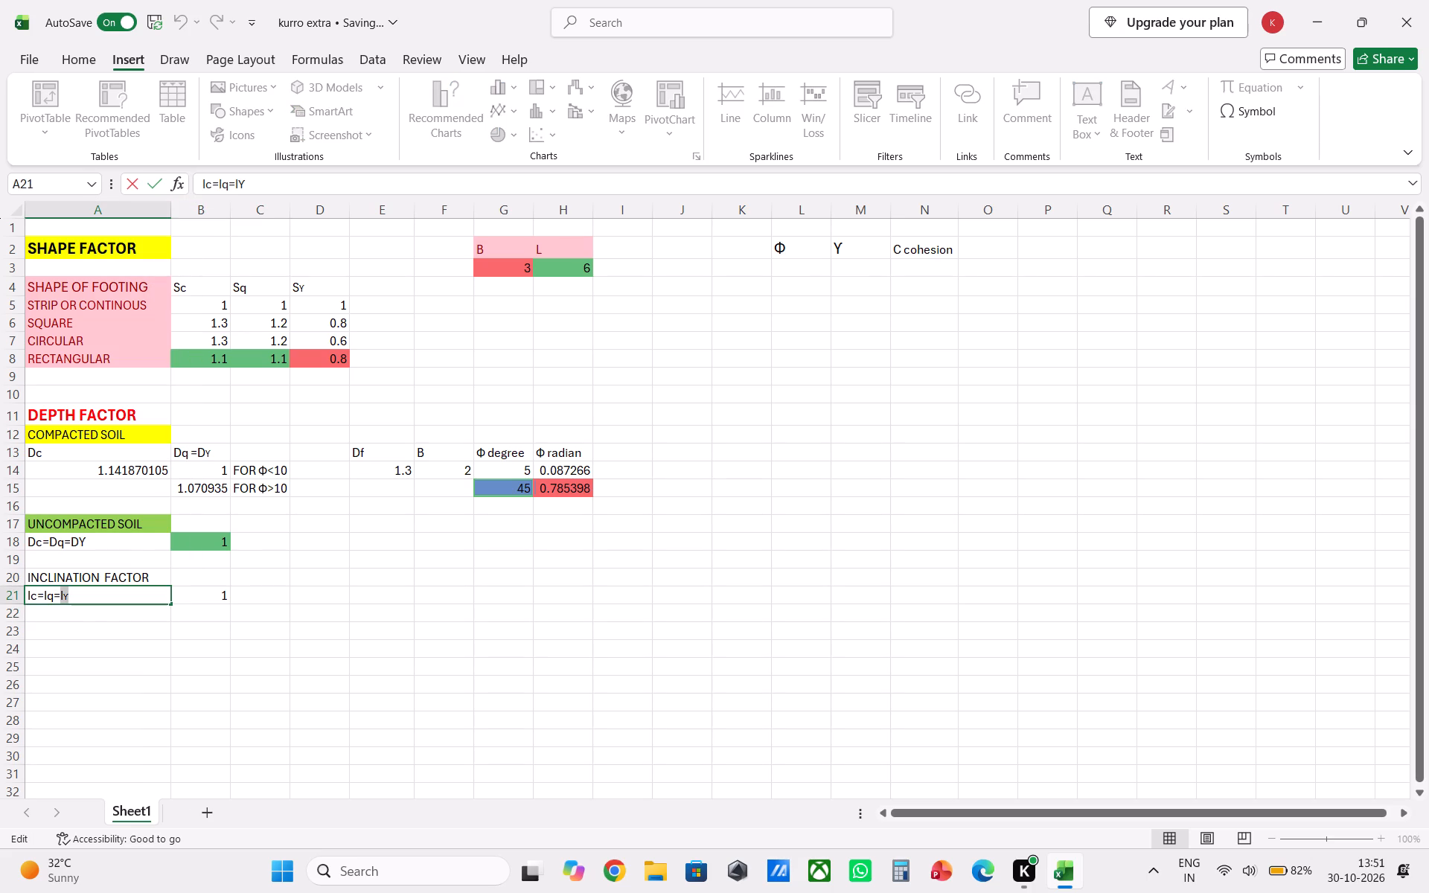
drag(180, 595, 188, 594)
click(135, 683)
drag(134, 589, 164, 592)
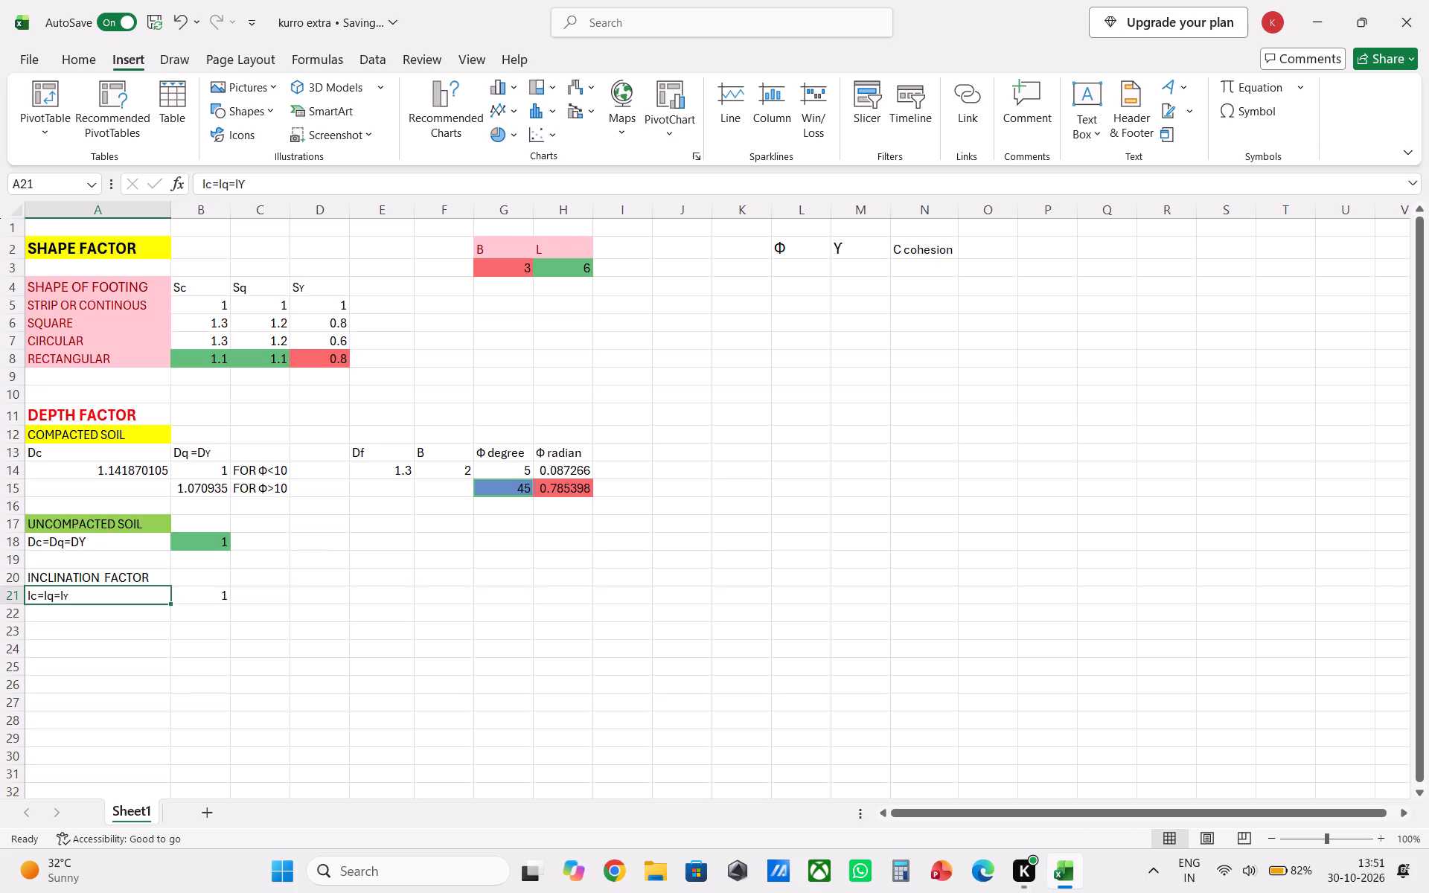
drag(164, 592, 174, 595)
click(245, 618)
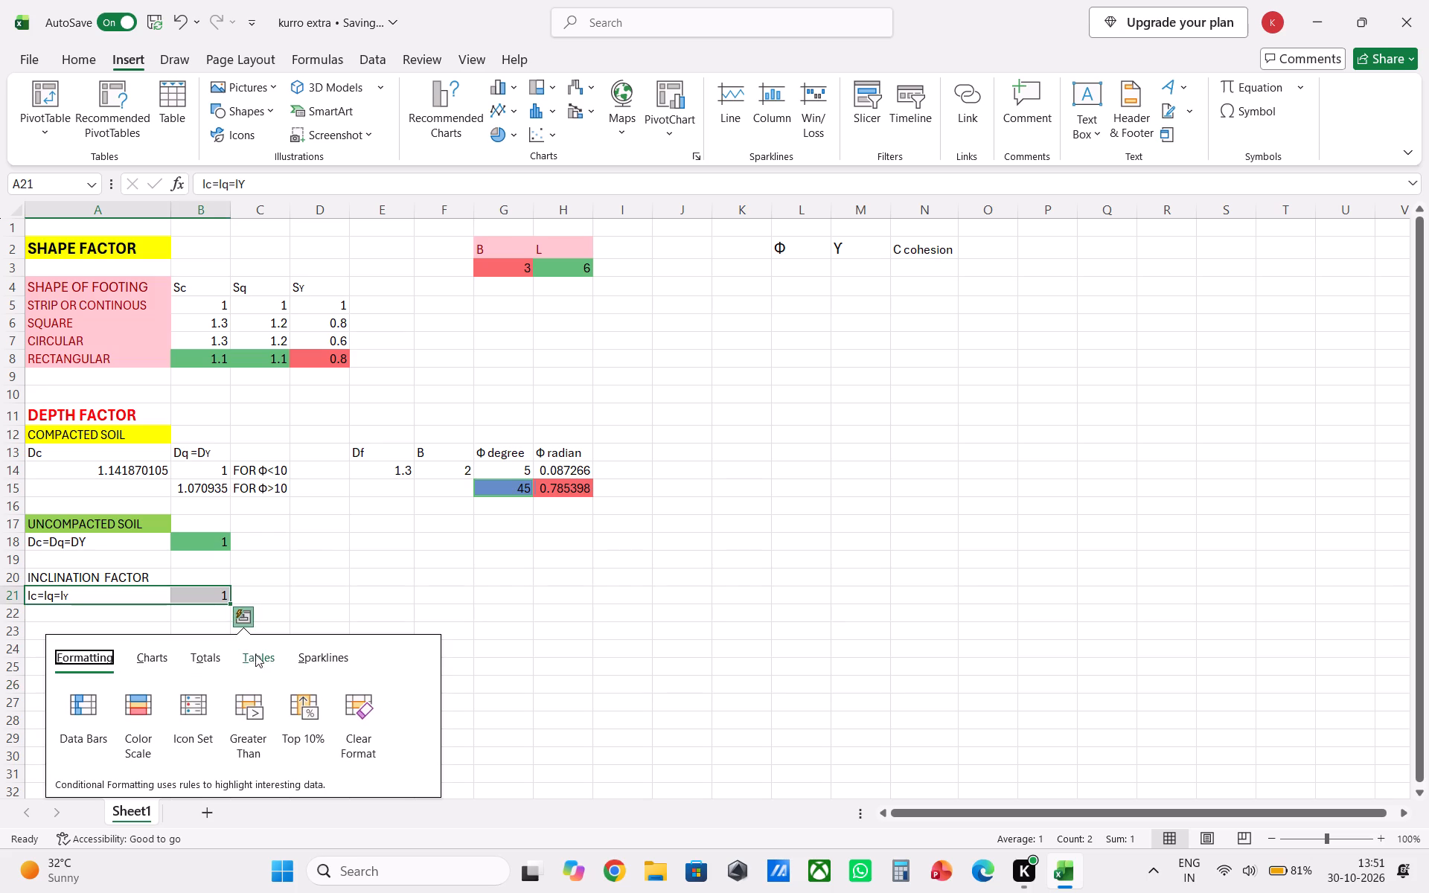
click(137, 702)
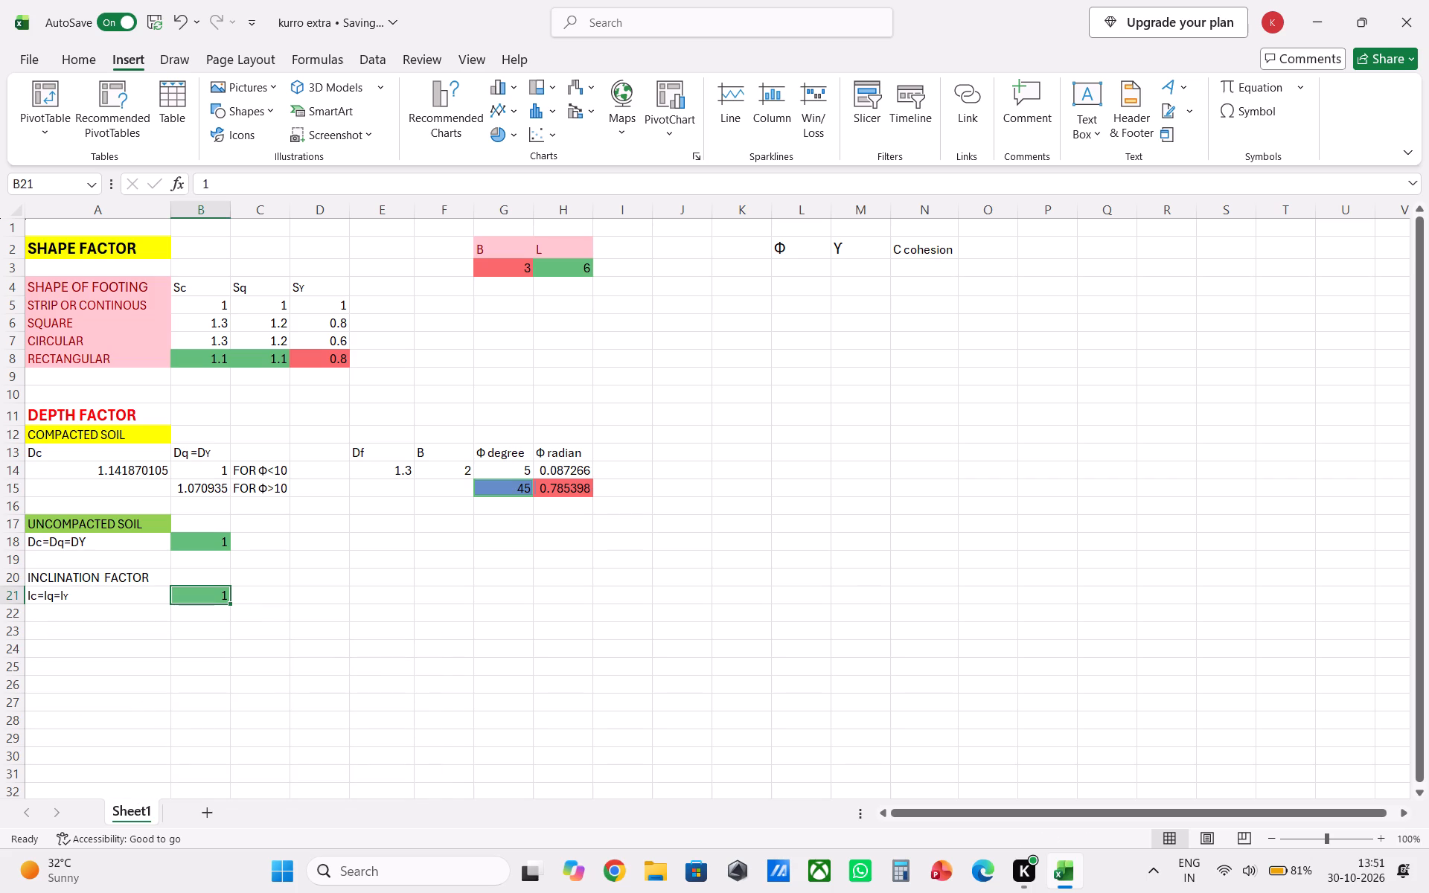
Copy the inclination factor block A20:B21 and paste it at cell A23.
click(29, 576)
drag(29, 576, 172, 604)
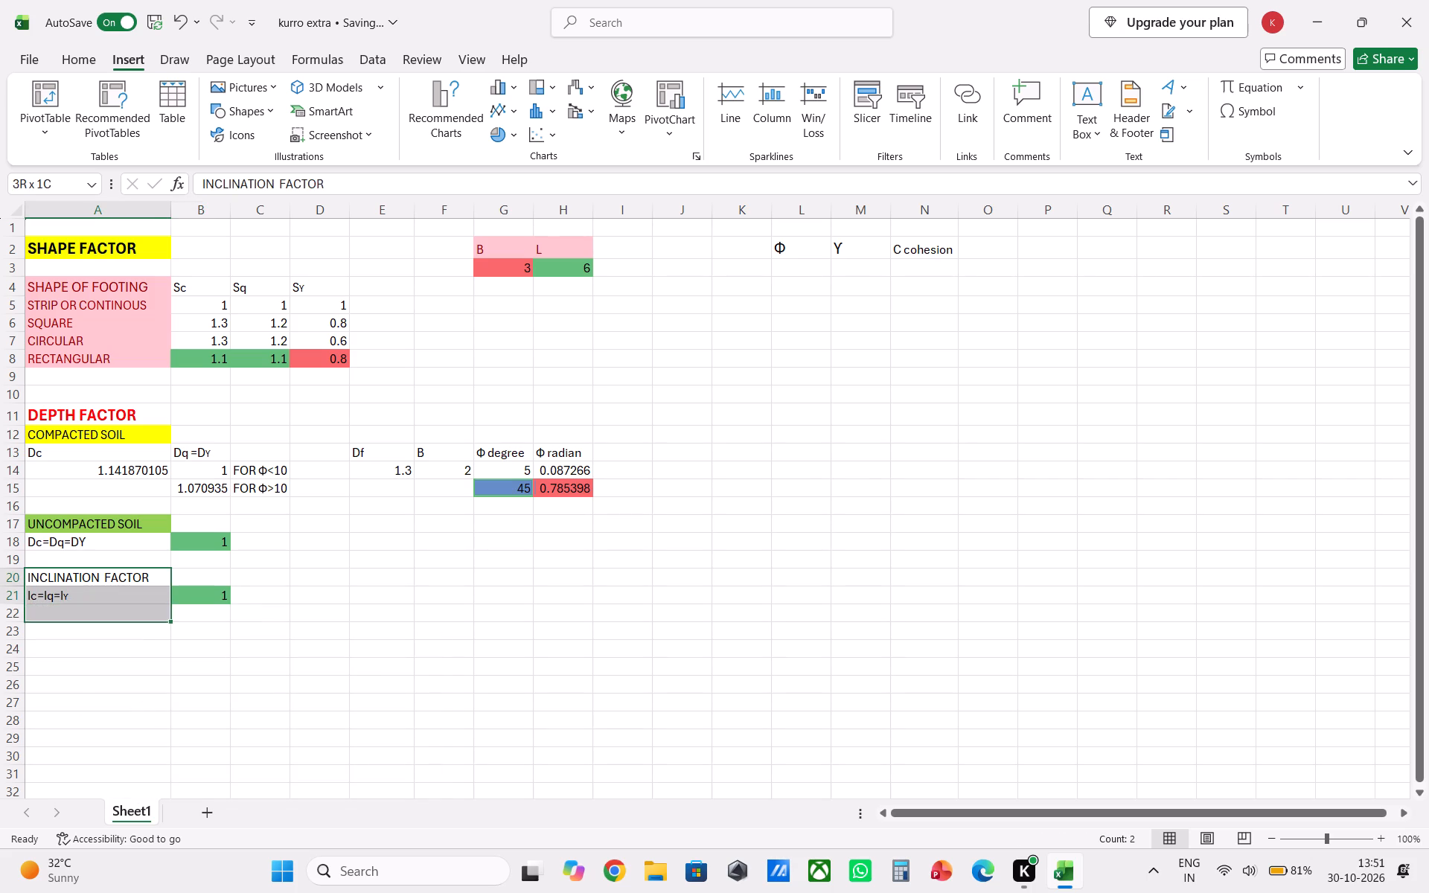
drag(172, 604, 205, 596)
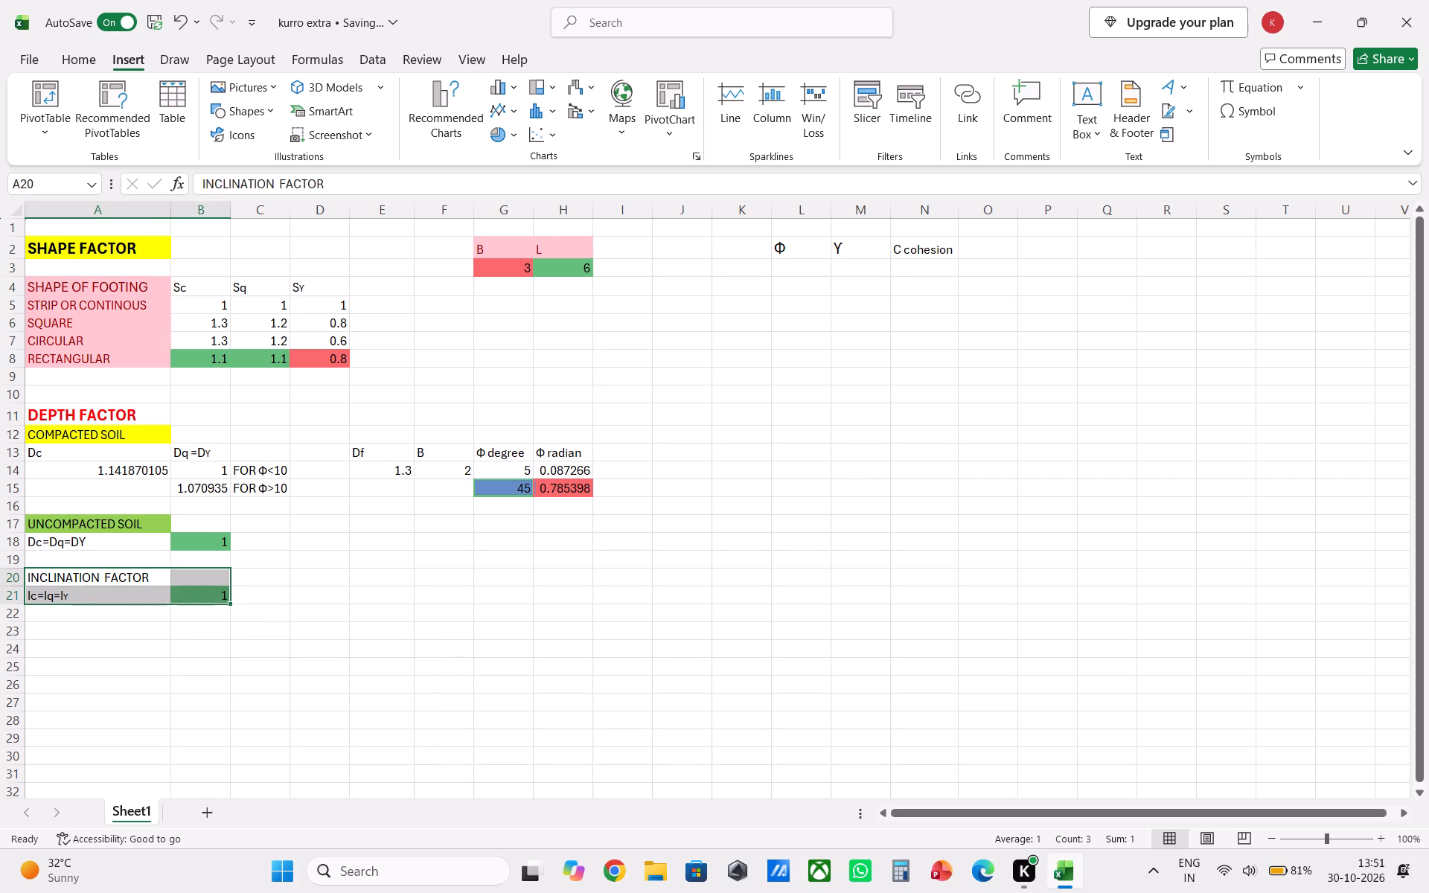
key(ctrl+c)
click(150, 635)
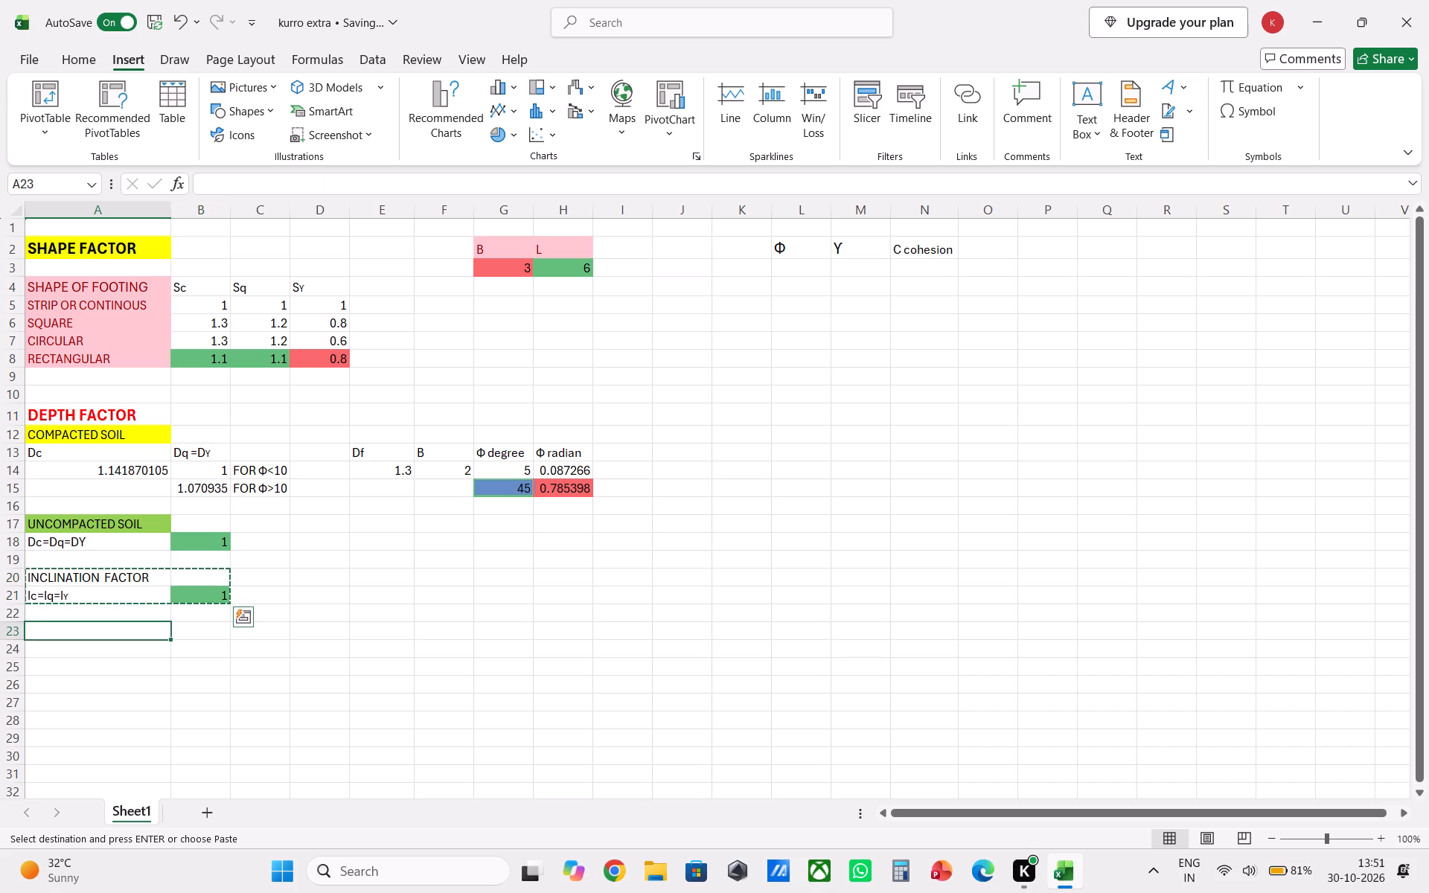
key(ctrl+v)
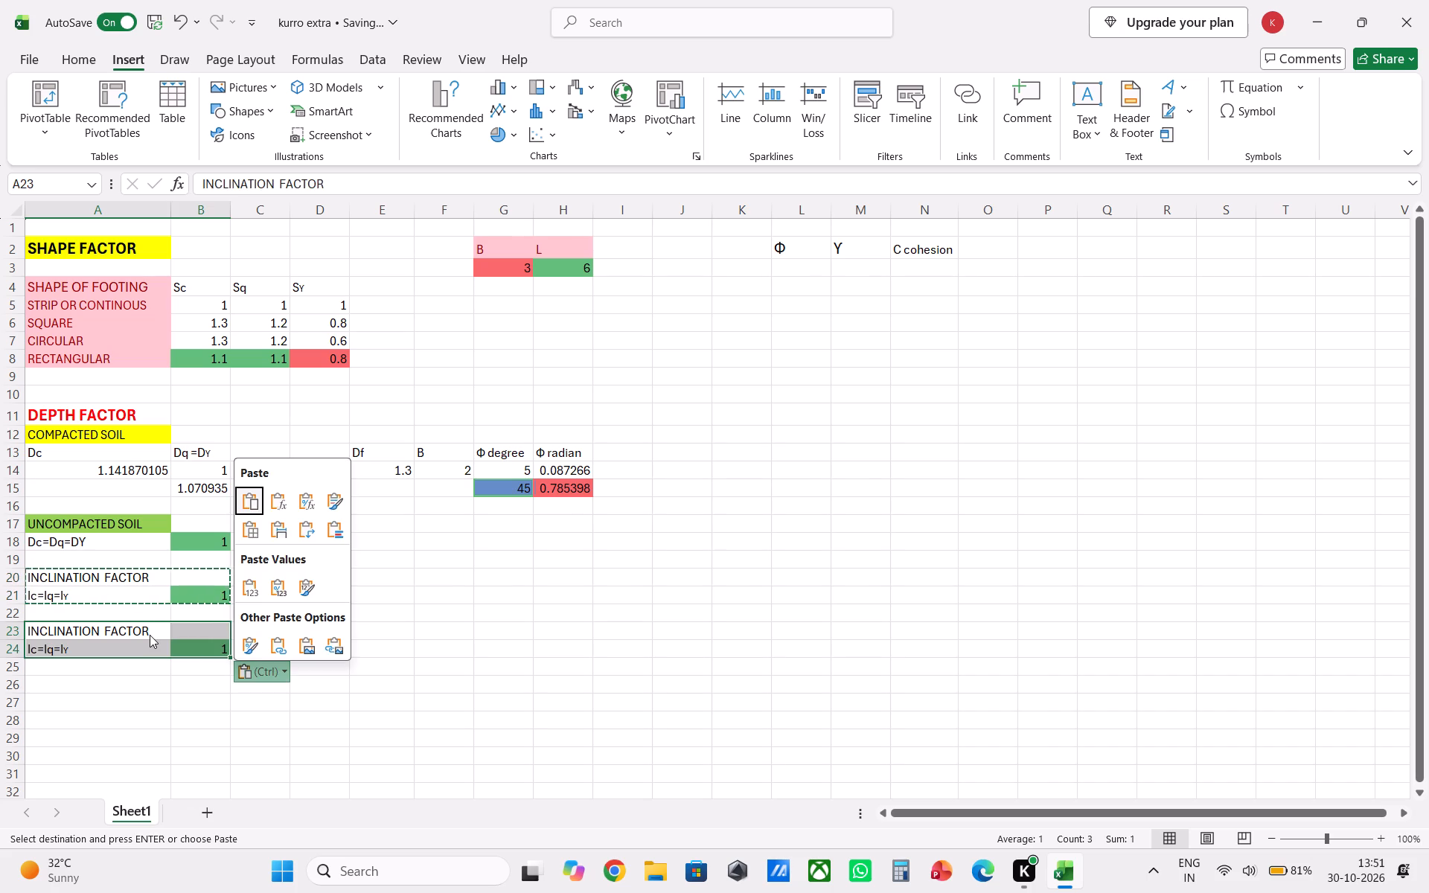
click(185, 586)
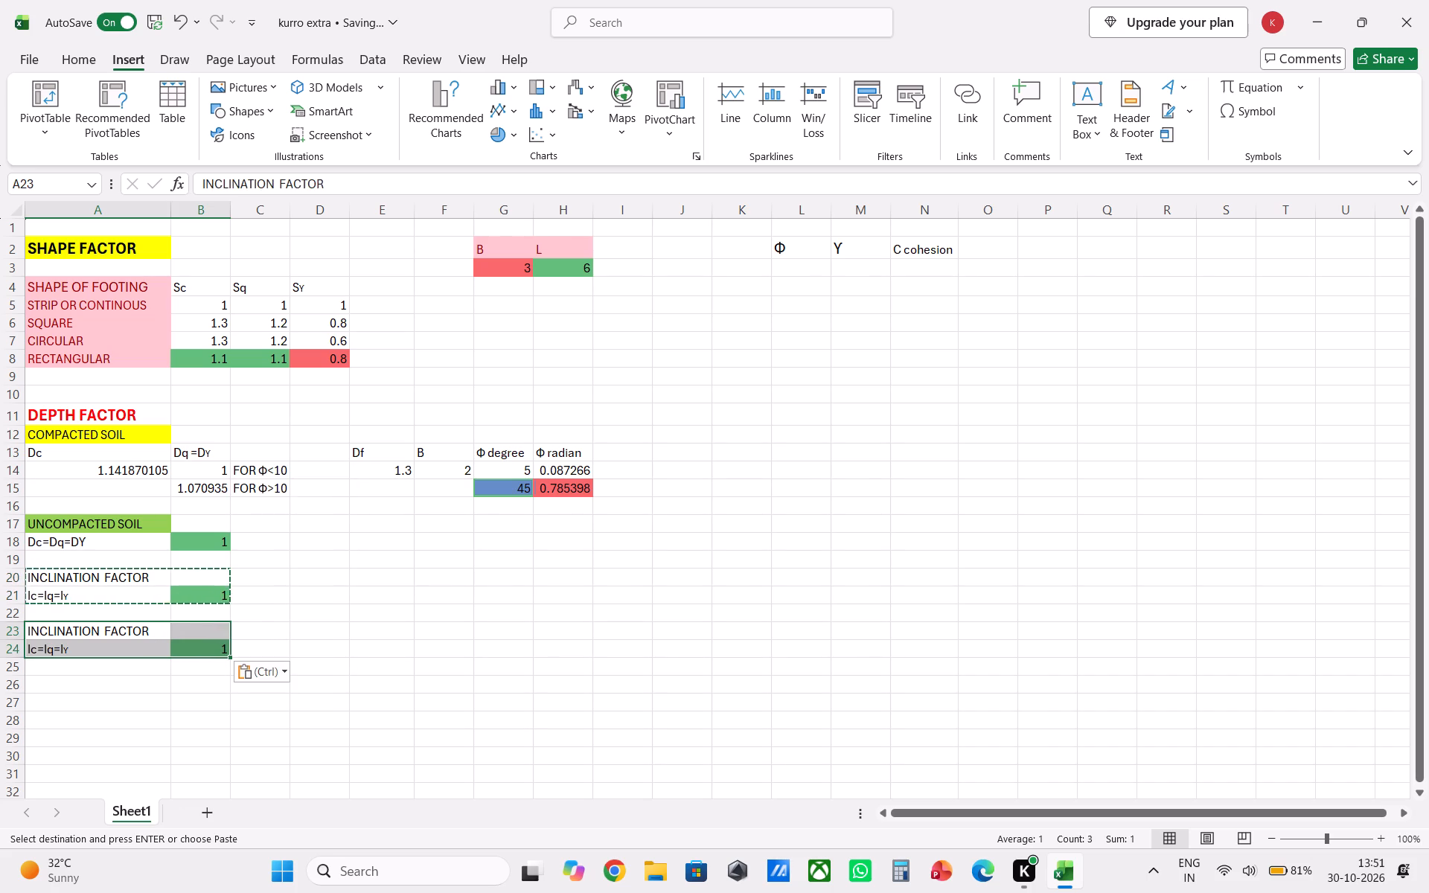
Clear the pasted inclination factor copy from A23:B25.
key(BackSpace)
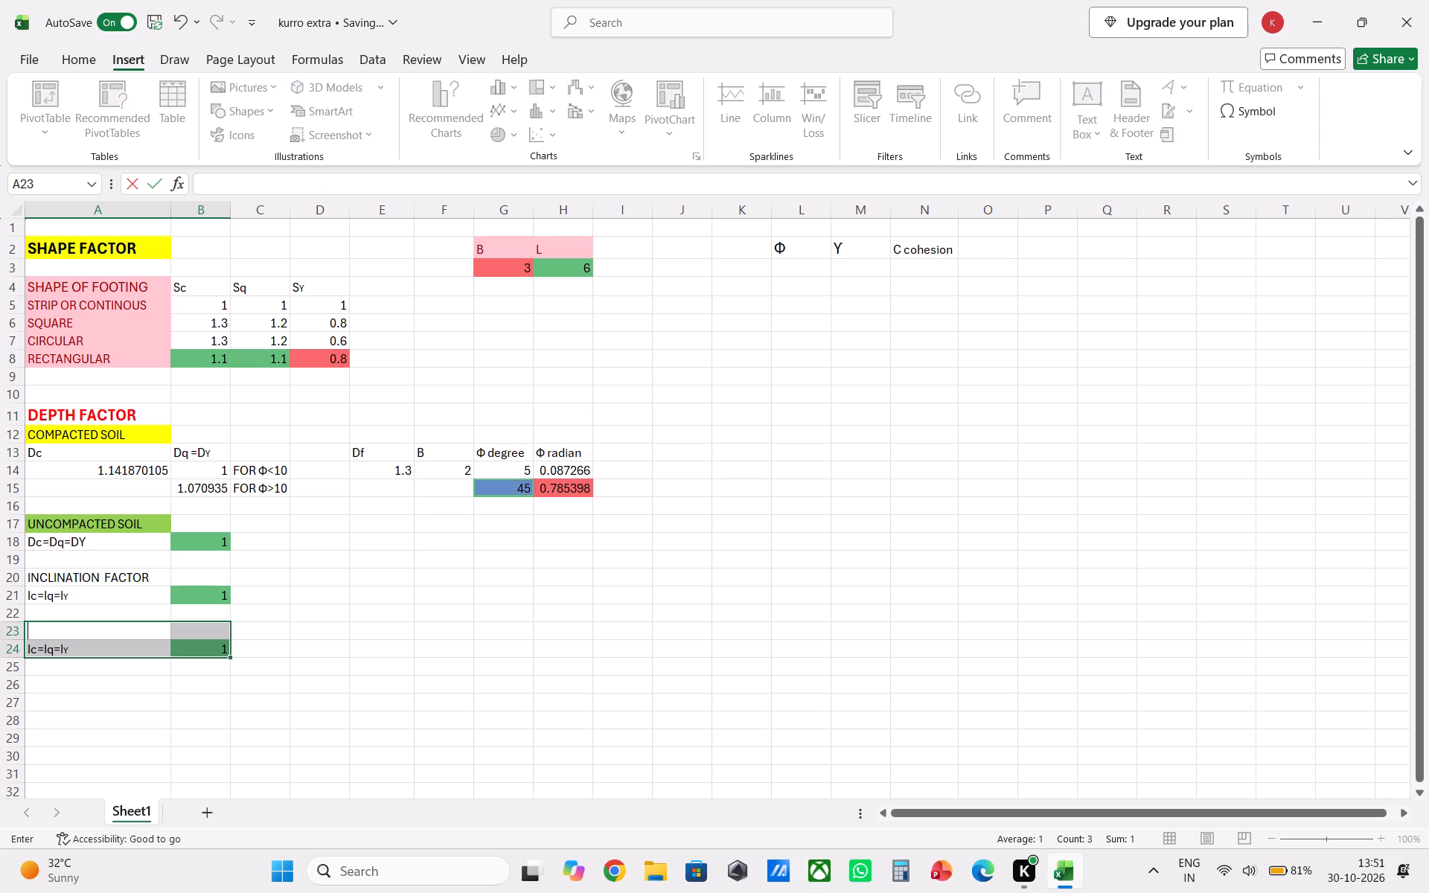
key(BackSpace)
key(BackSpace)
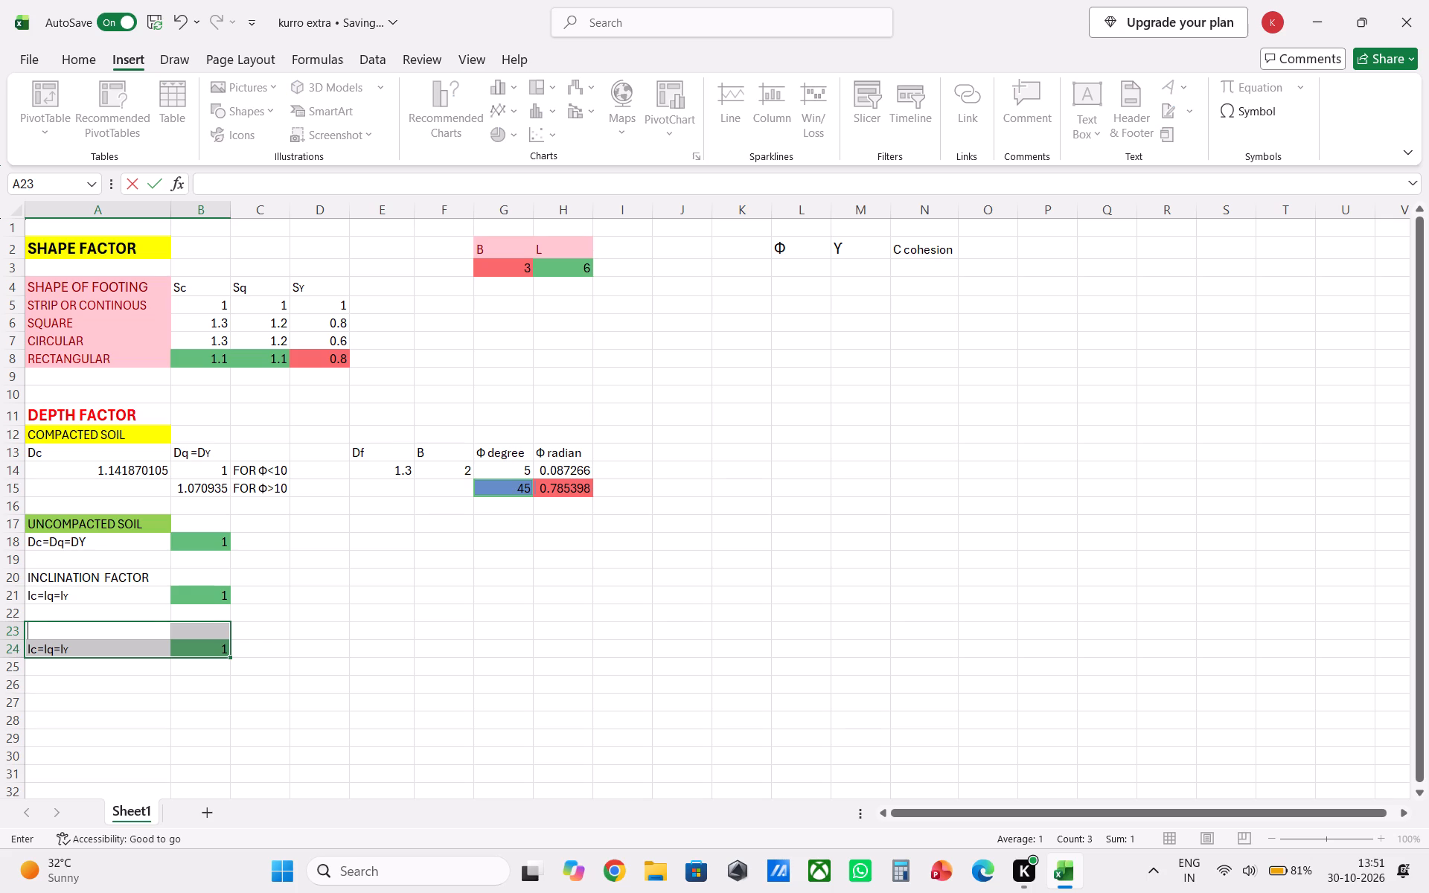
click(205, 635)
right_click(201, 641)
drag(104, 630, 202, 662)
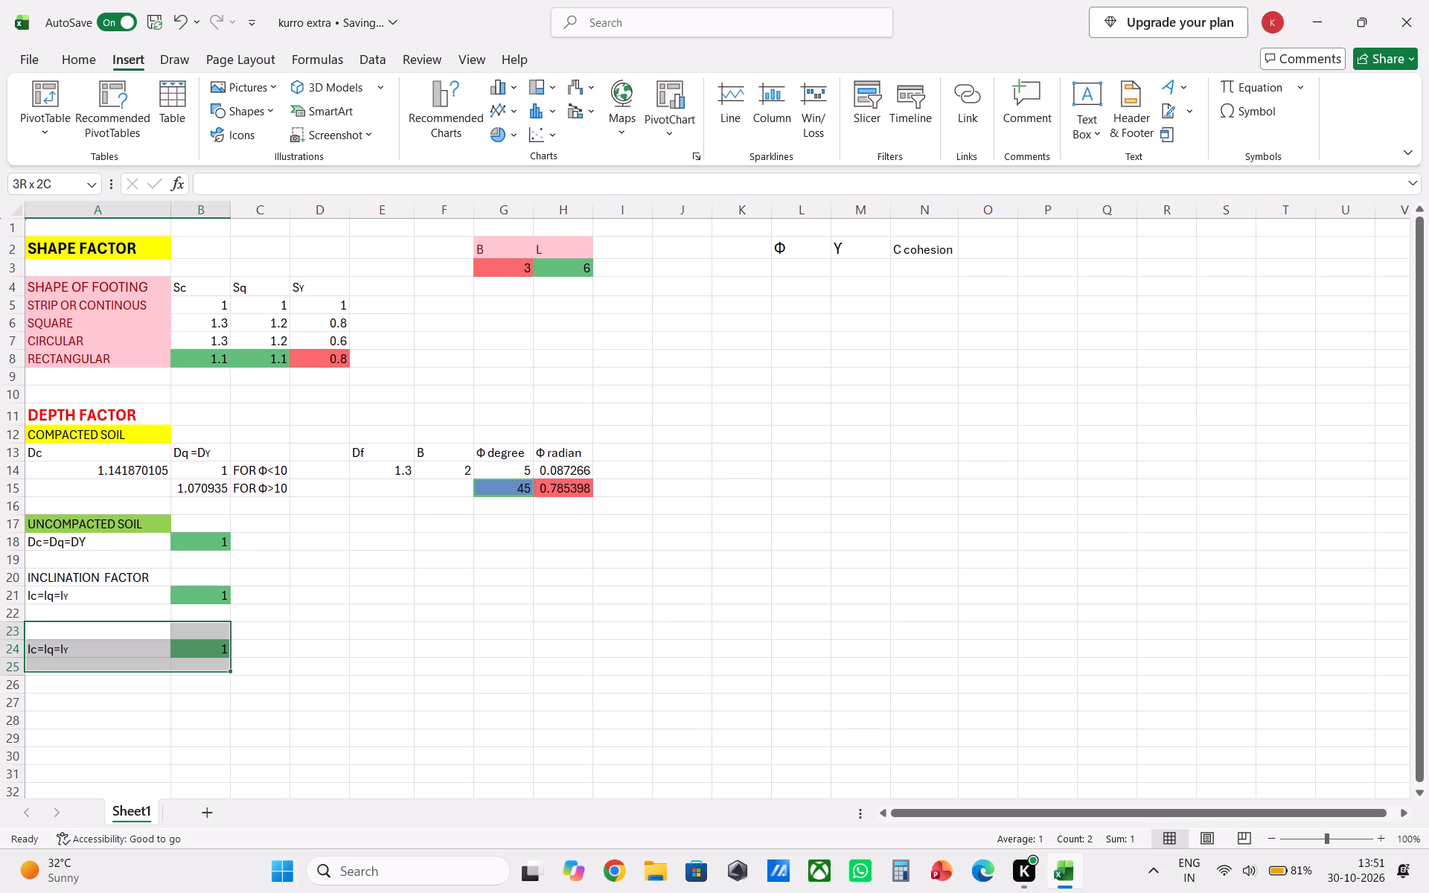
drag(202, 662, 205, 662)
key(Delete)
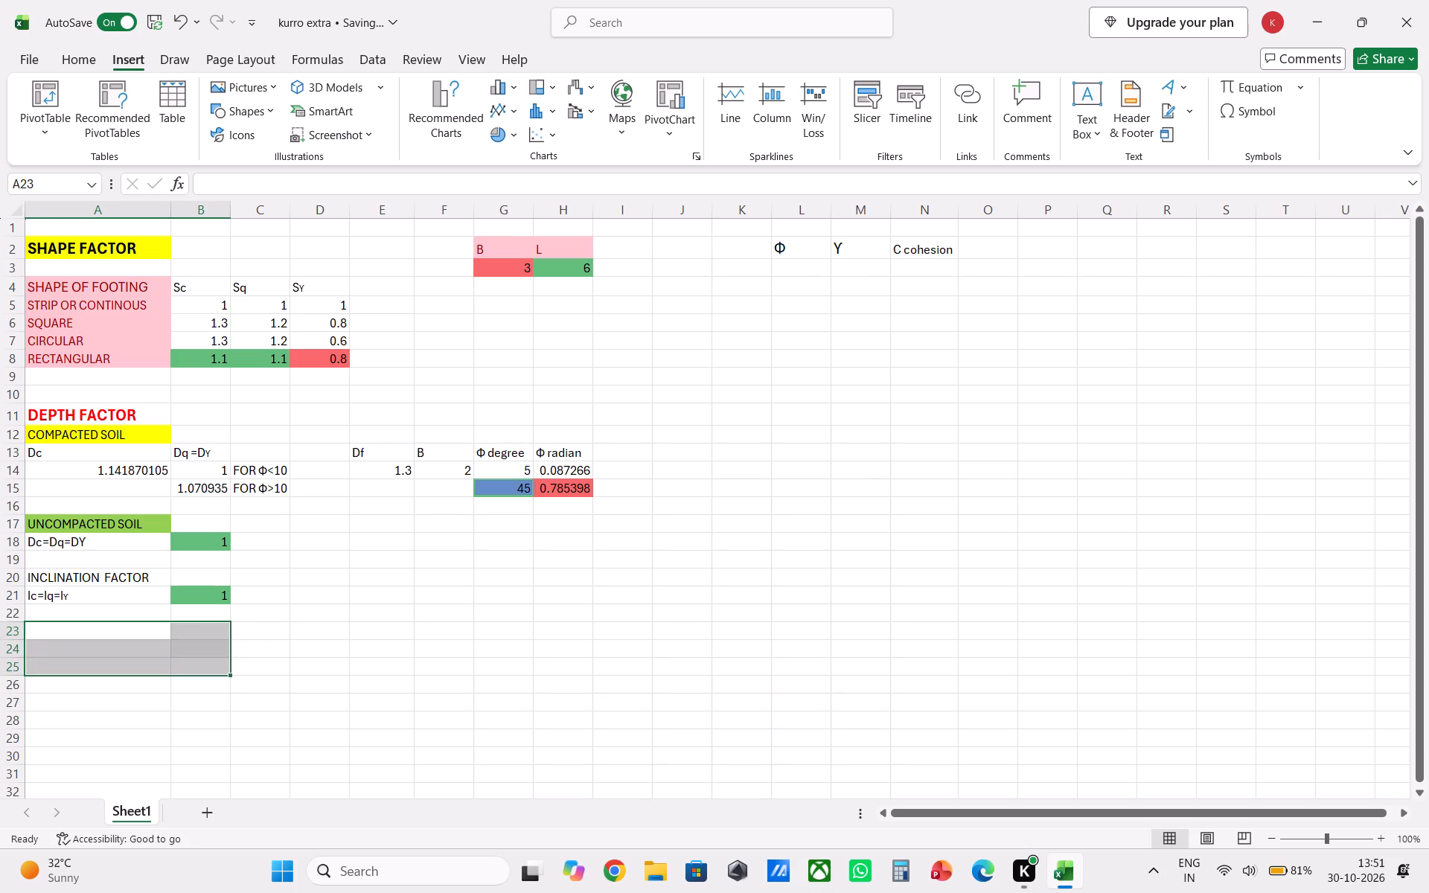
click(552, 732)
Copy the inclination factor title, label and value in A20:B21 and paste them at cell A23.
drag(42, 577, 214, 599)
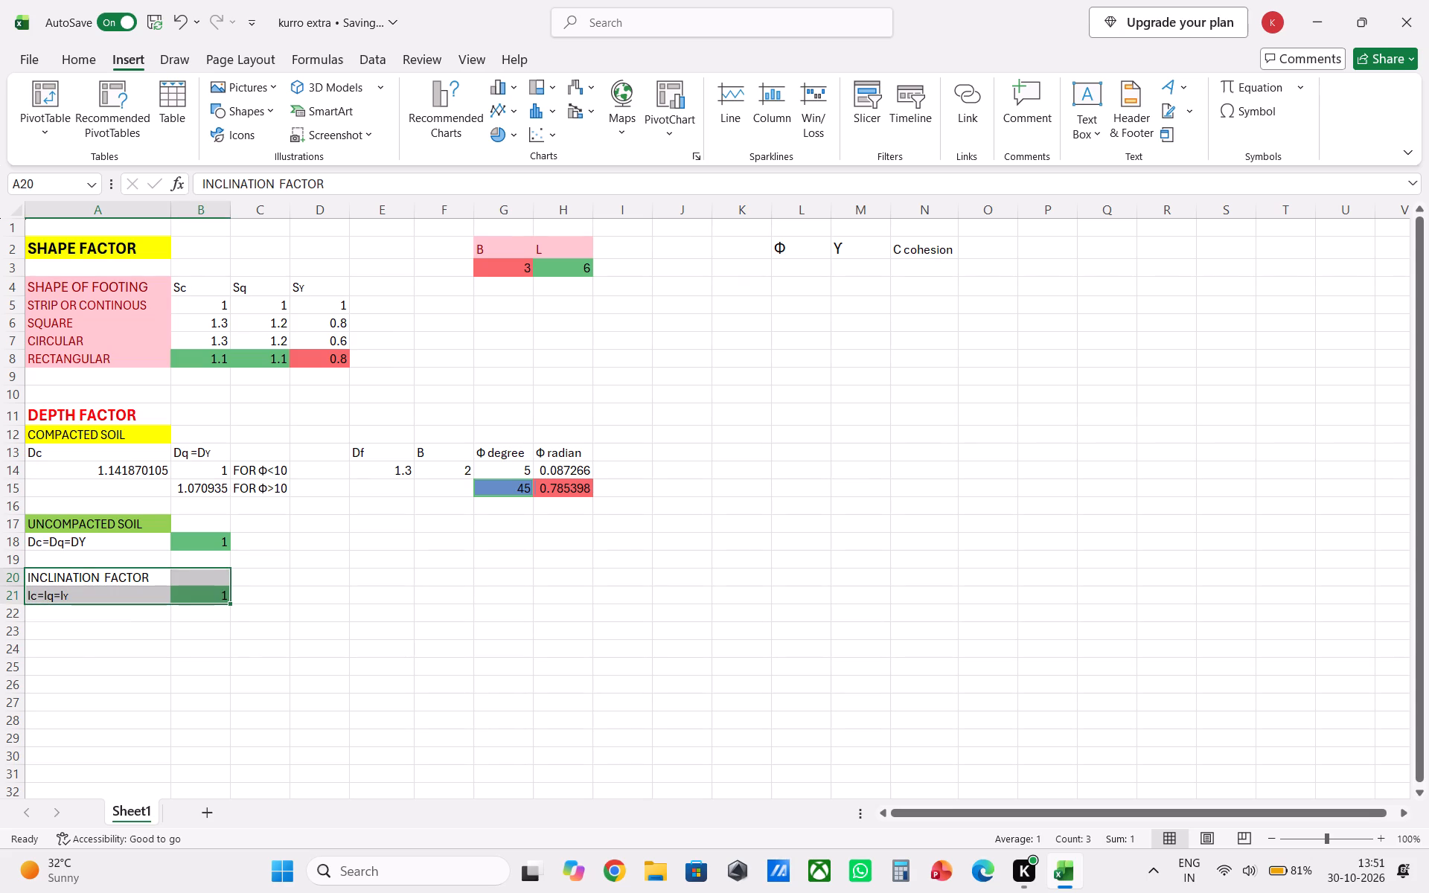
key(ctrl+c)
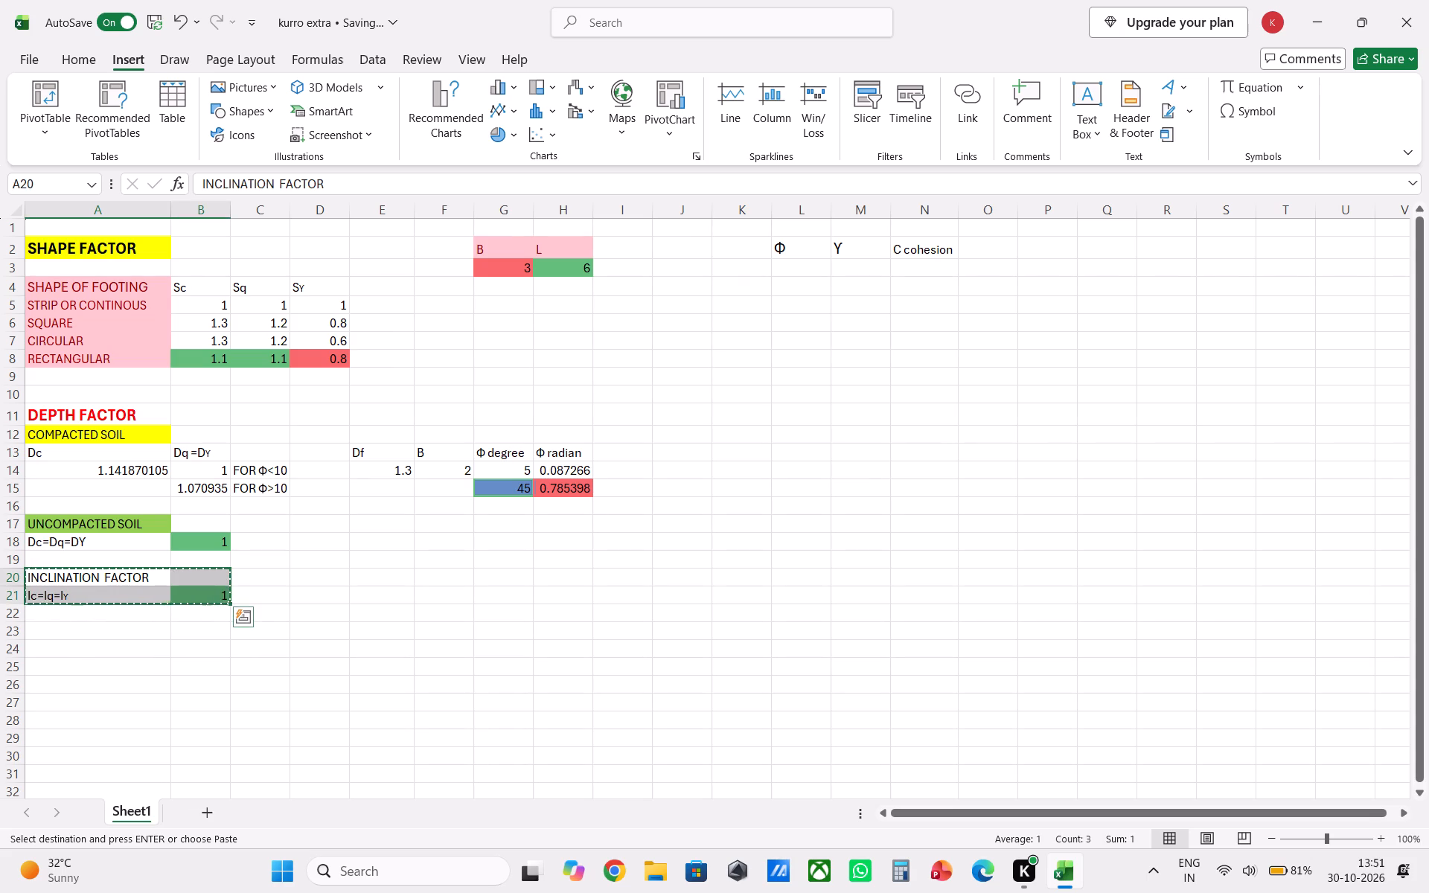
click(132, 633)
key(ctrl+v)
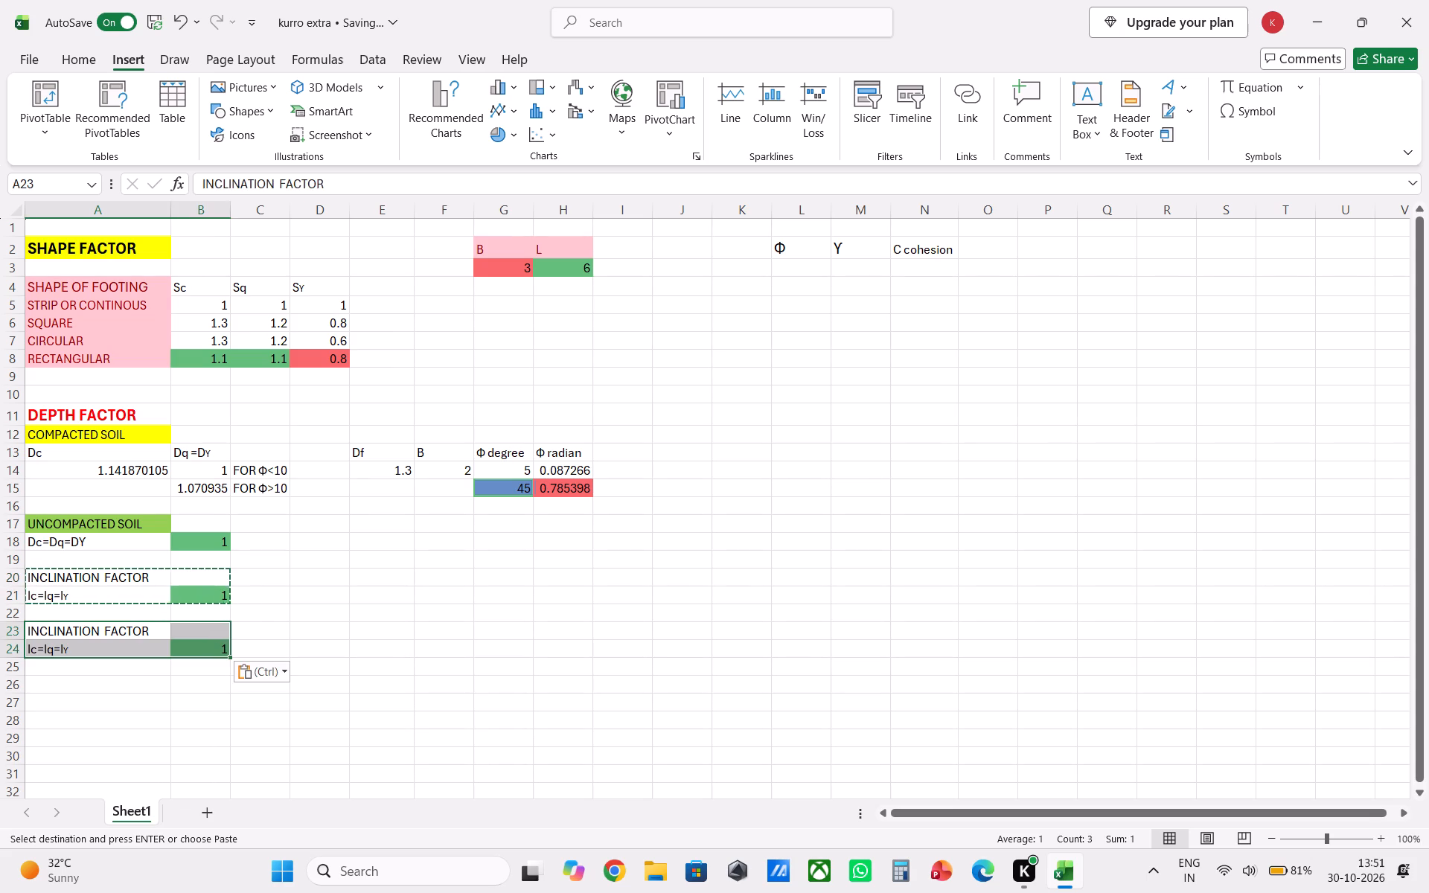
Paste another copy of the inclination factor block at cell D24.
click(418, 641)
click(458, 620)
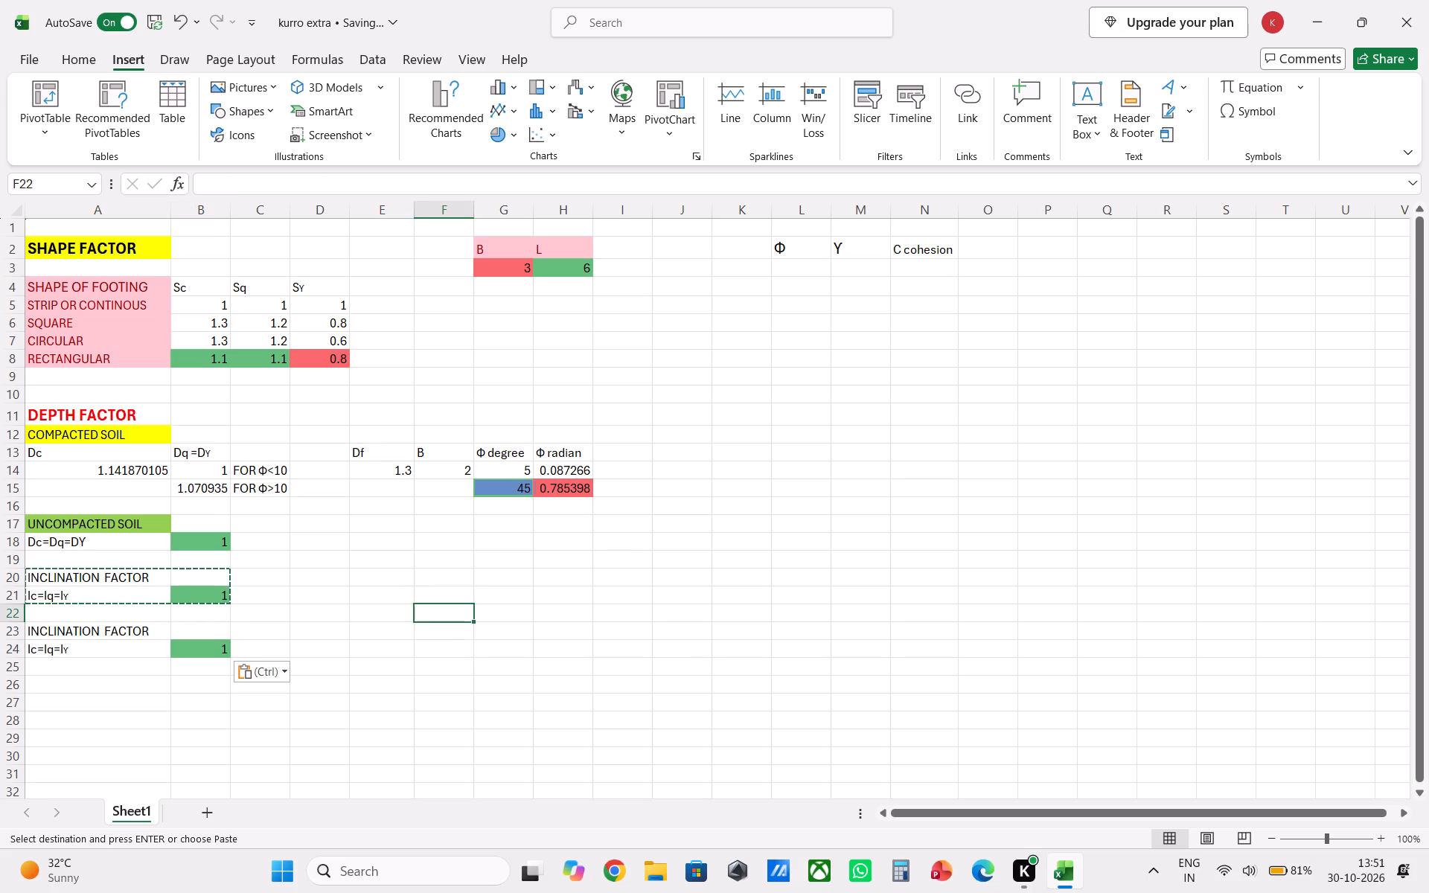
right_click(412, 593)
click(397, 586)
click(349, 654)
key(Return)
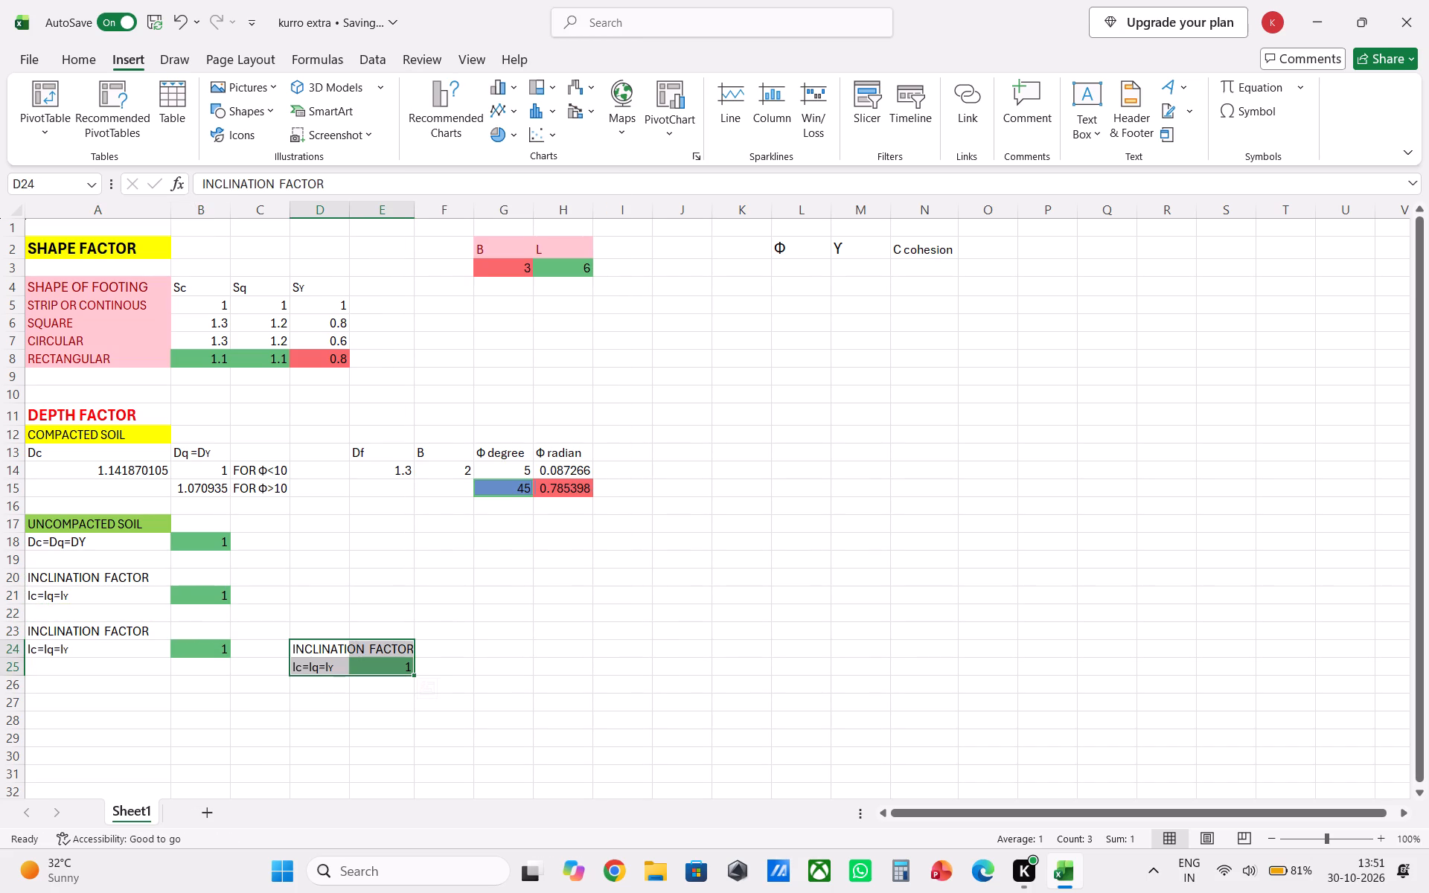
Clear the original inclination factor block from A20:C21.
drag(26, 570, 231, 593)
key(Delete)
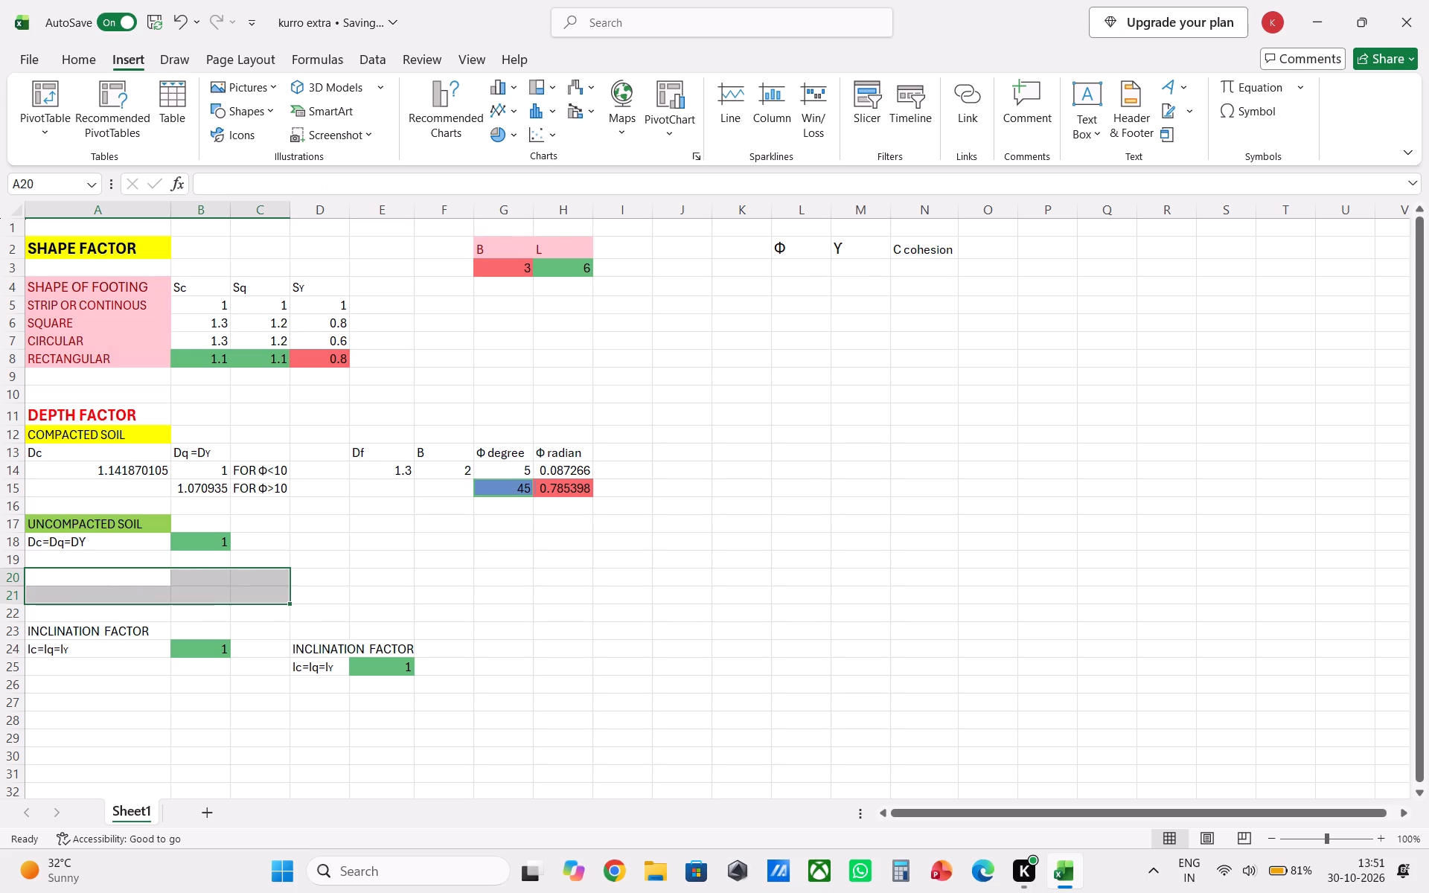
click(435, 595)
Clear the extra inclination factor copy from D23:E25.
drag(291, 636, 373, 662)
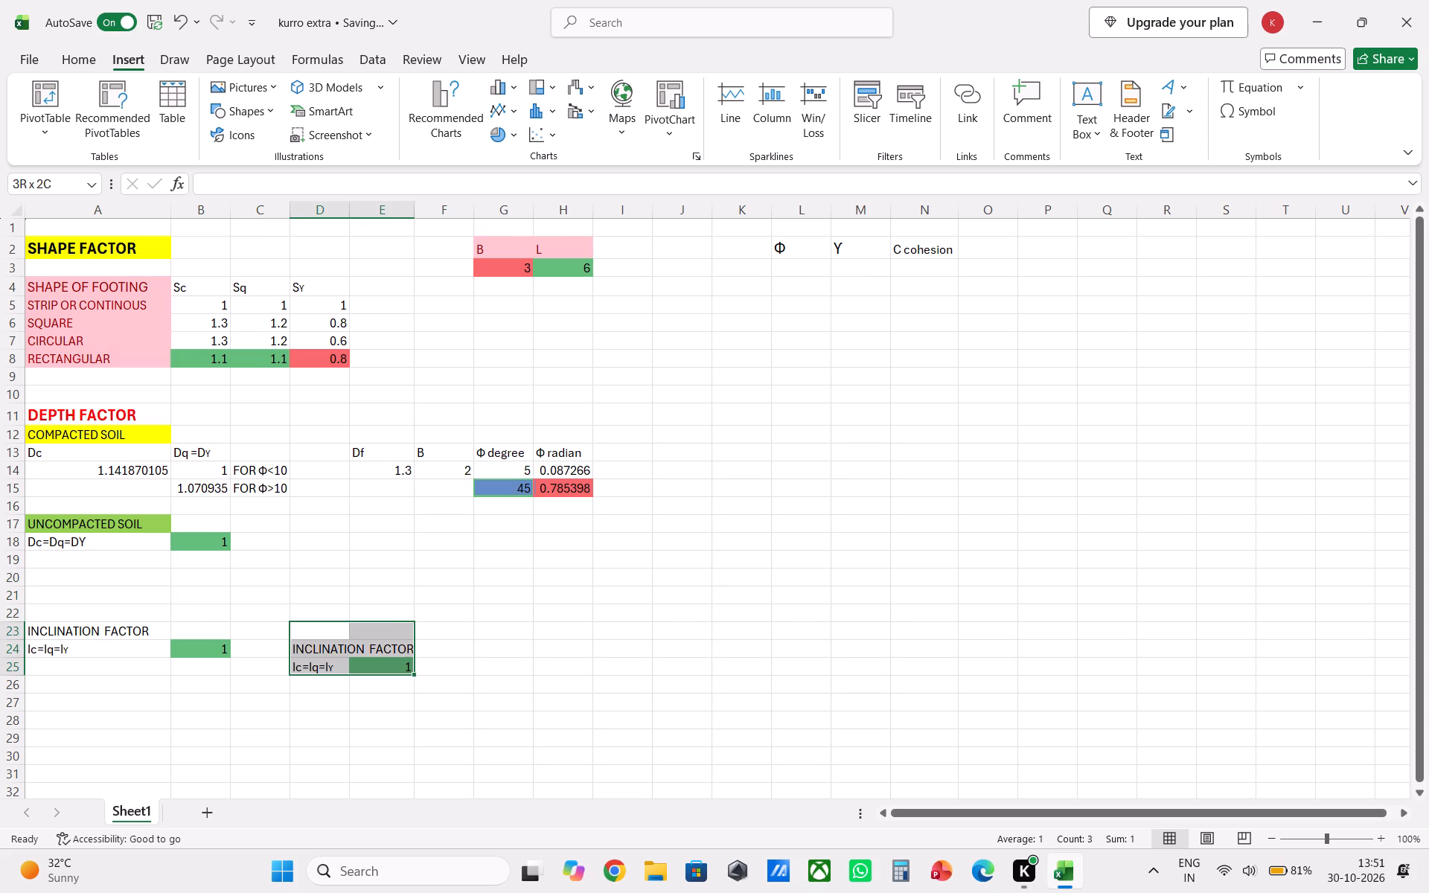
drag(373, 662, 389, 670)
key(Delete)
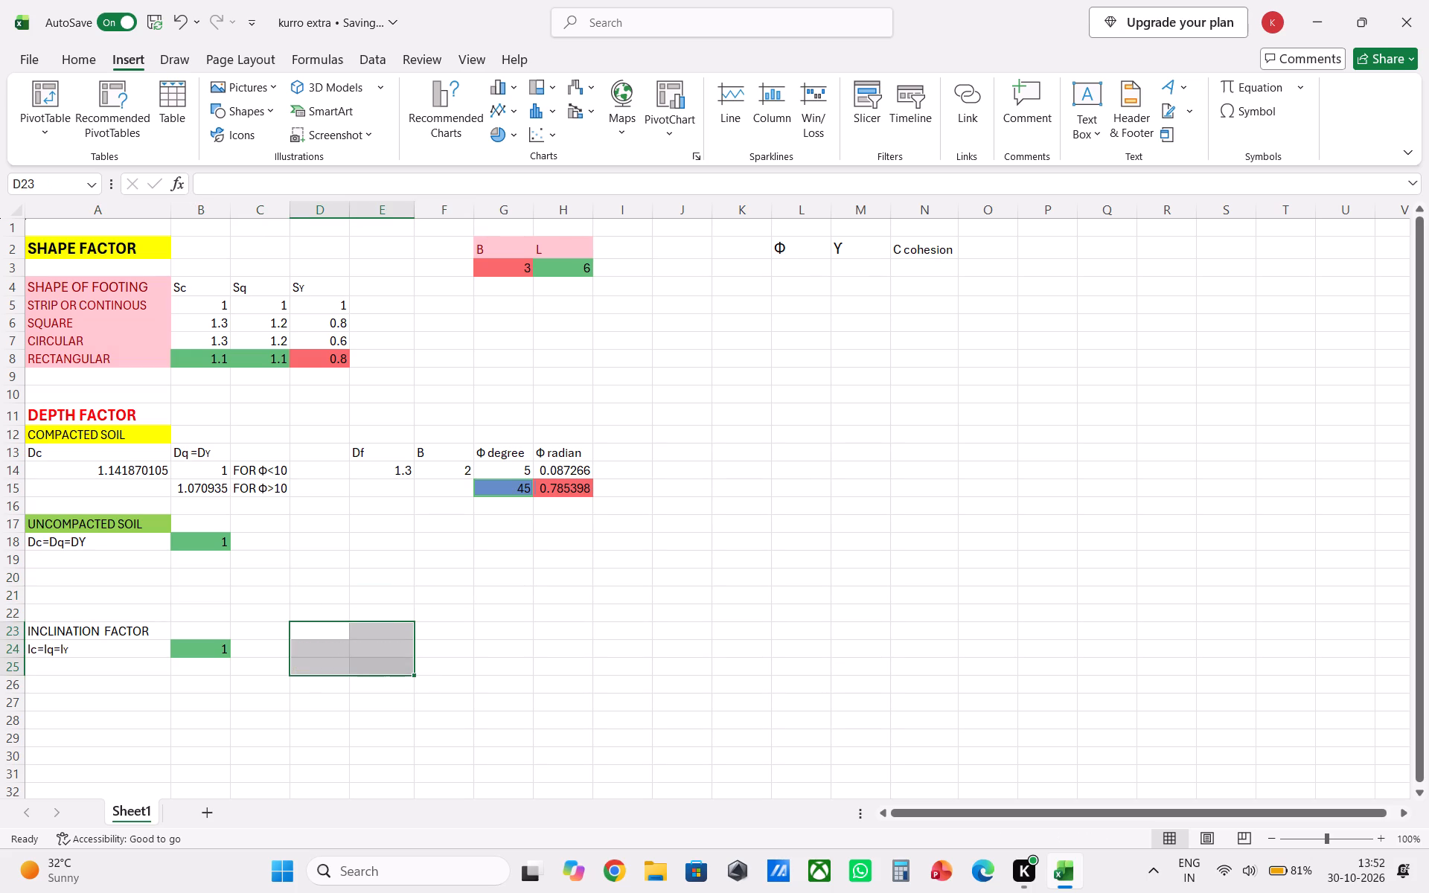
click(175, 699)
Move the INCLINATION FACTOR title from cell A23 to cell B25.
click(28, 635)
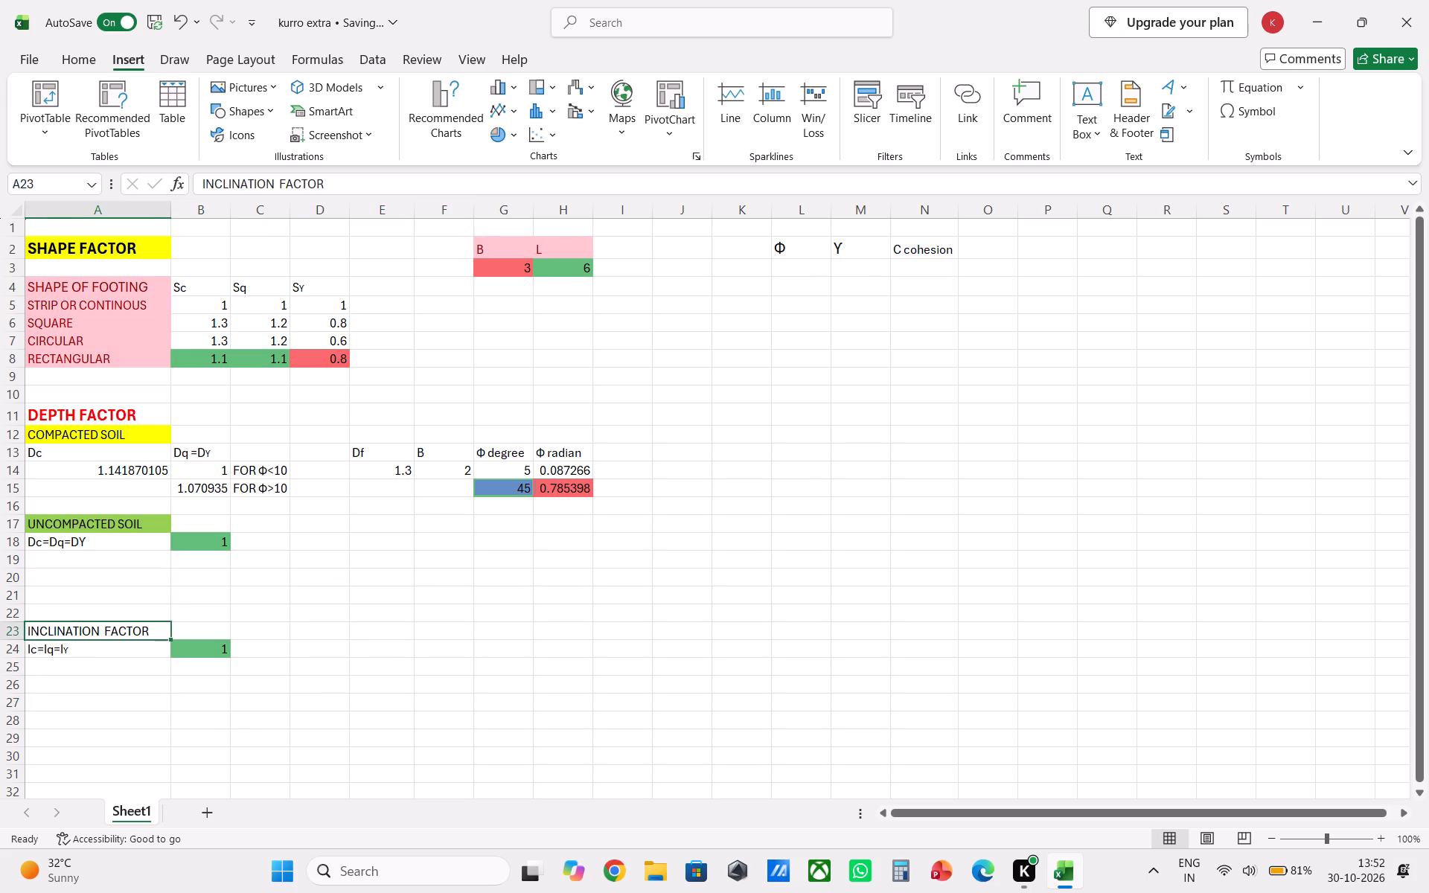
drag(26, 630, 217, 651)
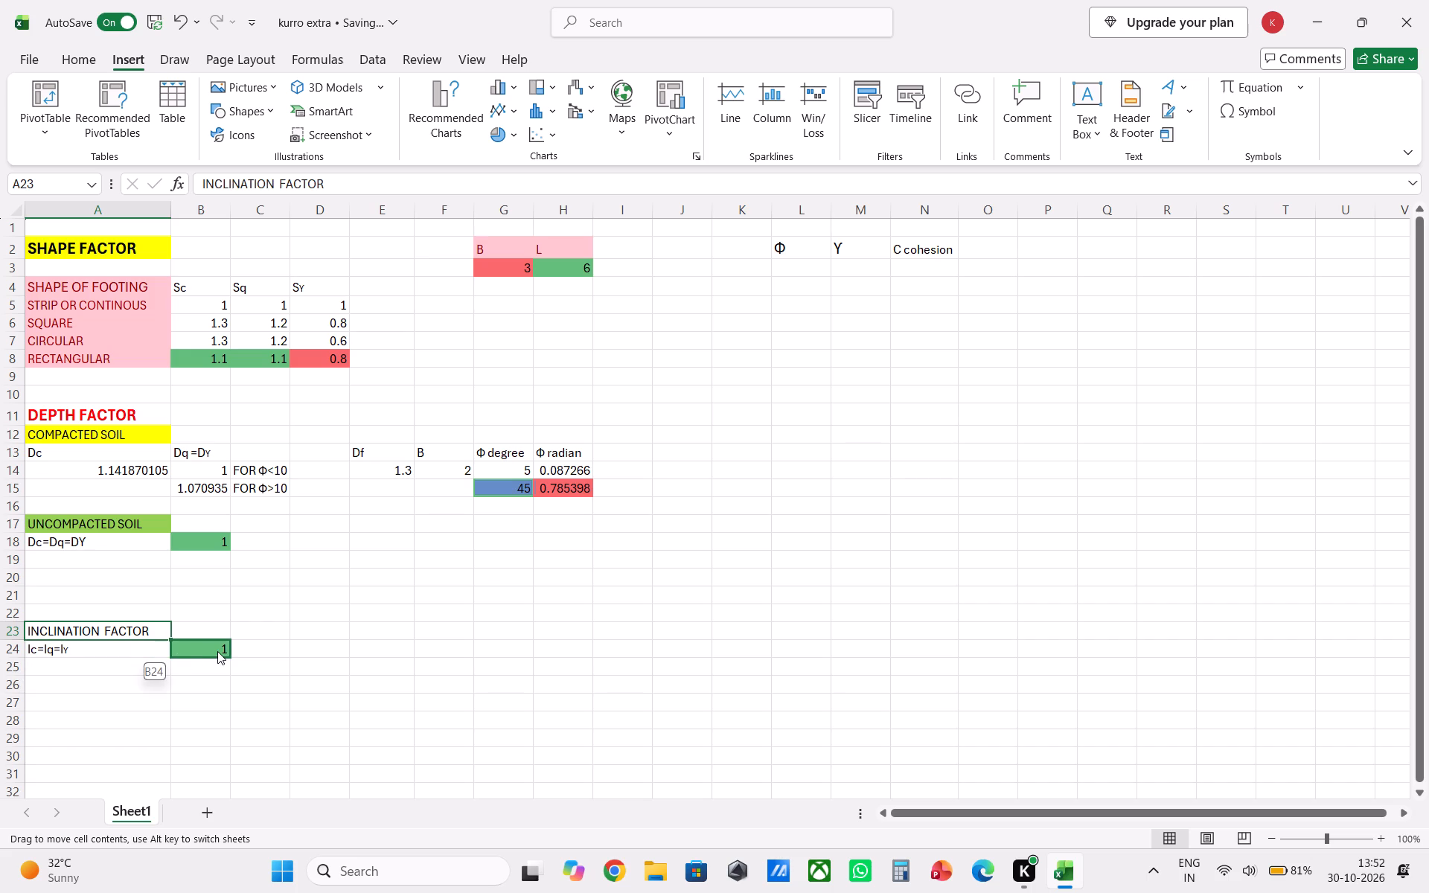
drag(217, 651, 217, 666)
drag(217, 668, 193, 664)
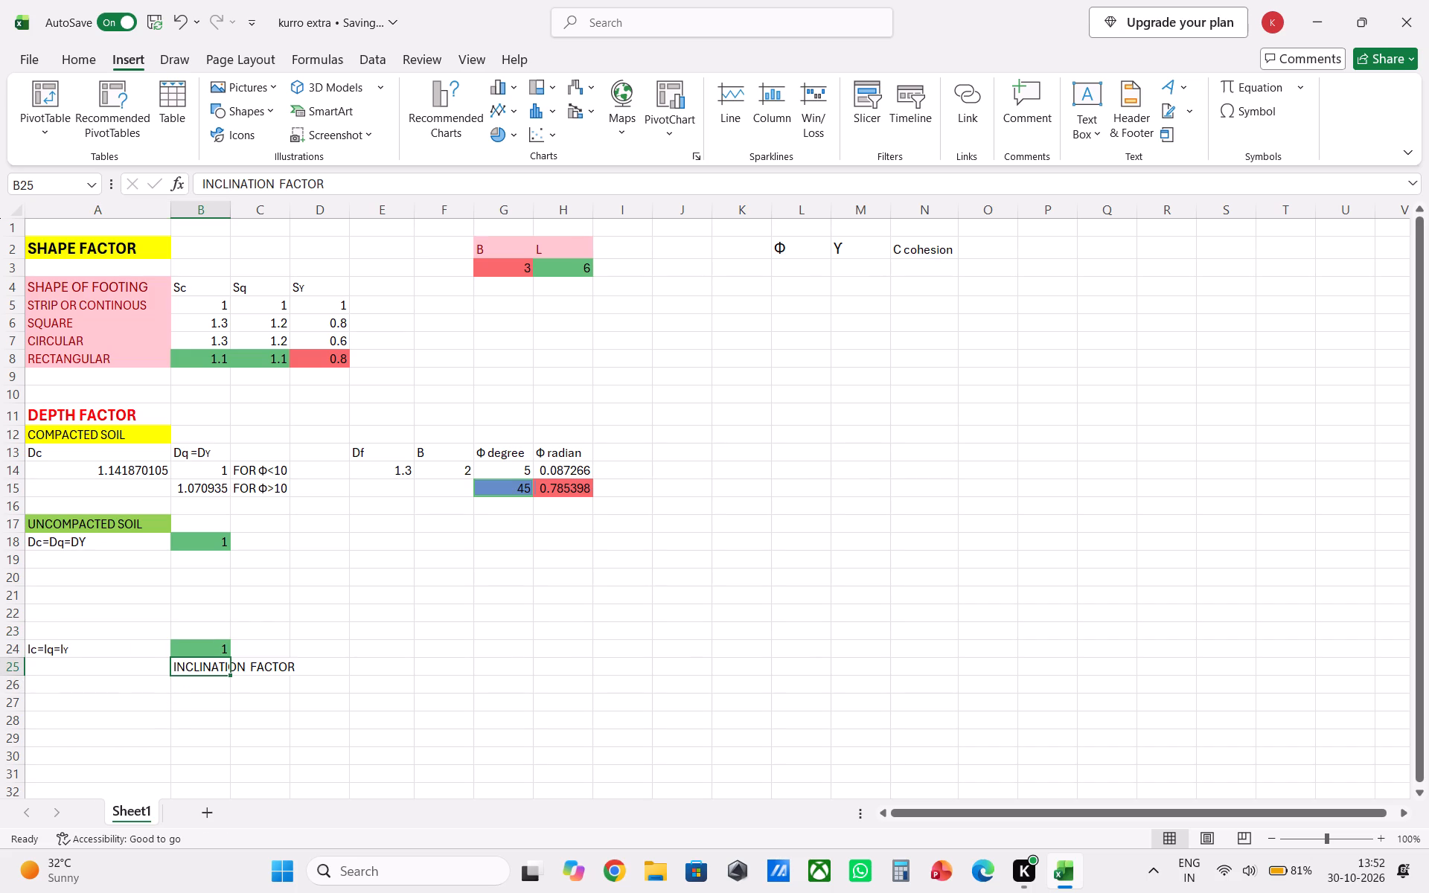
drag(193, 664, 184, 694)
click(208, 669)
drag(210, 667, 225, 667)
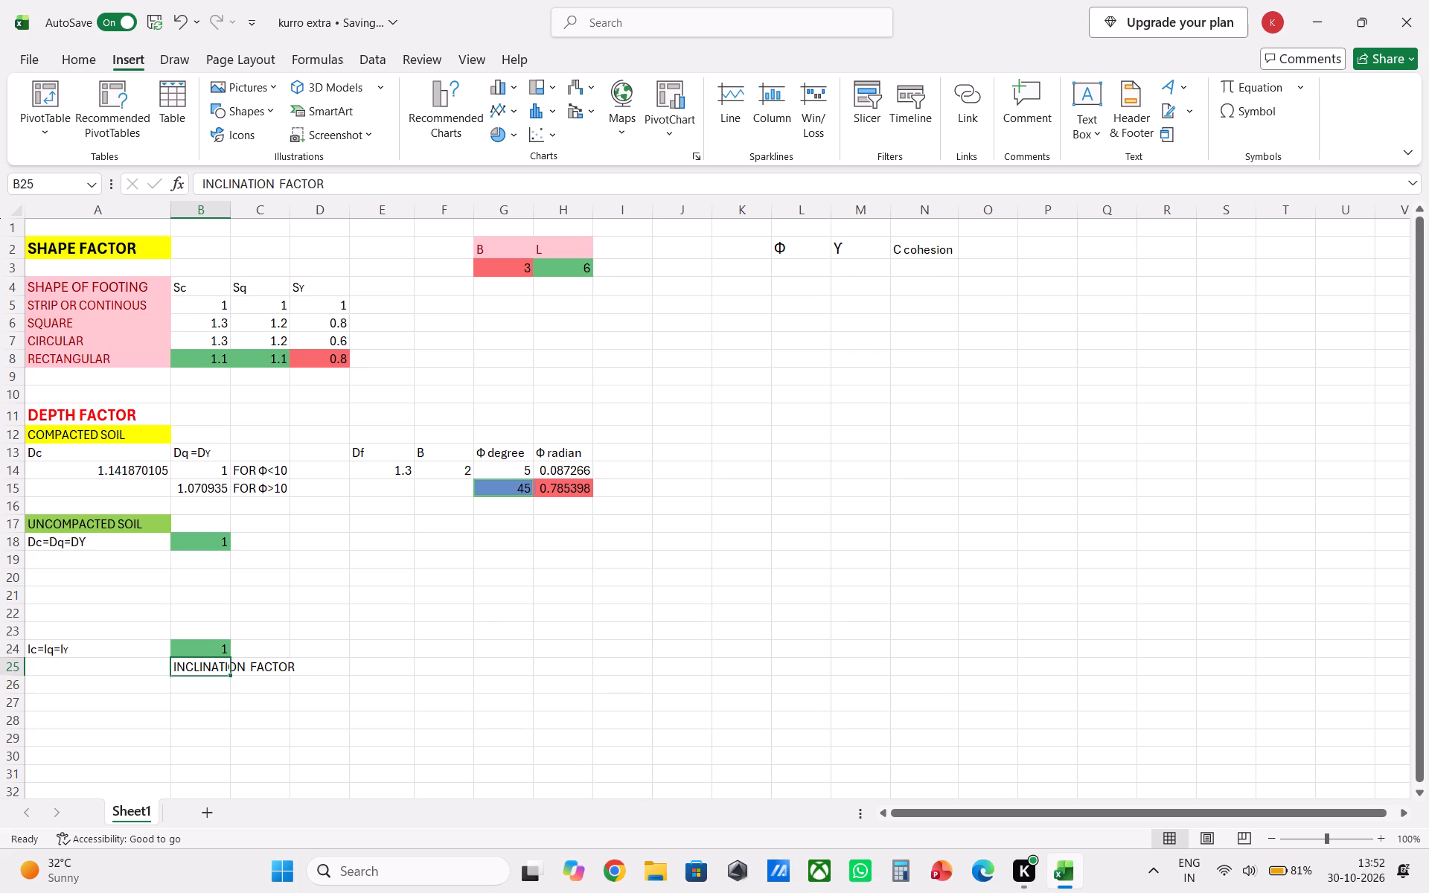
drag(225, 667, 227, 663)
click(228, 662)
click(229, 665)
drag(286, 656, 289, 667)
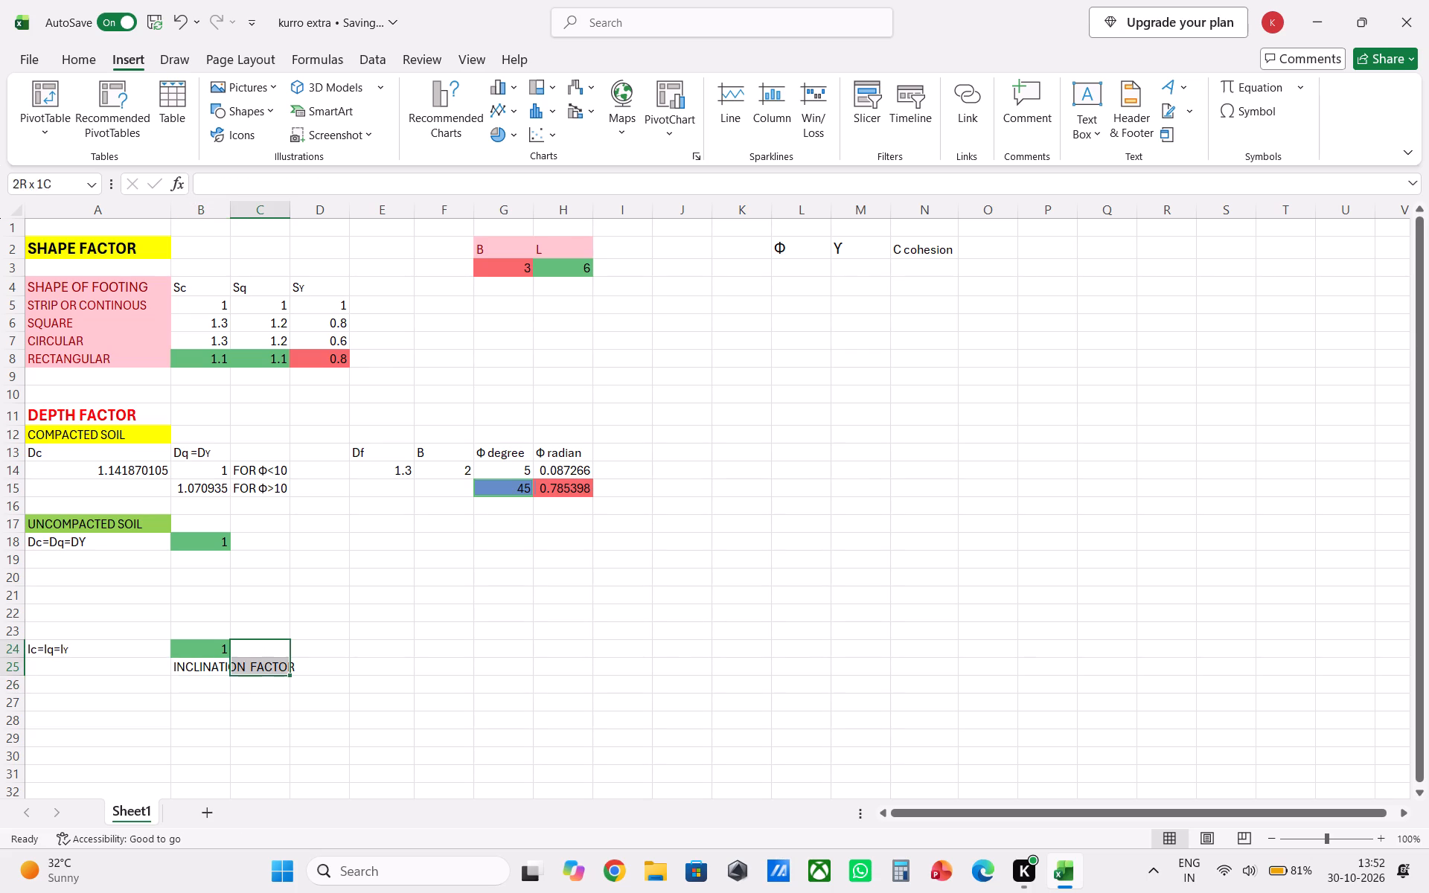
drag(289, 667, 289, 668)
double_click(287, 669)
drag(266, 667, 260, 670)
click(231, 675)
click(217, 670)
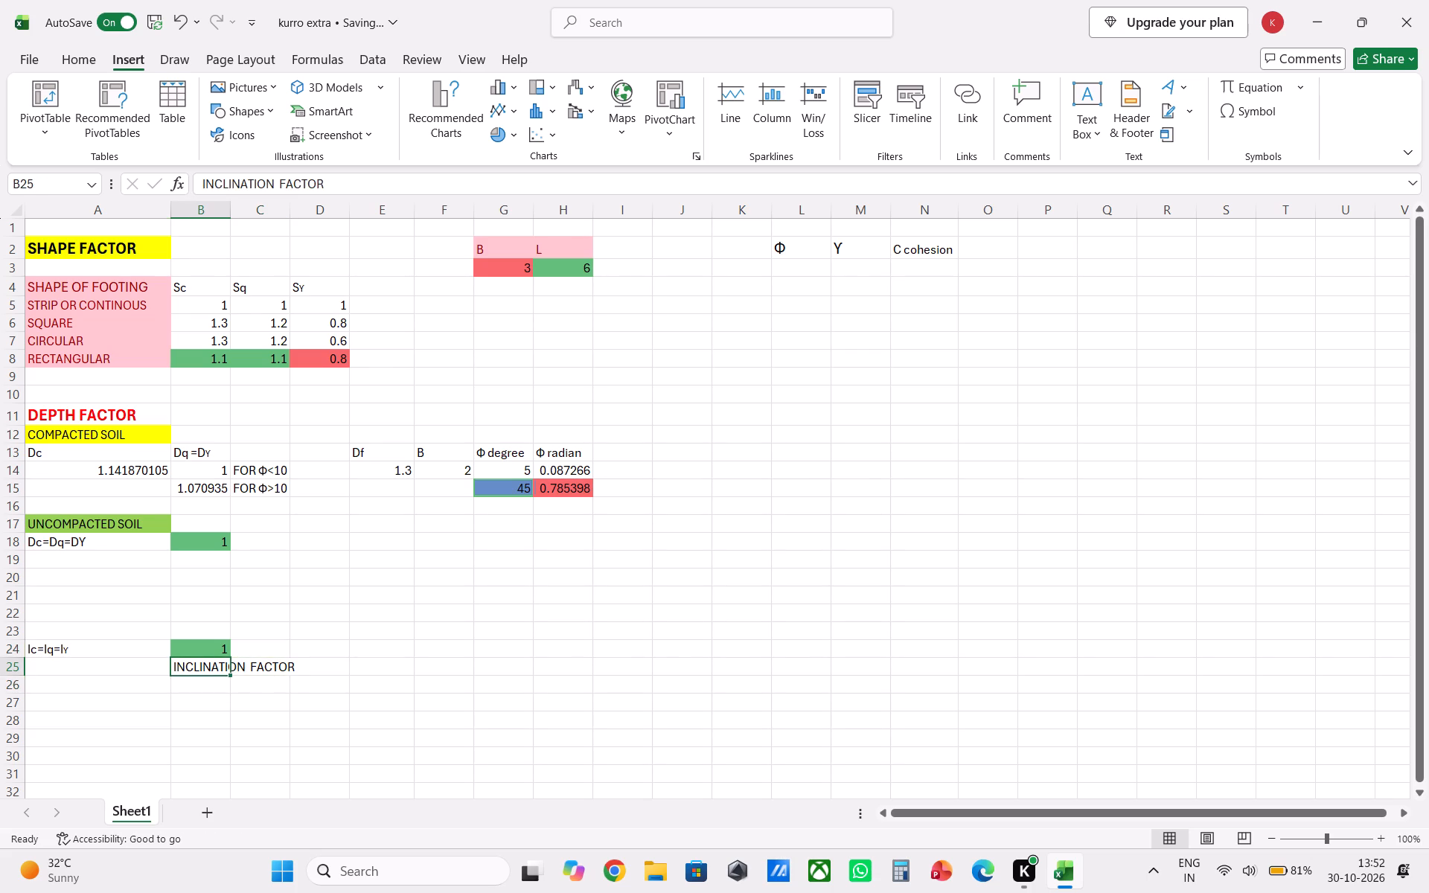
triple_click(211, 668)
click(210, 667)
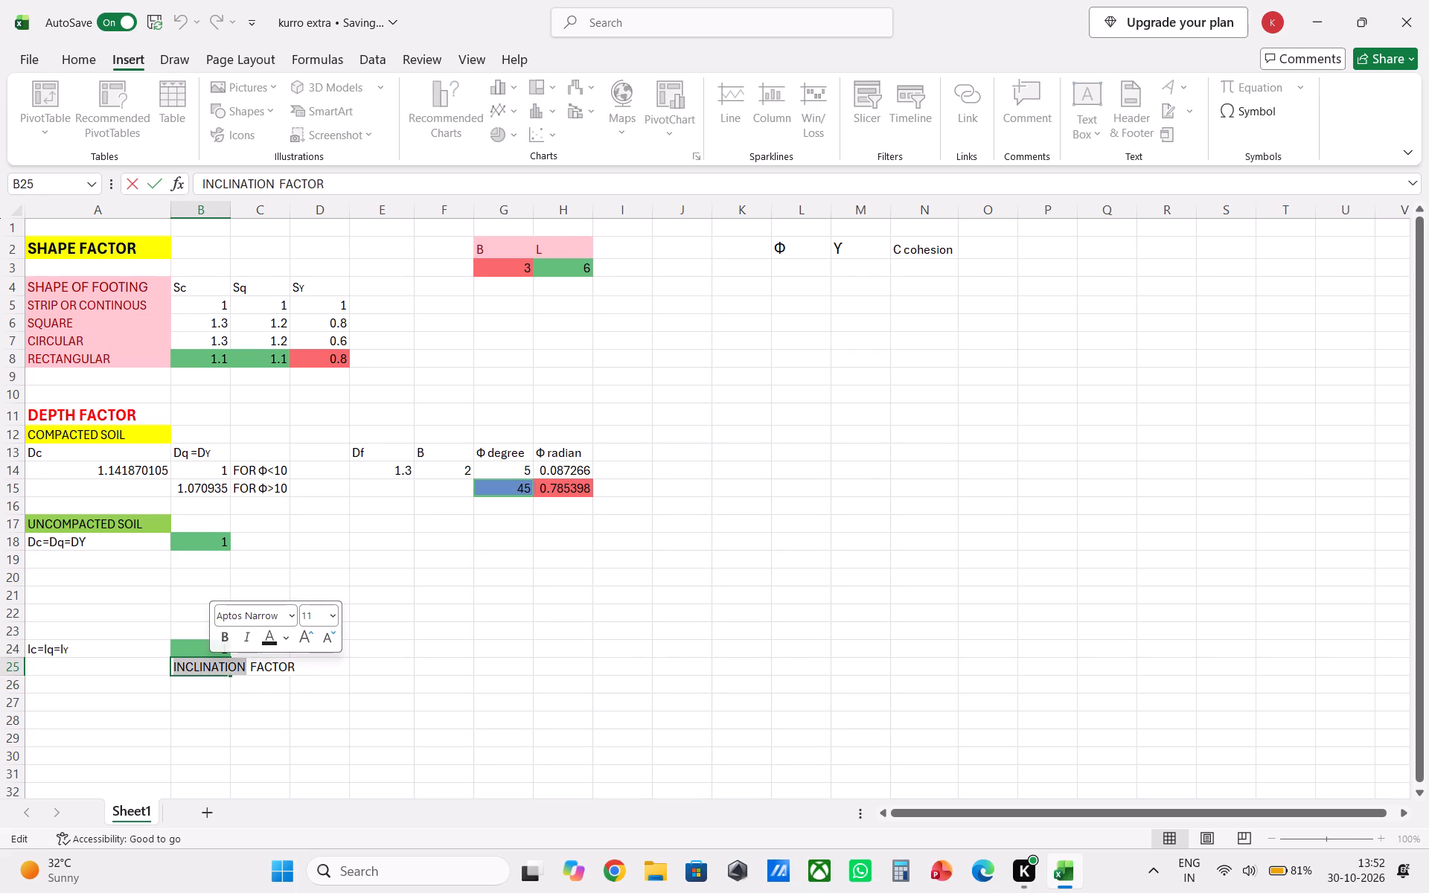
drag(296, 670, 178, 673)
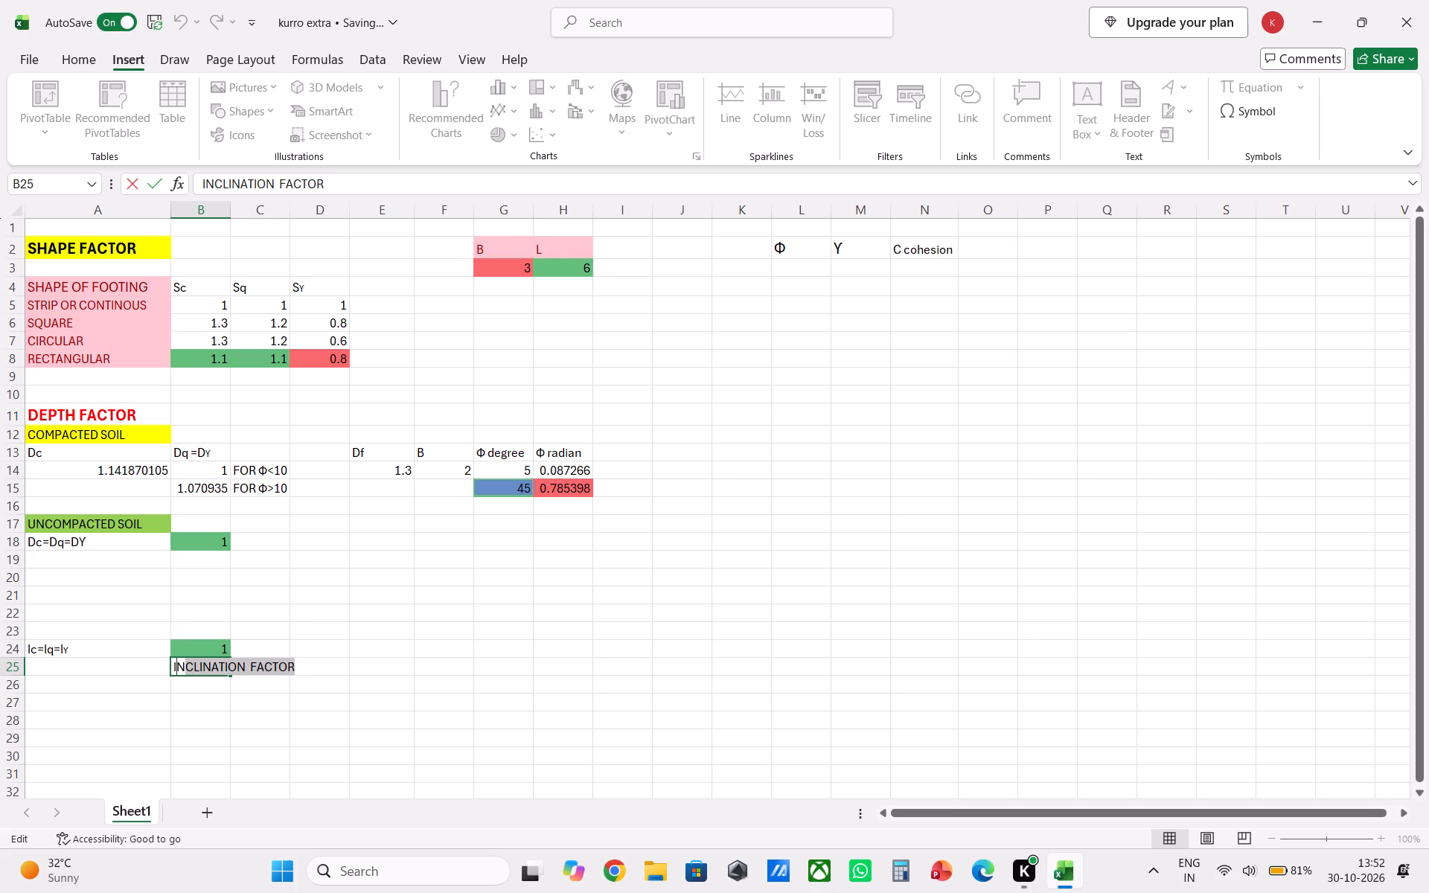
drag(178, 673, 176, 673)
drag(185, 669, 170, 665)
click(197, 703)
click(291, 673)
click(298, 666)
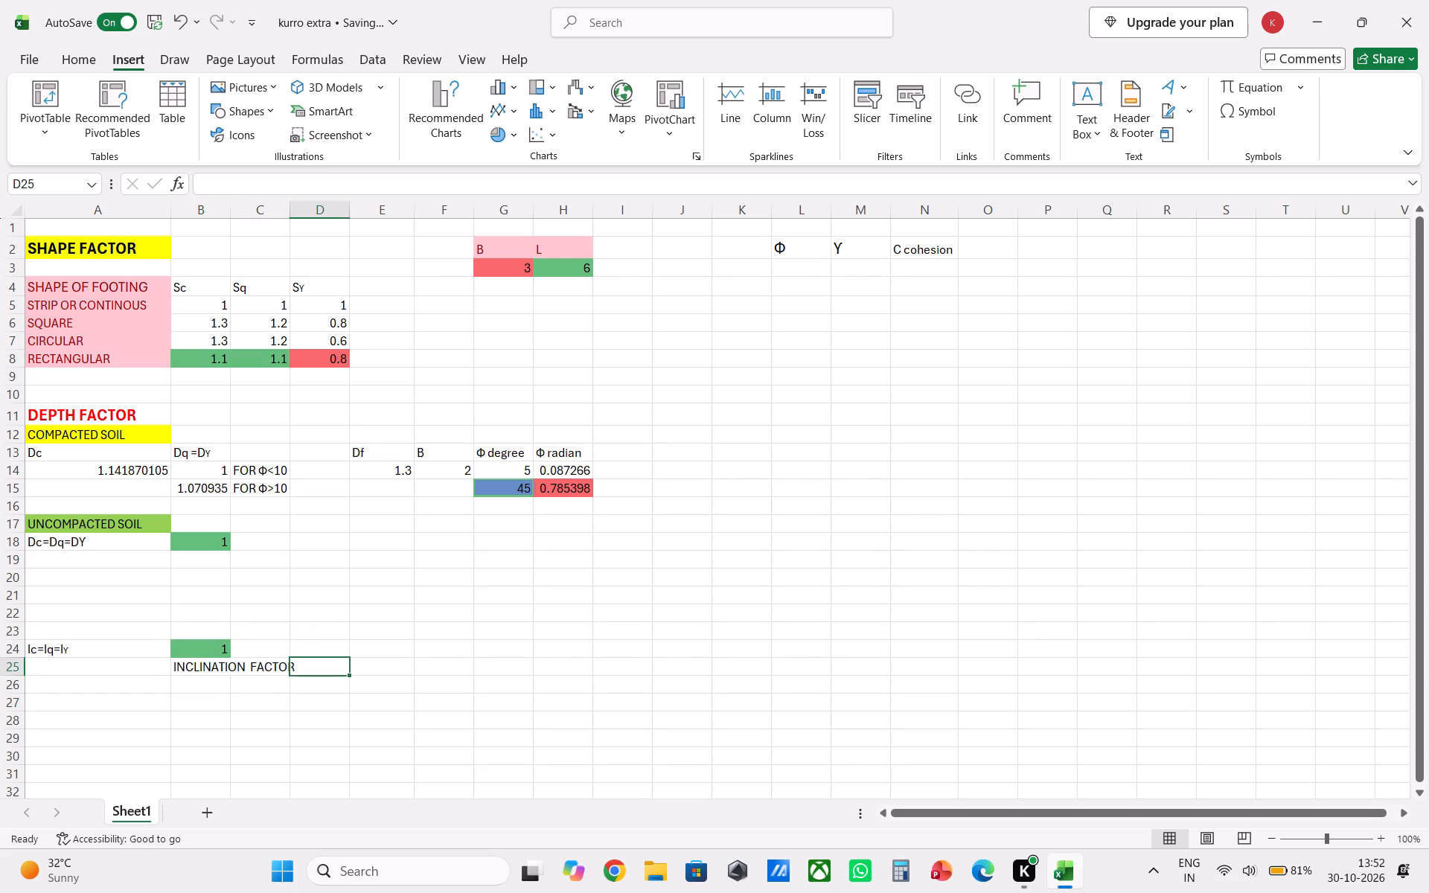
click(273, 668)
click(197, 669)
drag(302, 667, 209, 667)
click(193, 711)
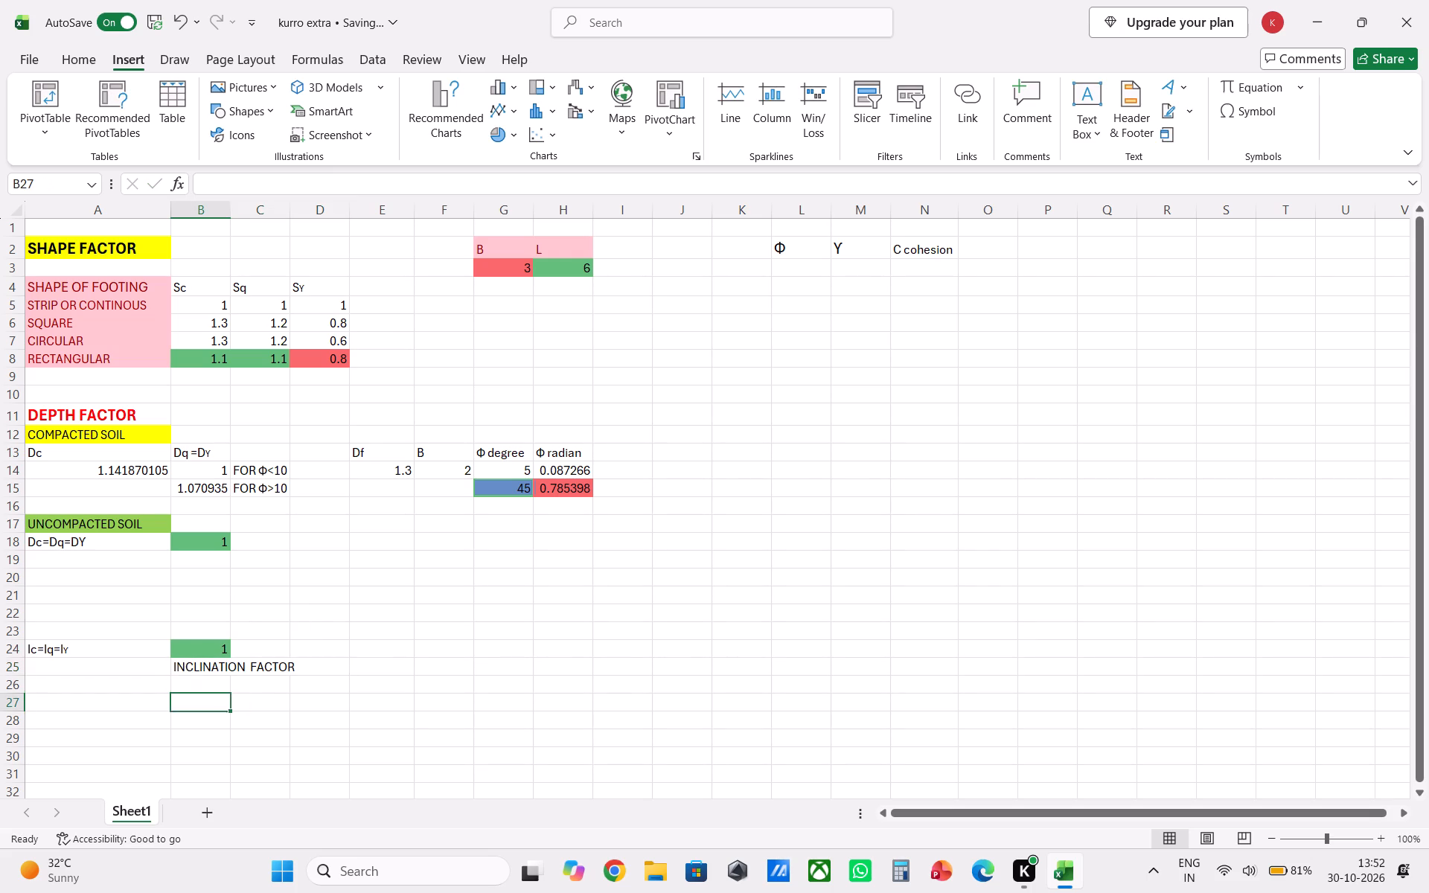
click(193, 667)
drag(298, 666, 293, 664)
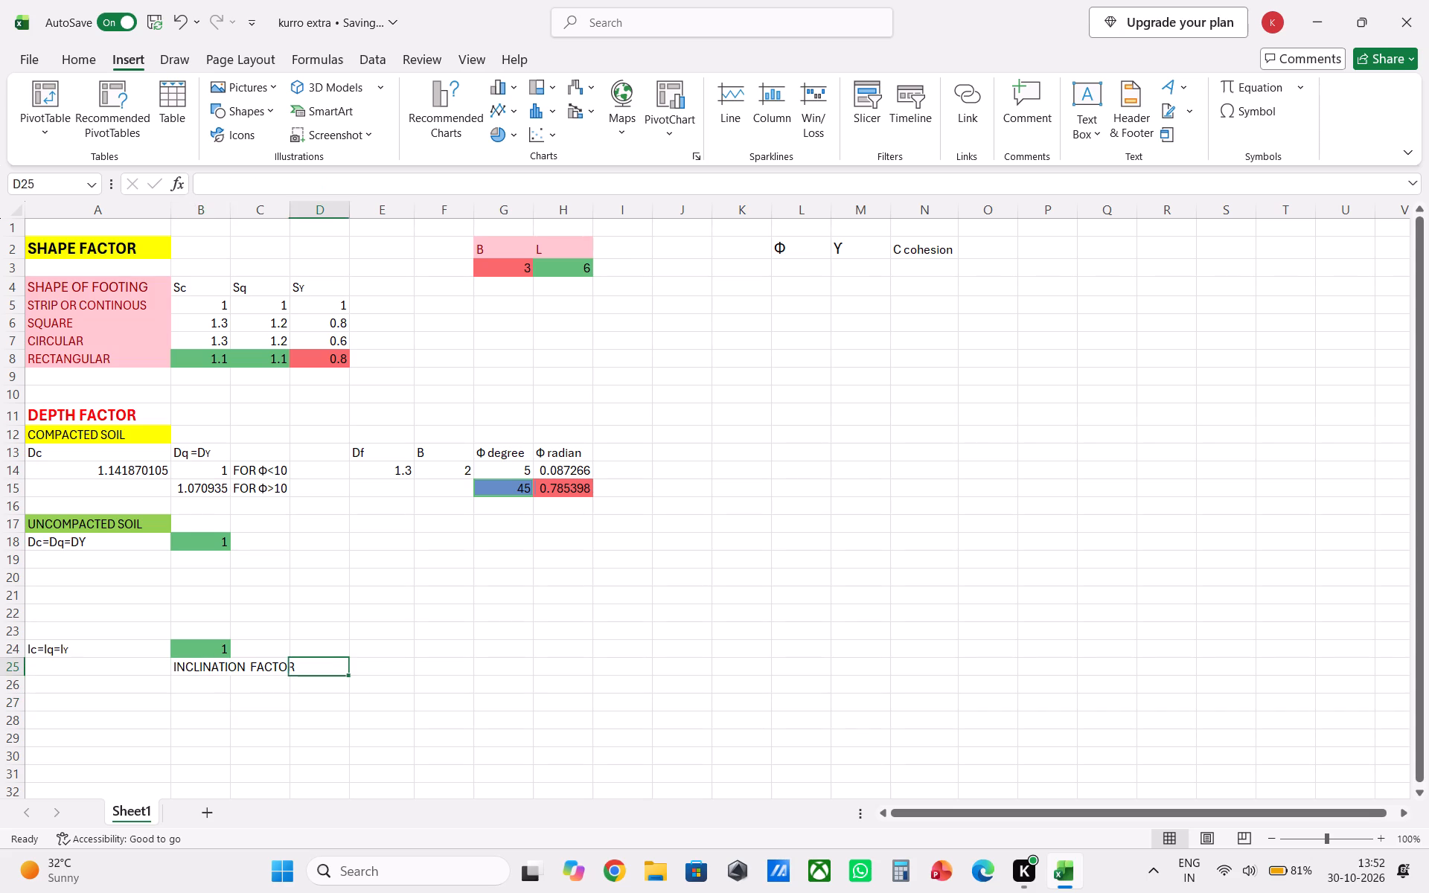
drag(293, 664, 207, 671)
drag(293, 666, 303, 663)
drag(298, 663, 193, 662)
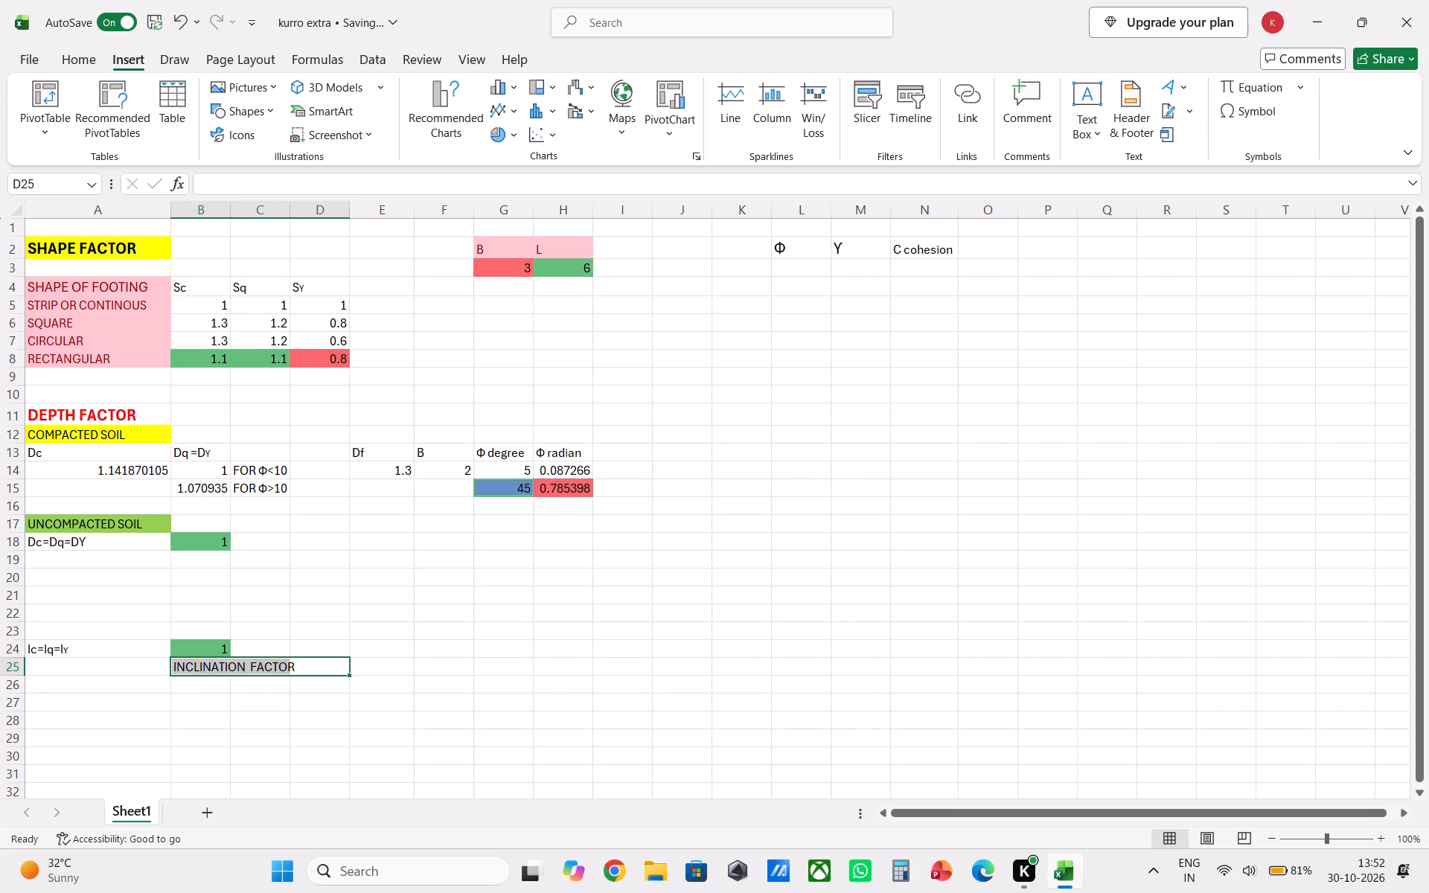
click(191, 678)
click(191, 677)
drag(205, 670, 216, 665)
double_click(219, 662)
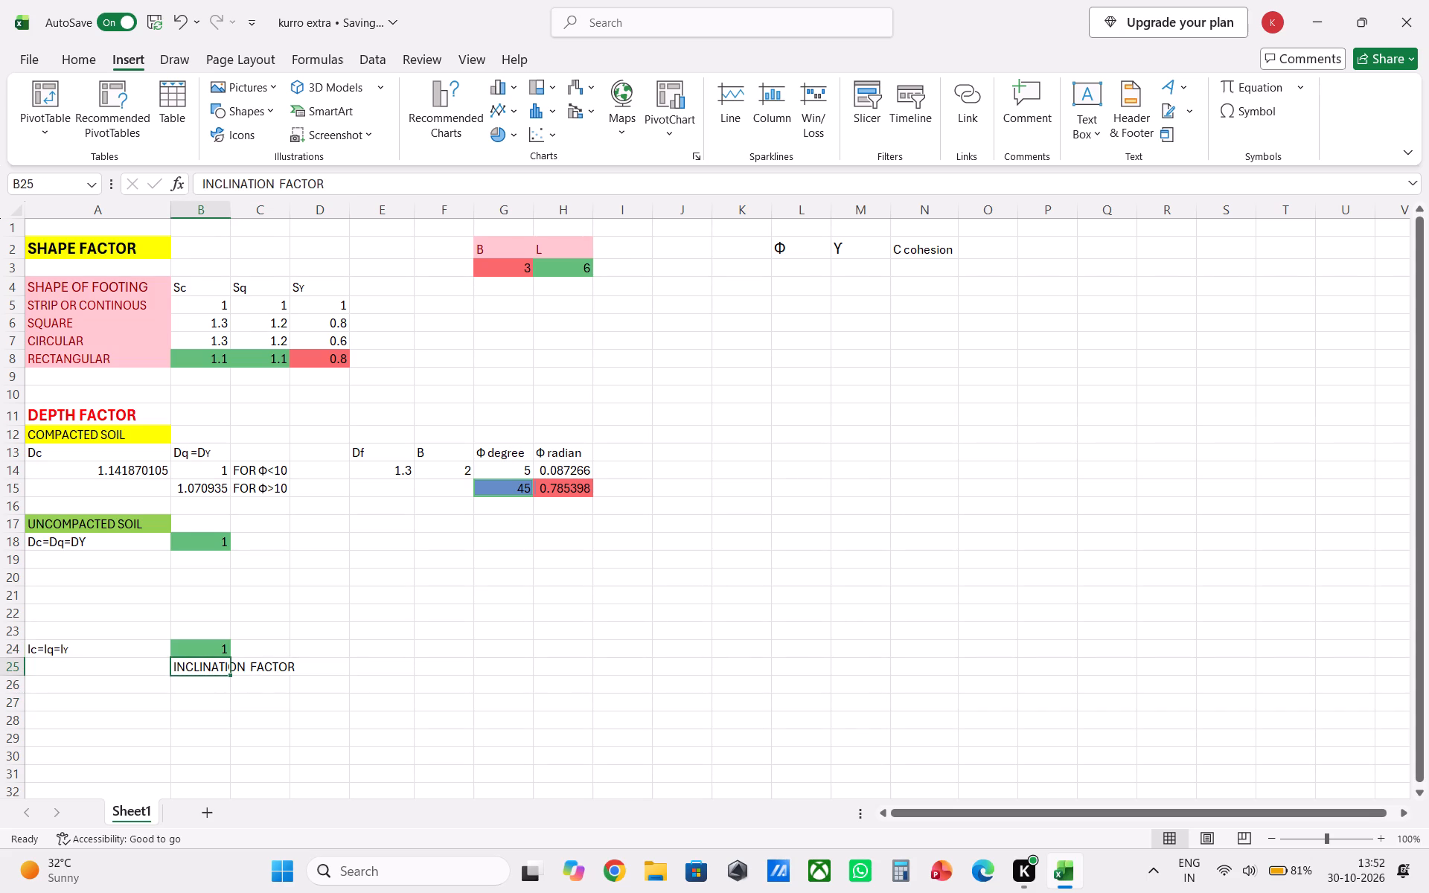
Enter the title INCLINATION FACTOR in cell A23, directly above the Ic=Iq=Iγ row.
drag(118, 600, 105, 621)
click(104, 630)
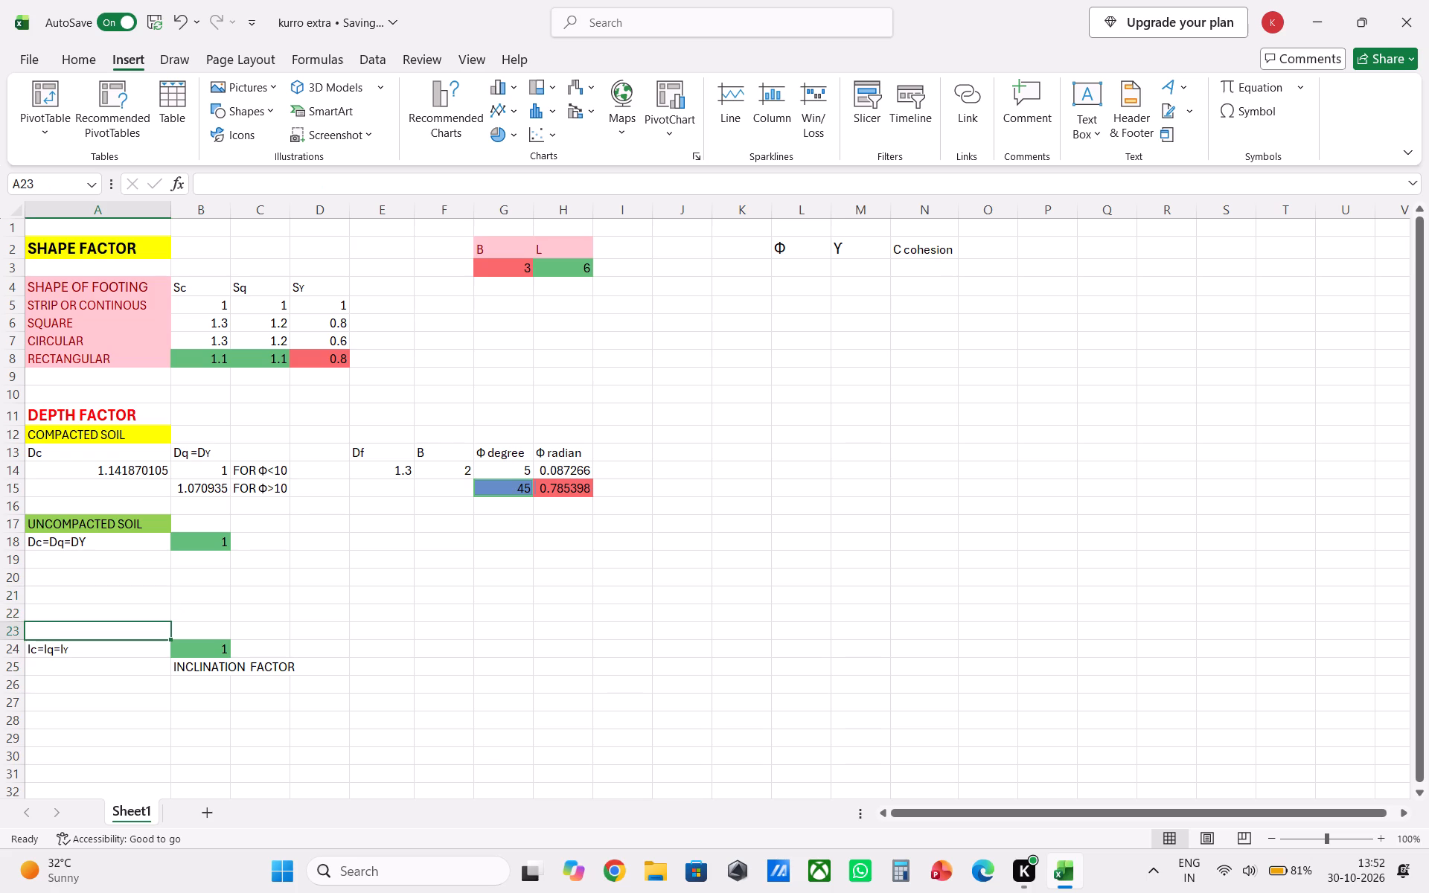
key(i)
text(NCLINATION FA)
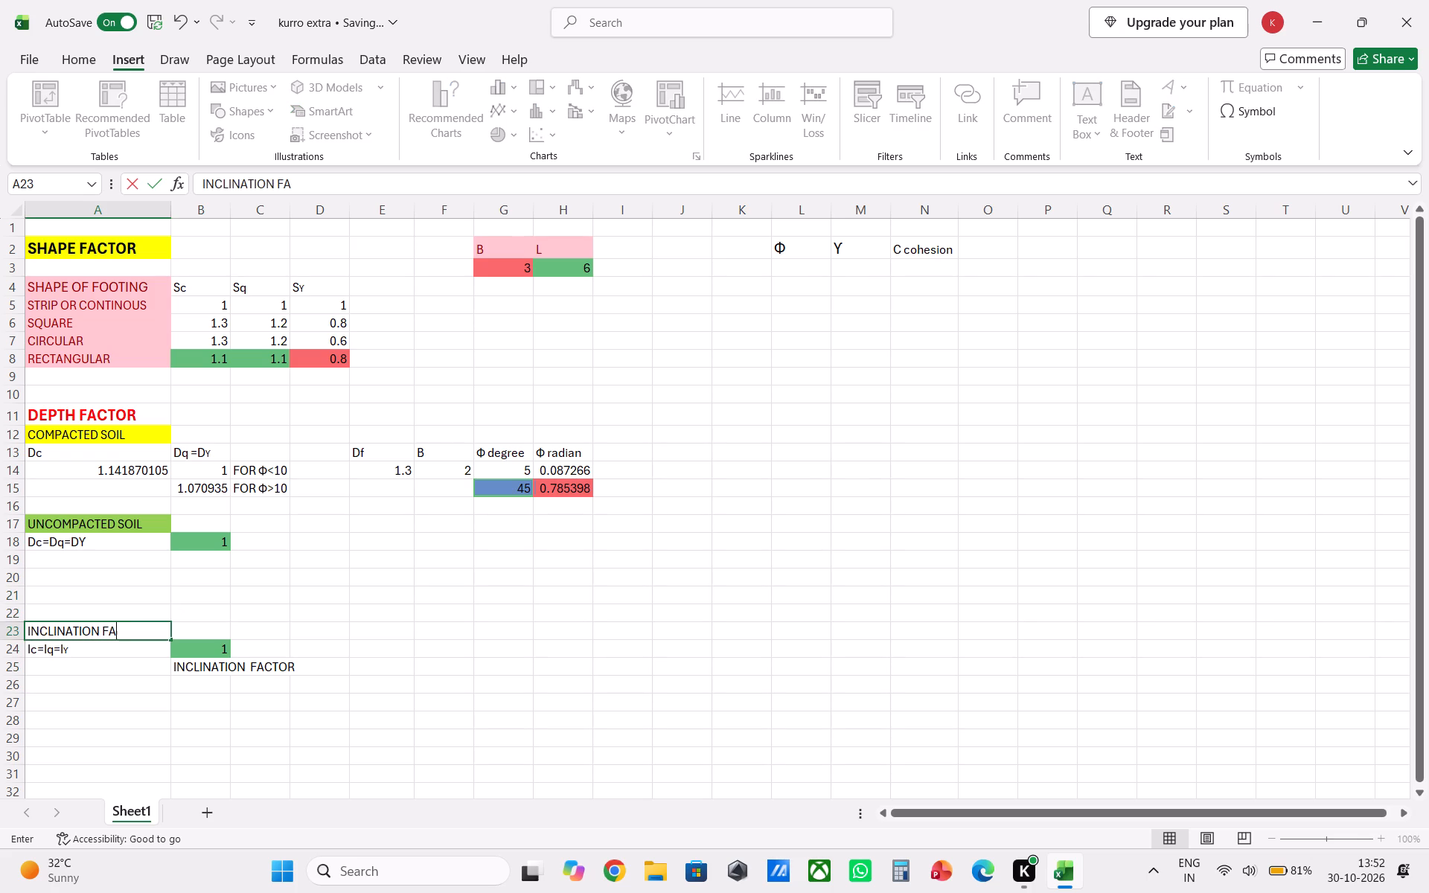
text(CTOR)
Clear the duplicate INCLINATION FACTOR title from cell B25.
click(211, 663)
drag(212, 670, 237, 668)
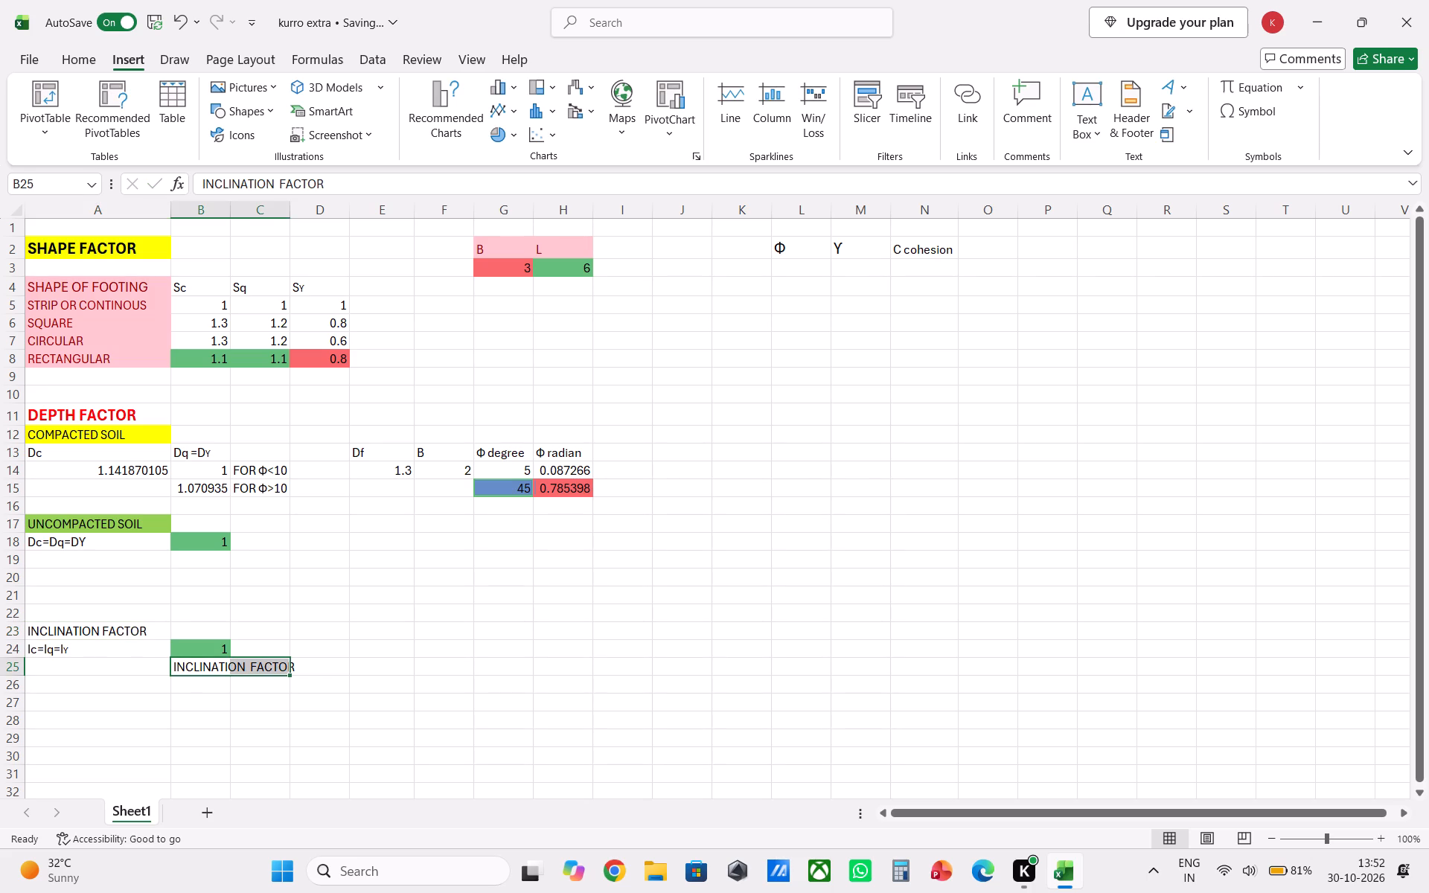
drag(291, 676, 341, 672)
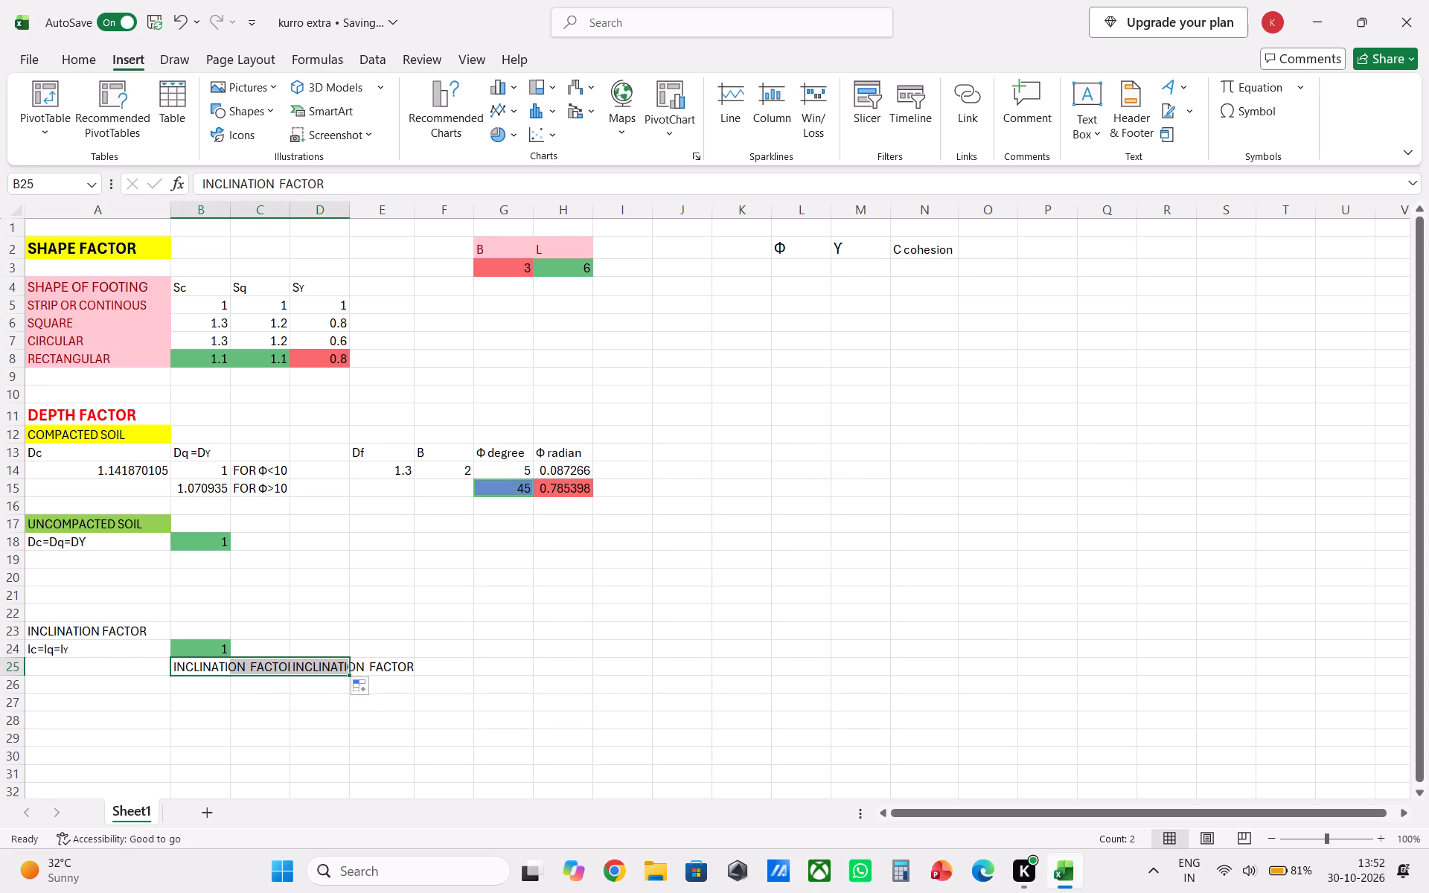
key(BackSpace)
click(406, 677)
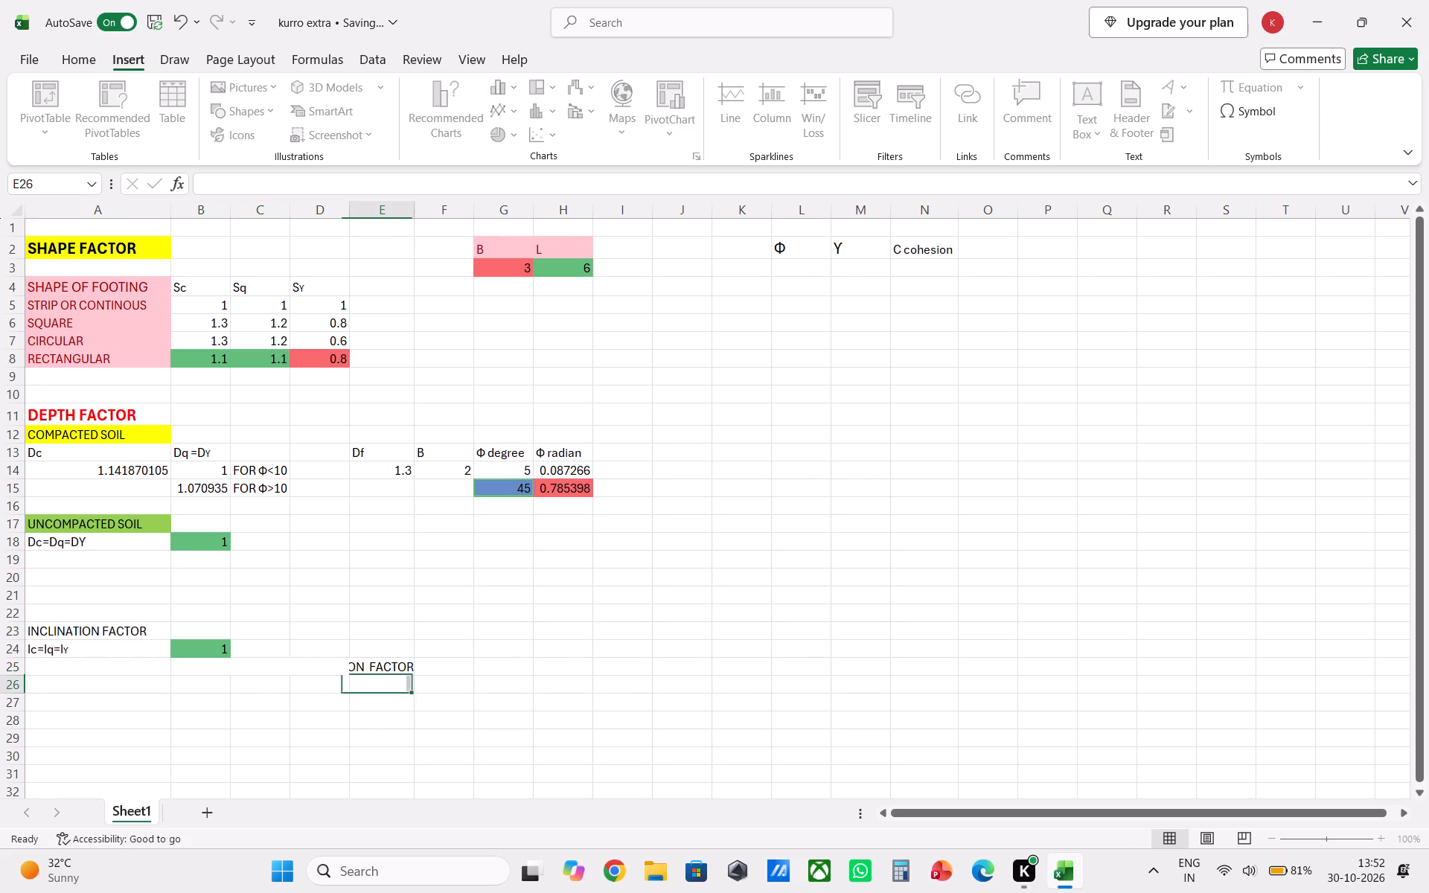
Clear the stray INCLINATION FACTOR copy from cell D25.
click(406, 670)
key(BackSpace)
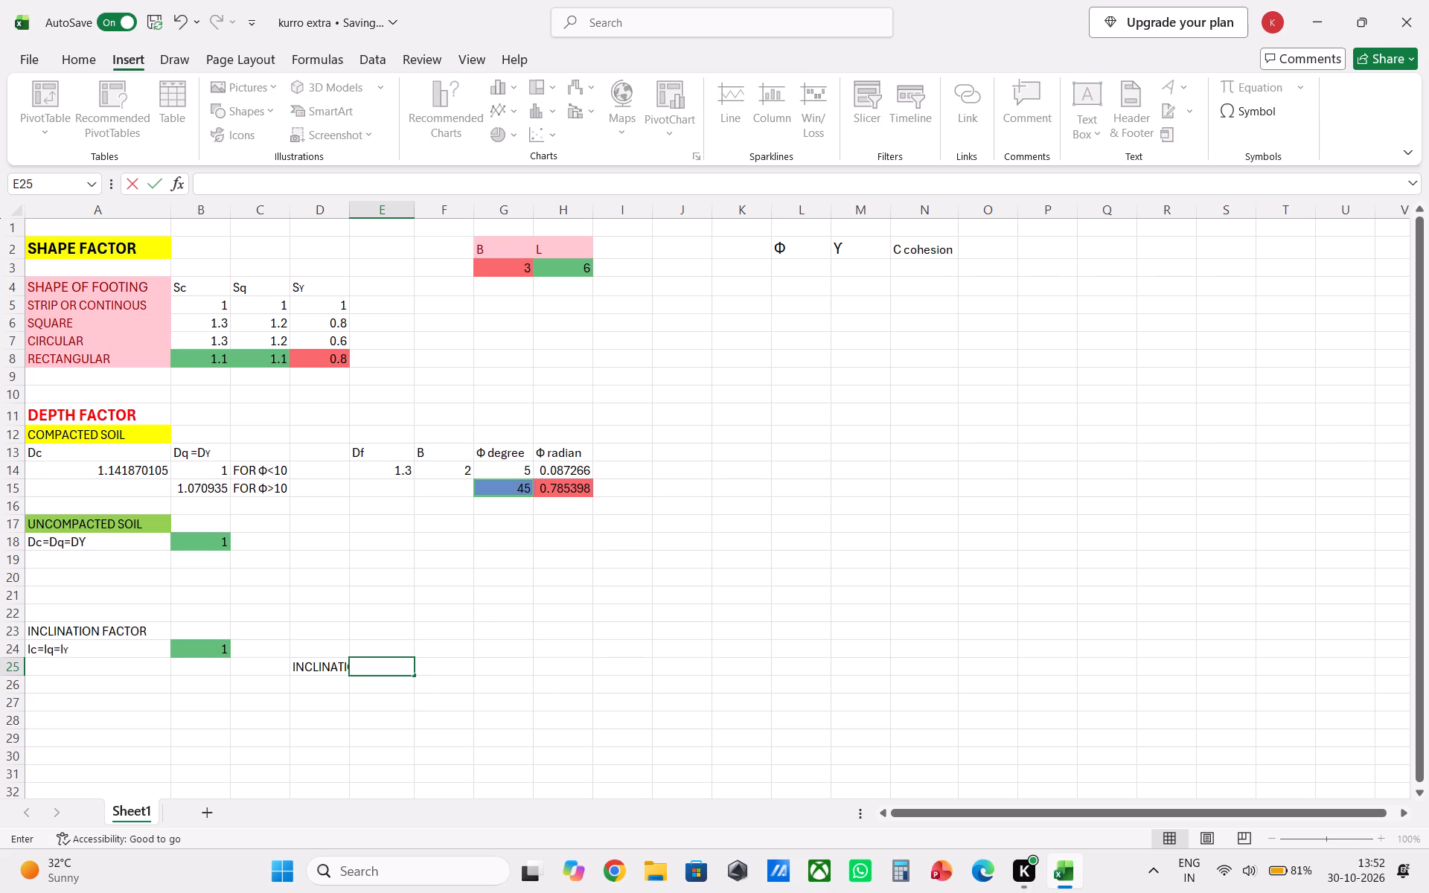
key(Left)
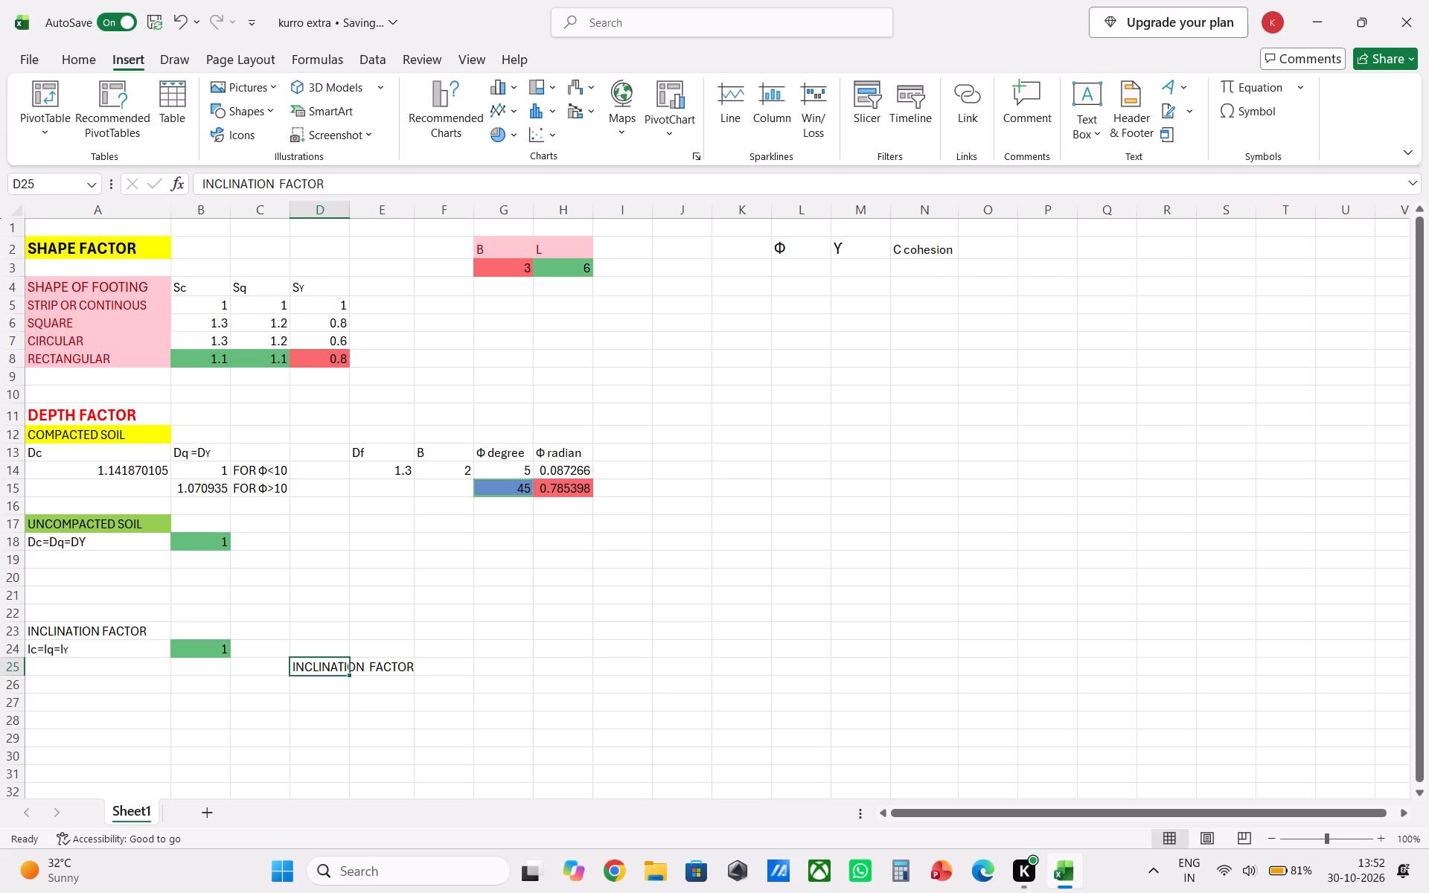
drag(329, 621, 409, 697)
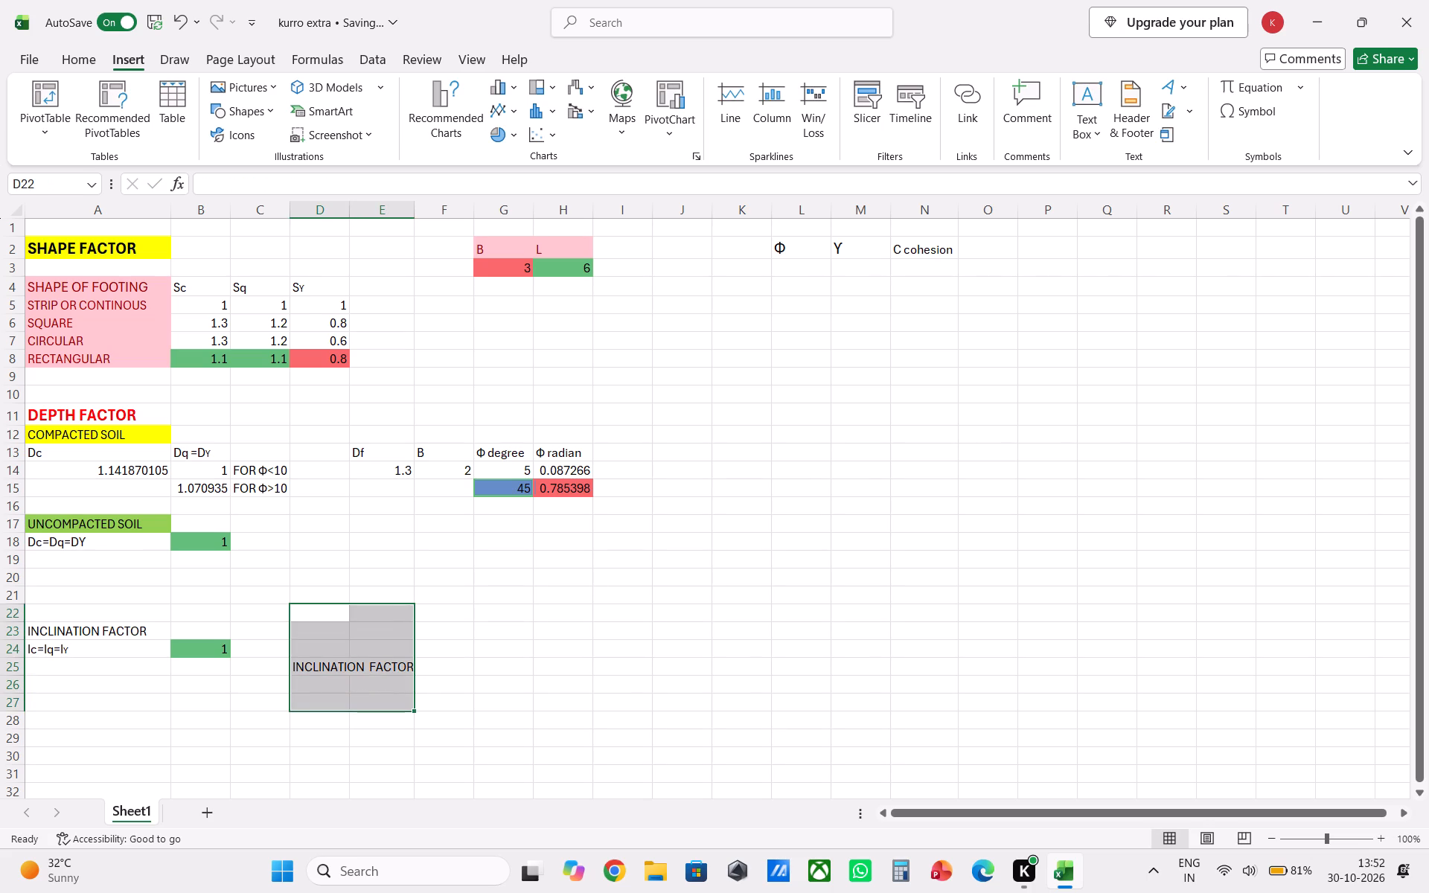
key(BackSpace)
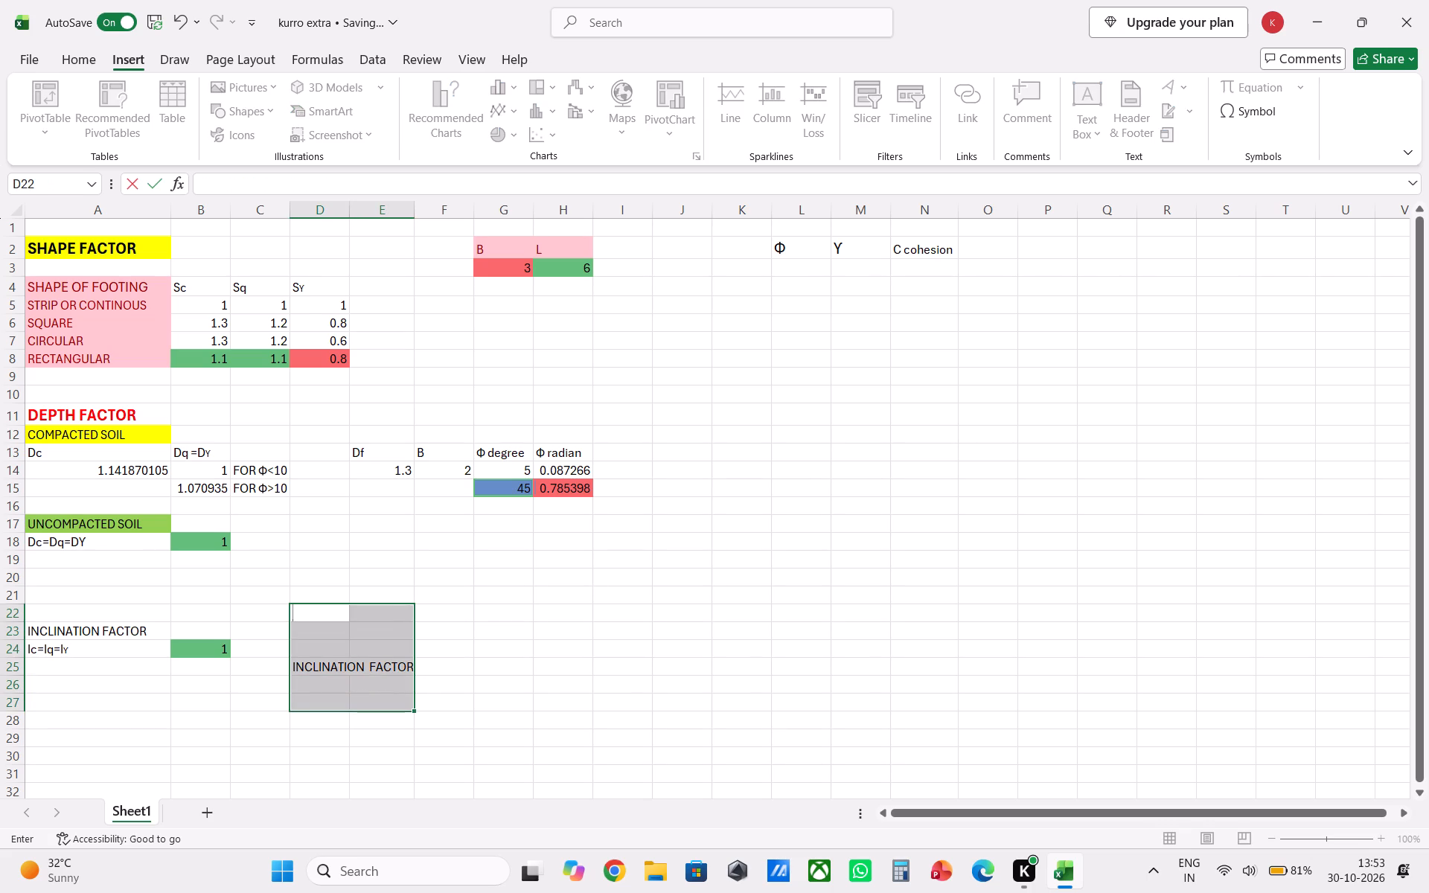
key(Delete)
key(Delete)
key(Delete)
key(Delete)
key(Delete)
key(Delete)
key(Delete)
key(Return)
key(Return)
key(Return)
key(Return)
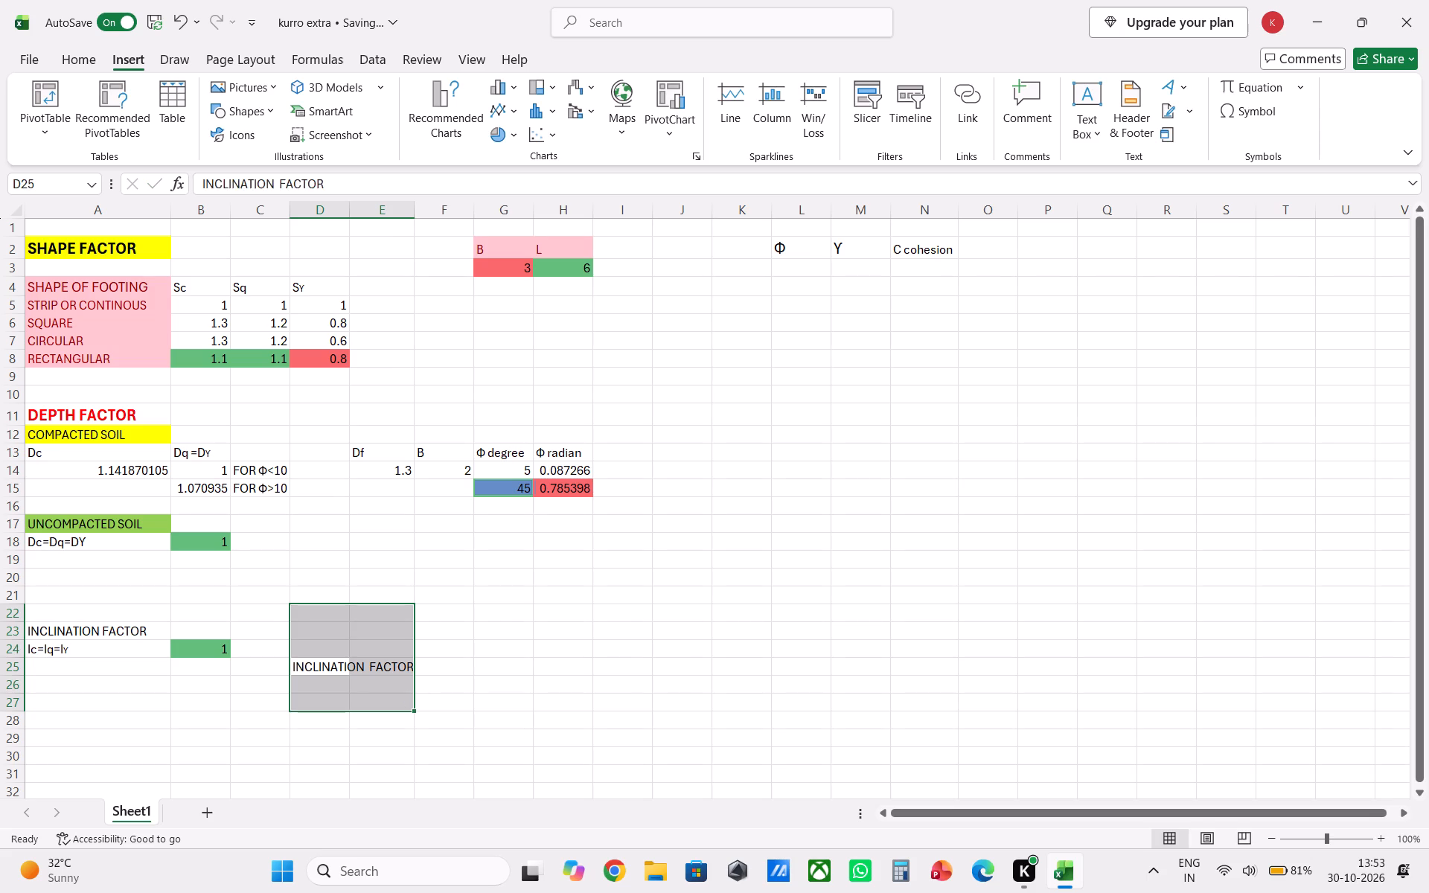
key(Up)
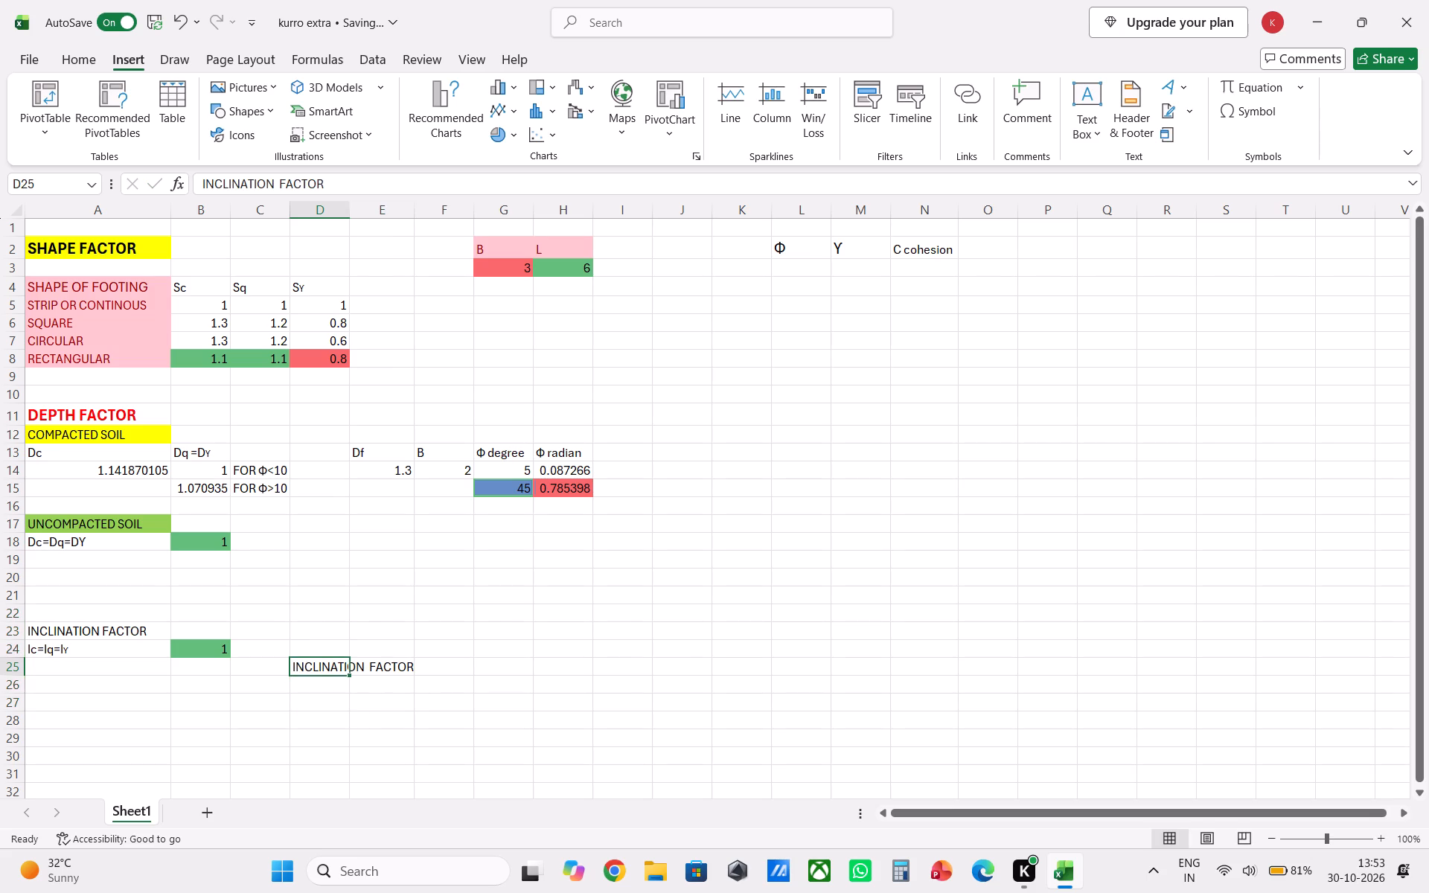
key(Delete)
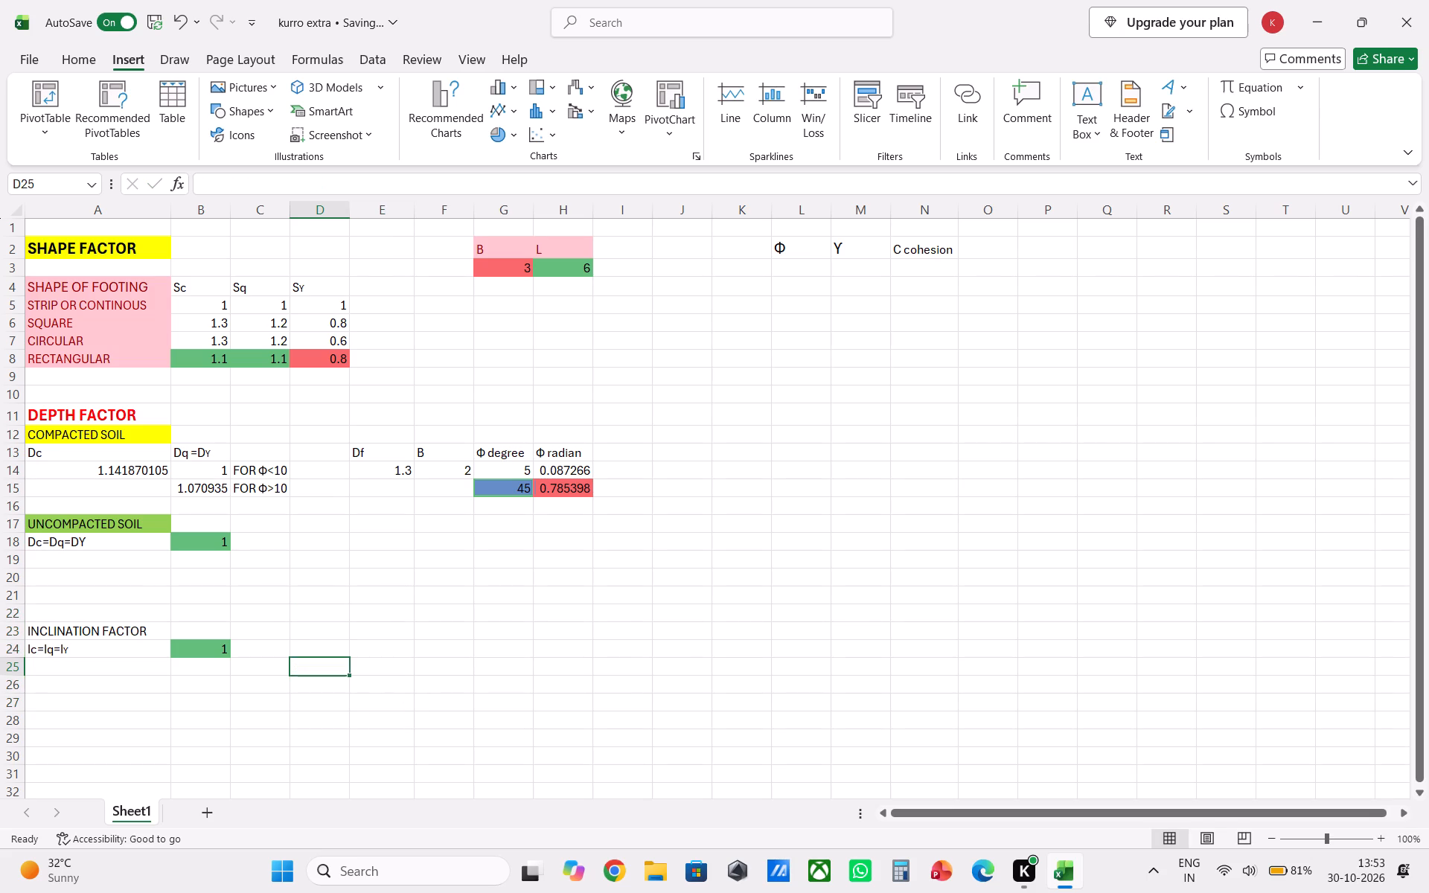
Apply data bars conditional formatting to the inclination factor block A23:B24.
drag(60, 628, 202, 647)
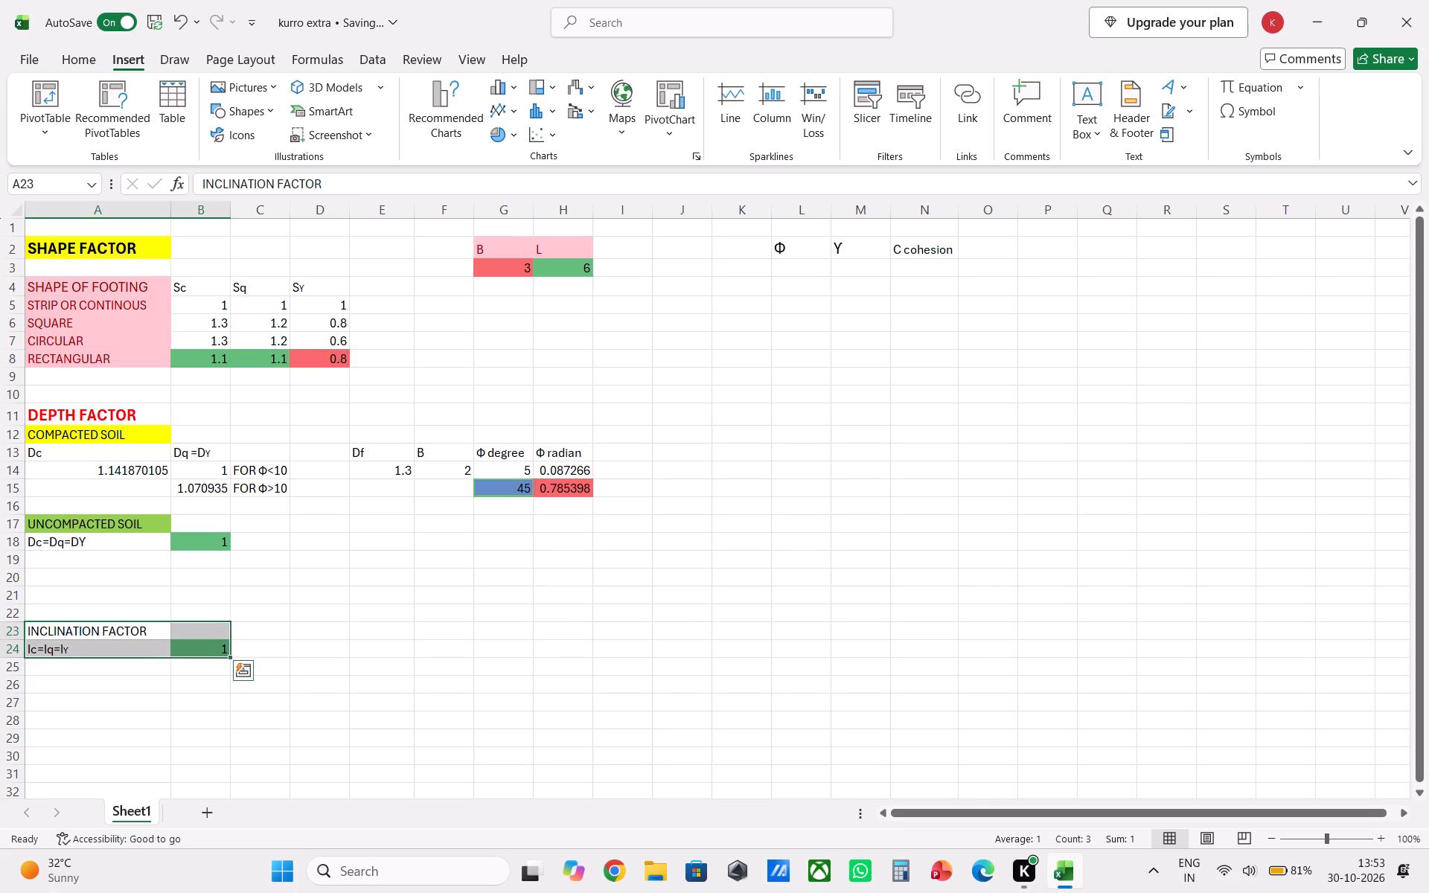
click(244, 673)
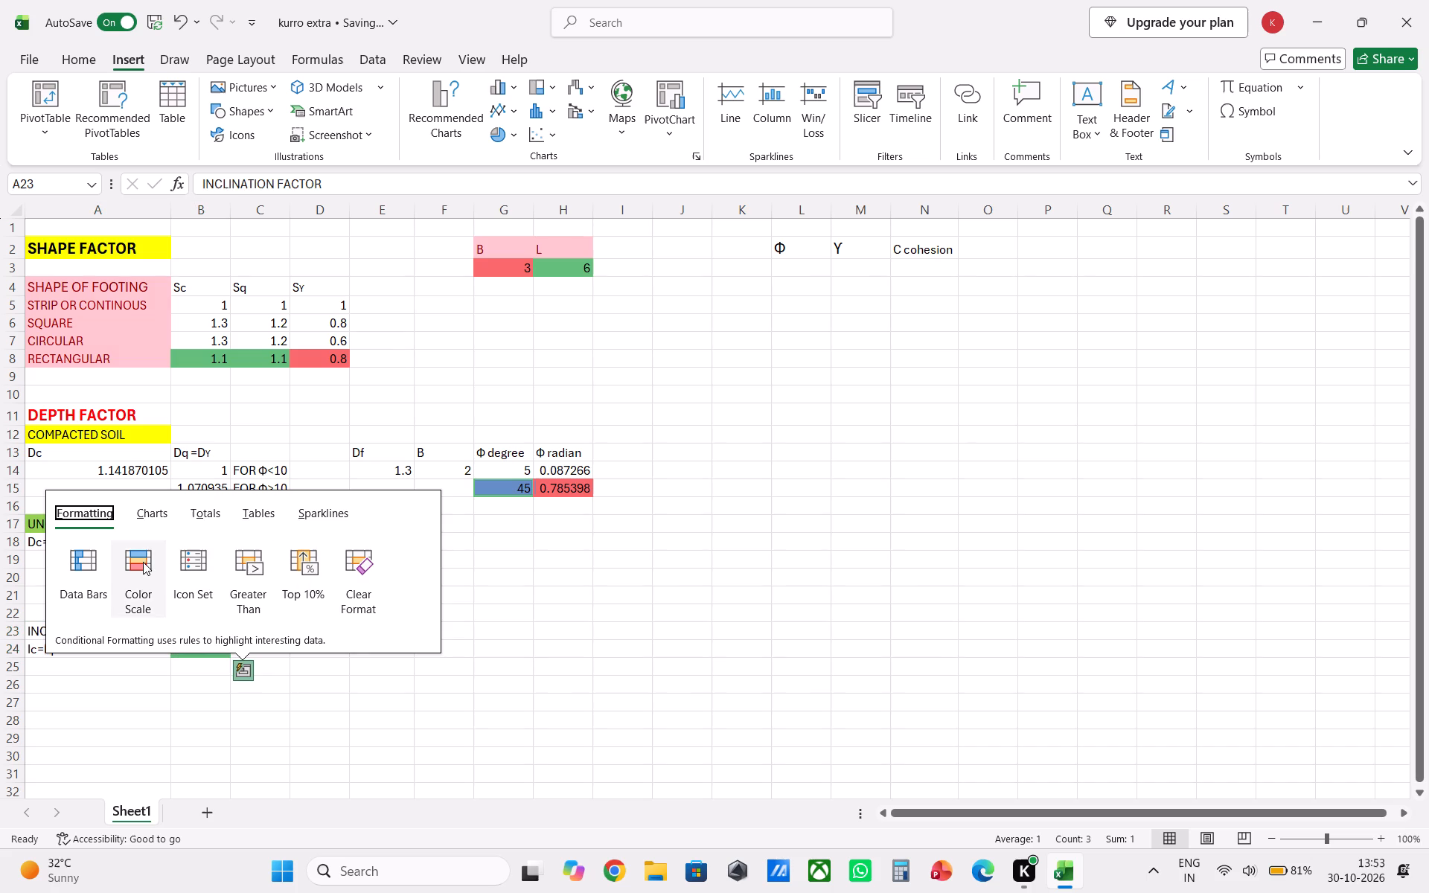
drag(265, 493, 293, 525)
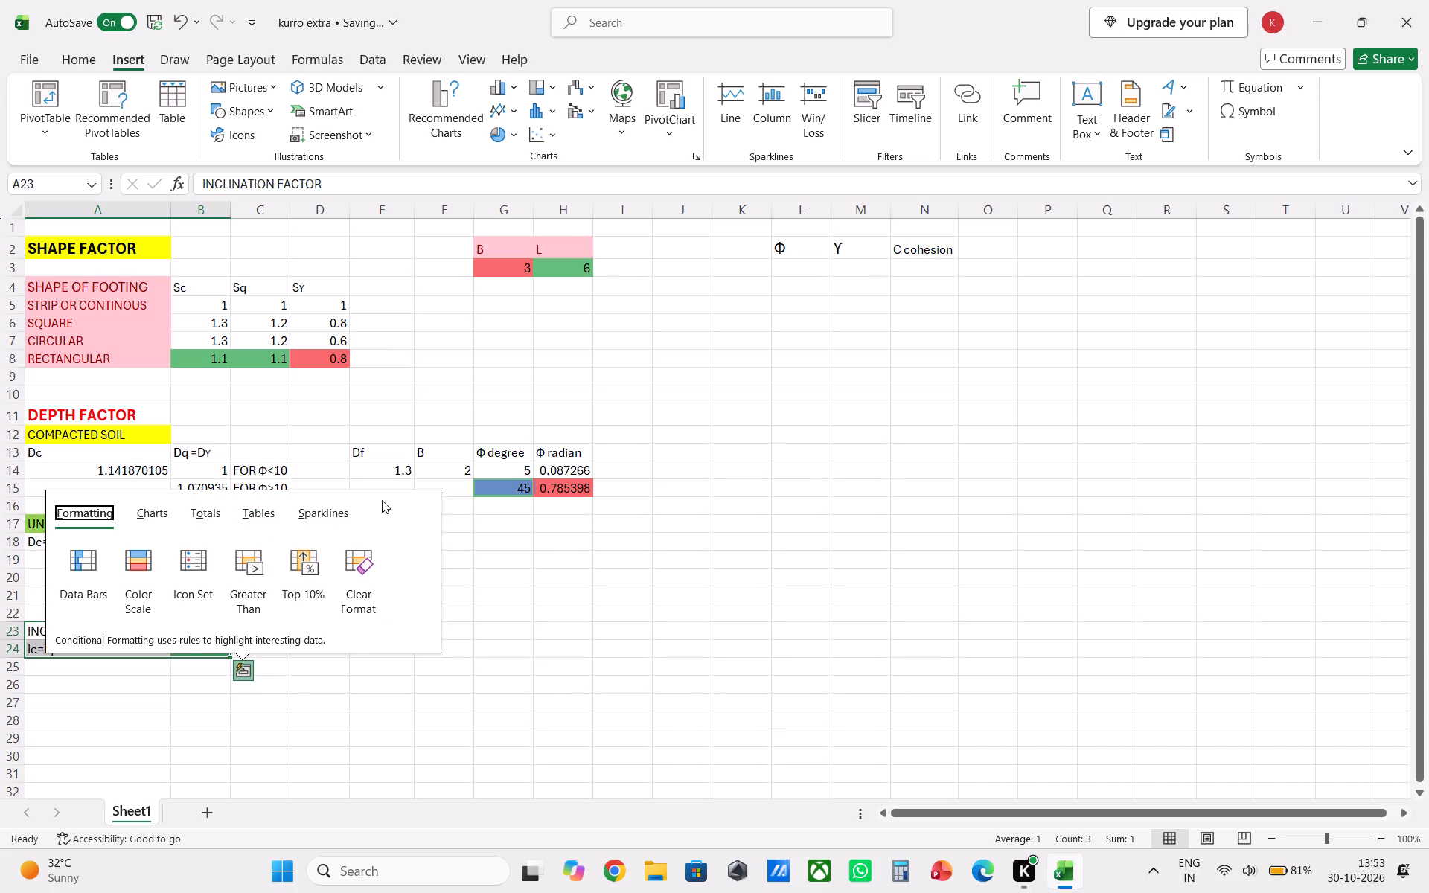
drag(385, 499, 381, 536)
click(82, 559)
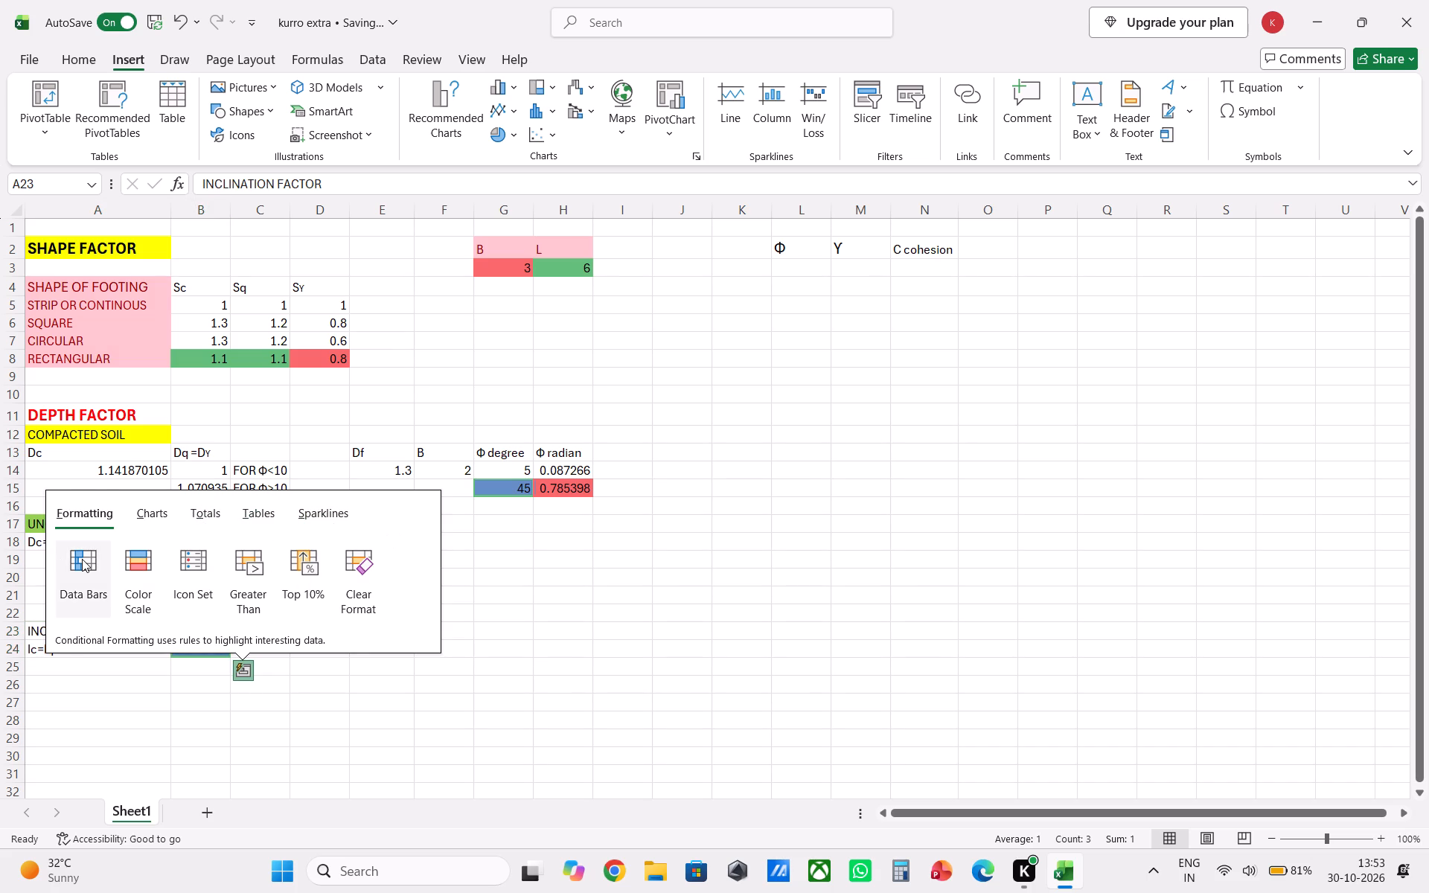
click(142, 629)
drag(142, 629, 150, 634)
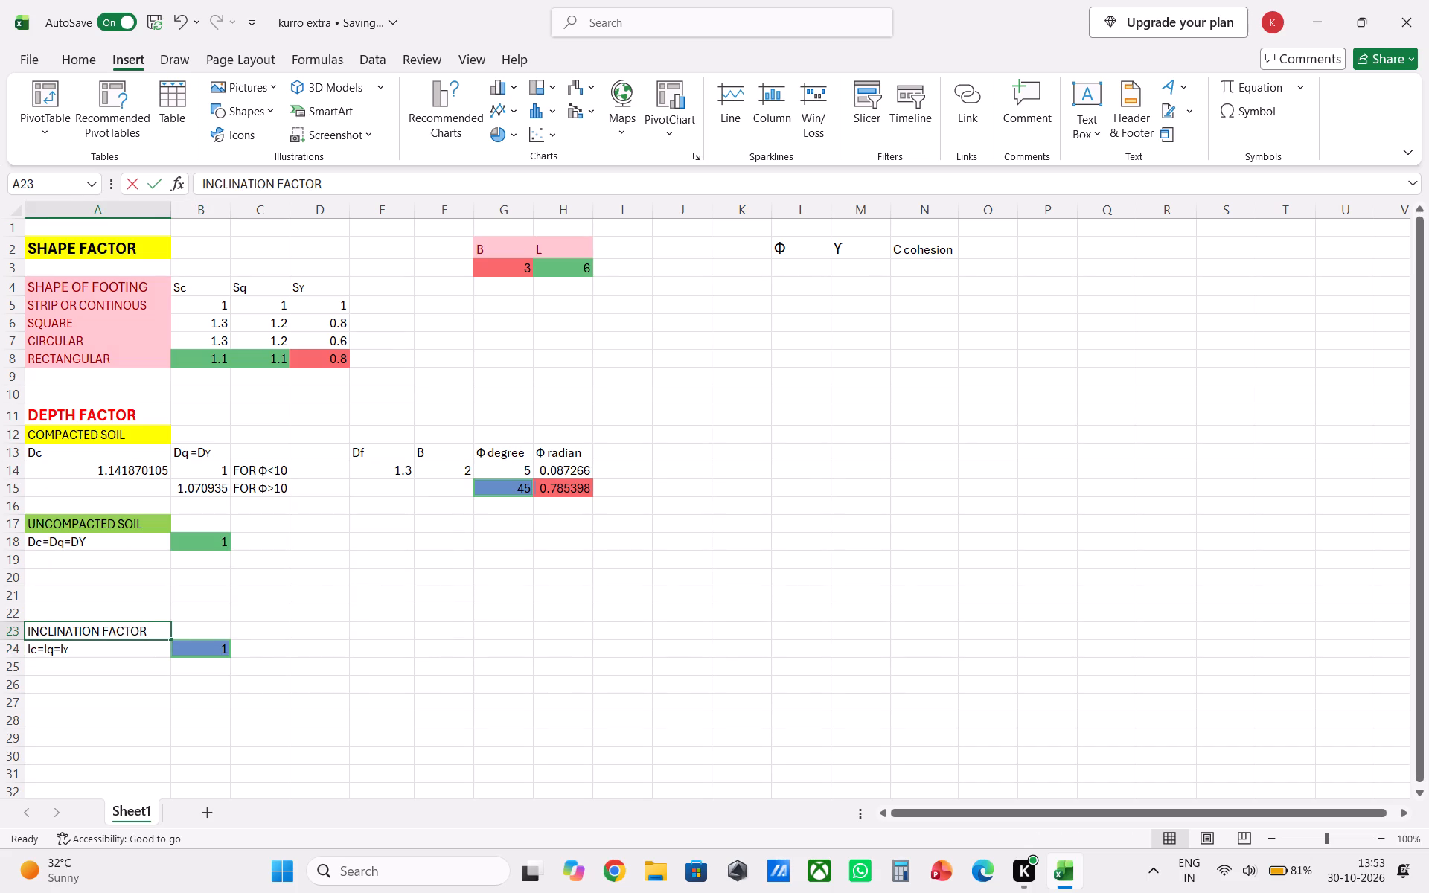
drag(150, 634, 187, 640)
click(318, 751)
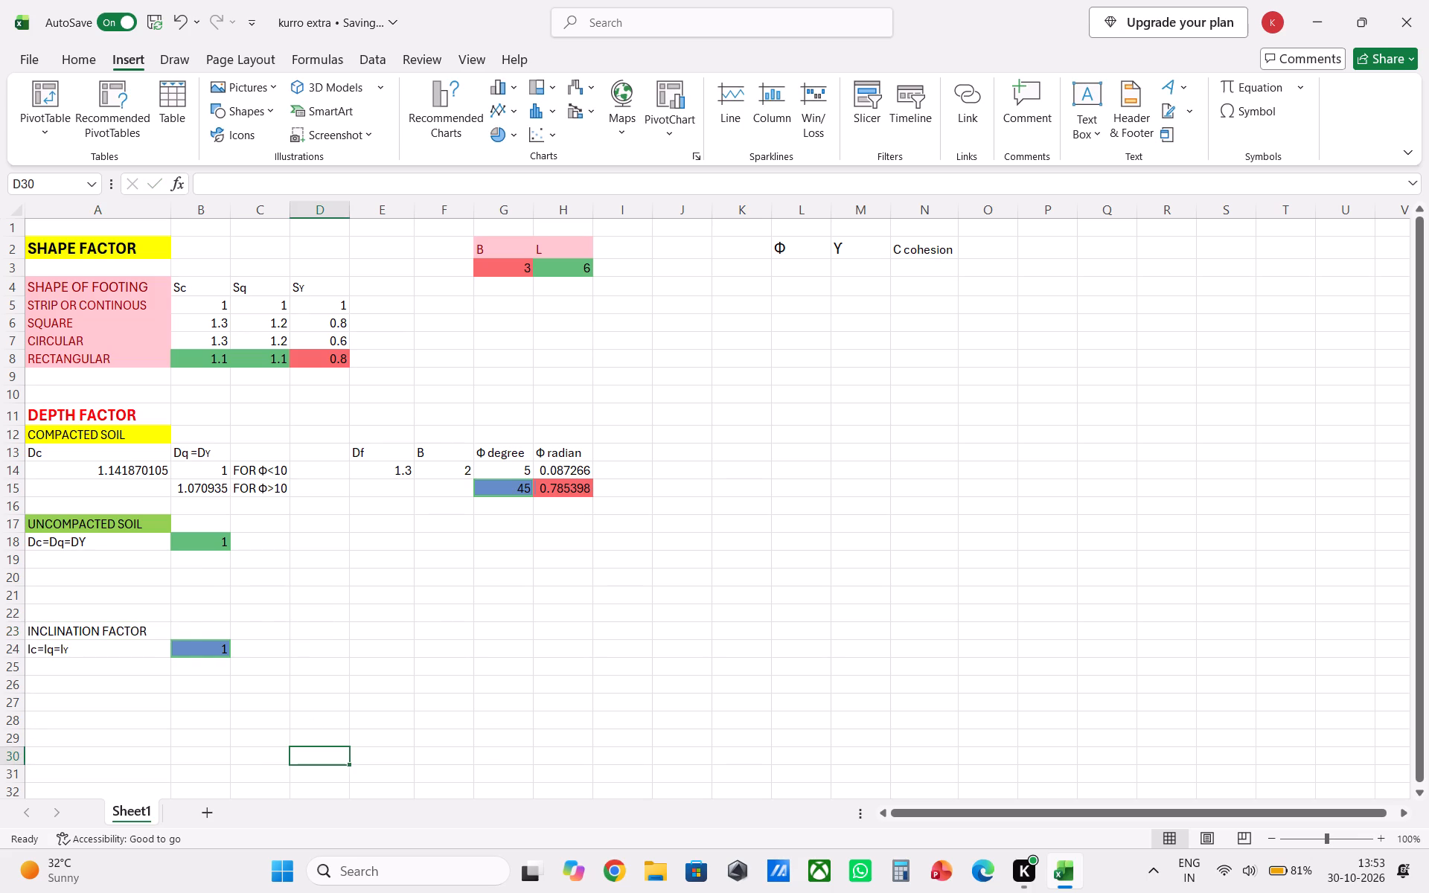
Apply colour scale conditional formatting to the inclination factor block A23:B24.
drag(121, 629, 199, 652)
click(245, 674)
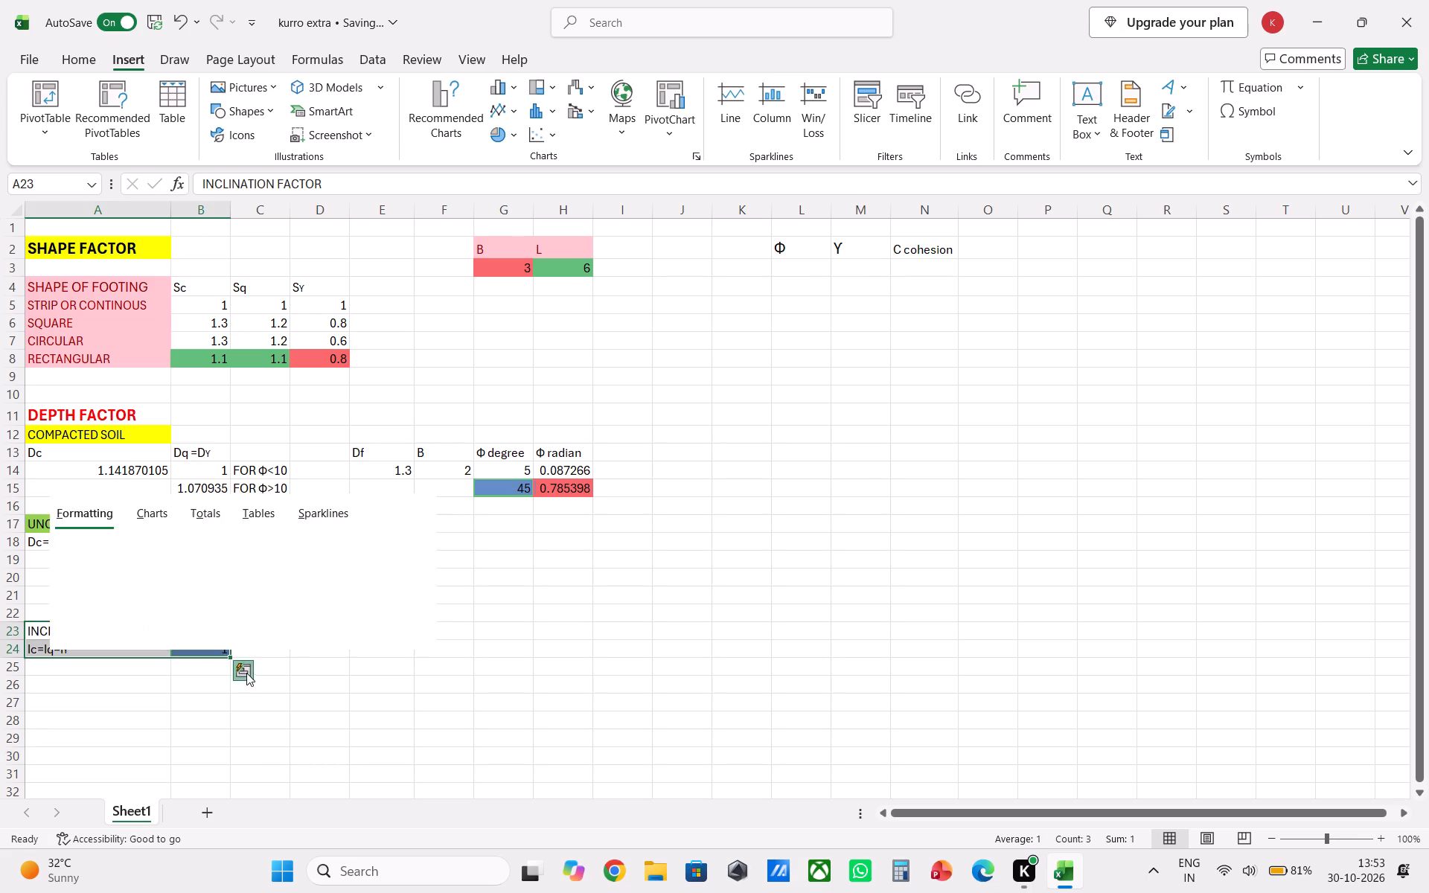
click(144, 557)
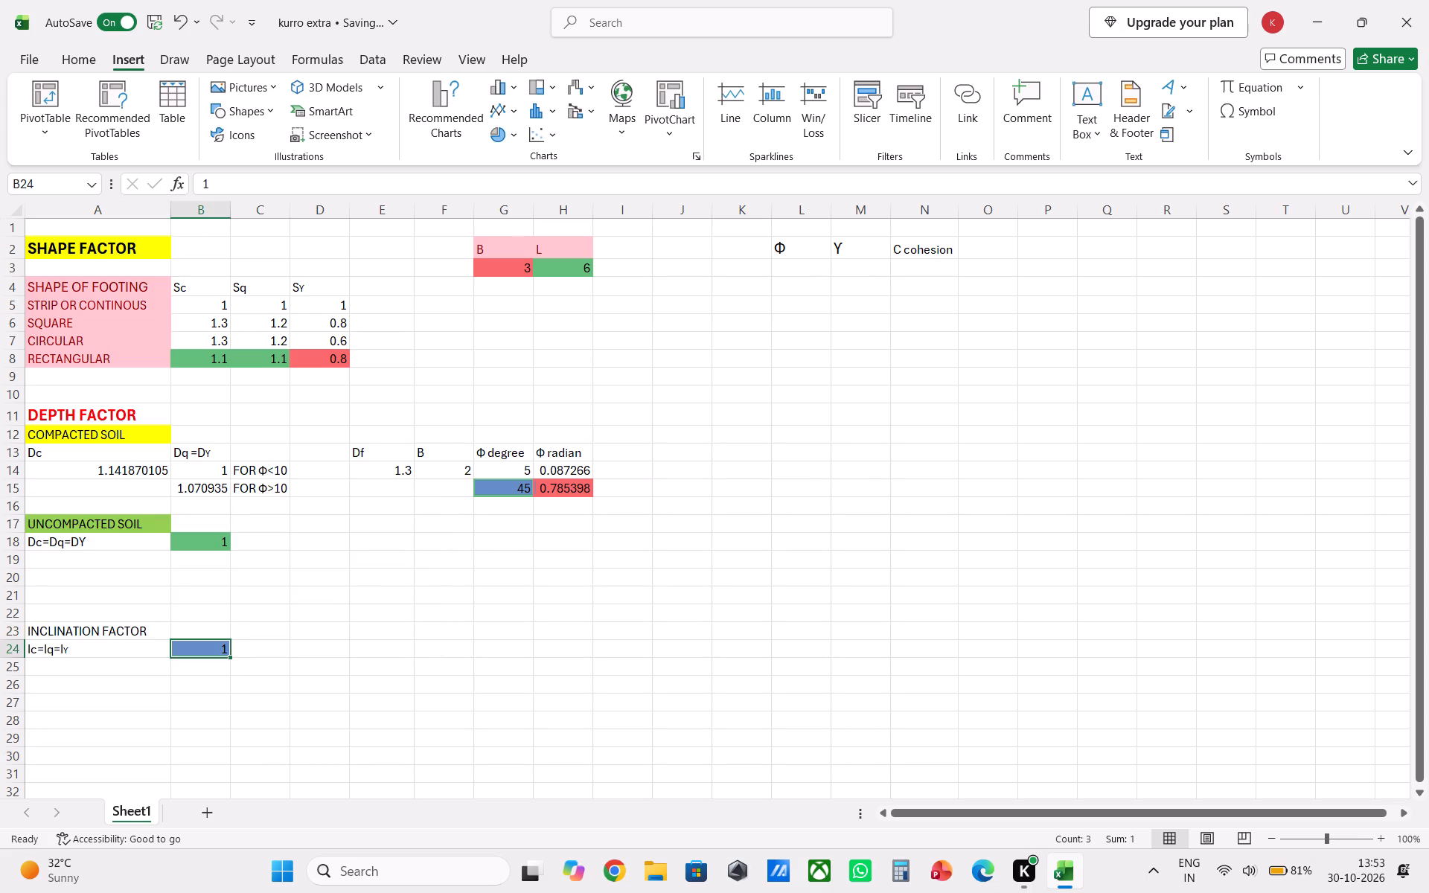
drag(176, 710, 176, 717)
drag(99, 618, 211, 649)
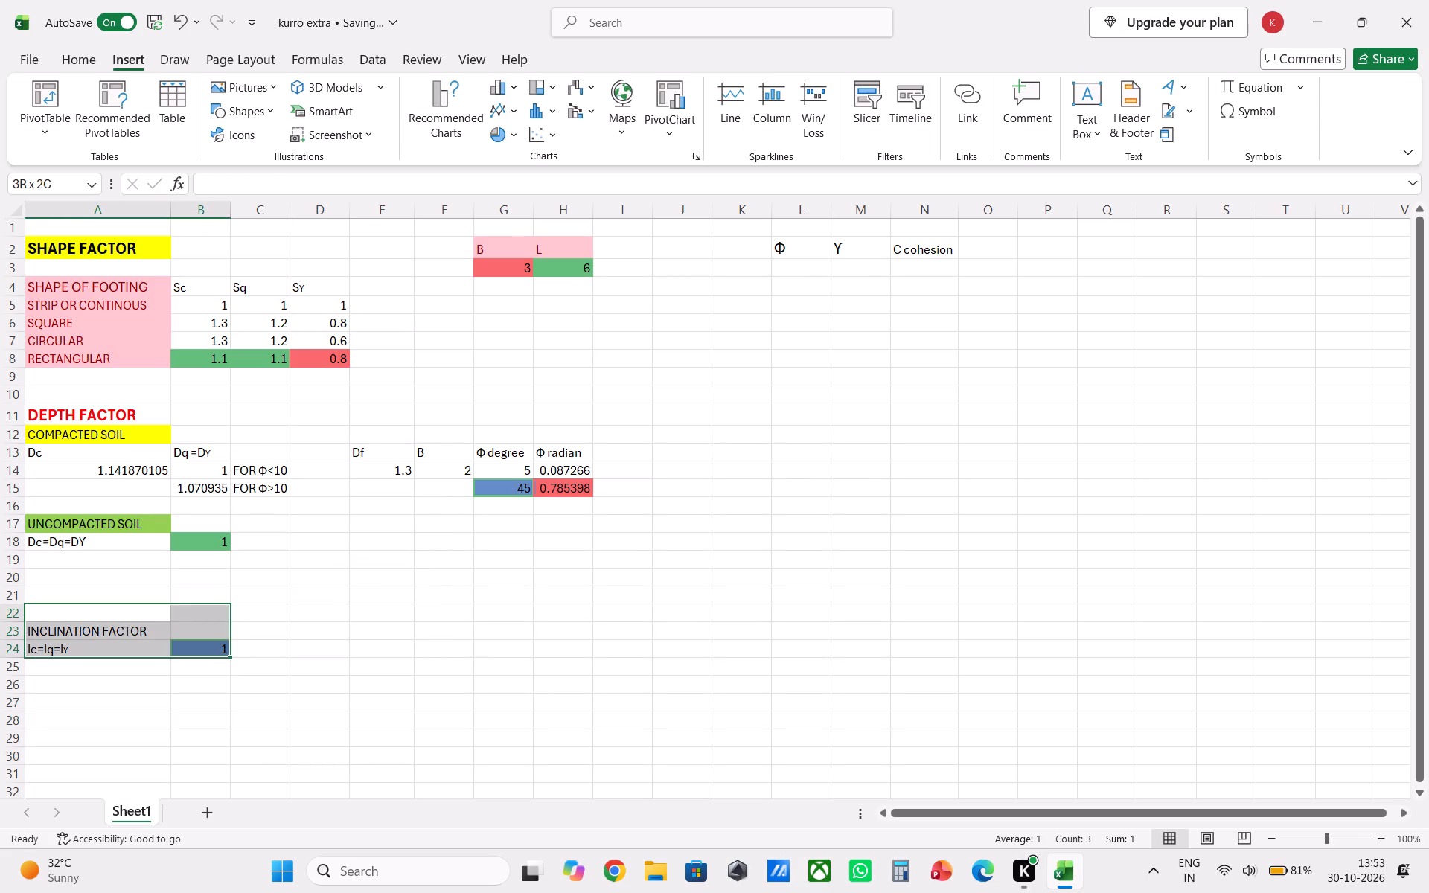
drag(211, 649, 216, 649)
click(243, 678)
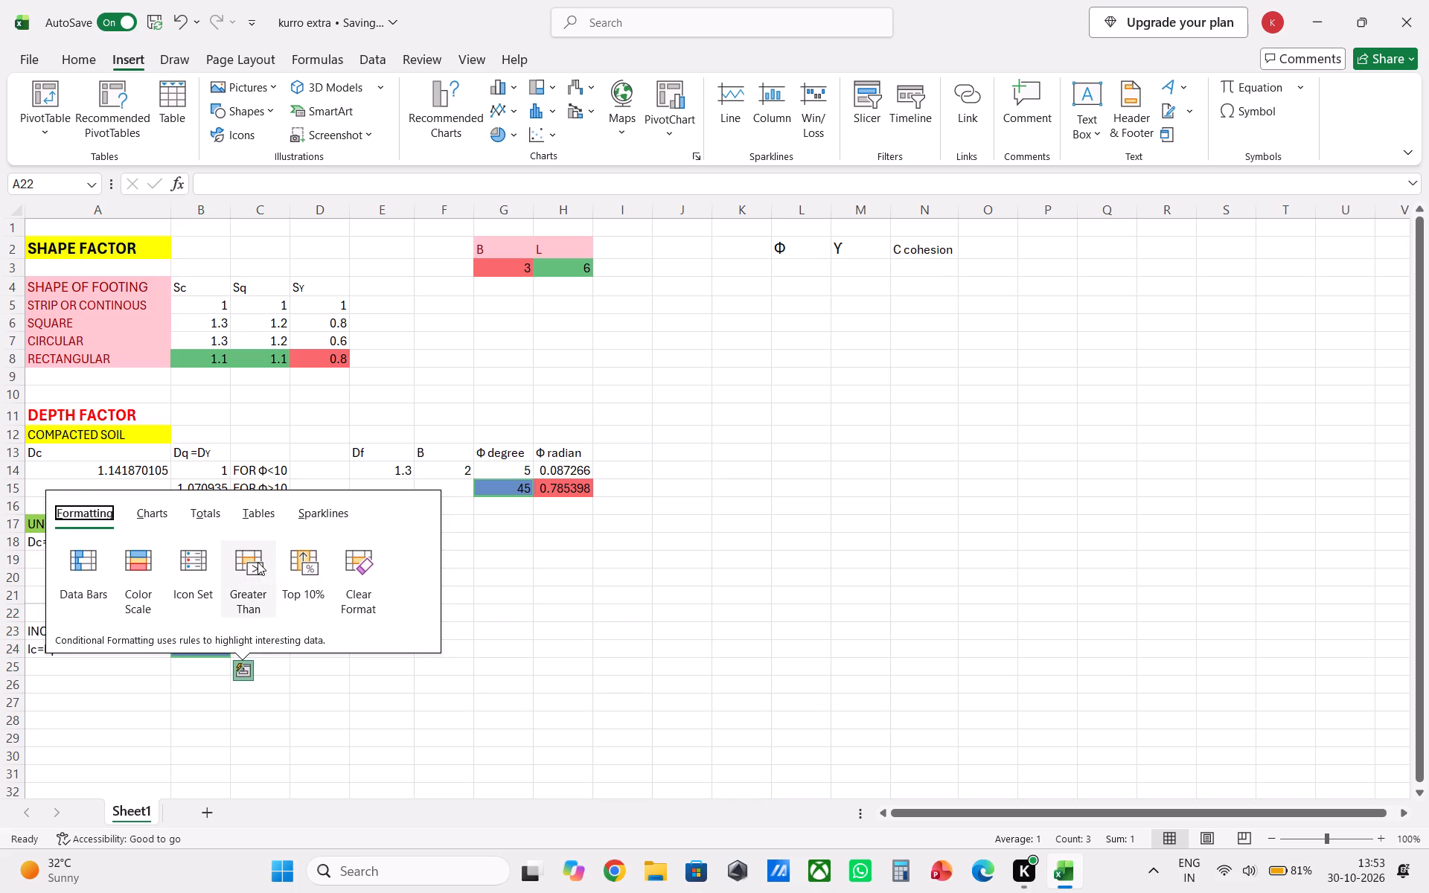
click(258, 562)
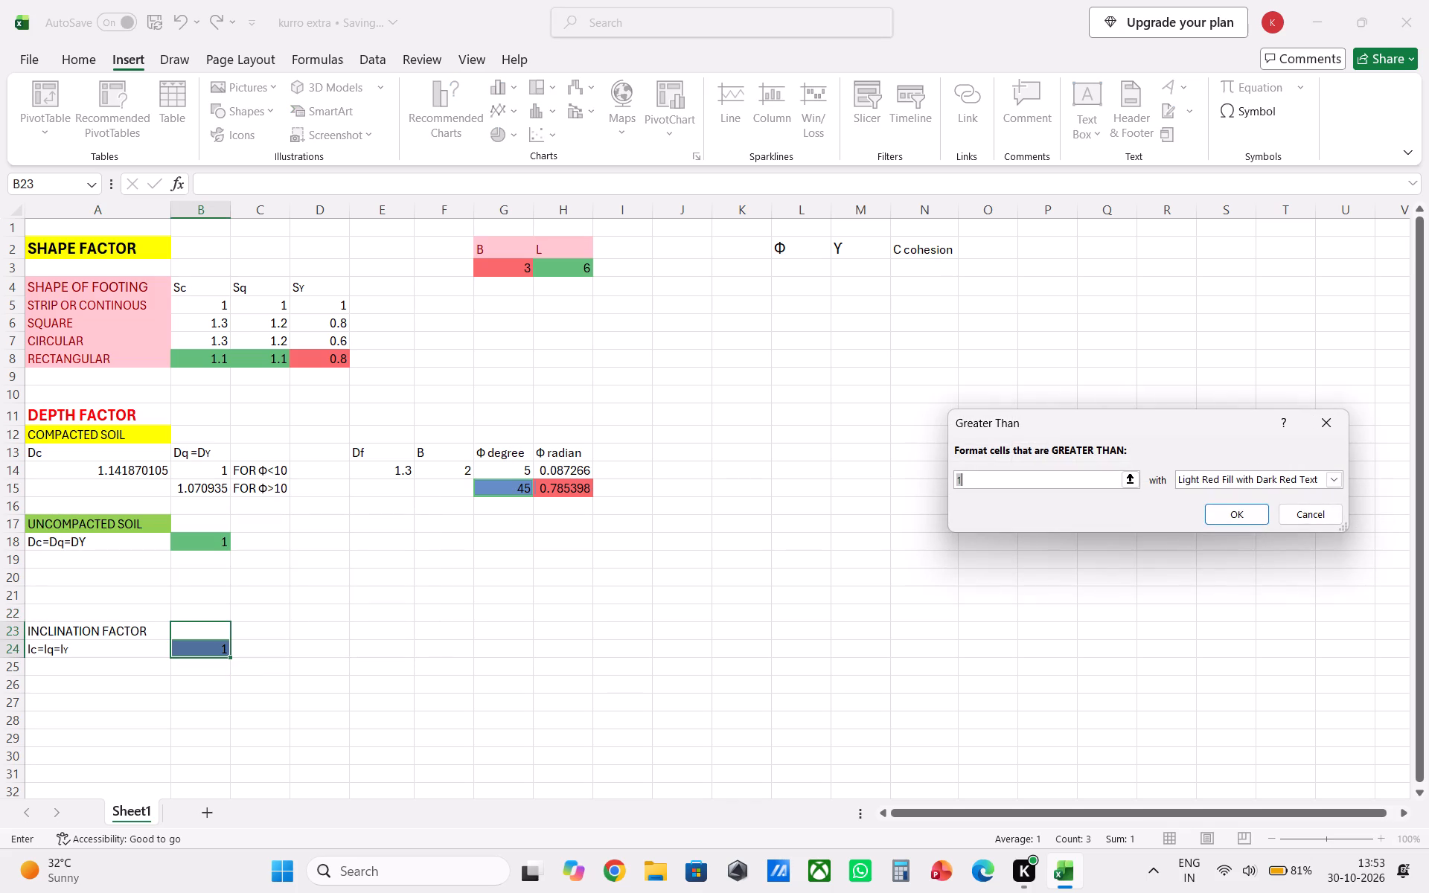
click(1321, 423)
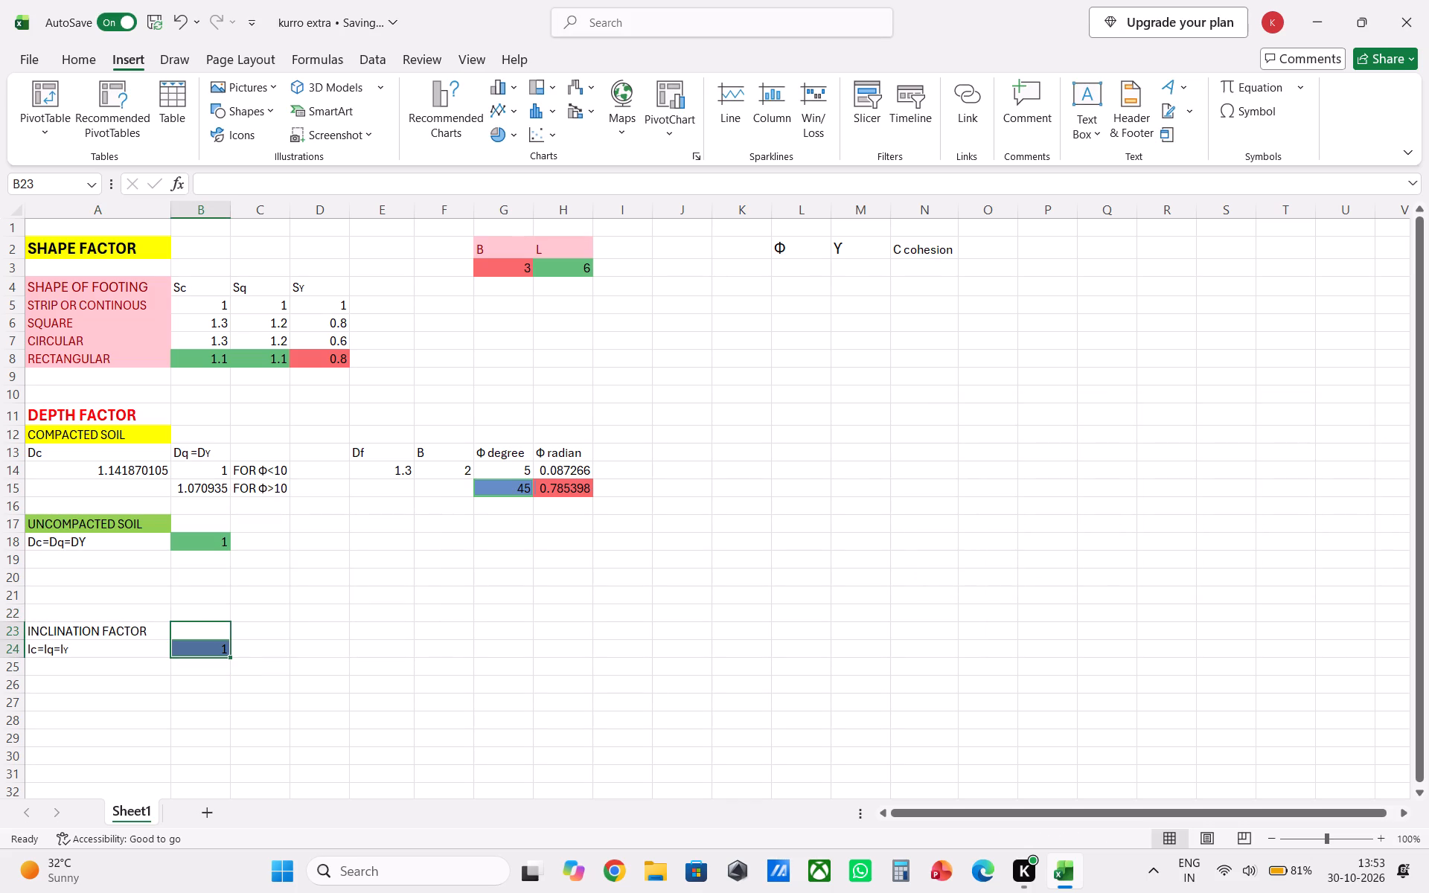
Fill the INCLINATION FACTOR title cell A23 with green, matching the UNCOMPACTED SOIL heading.
click(156, 627)
drag(136, 634, 172, 632)
click(156, 632)
right_click(158, 632)
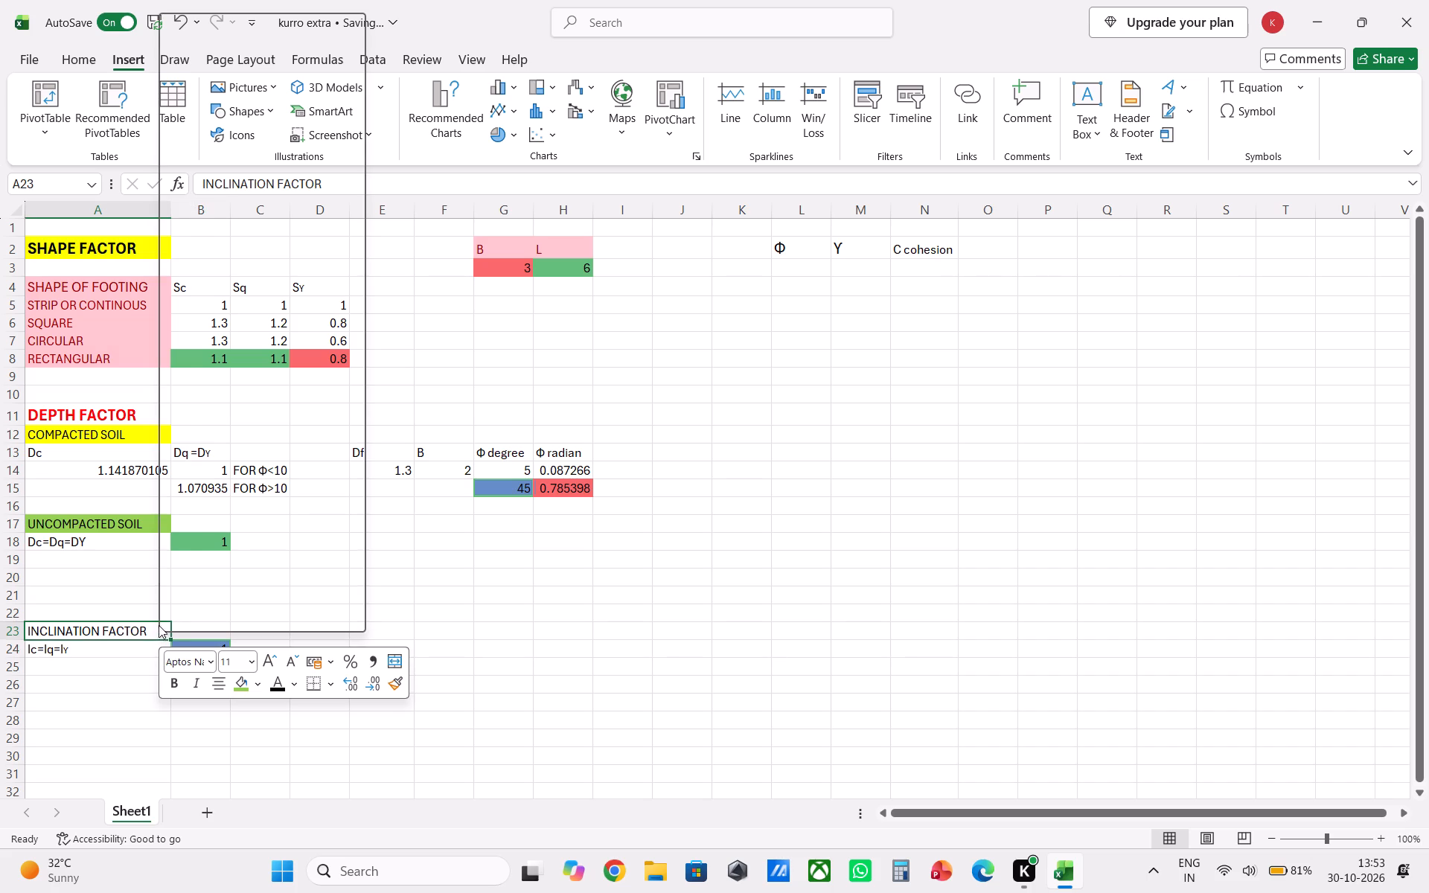
click(234, 680)
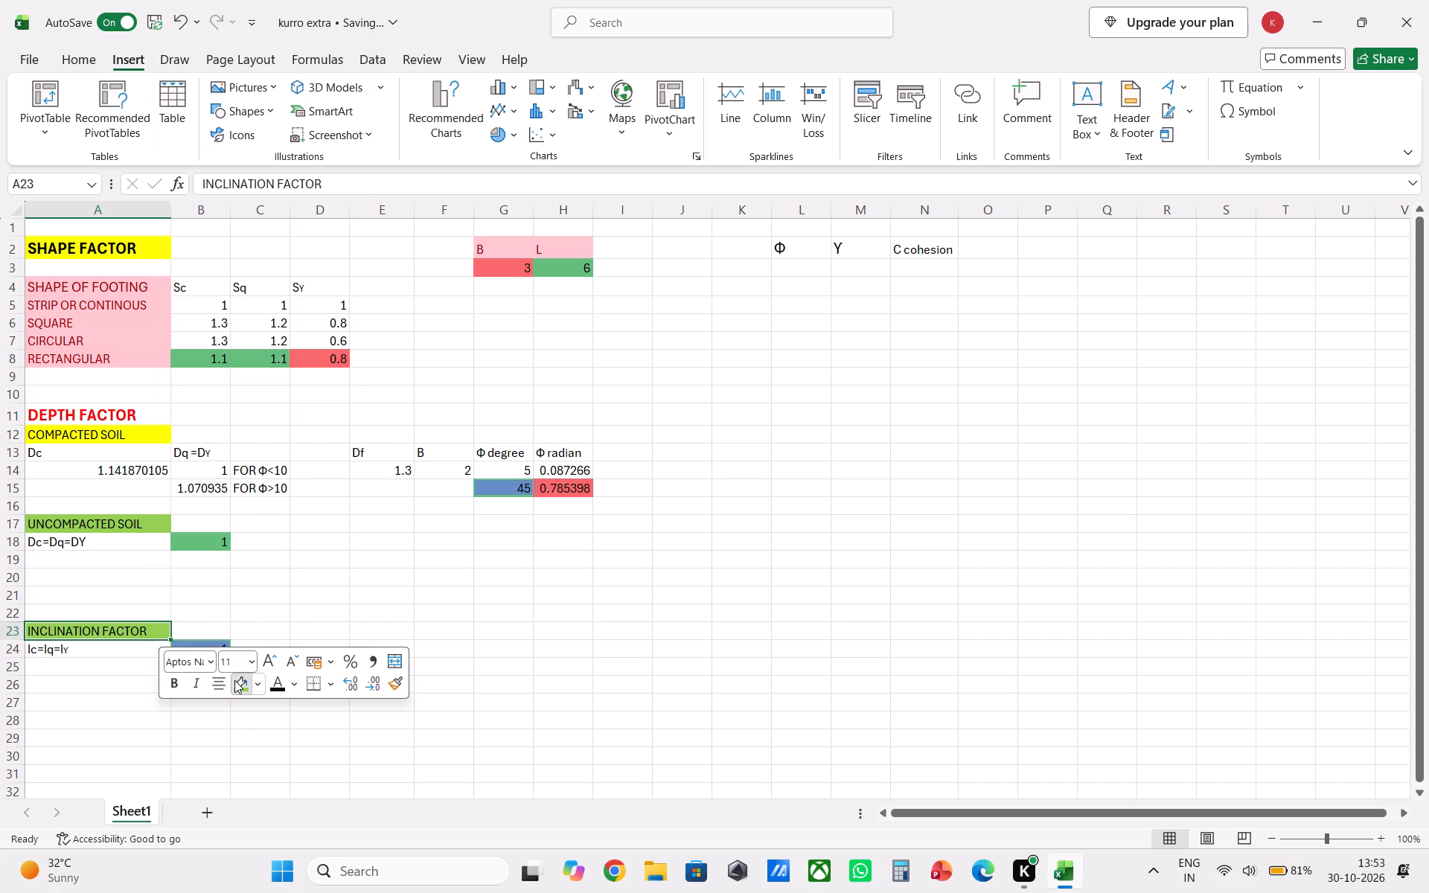
click(127, 737)
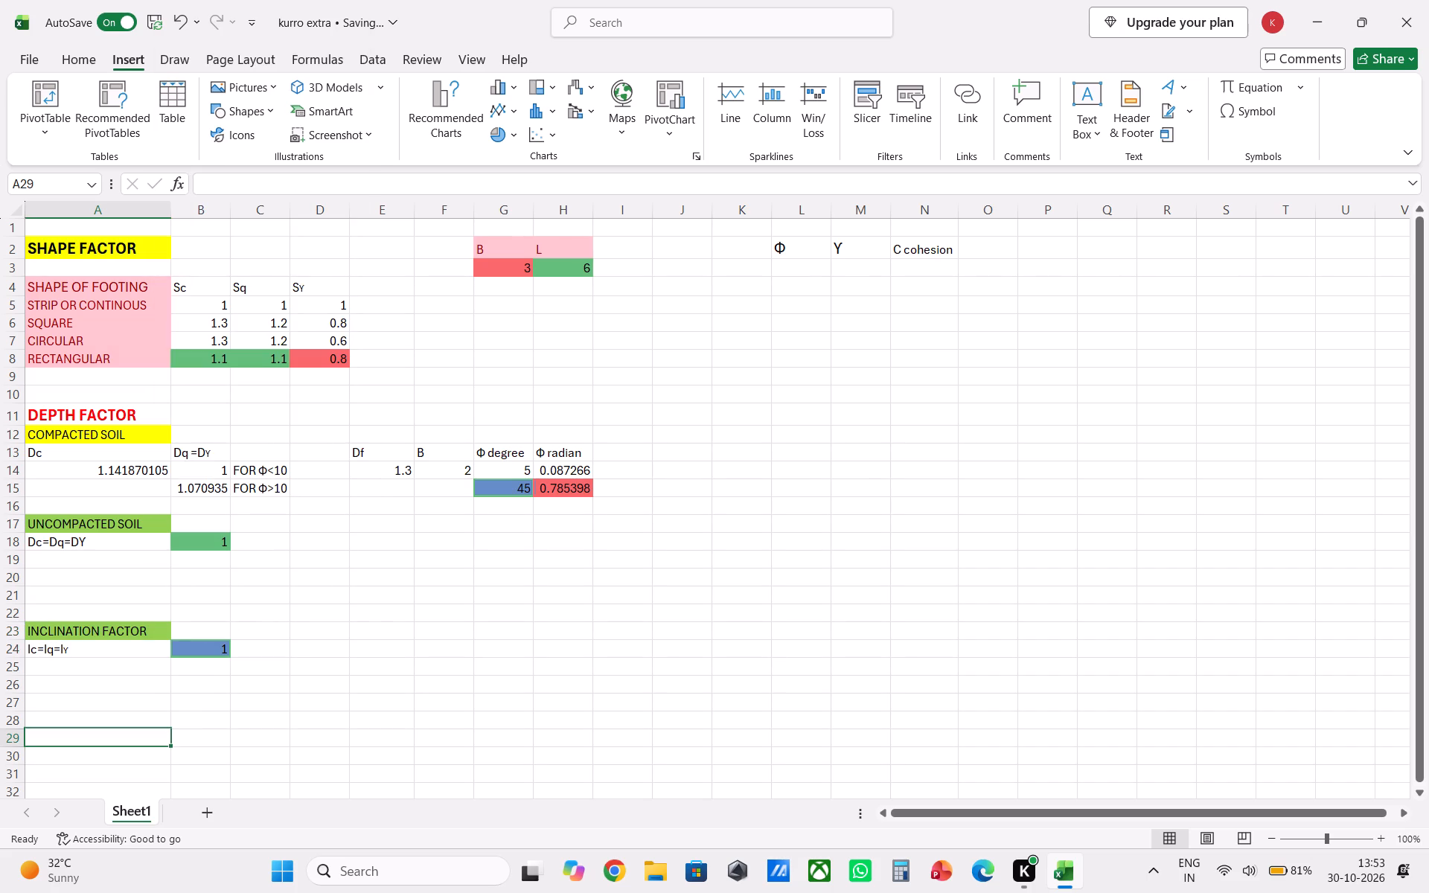
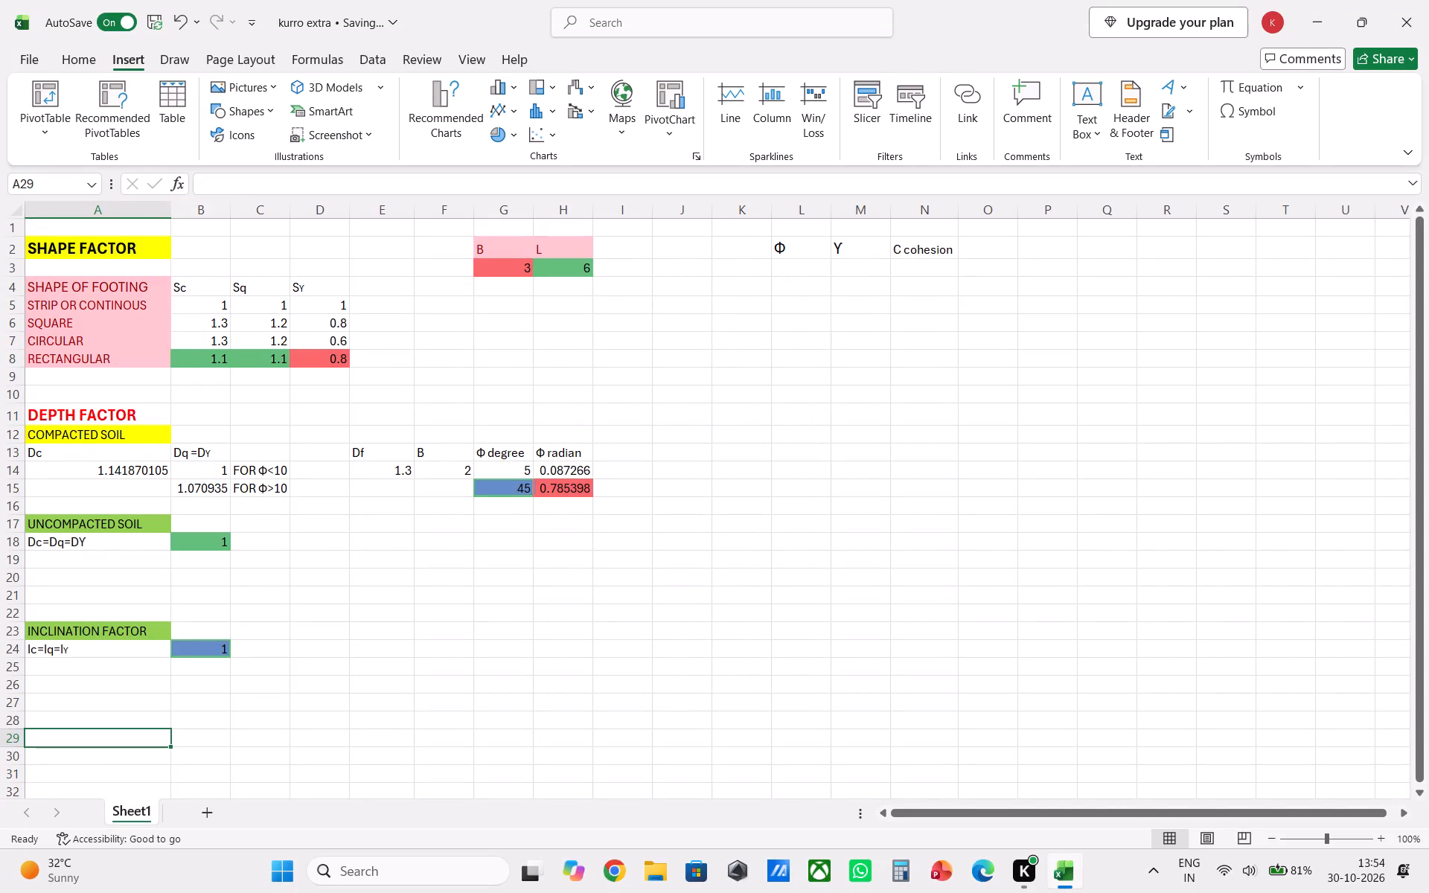
Put the word cohesion in parentheses in header cell N2 so it reads "C (cohesion)".
click(781, 275)
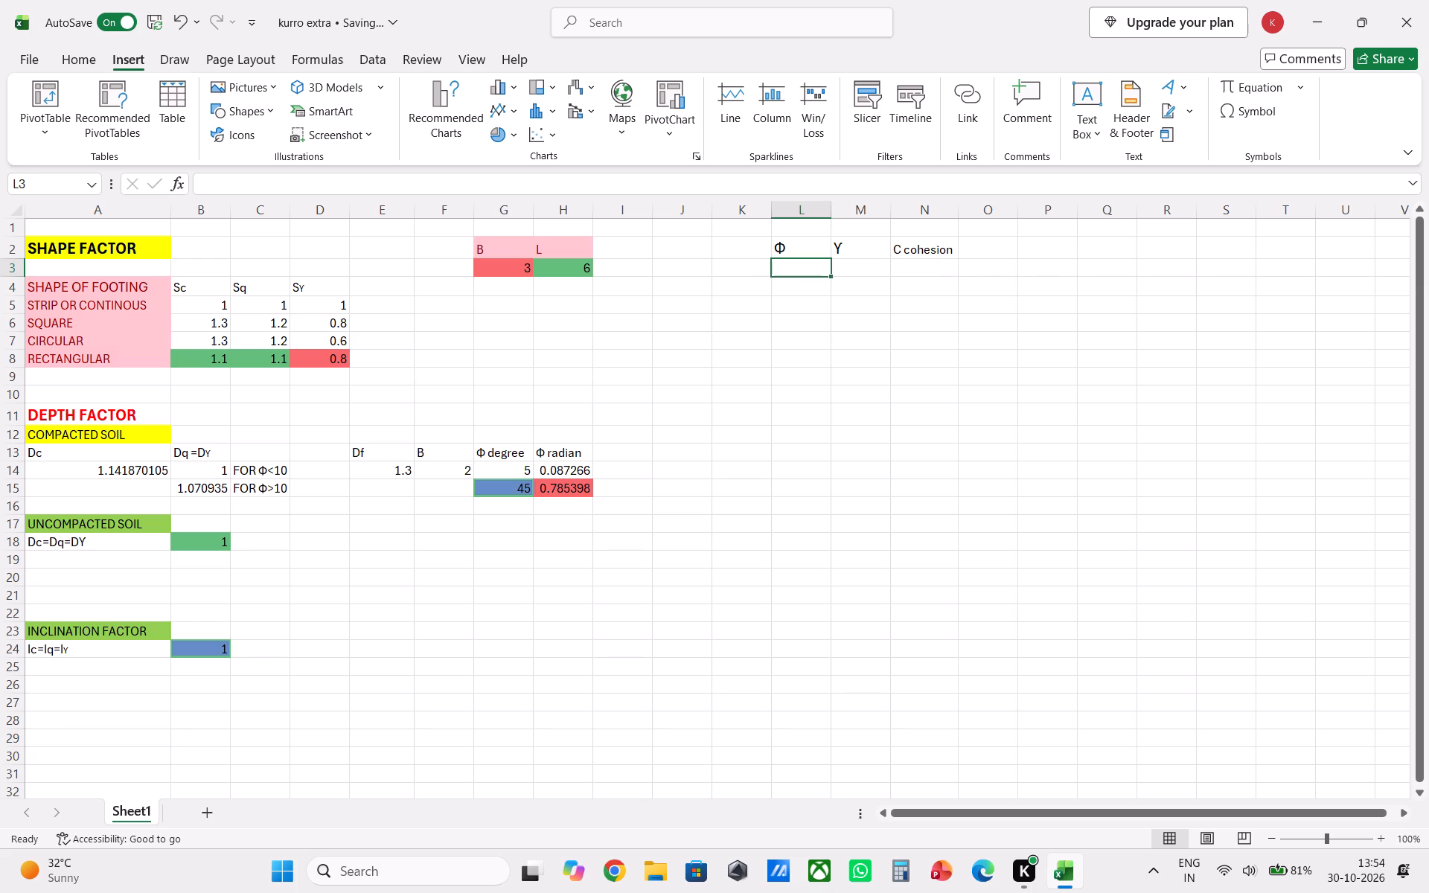
click(988, 248)
click(953, 247)
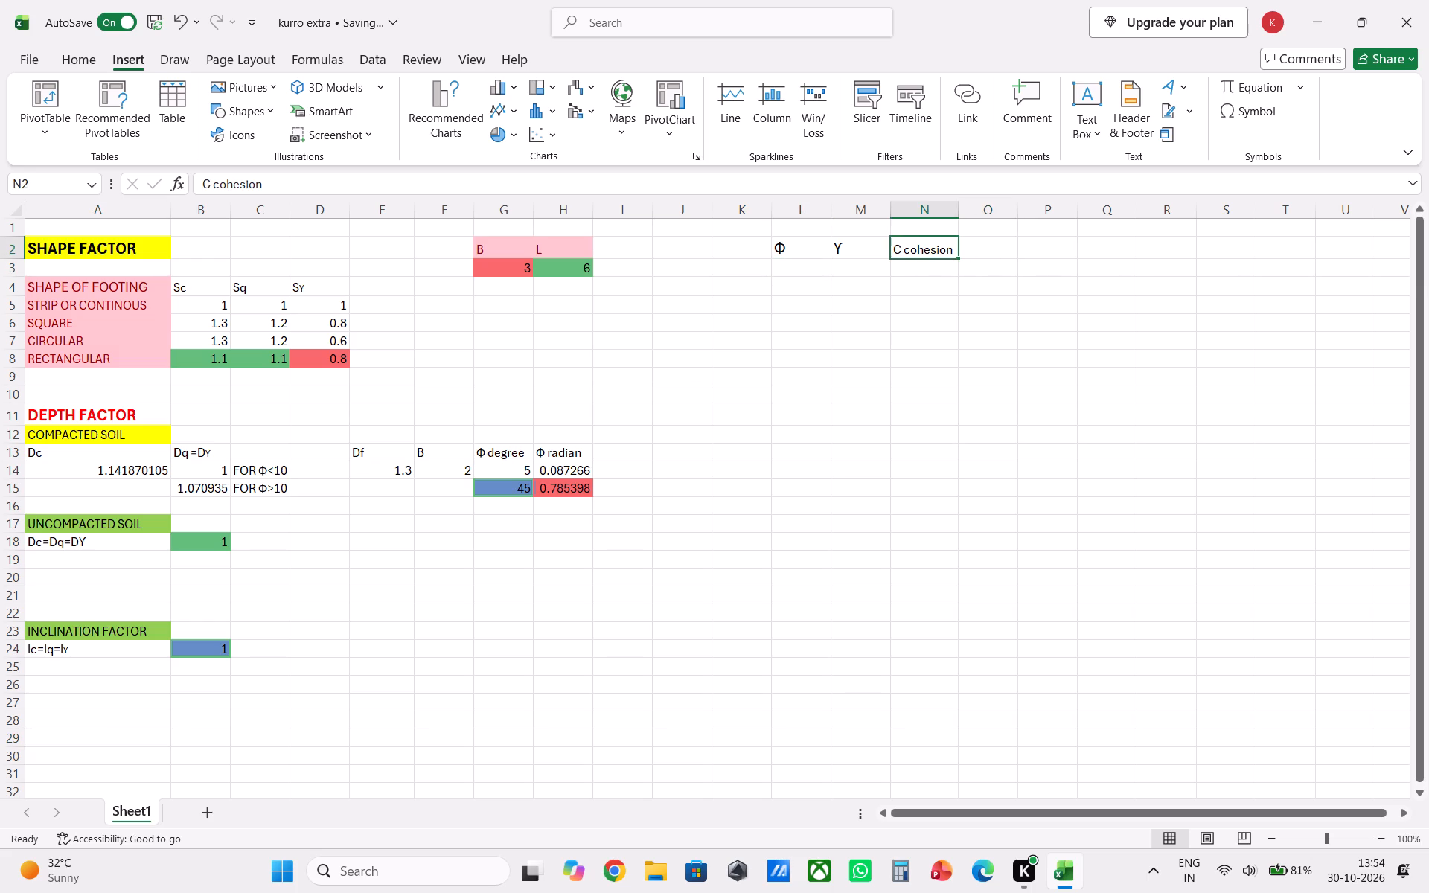
click(957, 253)
double_click(951, 254)
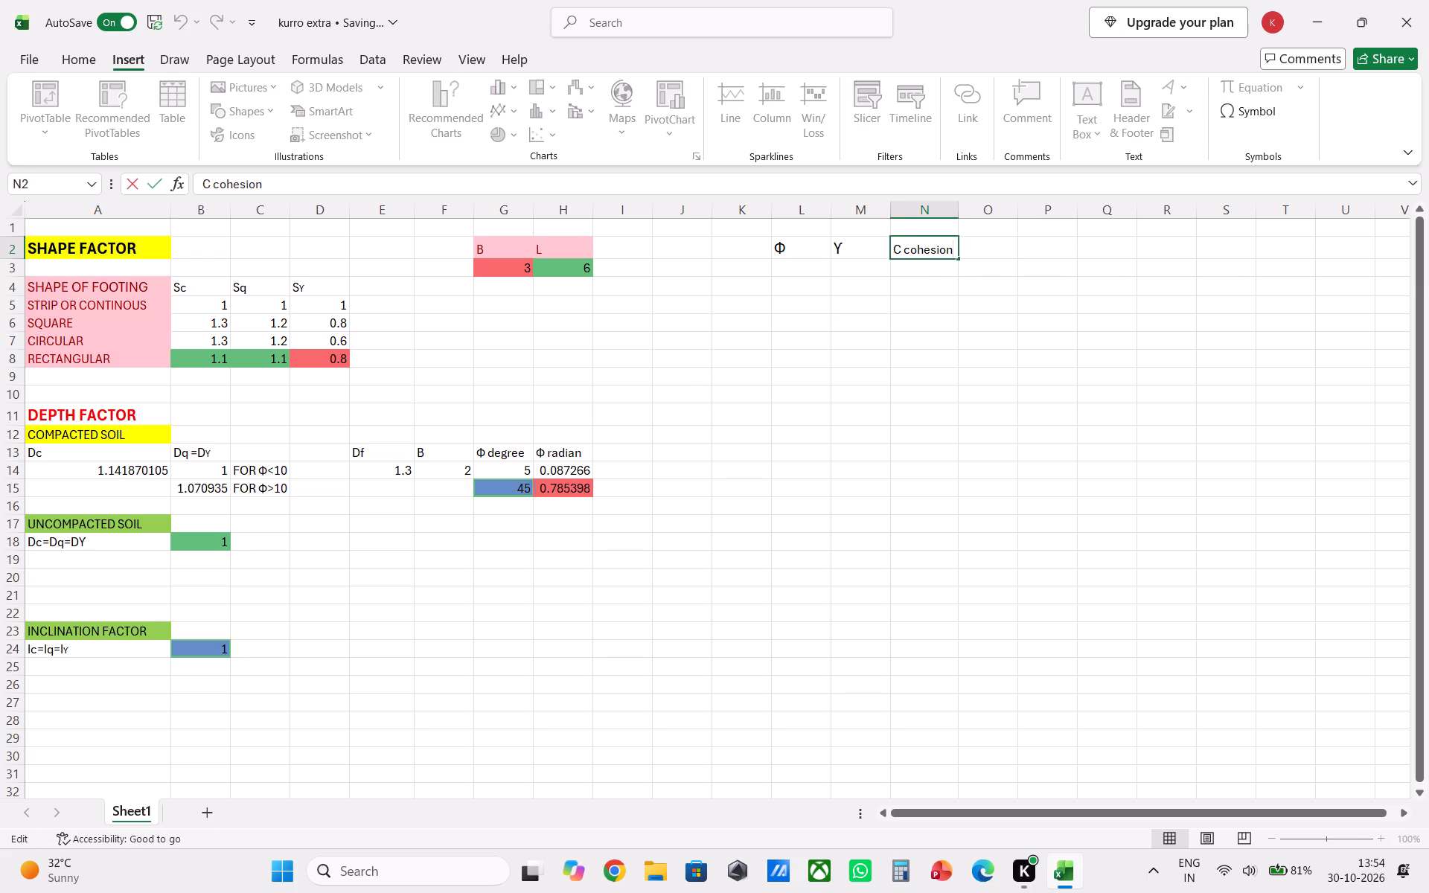
key(shift+parenright)
click(894, 225)
click(889, 214)
click(994, 156)
click(1098, 100)
click(1198, 46)
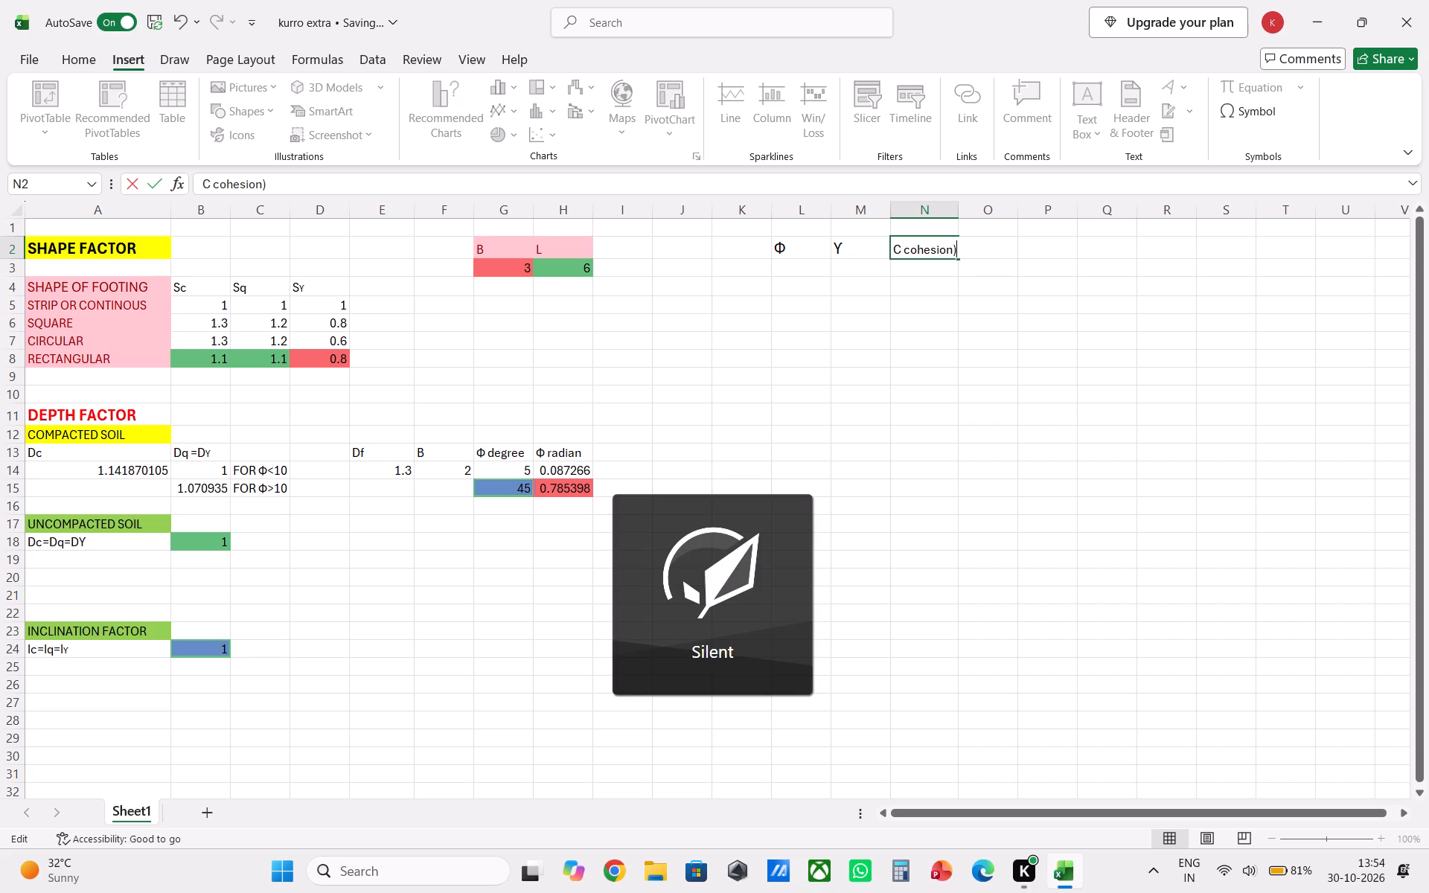
click(910, 251)
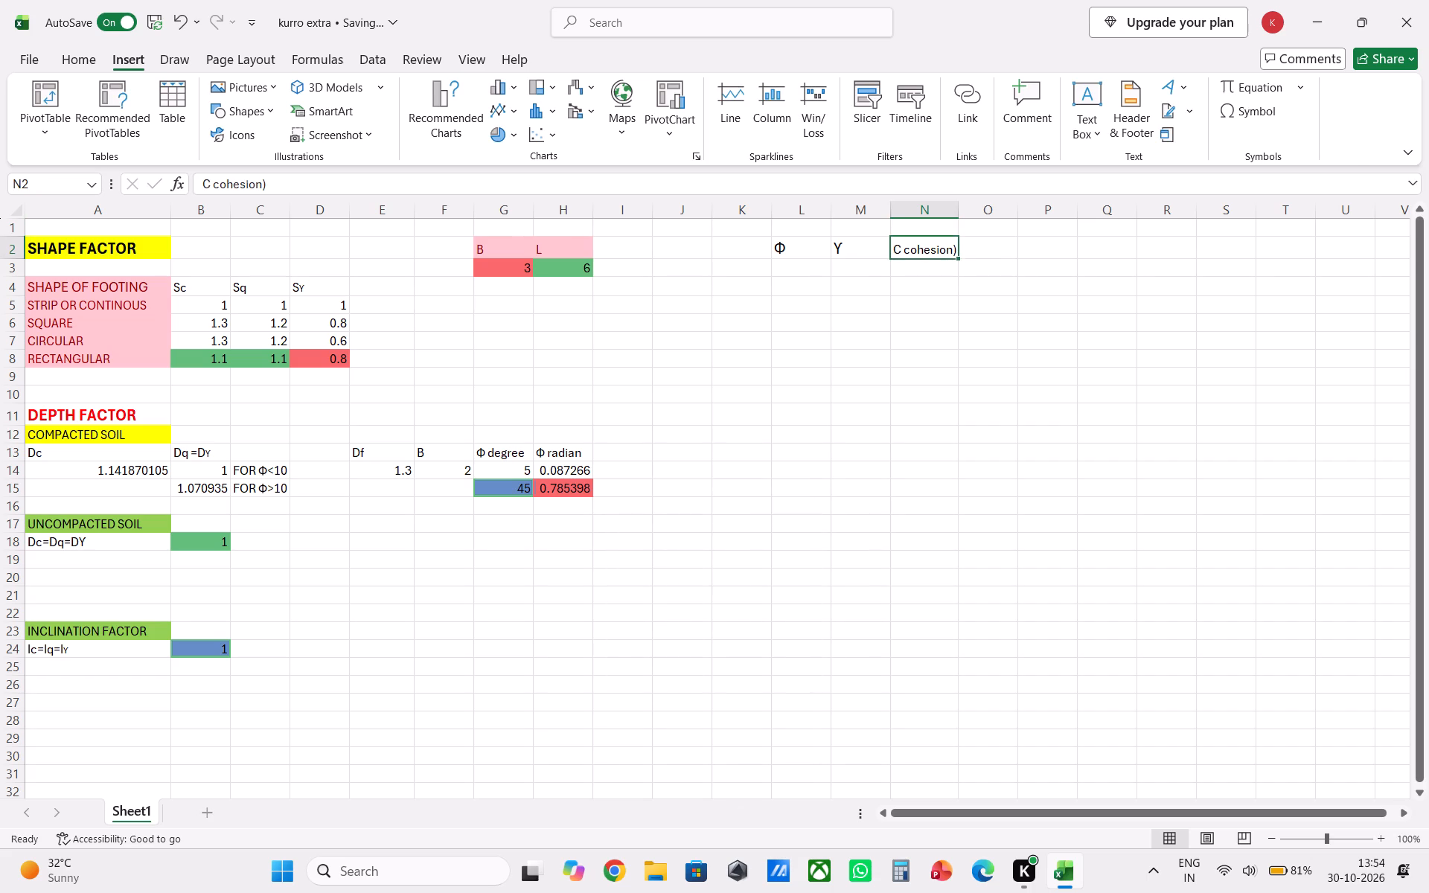
click(904, 251)
double_click(904, 252)
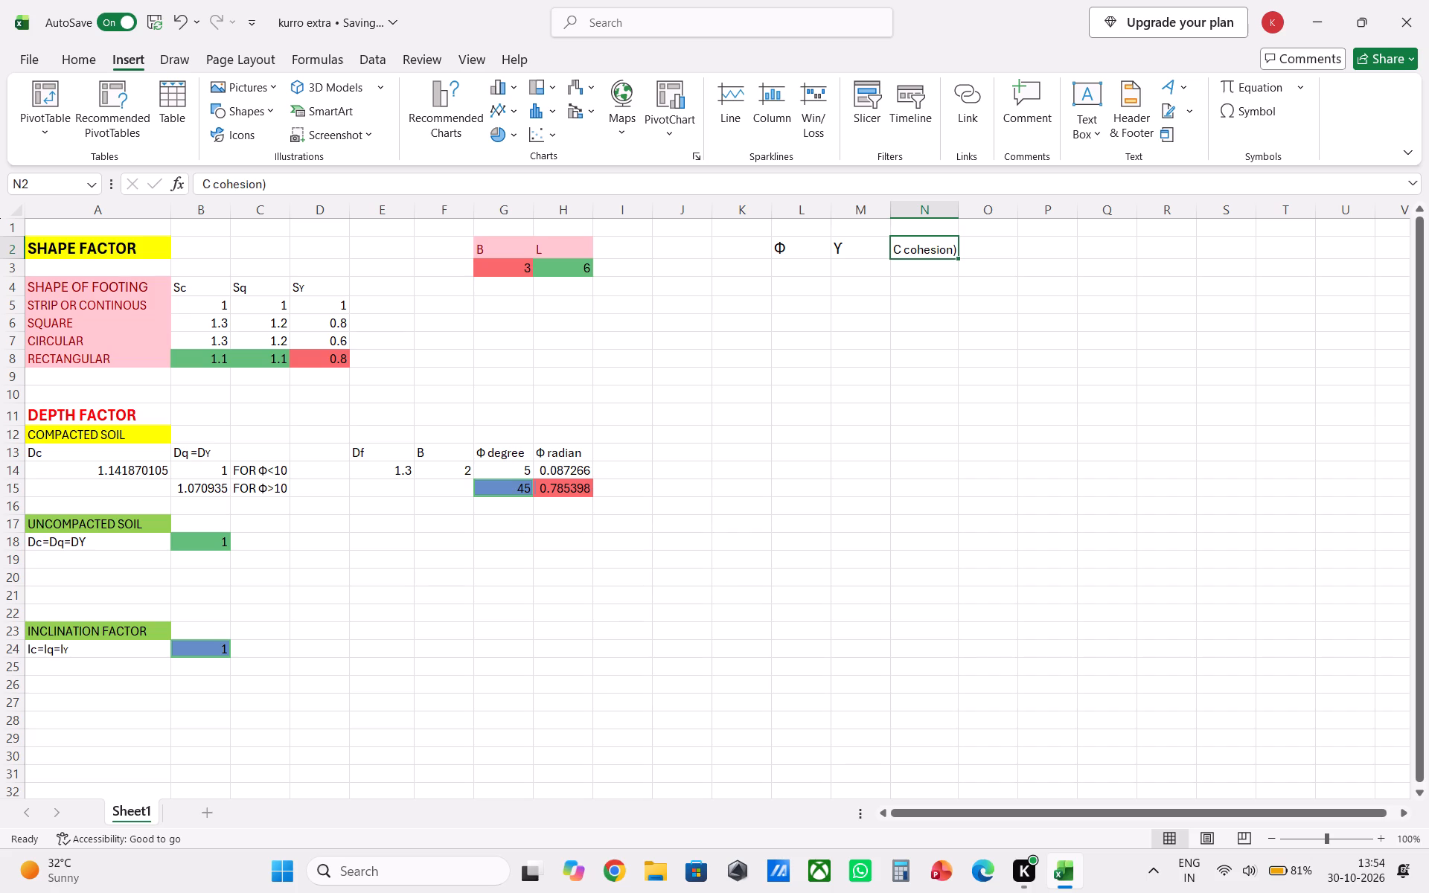
click(906, 253)
click(910, 249)
click(918, 244)
click(895, 256)
click(902, 251)
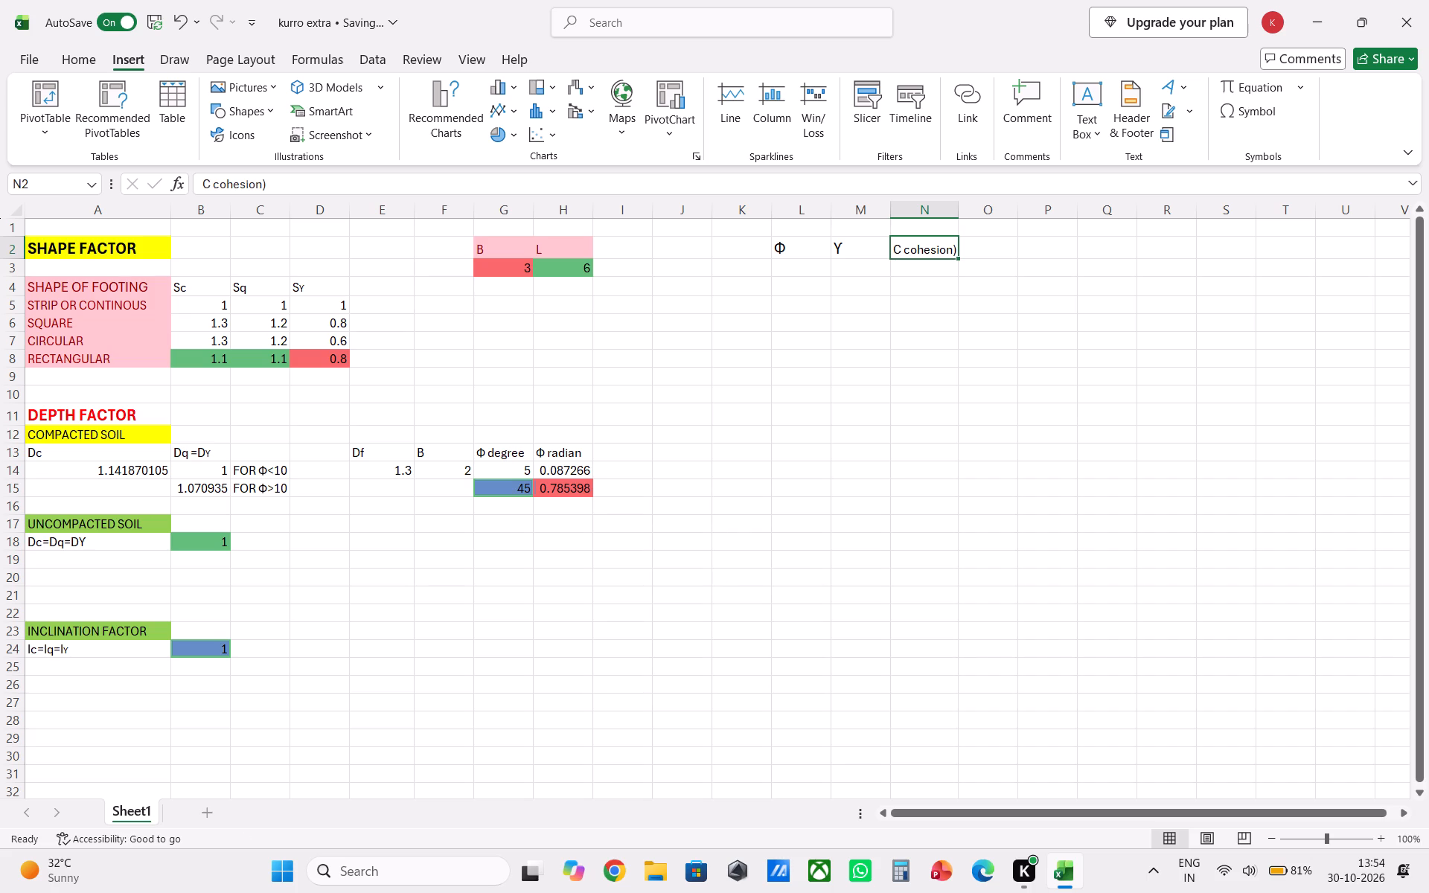
click(904, 251)
click(904, 237)
click(905, 249)
triple_click(904, 254)
key(shift+parenleft)
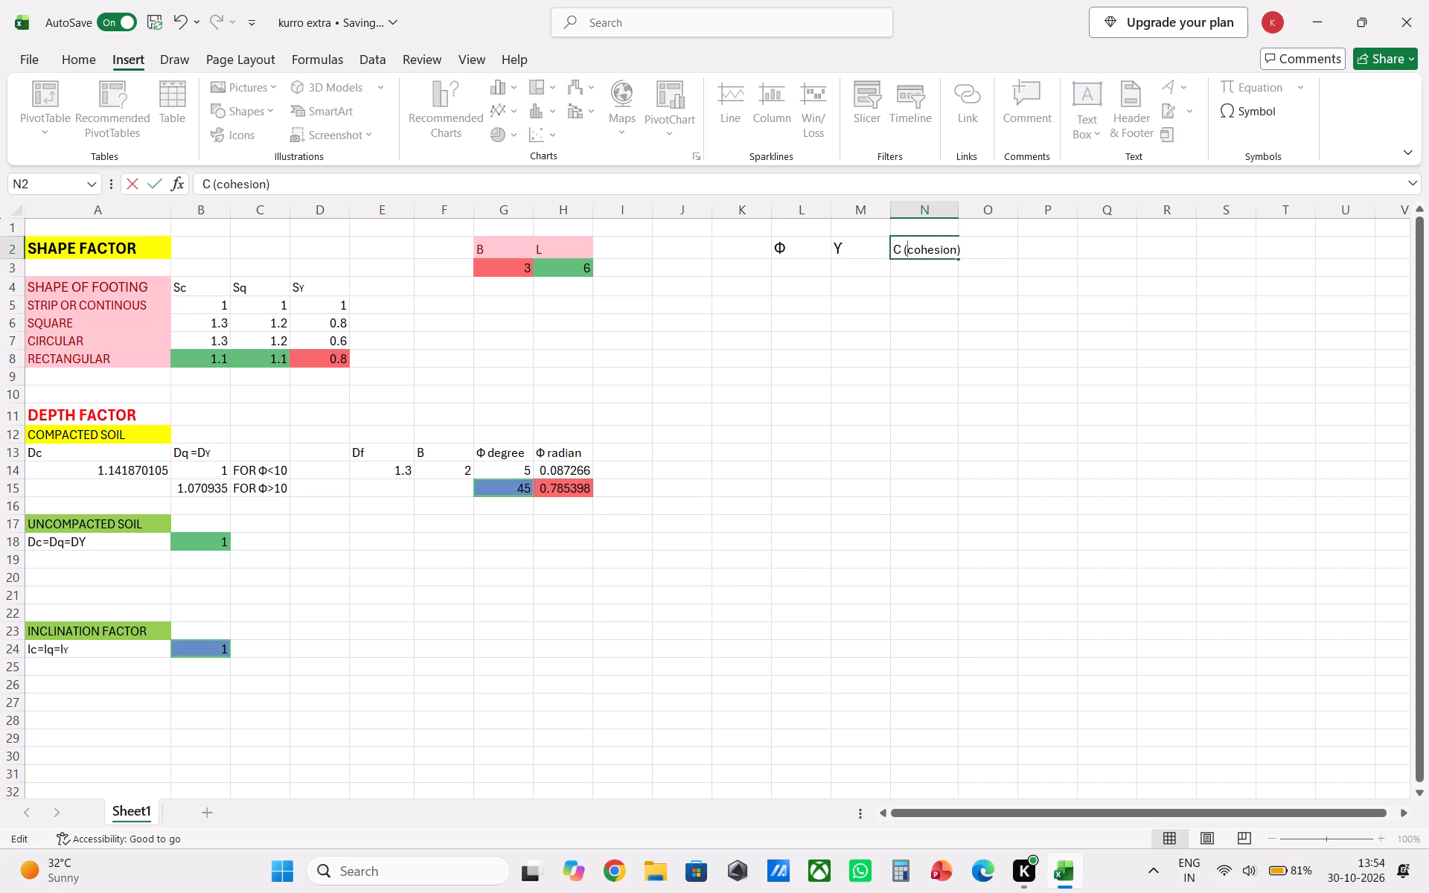
click(964, 240)
click(976, 248)
click(1079, 246)
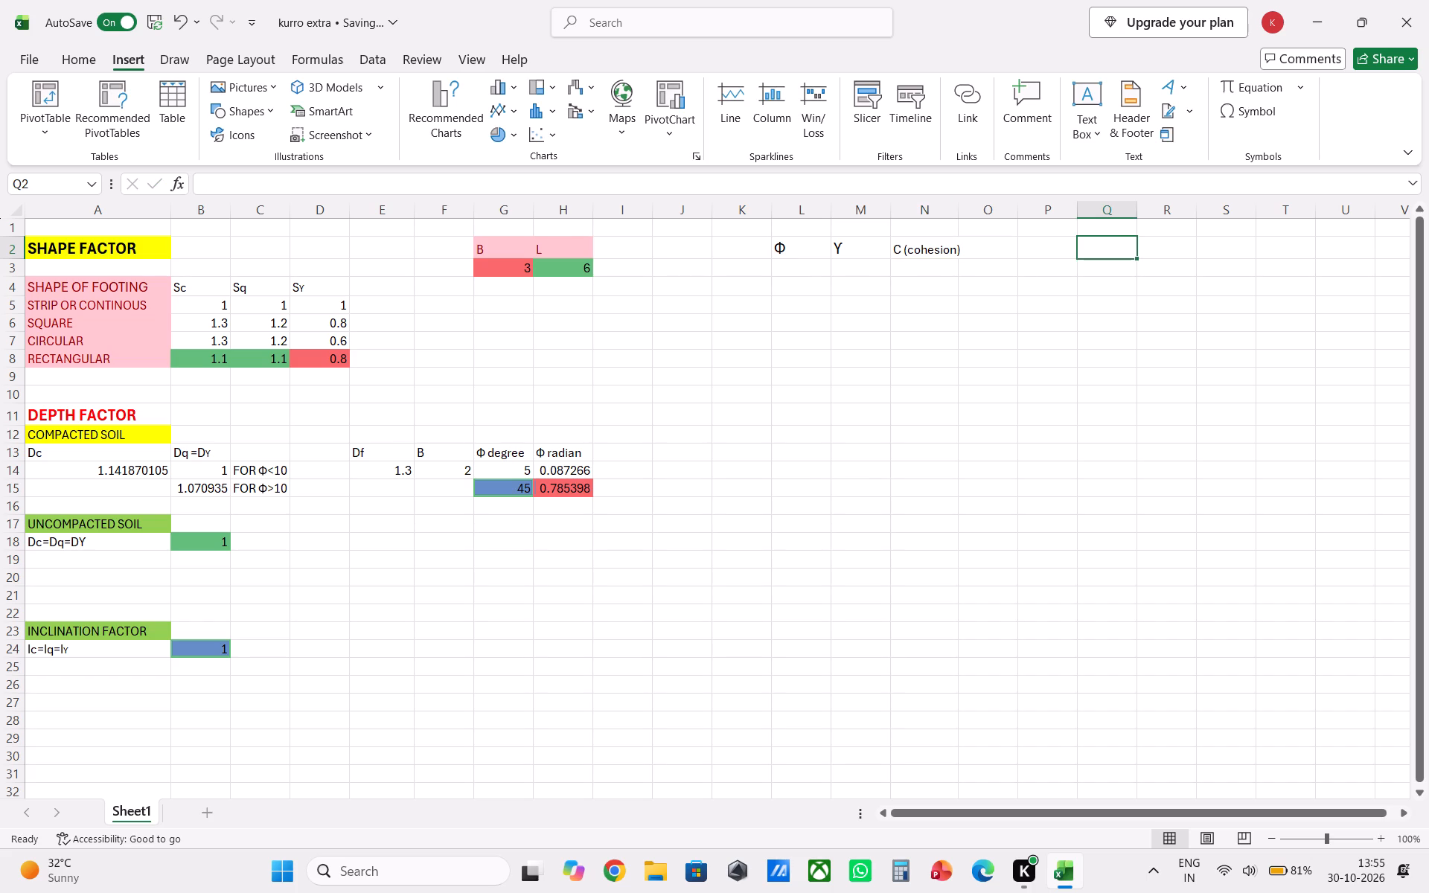
Widen column N slightly to fit the C (cohesion) header.
drag(960, 214, 974, 212)
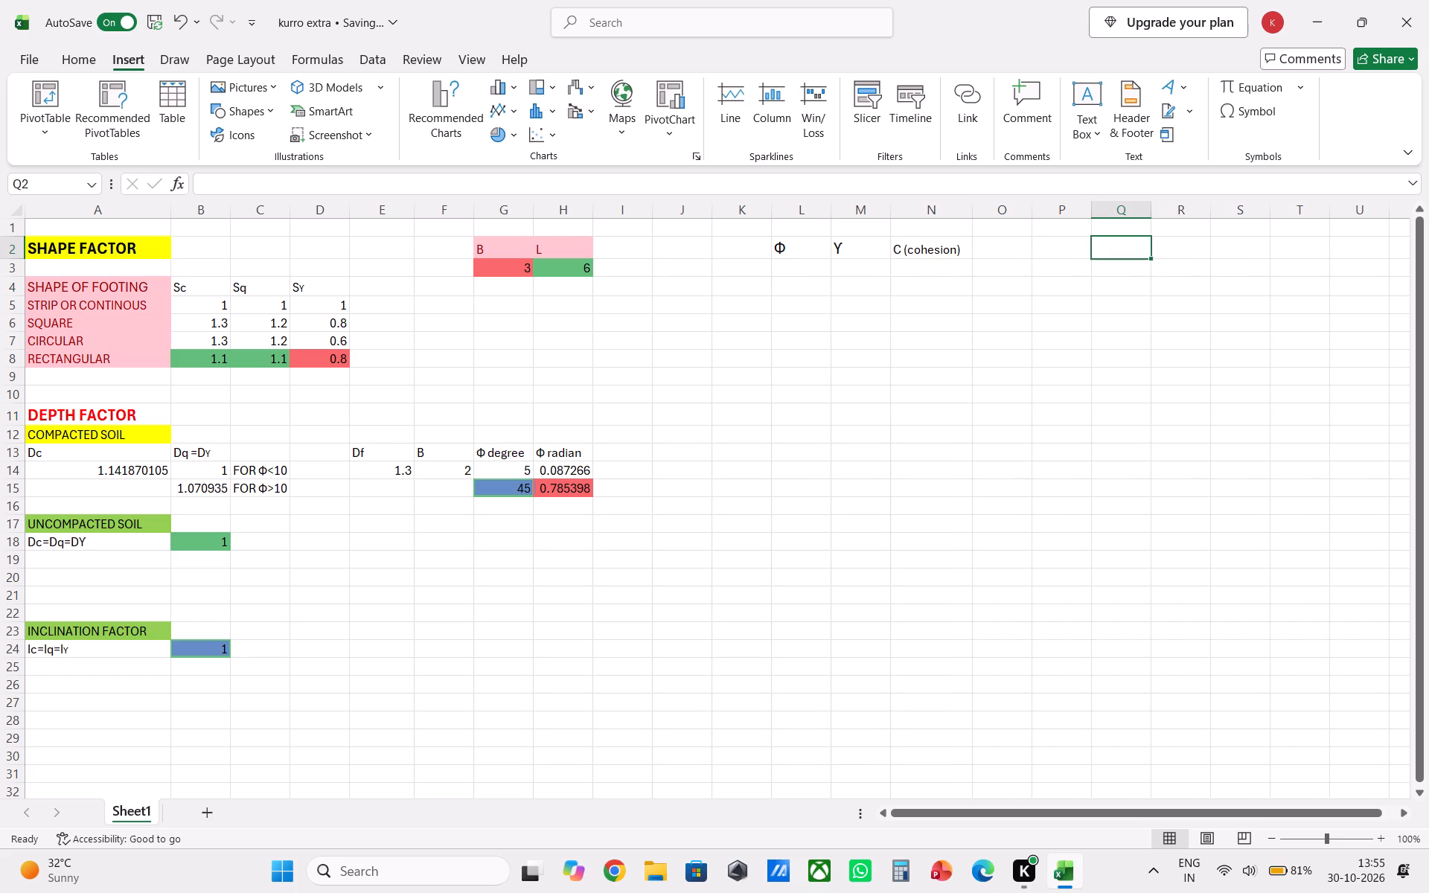
Extend the input header row with Df in O2, B in P2 and q in Q2.
click(1015, 255)
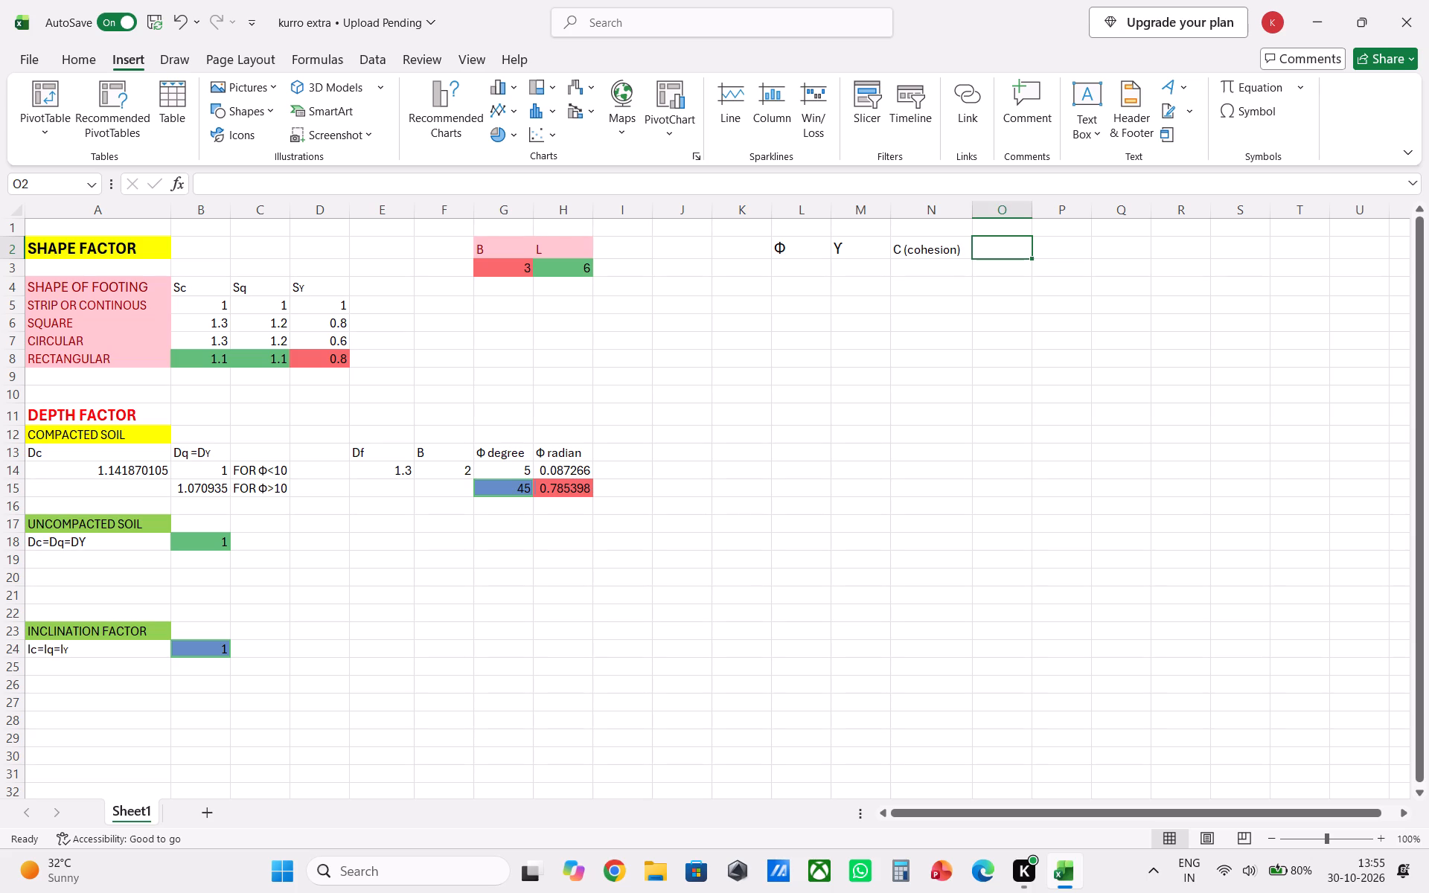
double_click(1018, 253)
click(1000, 253)
click(999, 252)
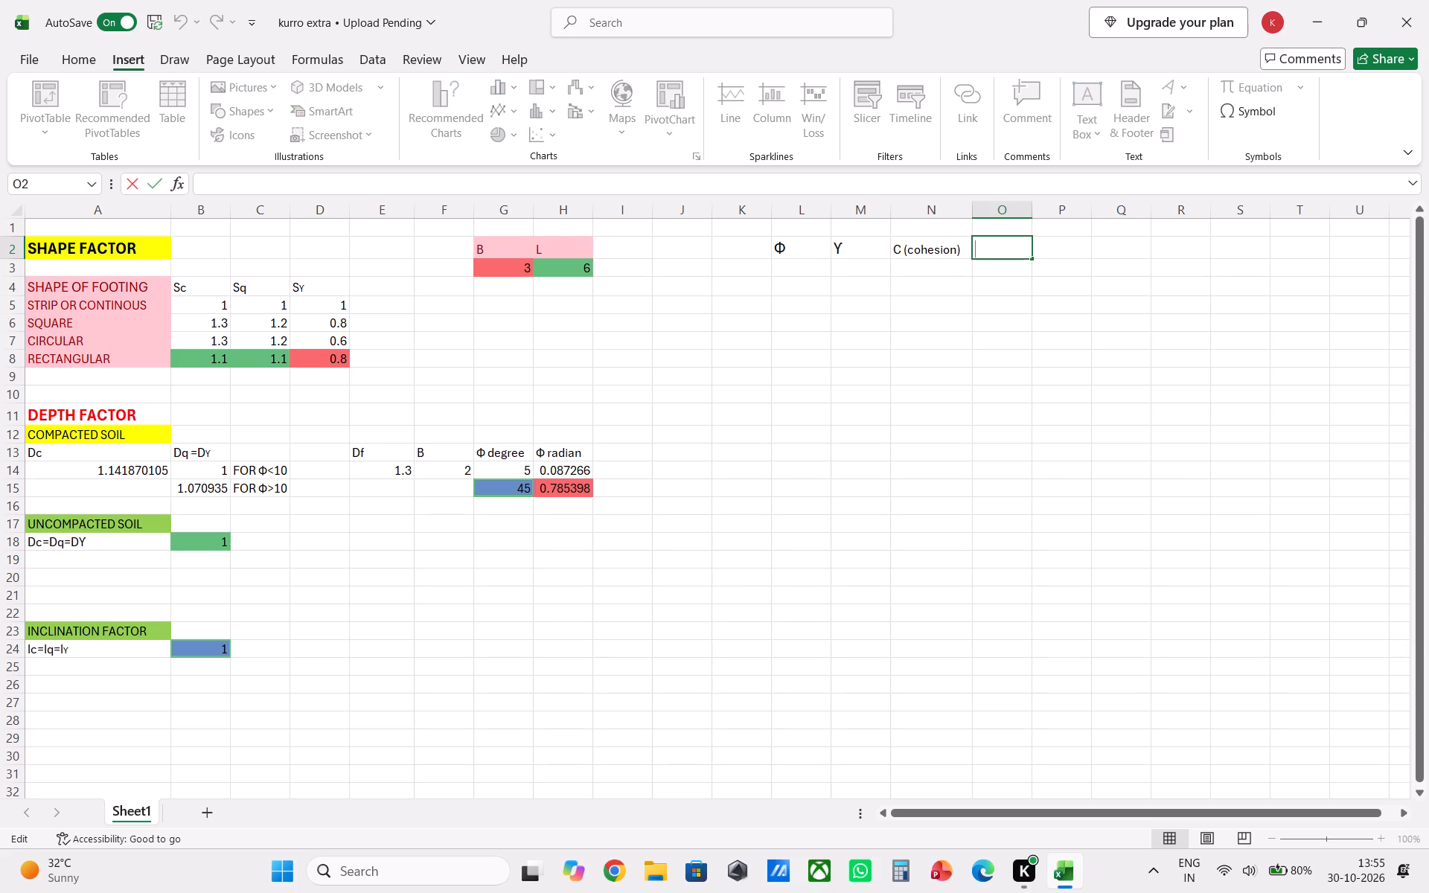
key(d)
key(f)
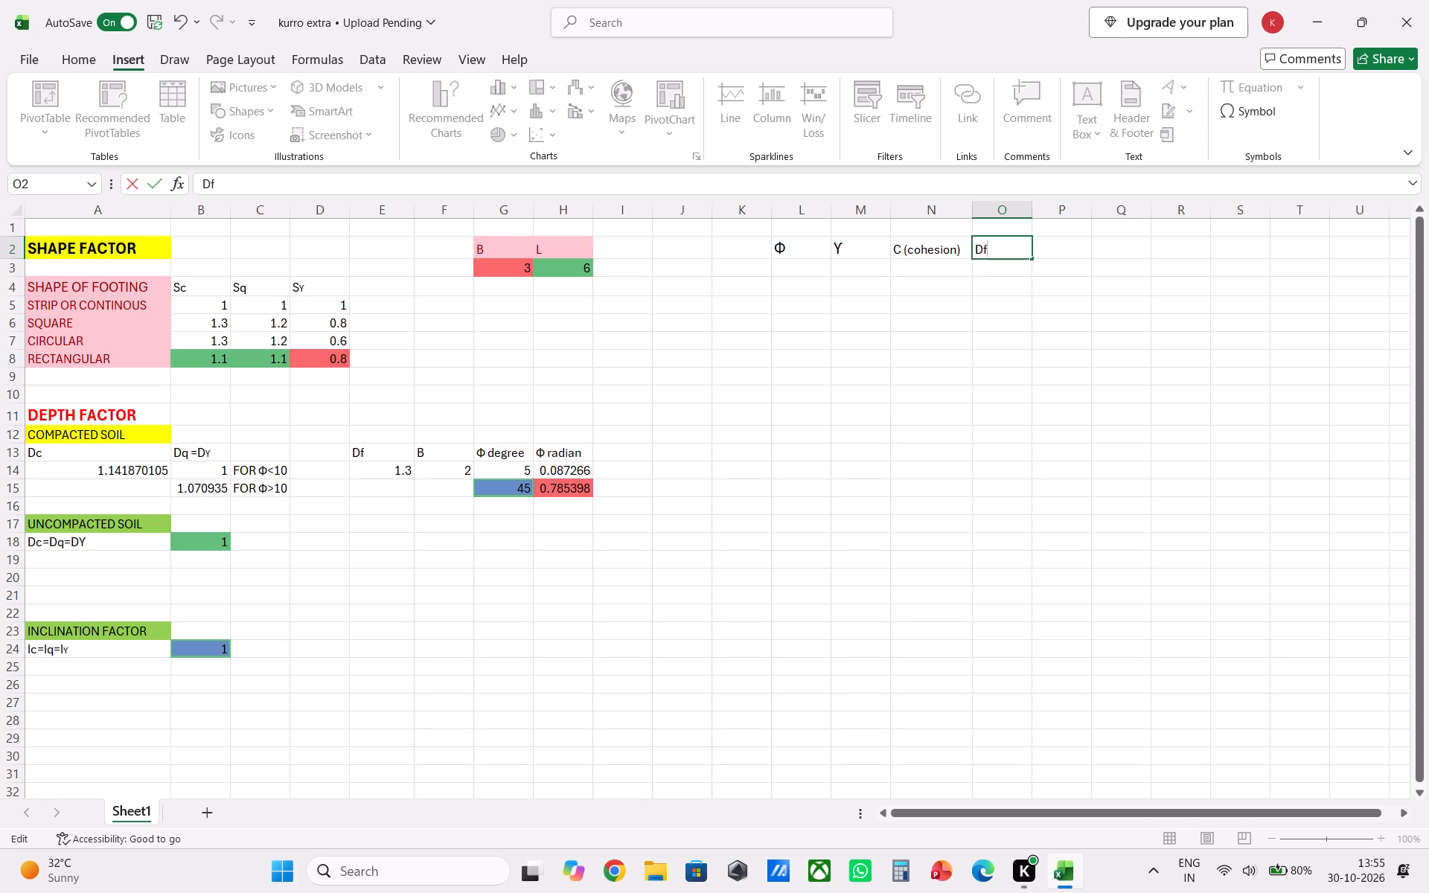
key(Right)
key(Right)
key(Return)
key(Right)
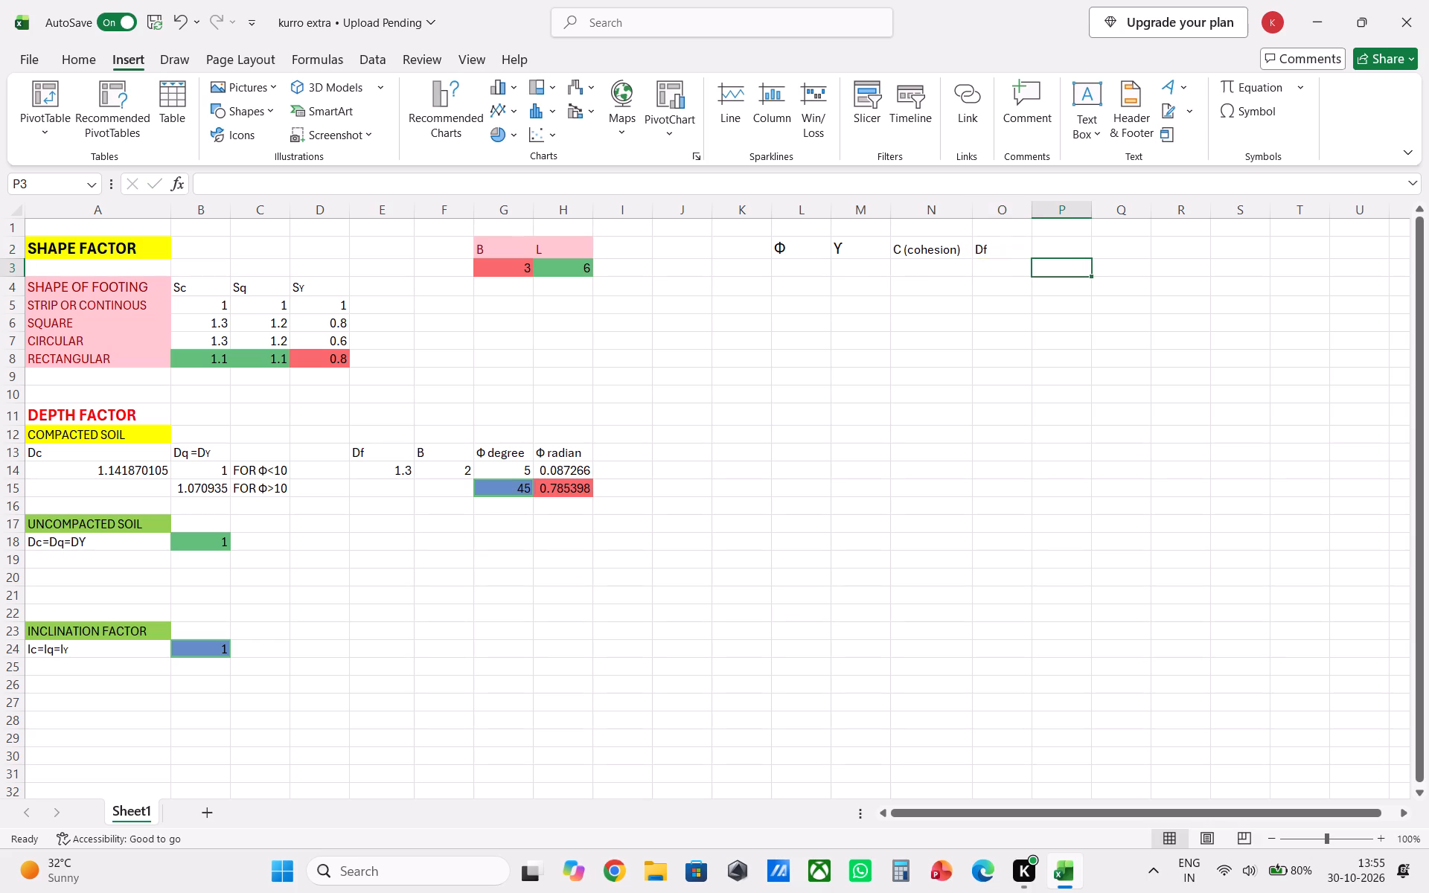
key(Up)
key(b)
key(Right)
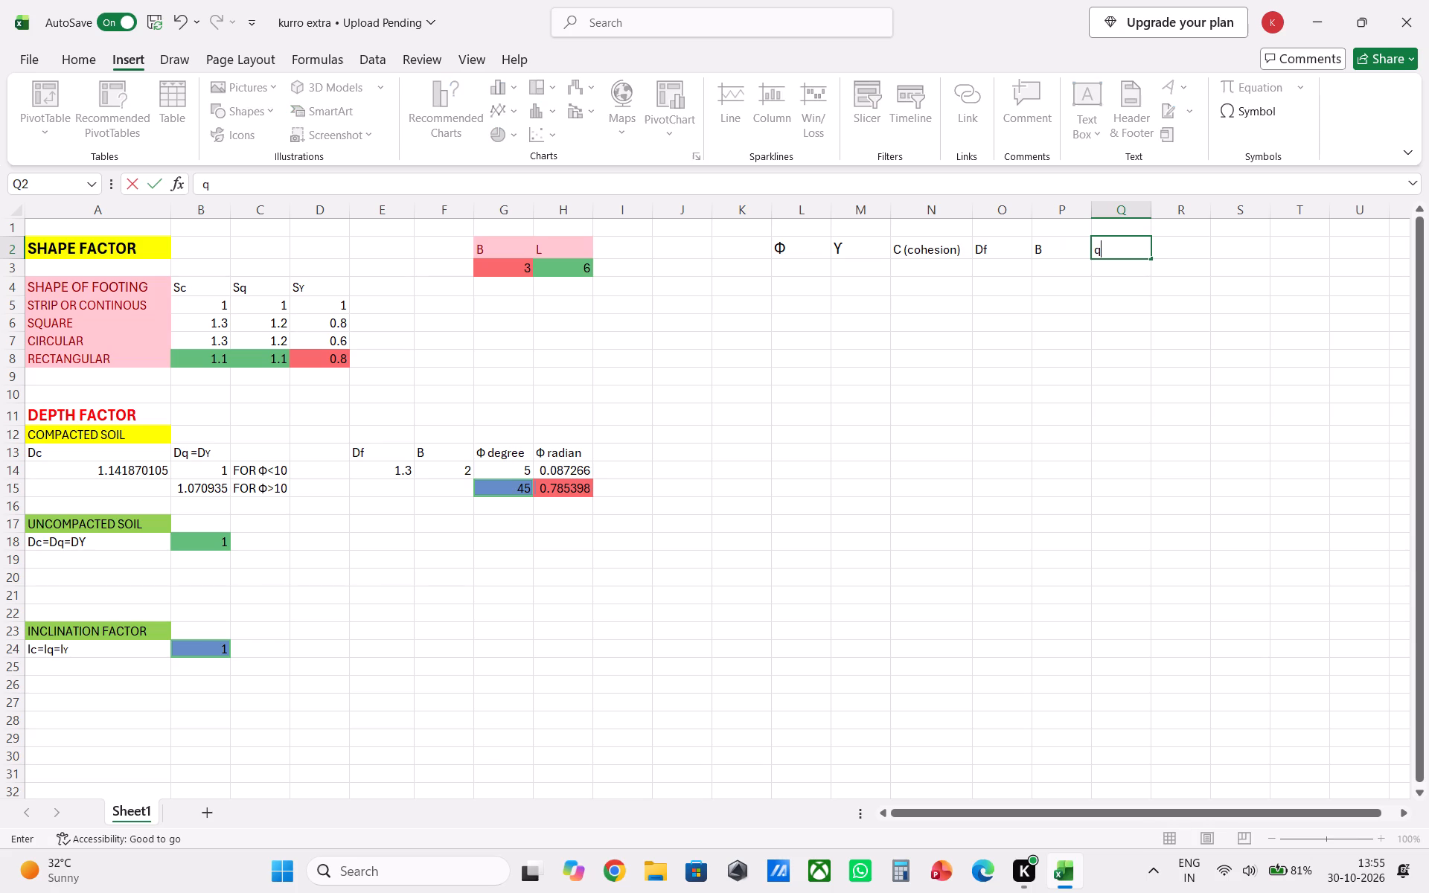
key(Right)
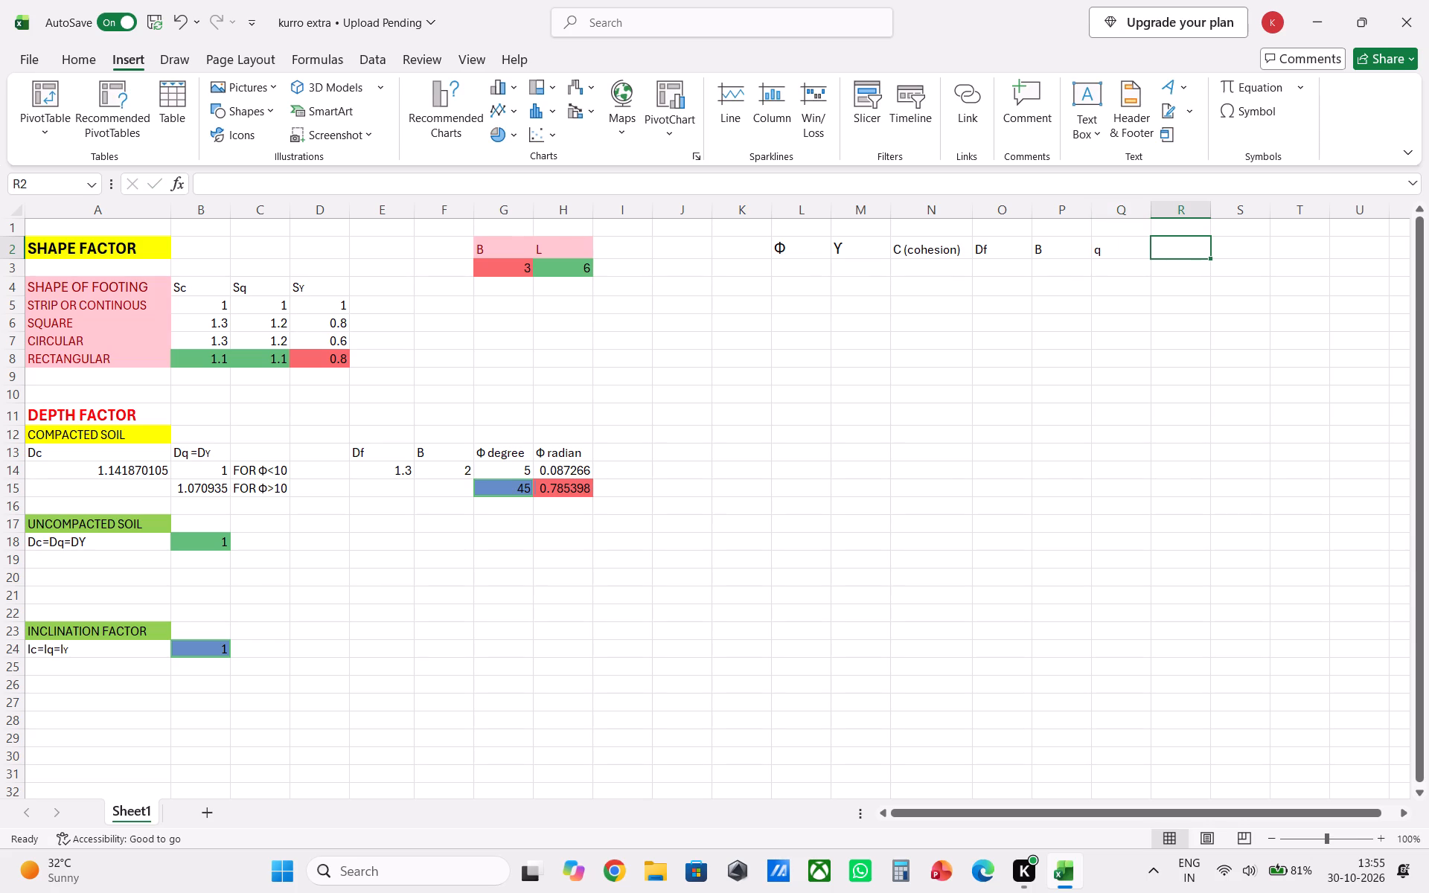
Increase the font size of the q header text in cell Q2.
click(1116, 247)
drag(1117, 250, 1099, 252)
double_click(1099, 252)
right_click(1099, 252)
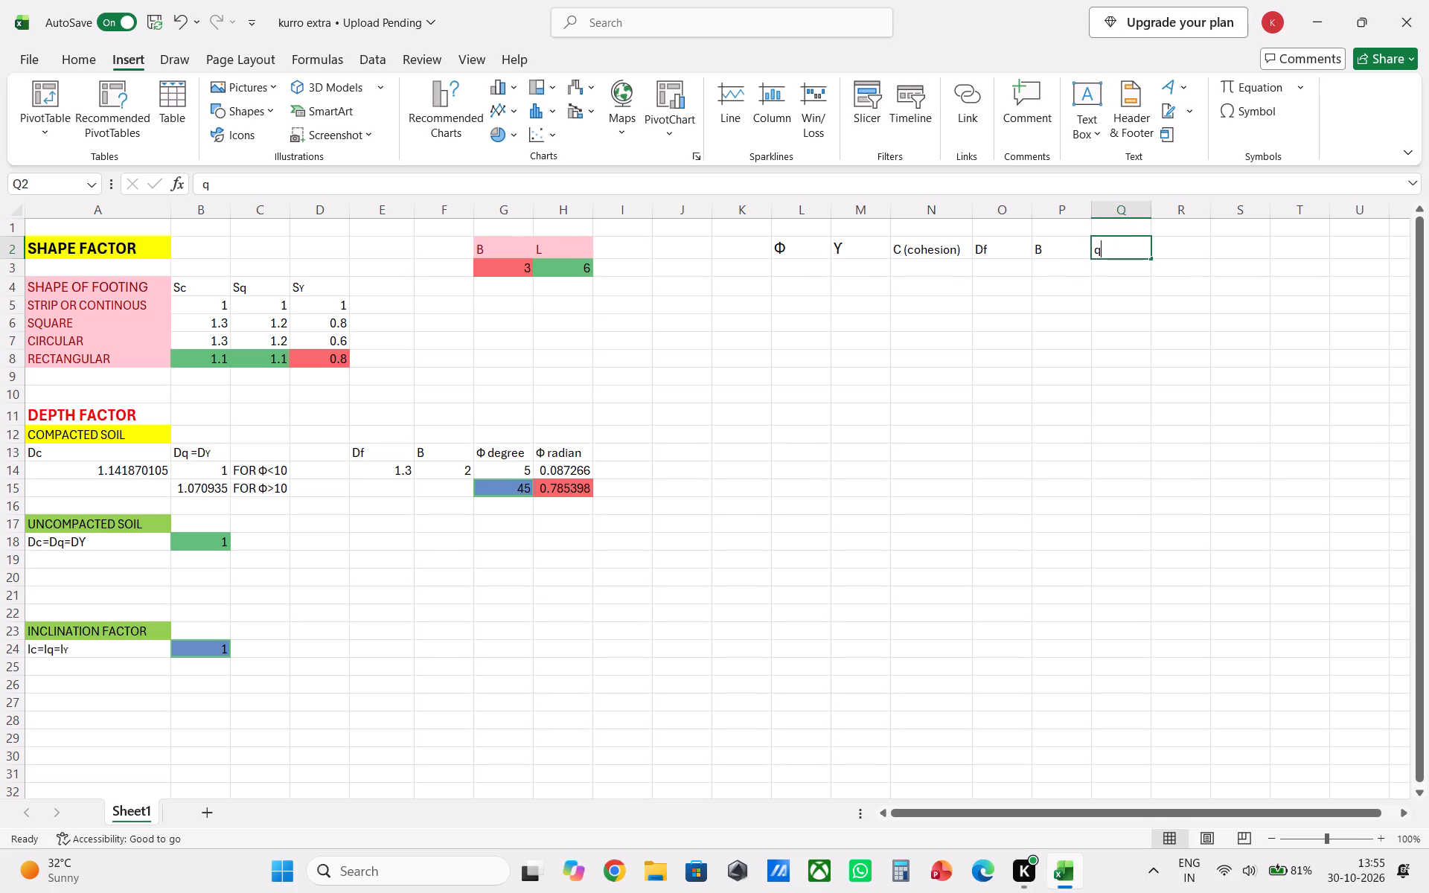
drag(1099, 256, 1091, 254)
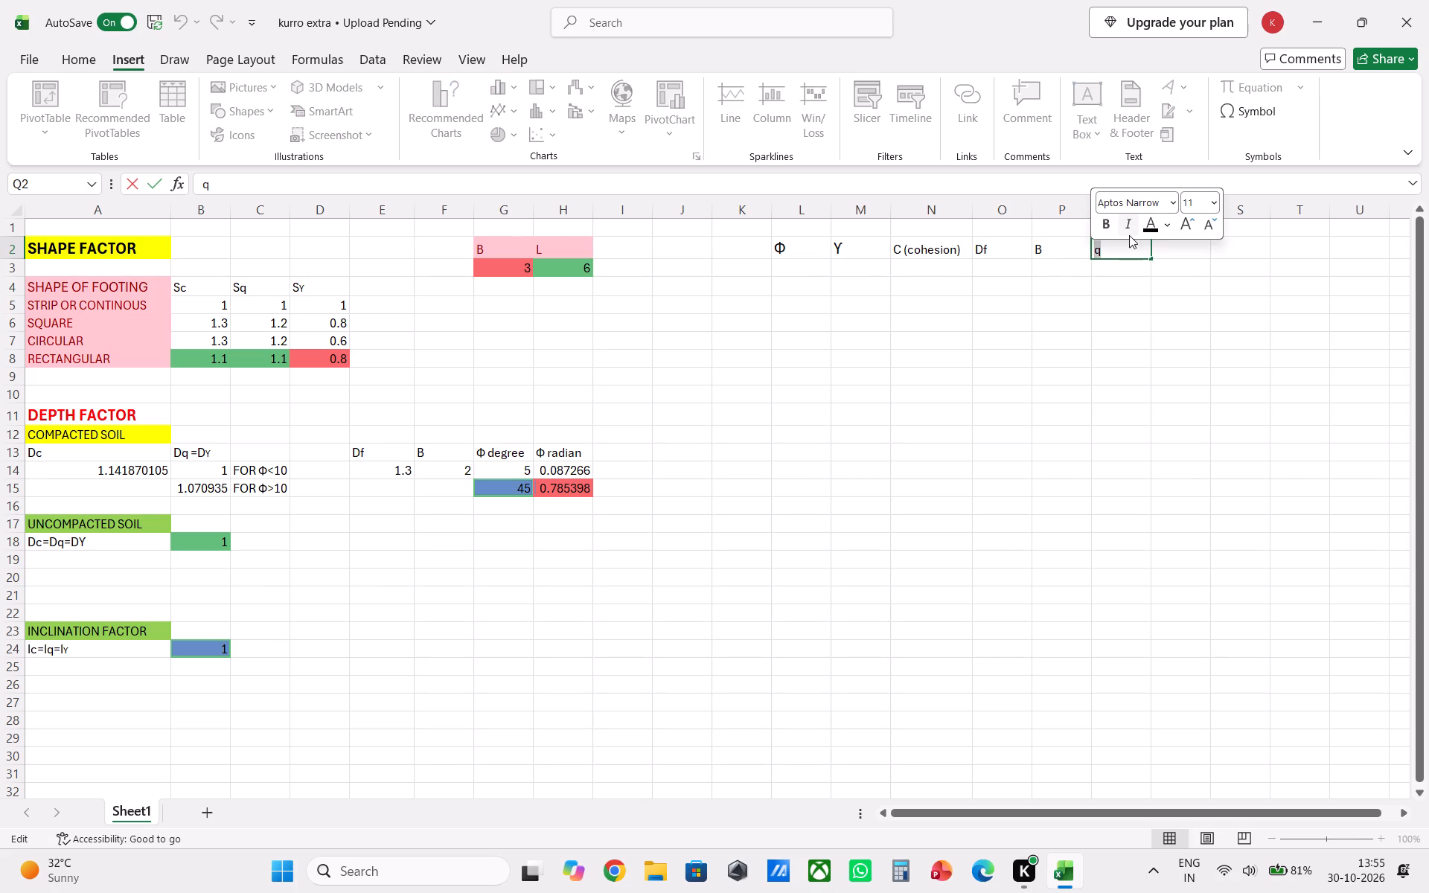
click(1208, 201)
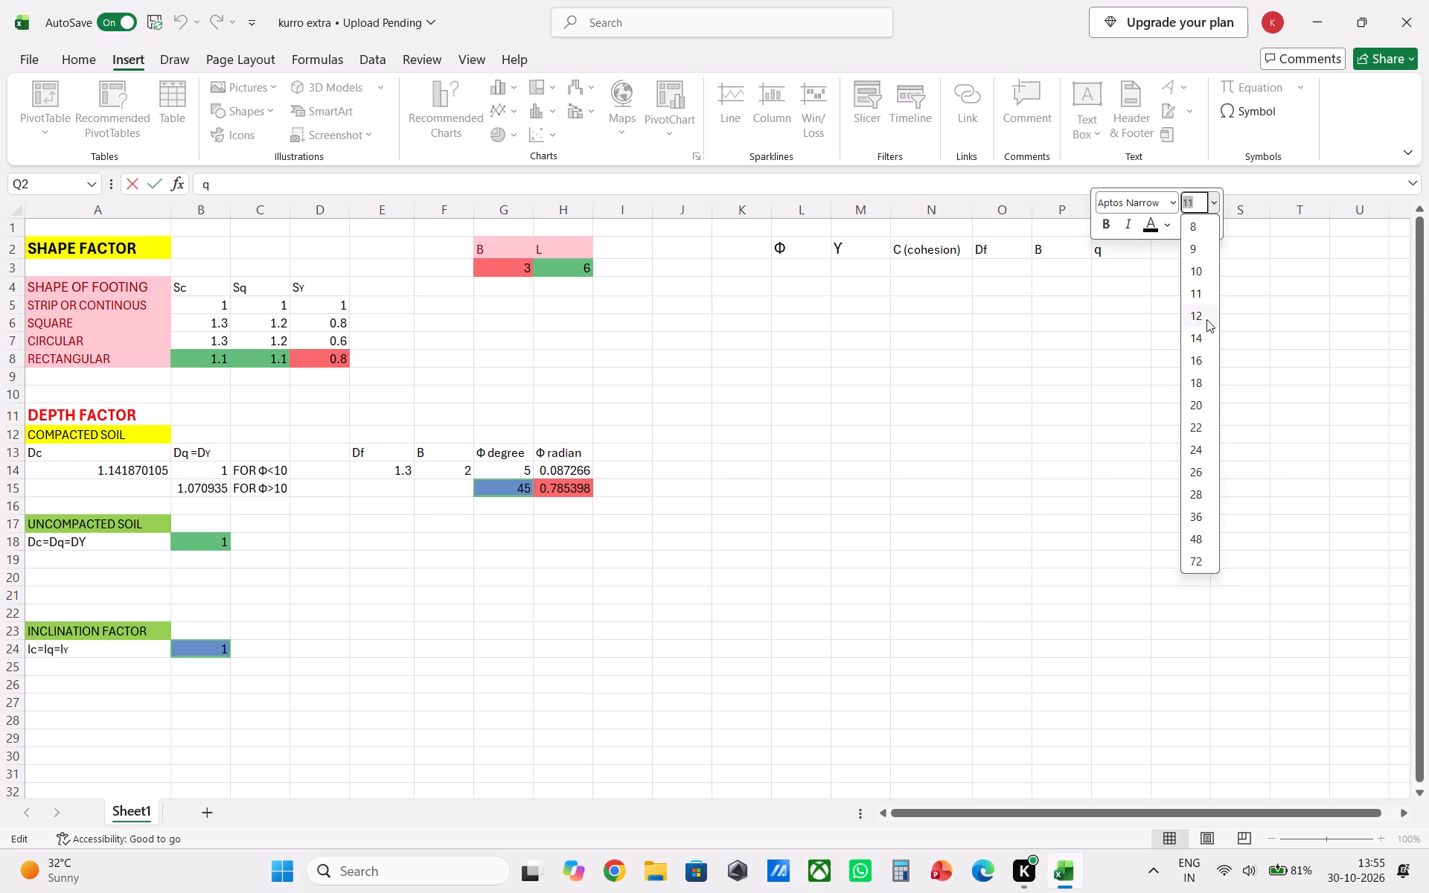
click(1205, 329)
click(1064, 252)
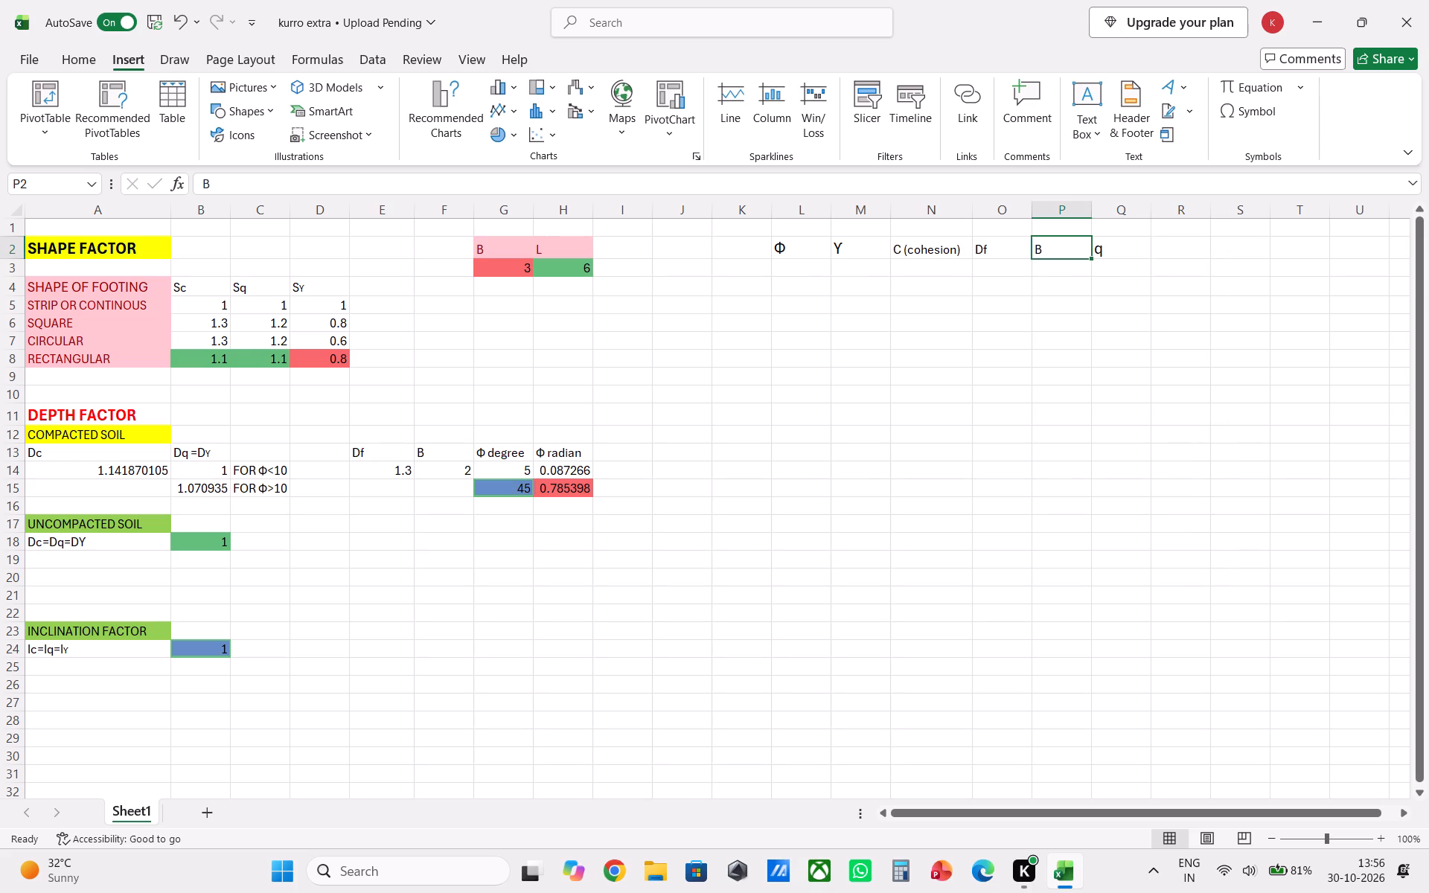
click(1053, 252)
Enter the header W' in cell R2, beside the q header.
click(1164, 246)
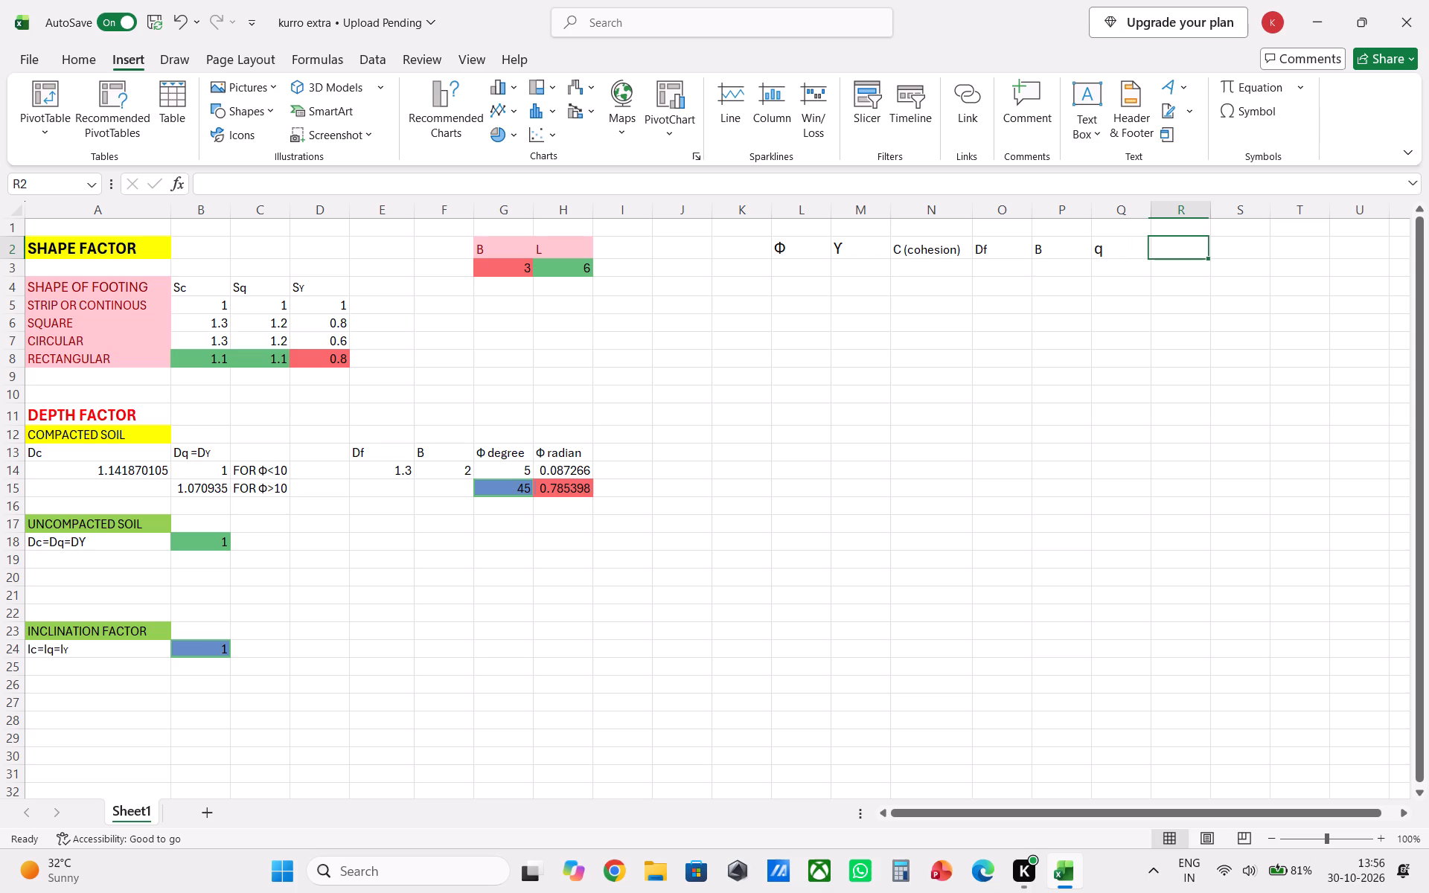
key(w)
key(BackSpace)
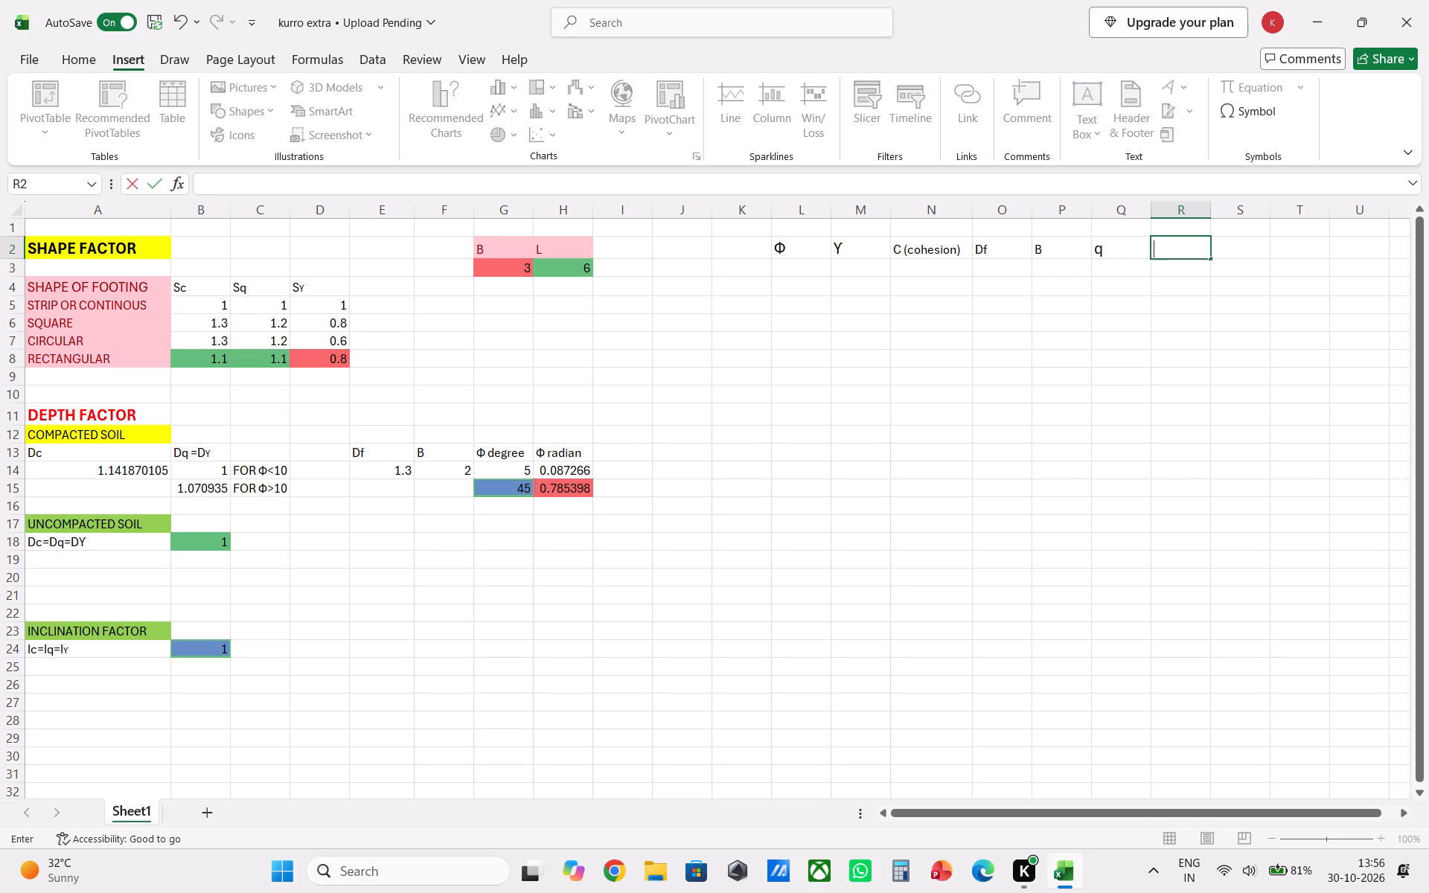
key(w)
key(apostrophe)
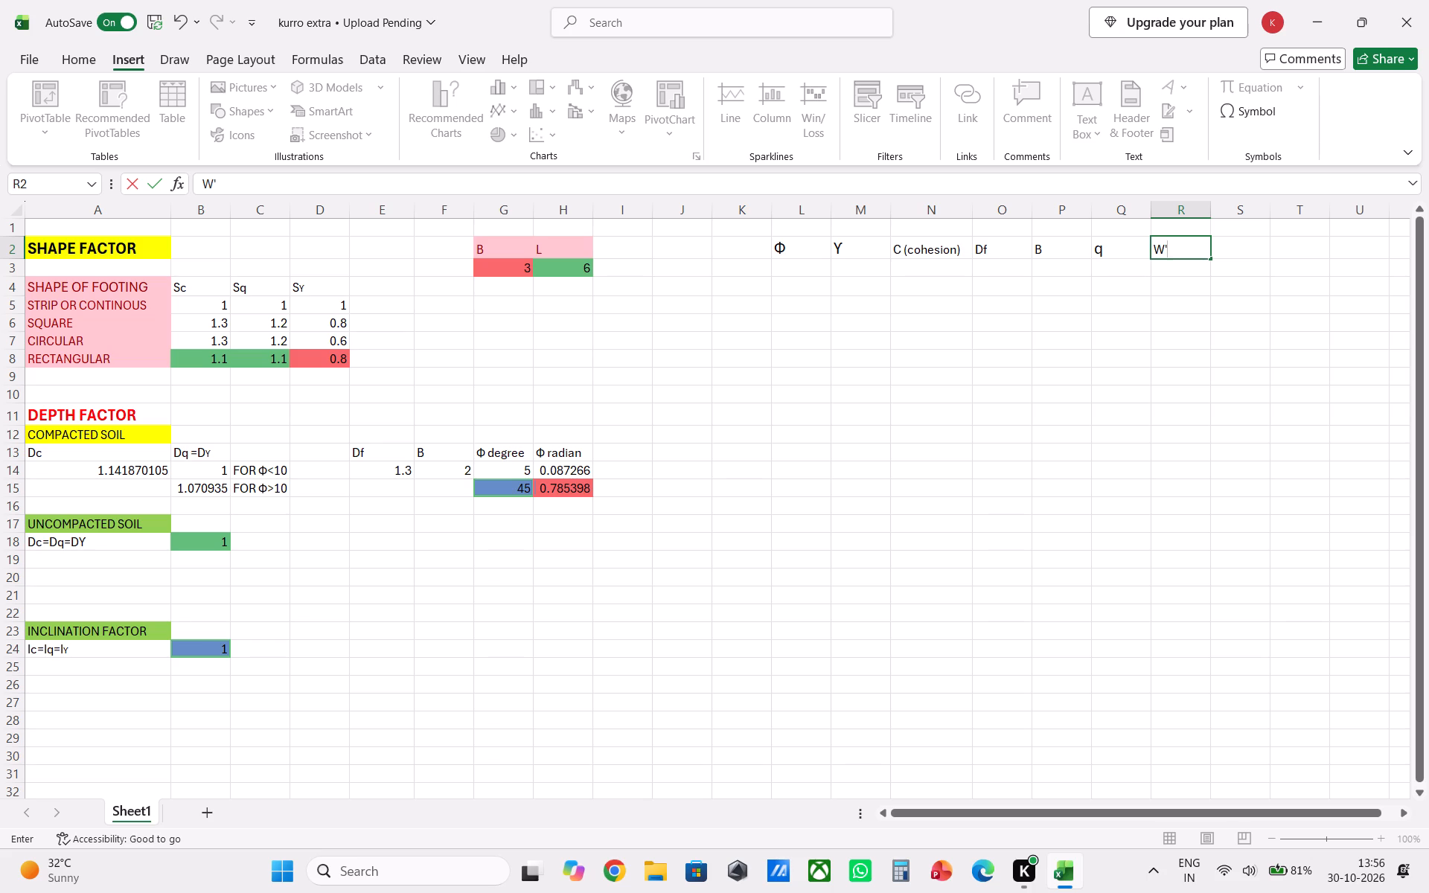
click(1228, 247)
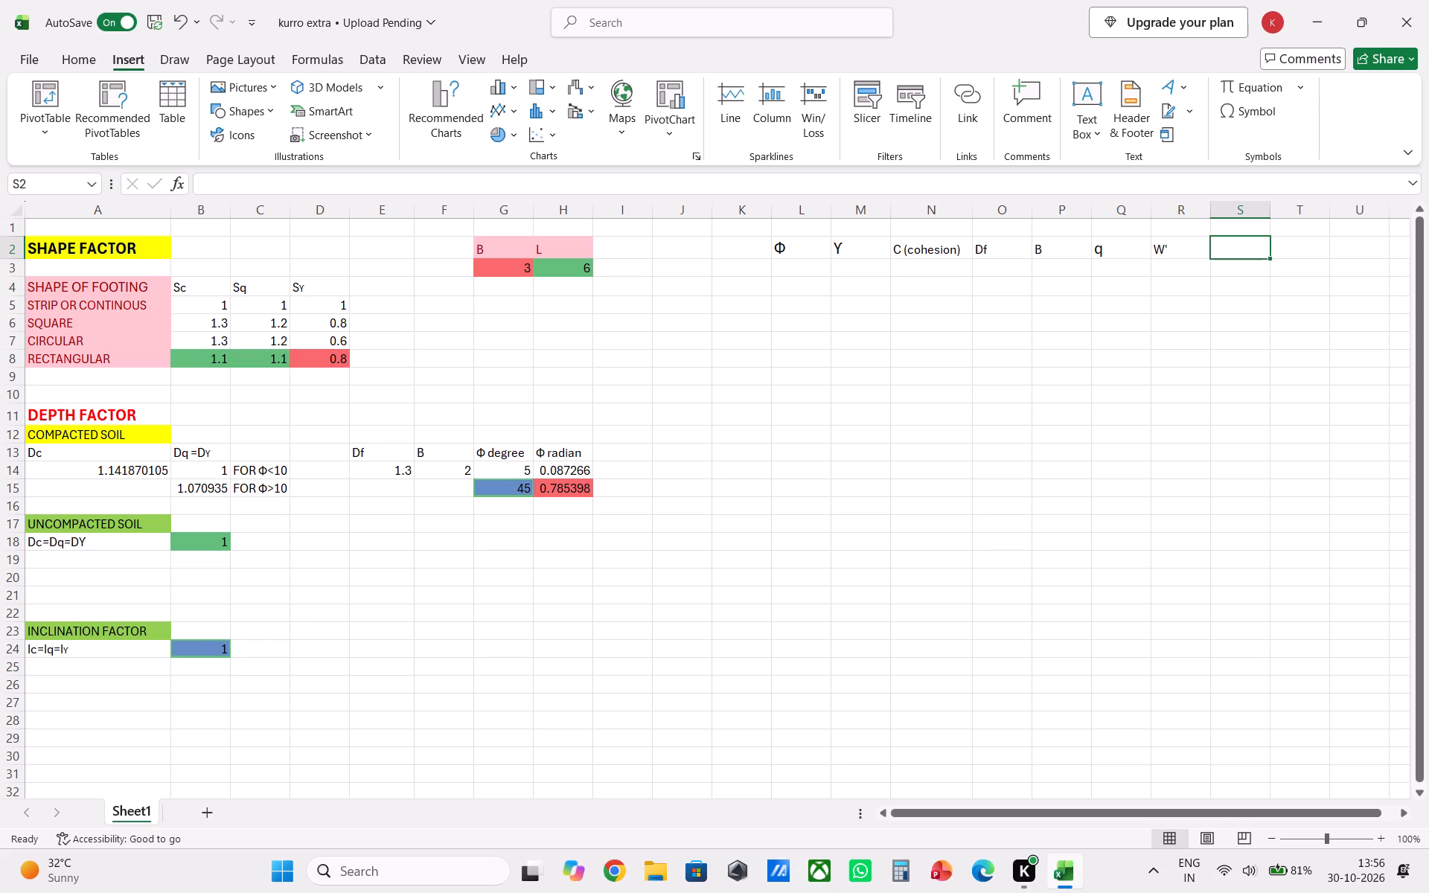
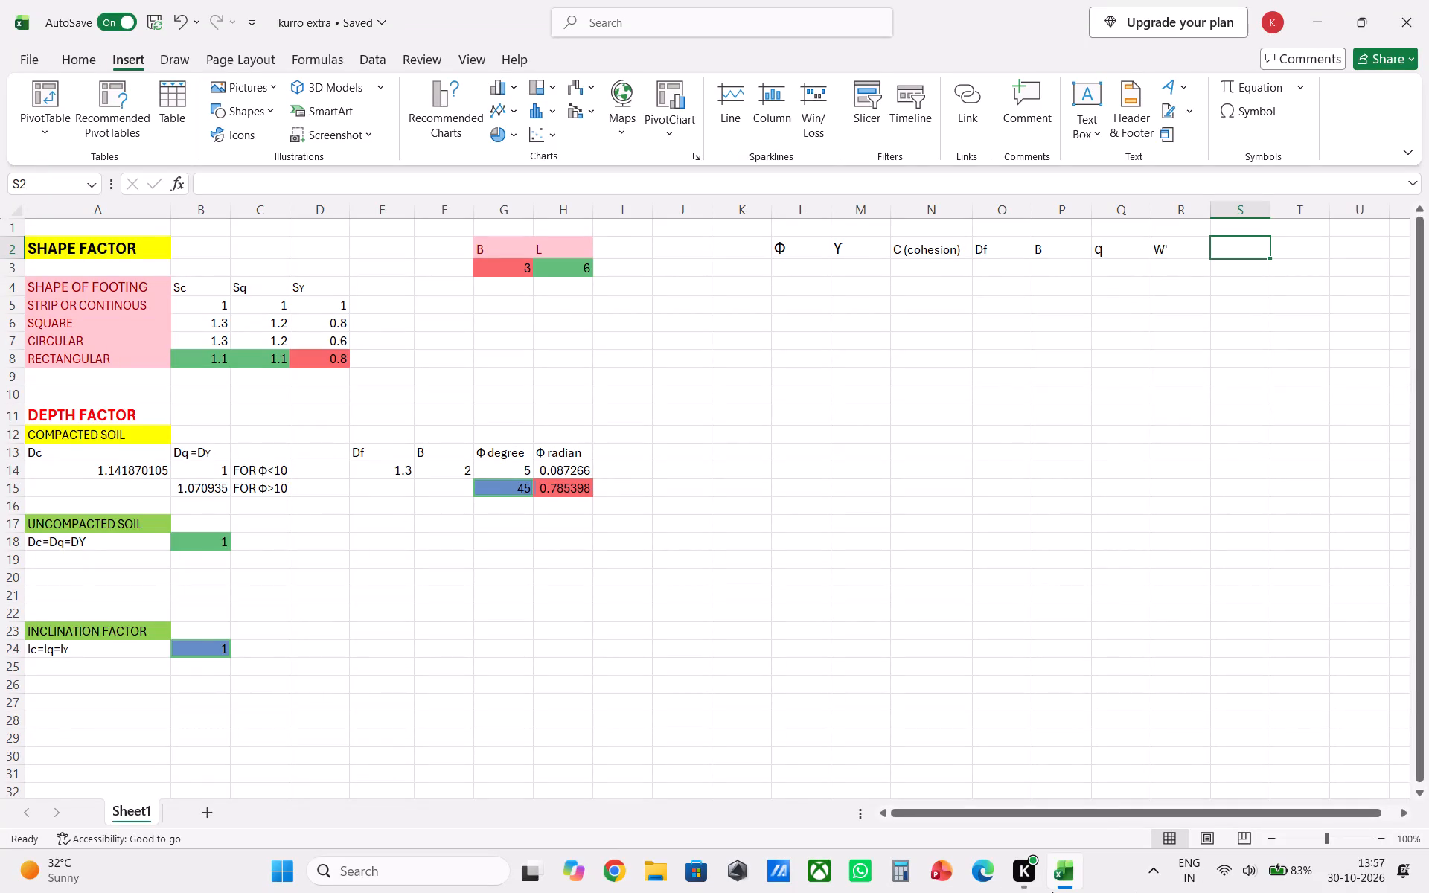
In the Windows quick settings, raise the screen brightness to about a third and turn off Energy saver.
click(1288, 870)
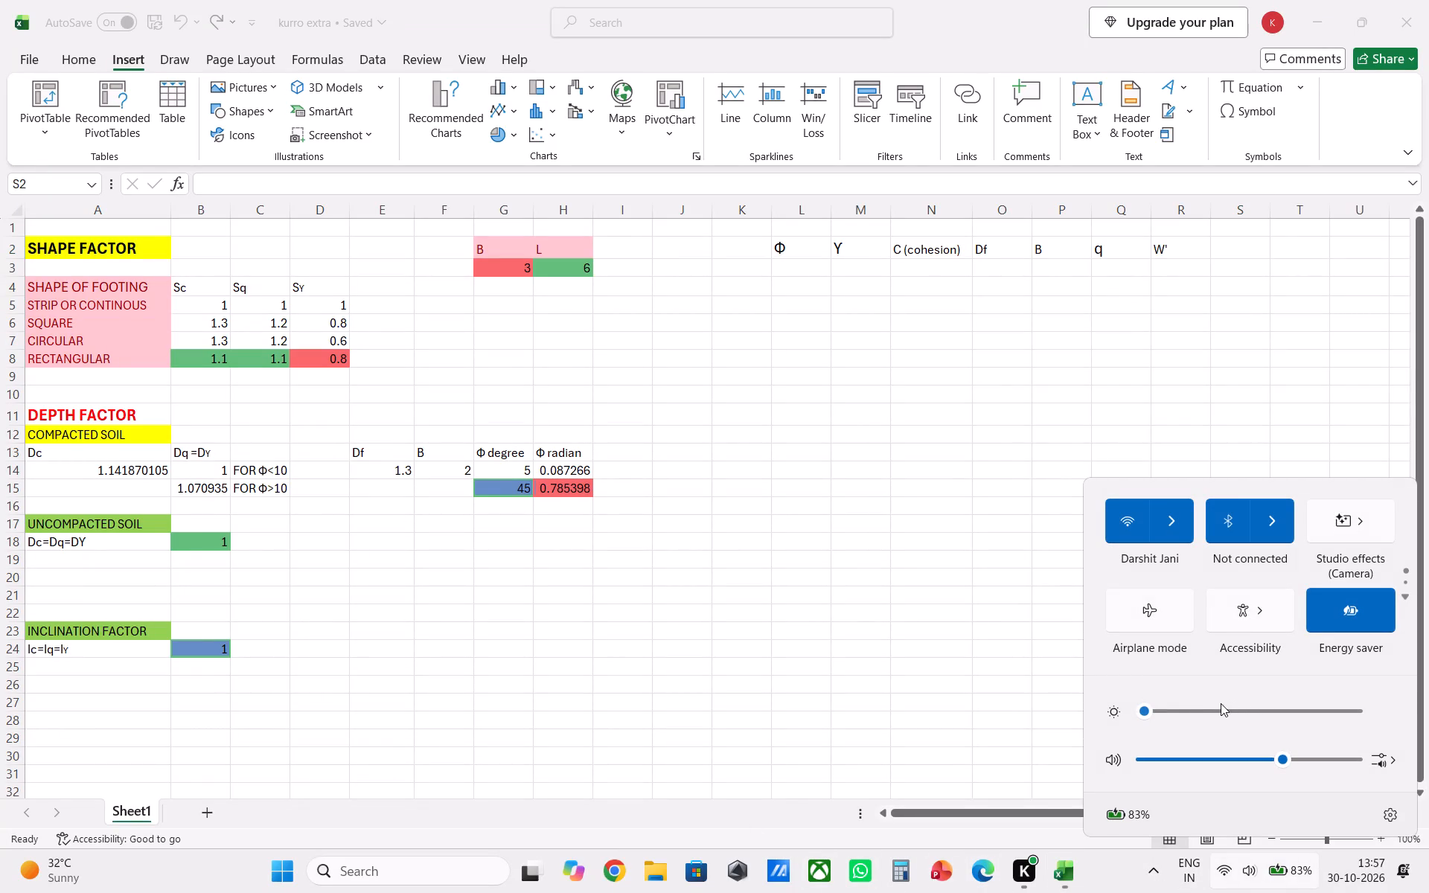
click(1220, 703)
click(1390, 605)
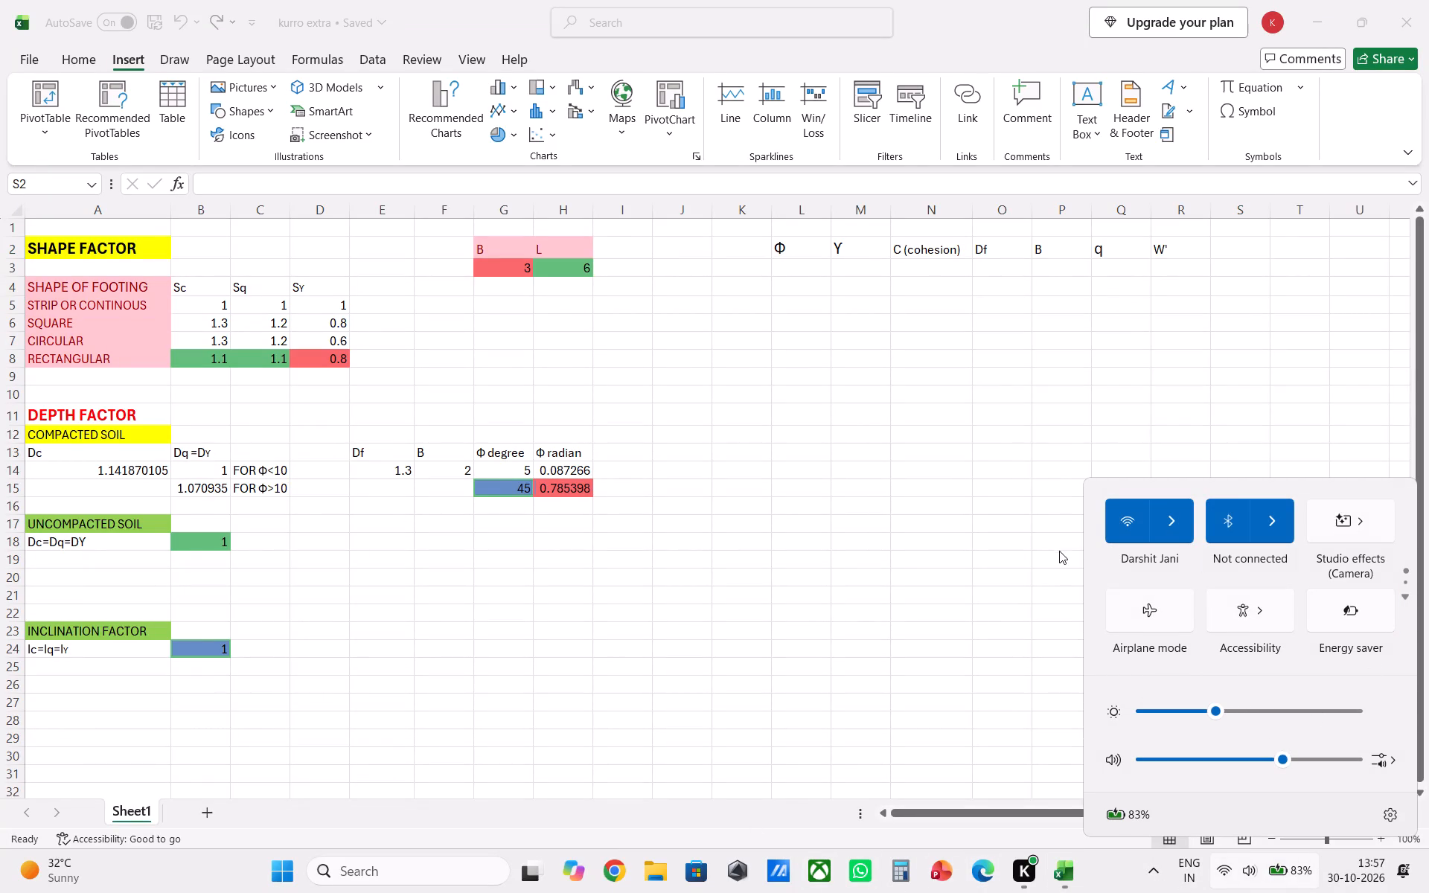
click(1055, 549)
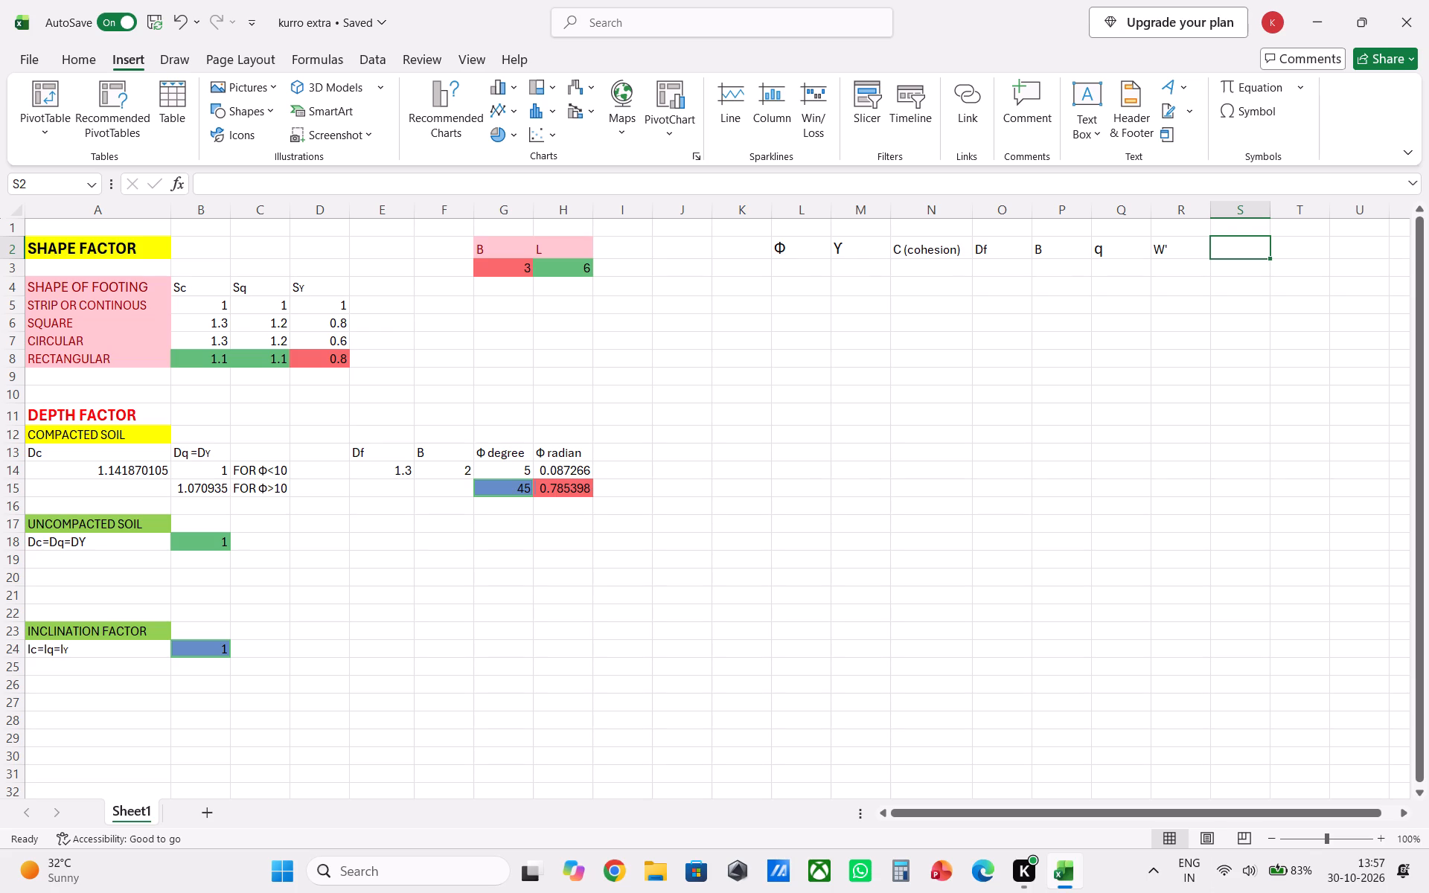
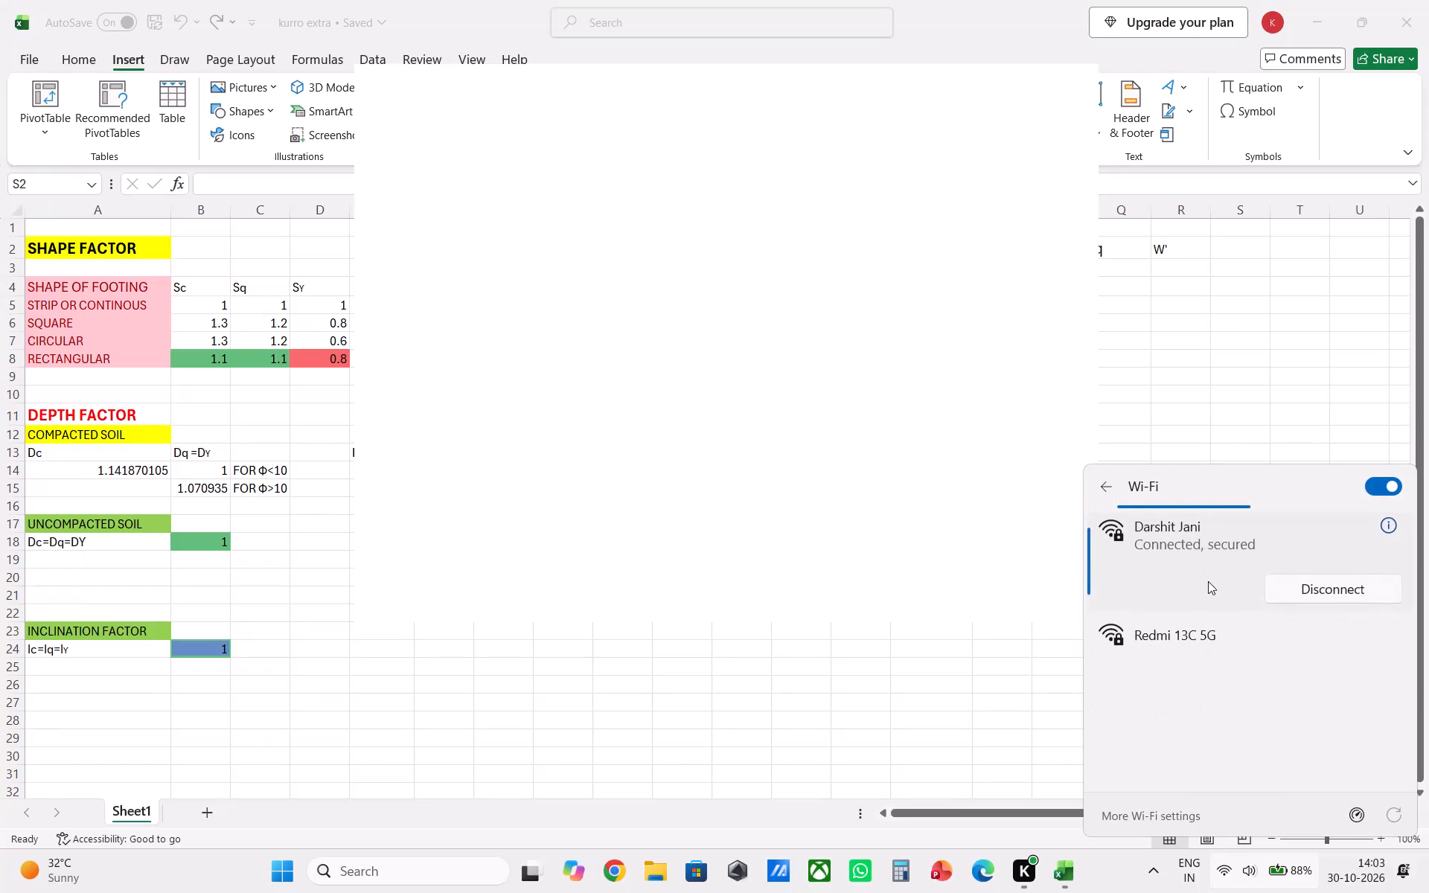
Switch the Wi-Fi connection to the Redmi 13C 5G network.
click(1209, 642)
click(1308, 672)
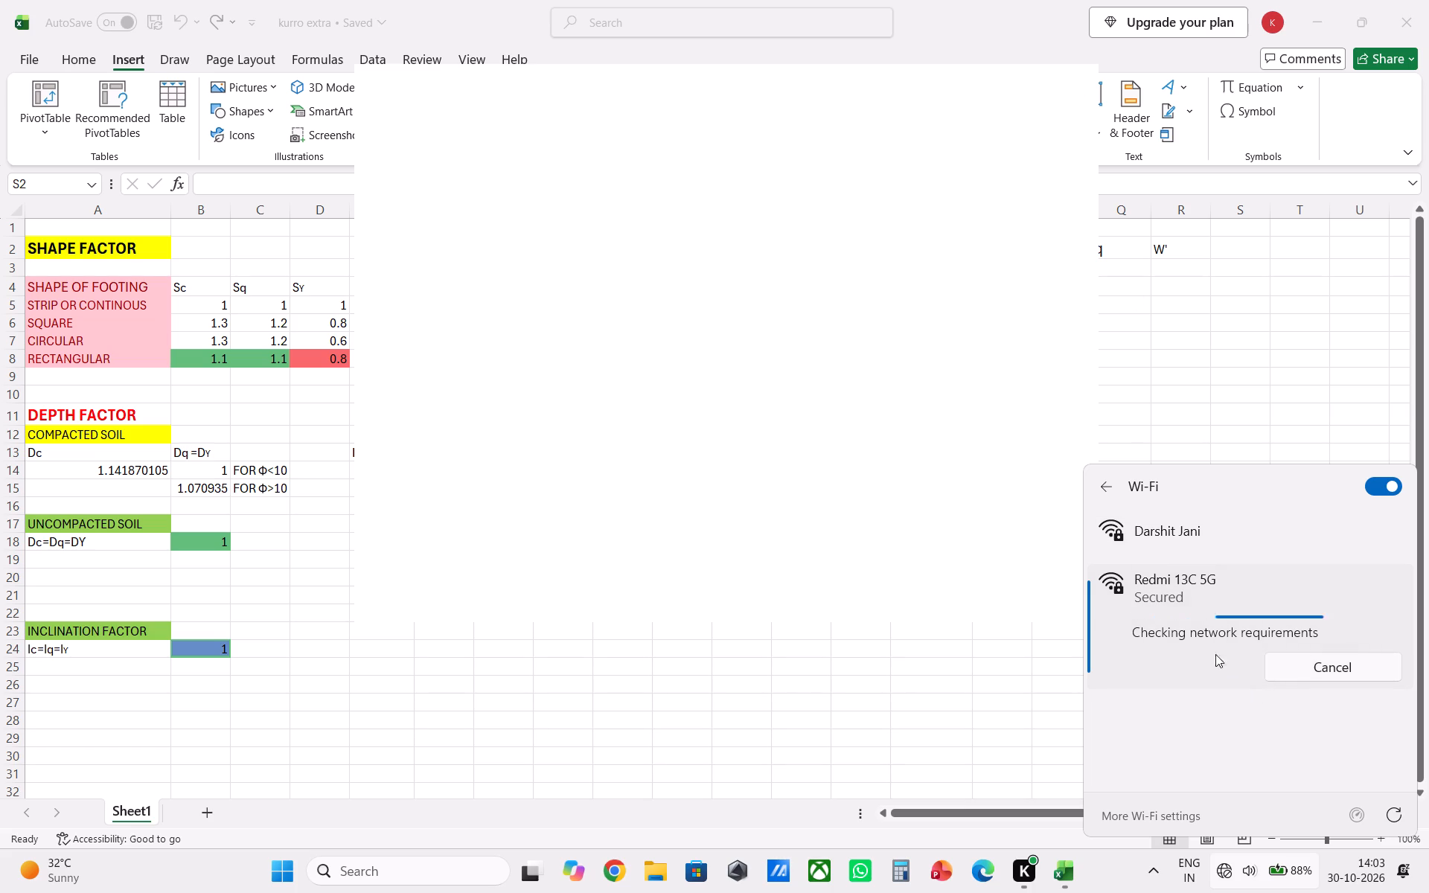
click(1192, 619)
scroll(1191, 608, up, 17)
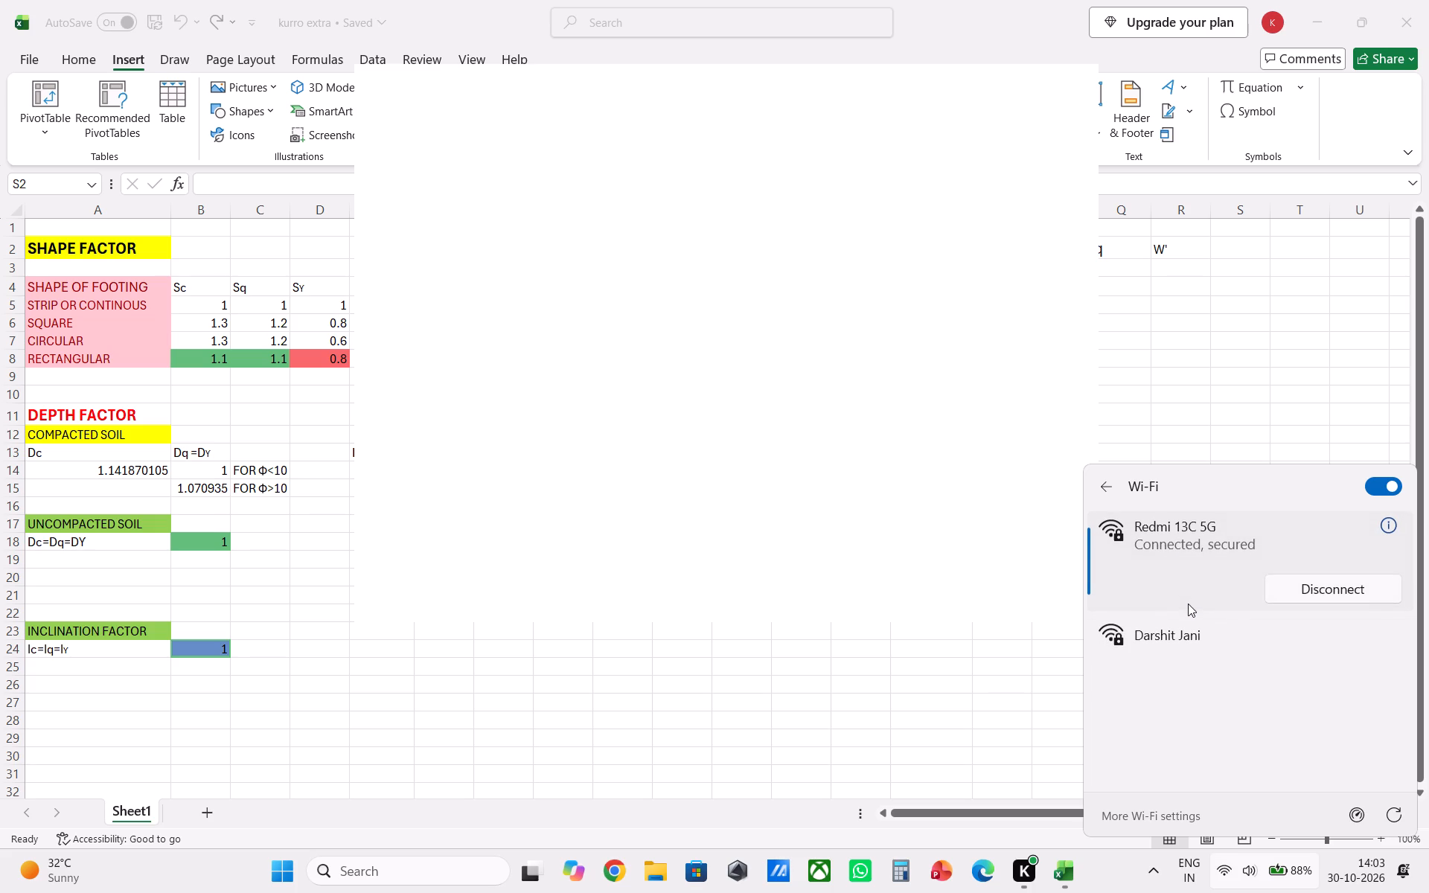
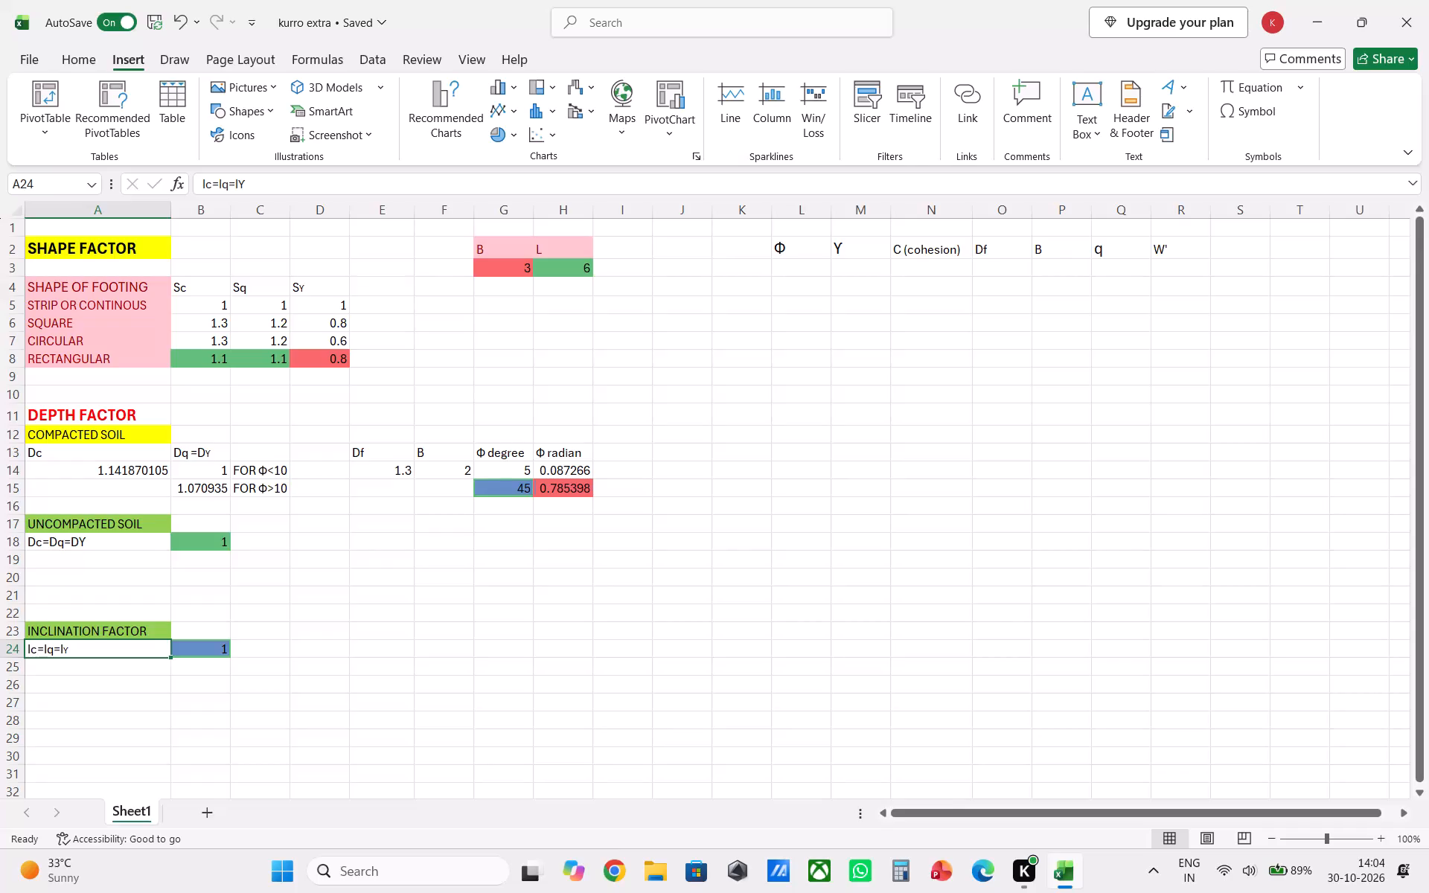
Clear the Ic=Iq=IY label in A24 and its value in B24 under the INCLINATION FACTOR heading.
key(BackSpace)
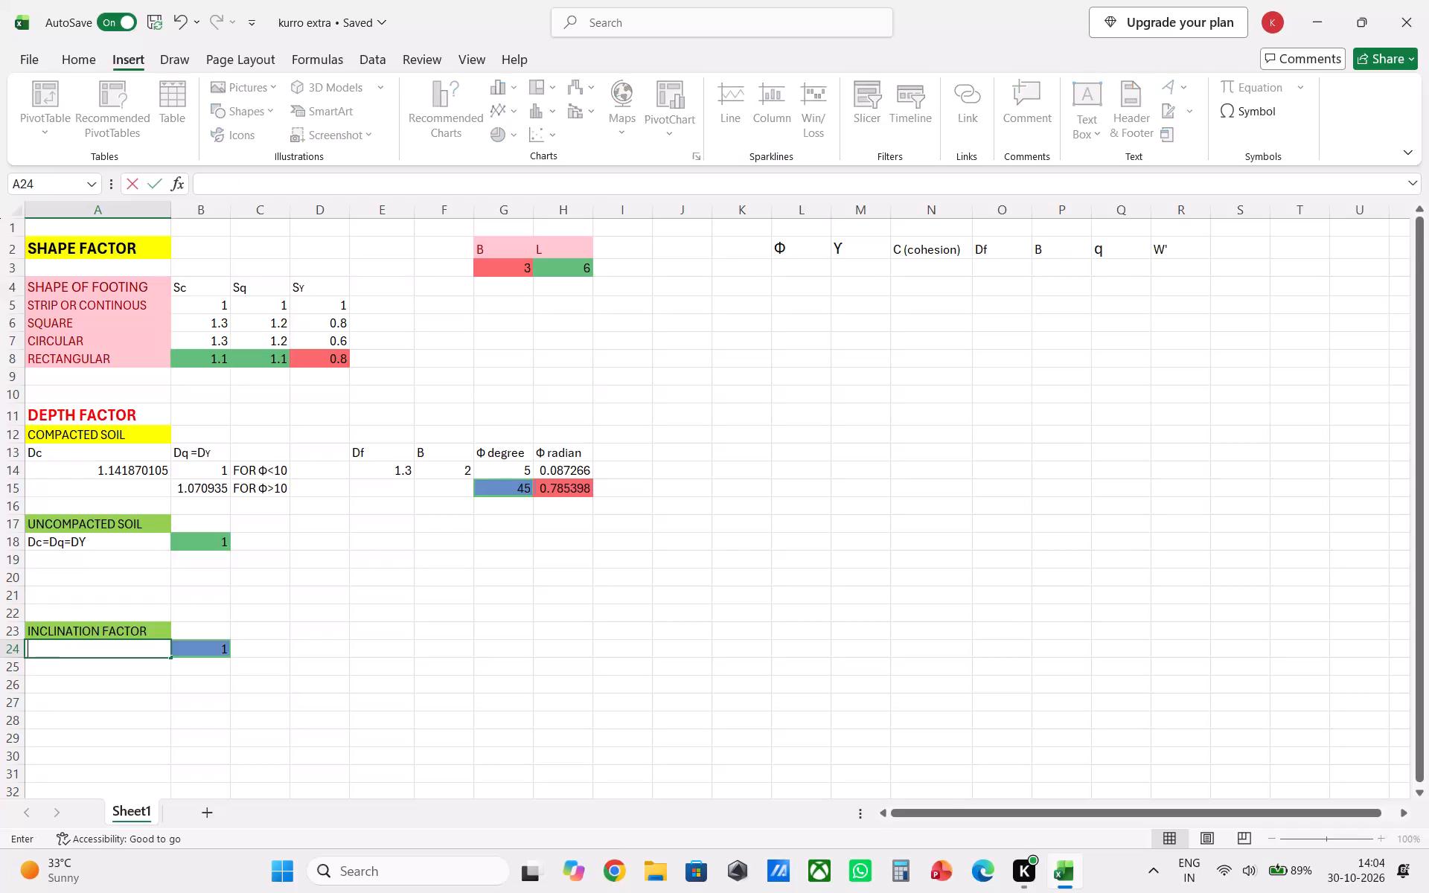
double_click(210, 649)
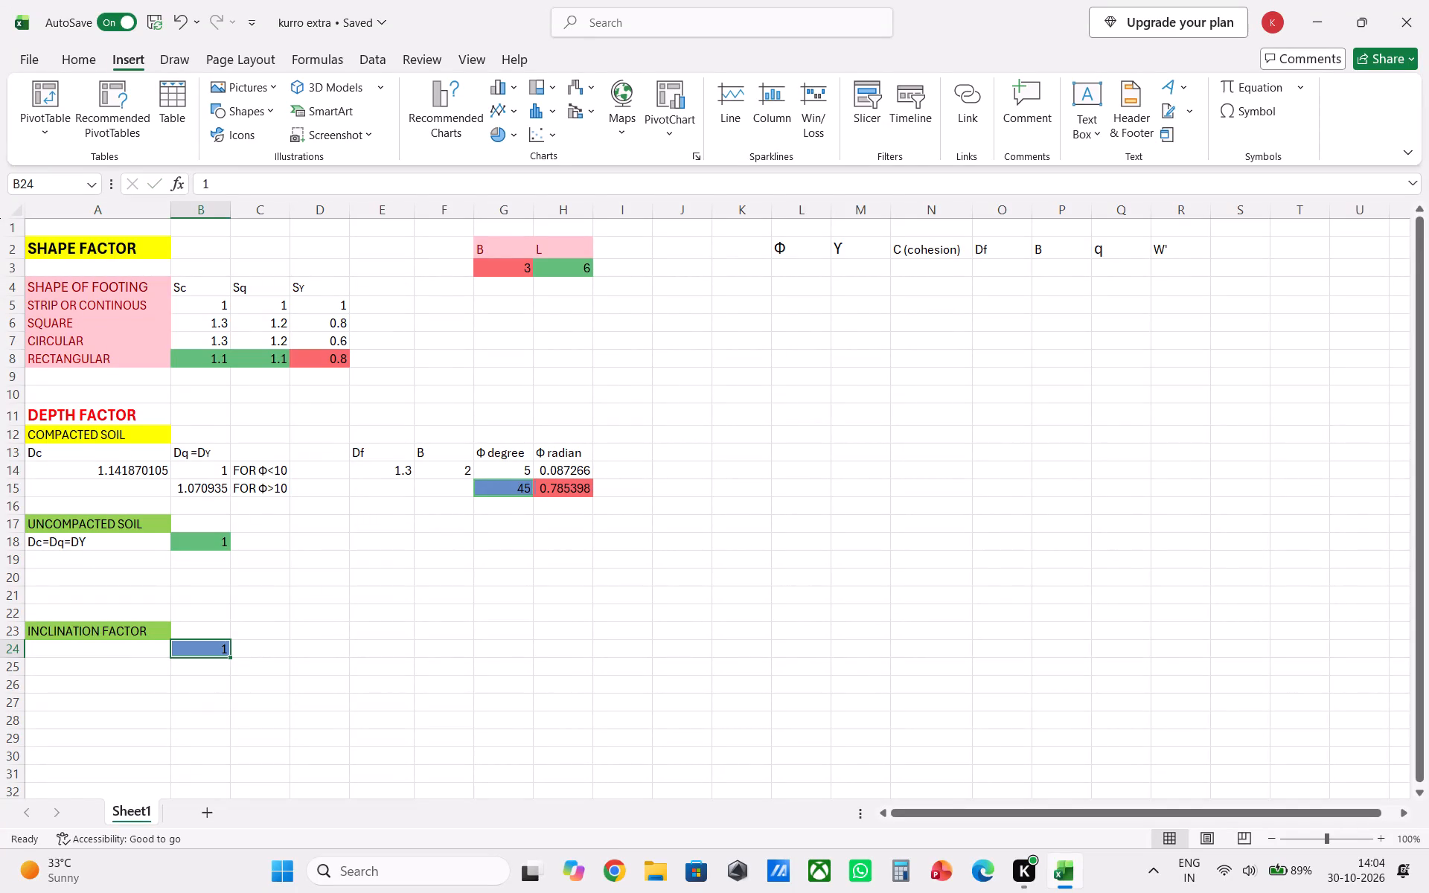
key(BackSpace)
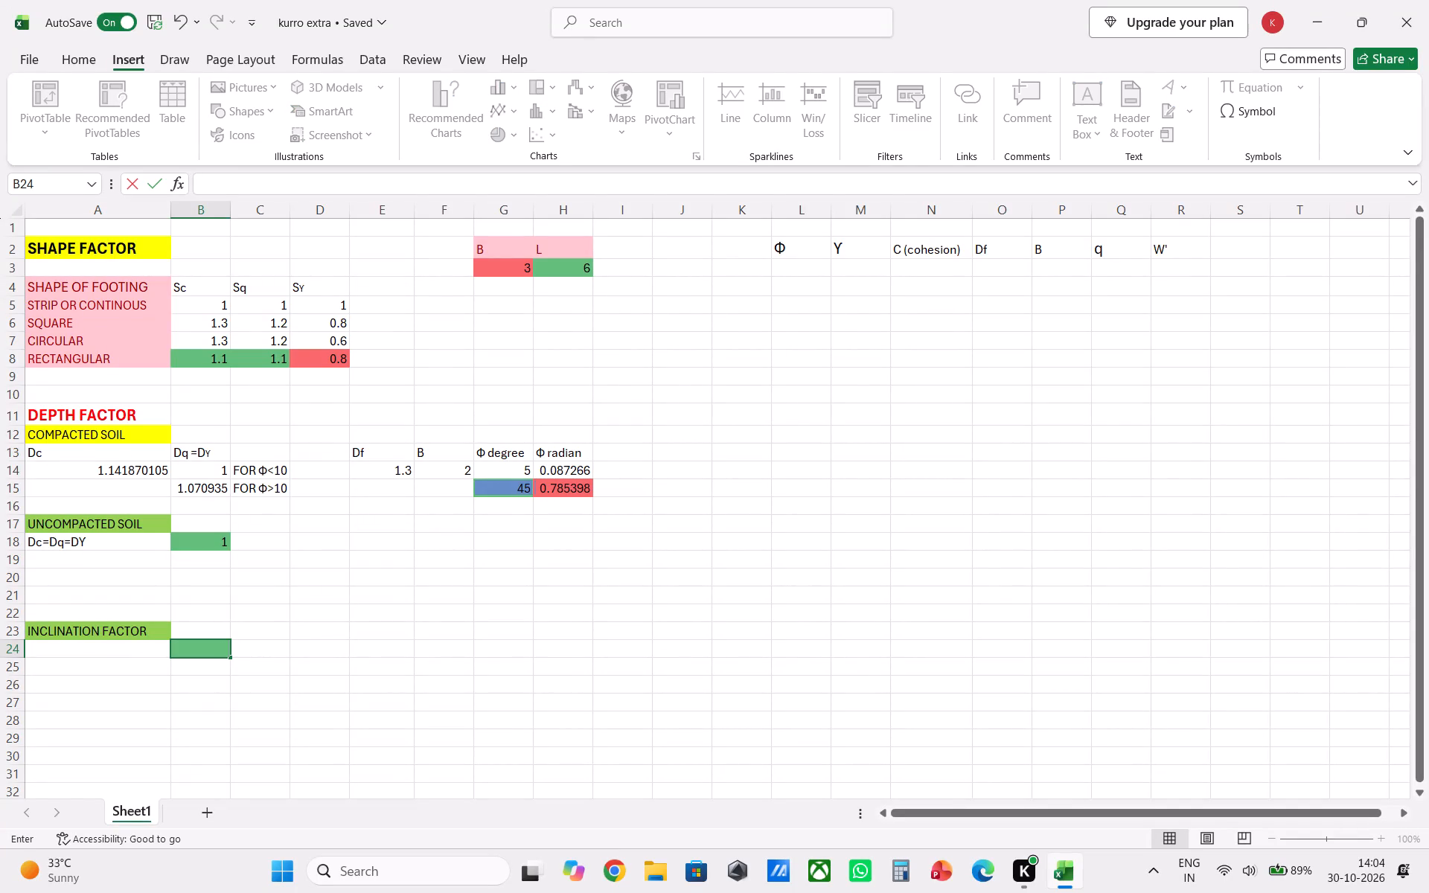
right_click(218, 654)
click(254, 672)
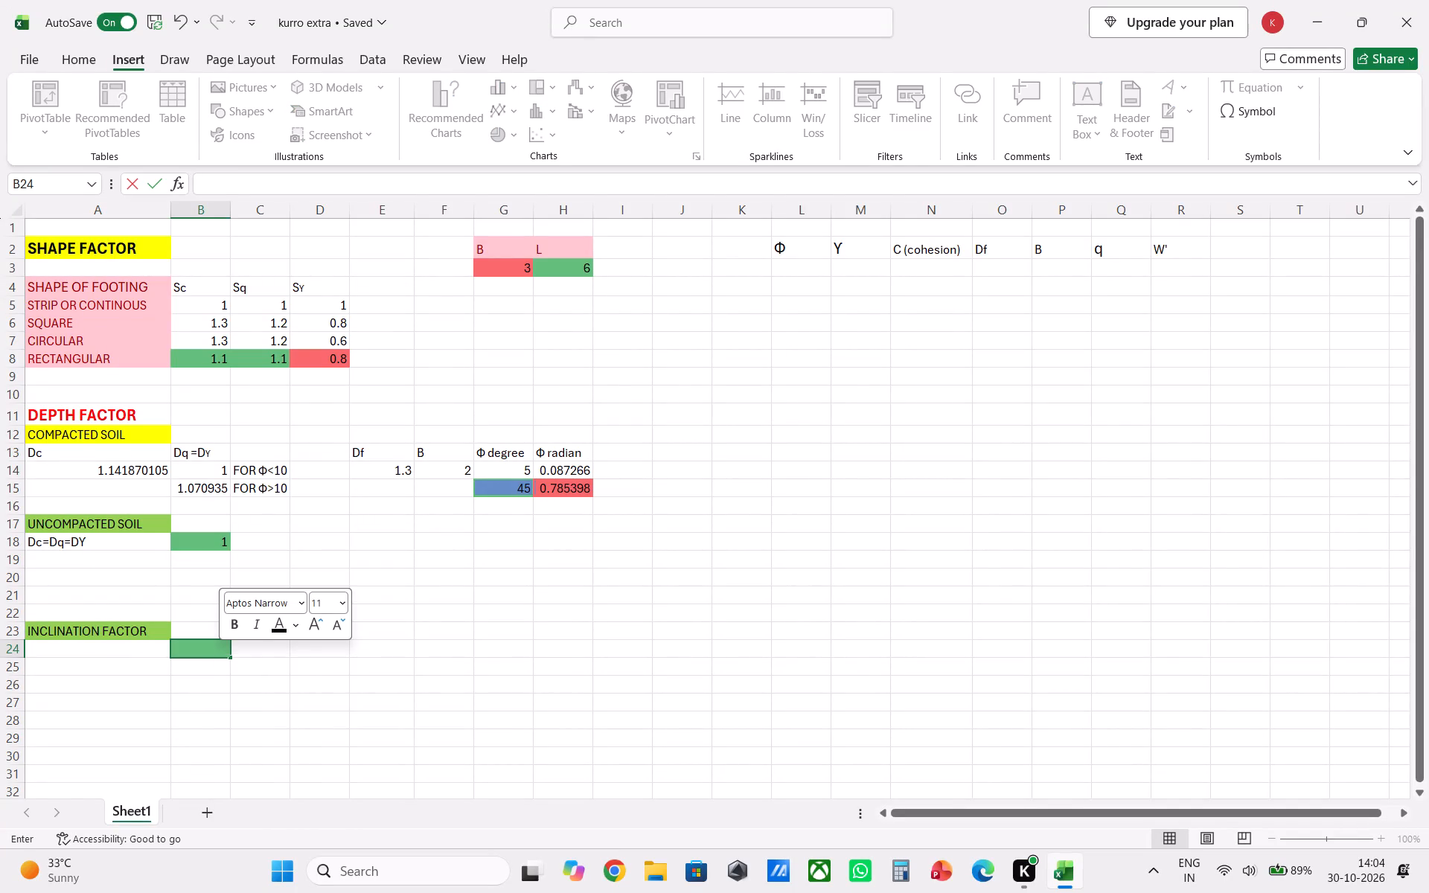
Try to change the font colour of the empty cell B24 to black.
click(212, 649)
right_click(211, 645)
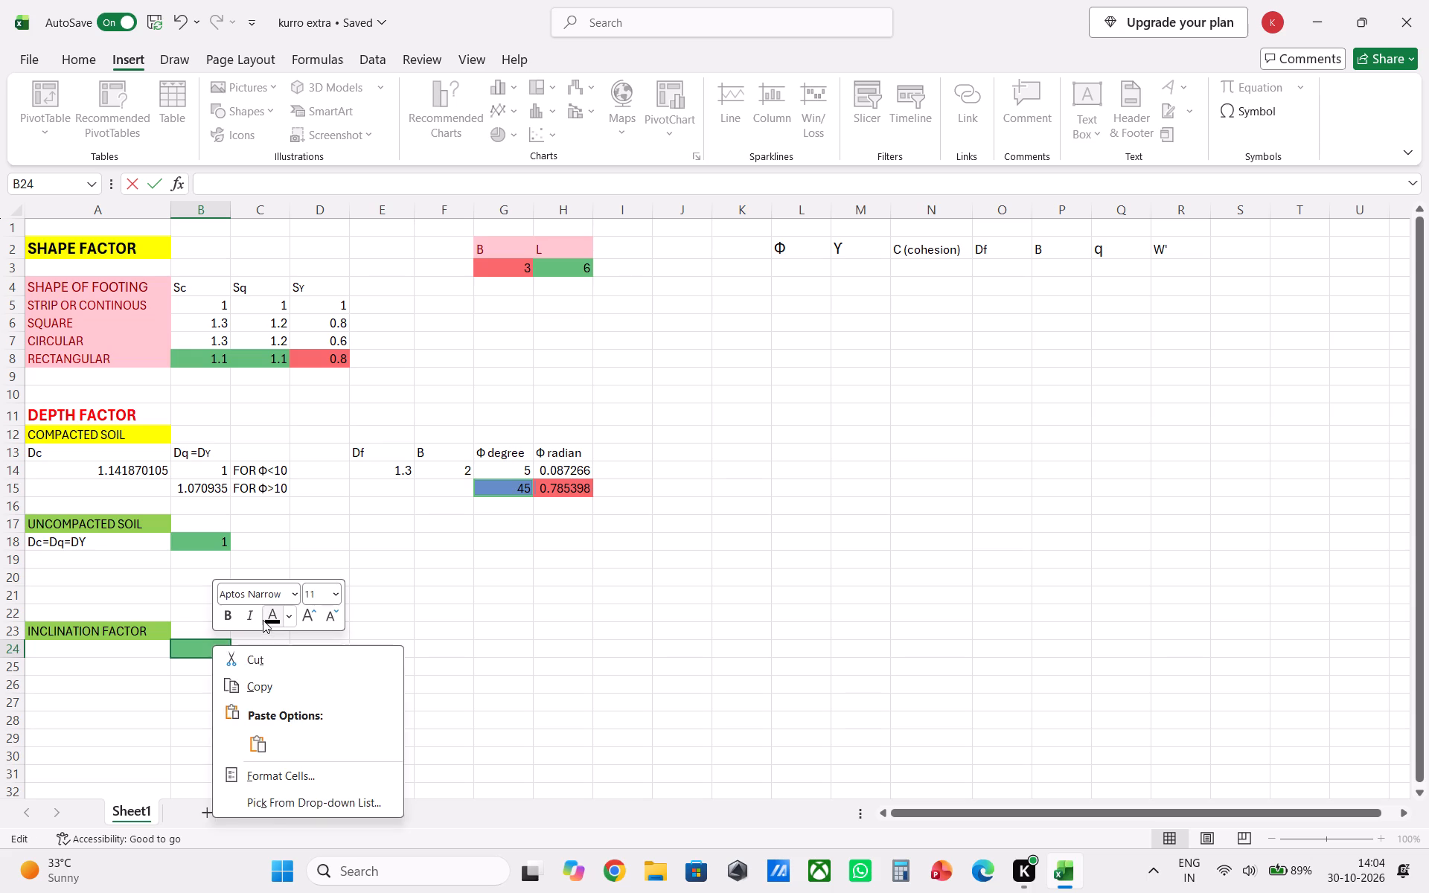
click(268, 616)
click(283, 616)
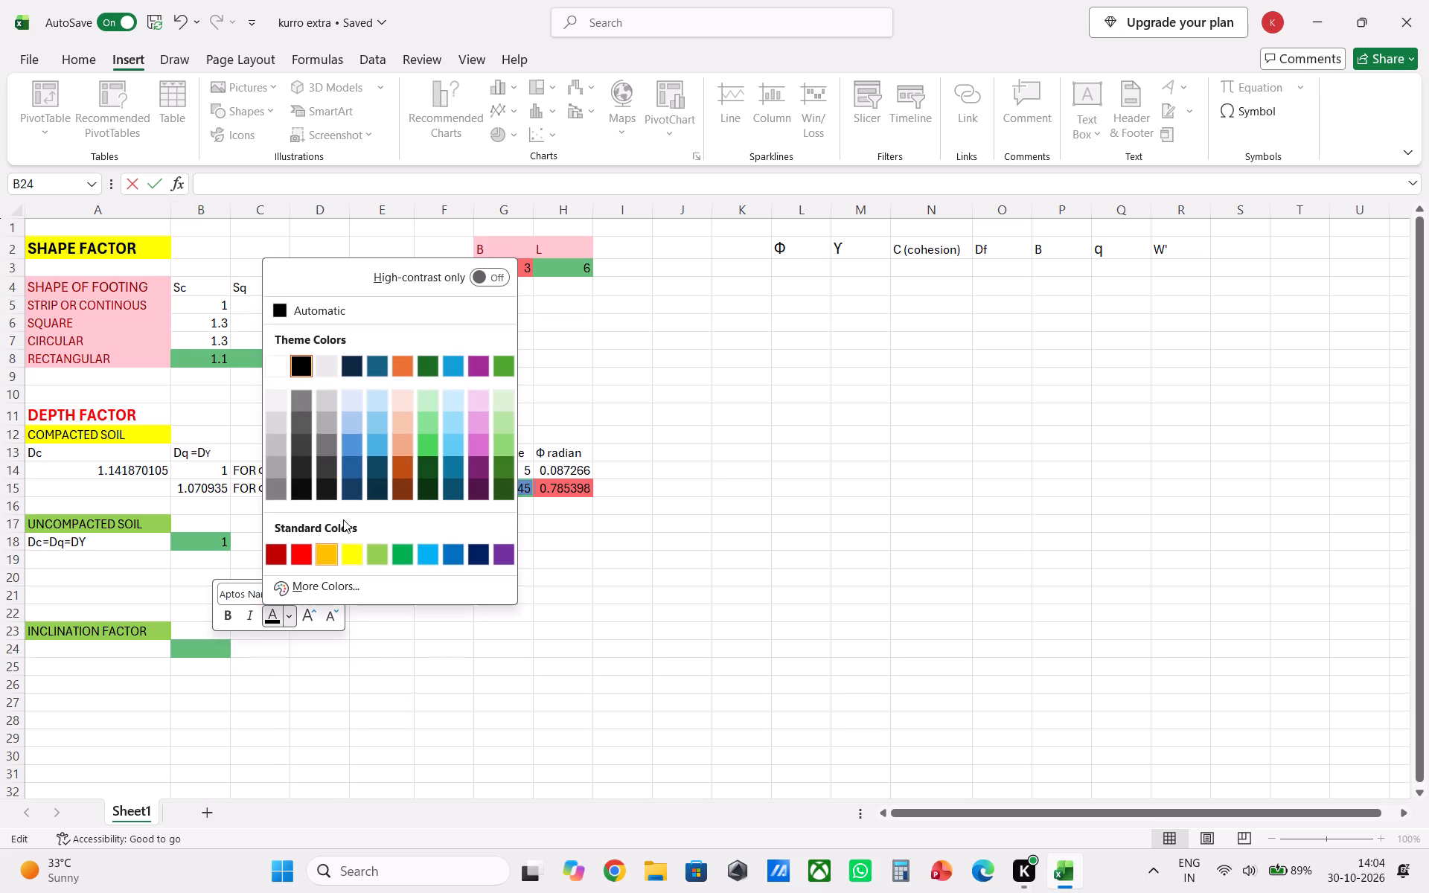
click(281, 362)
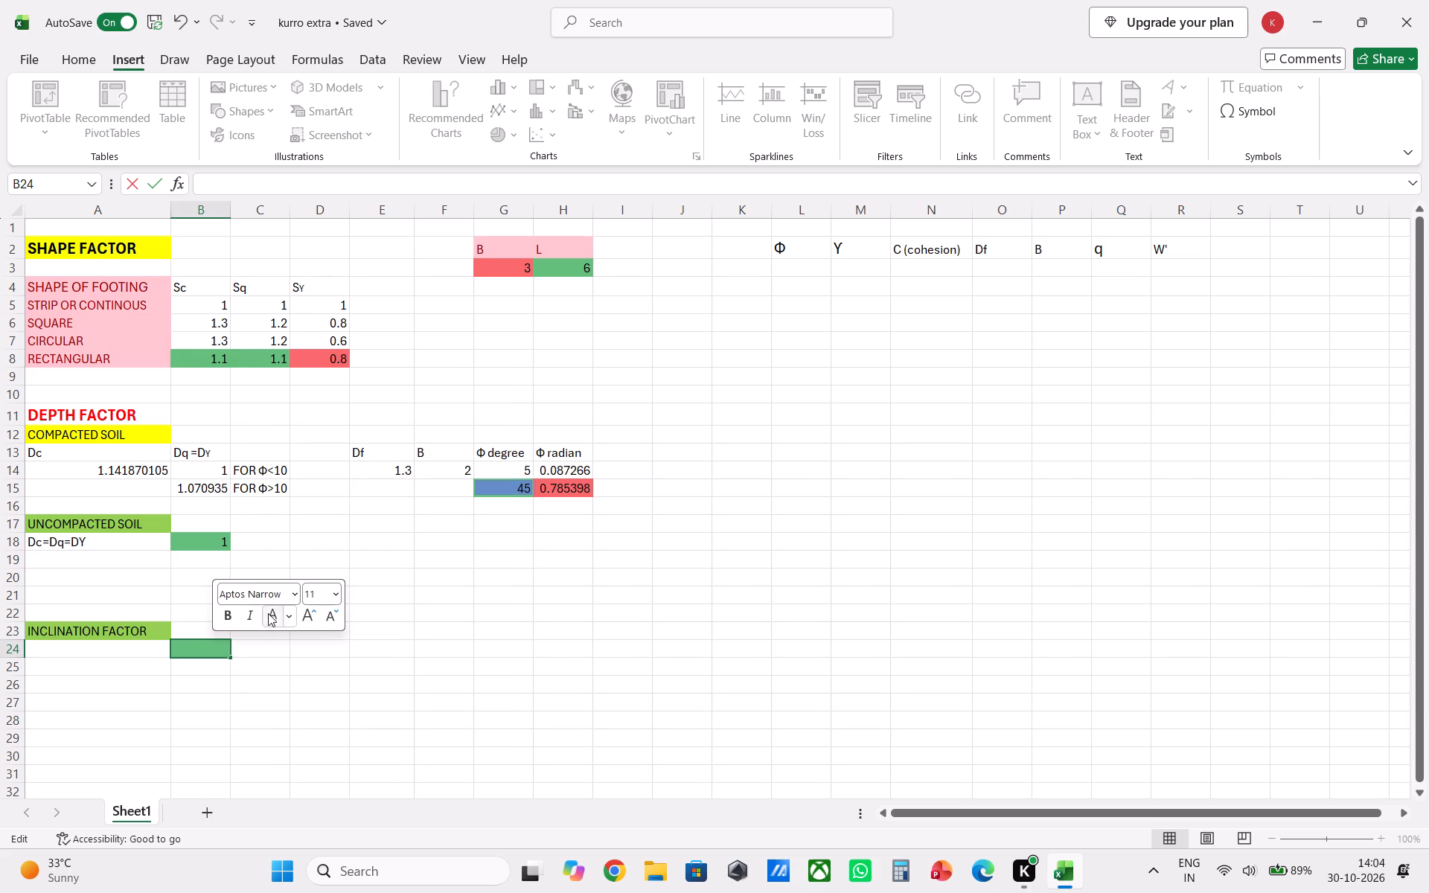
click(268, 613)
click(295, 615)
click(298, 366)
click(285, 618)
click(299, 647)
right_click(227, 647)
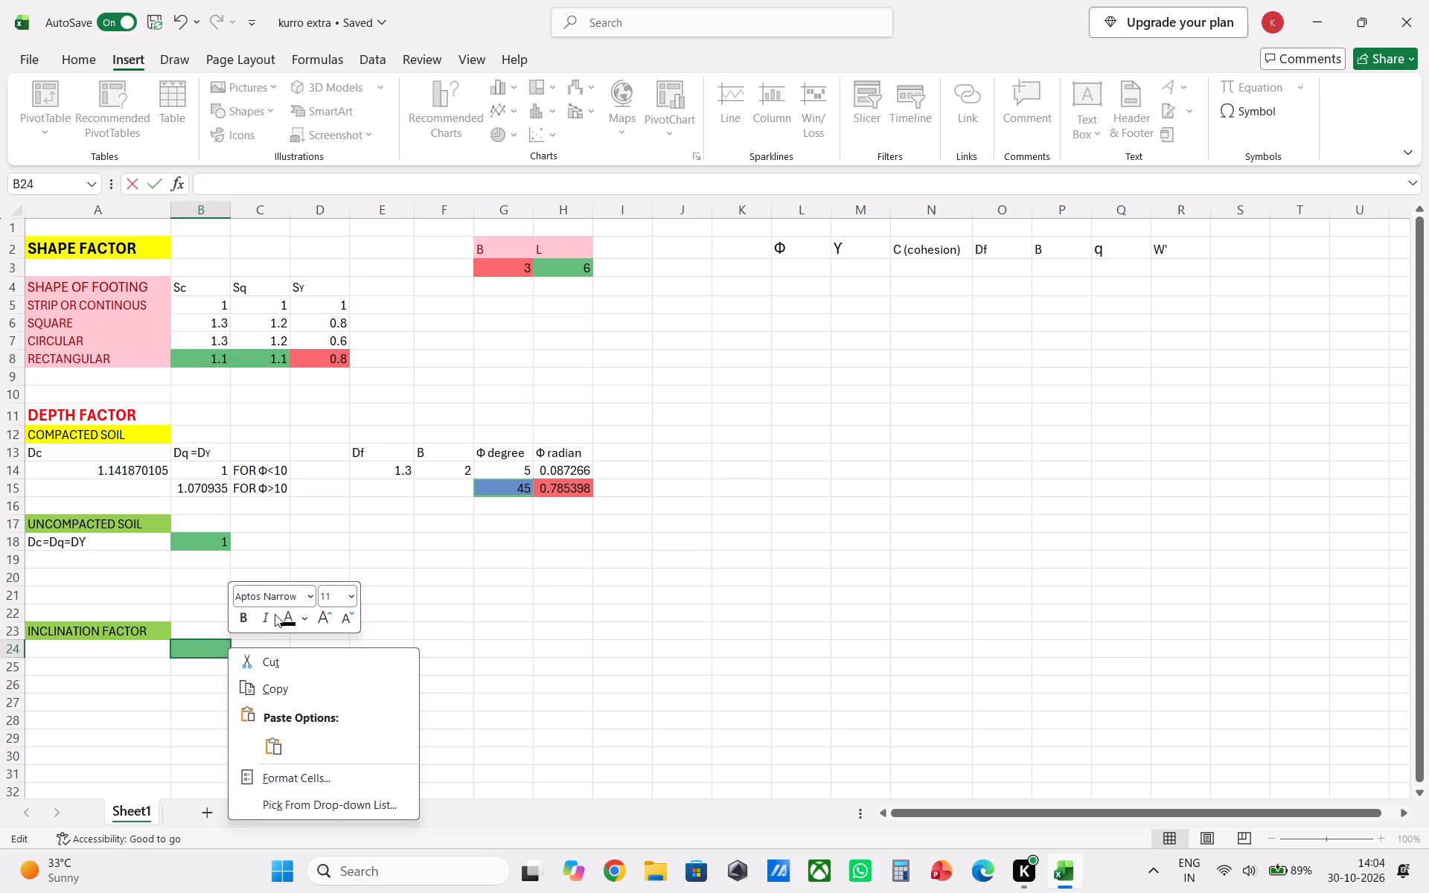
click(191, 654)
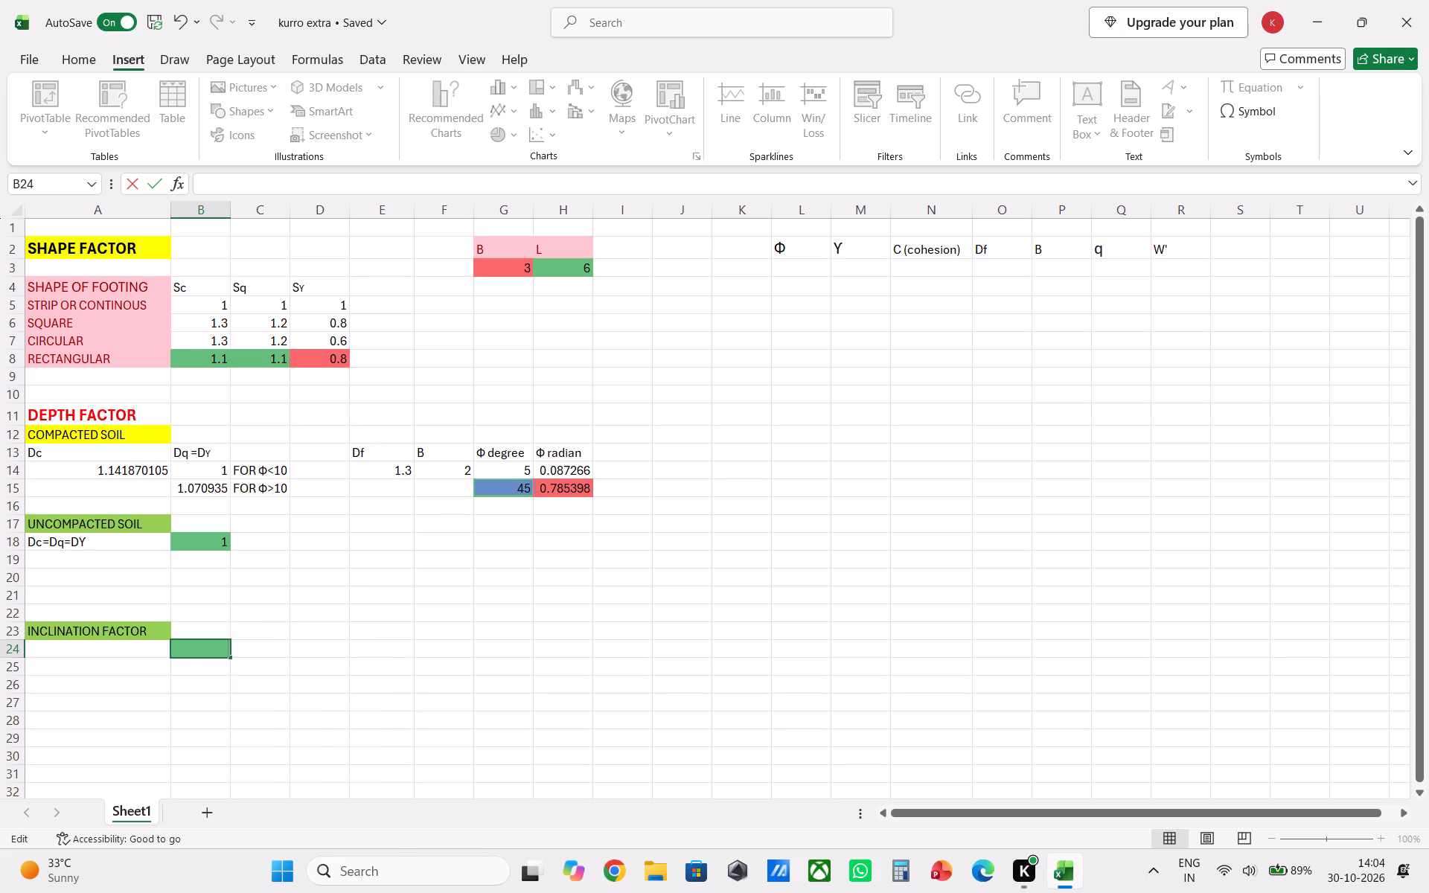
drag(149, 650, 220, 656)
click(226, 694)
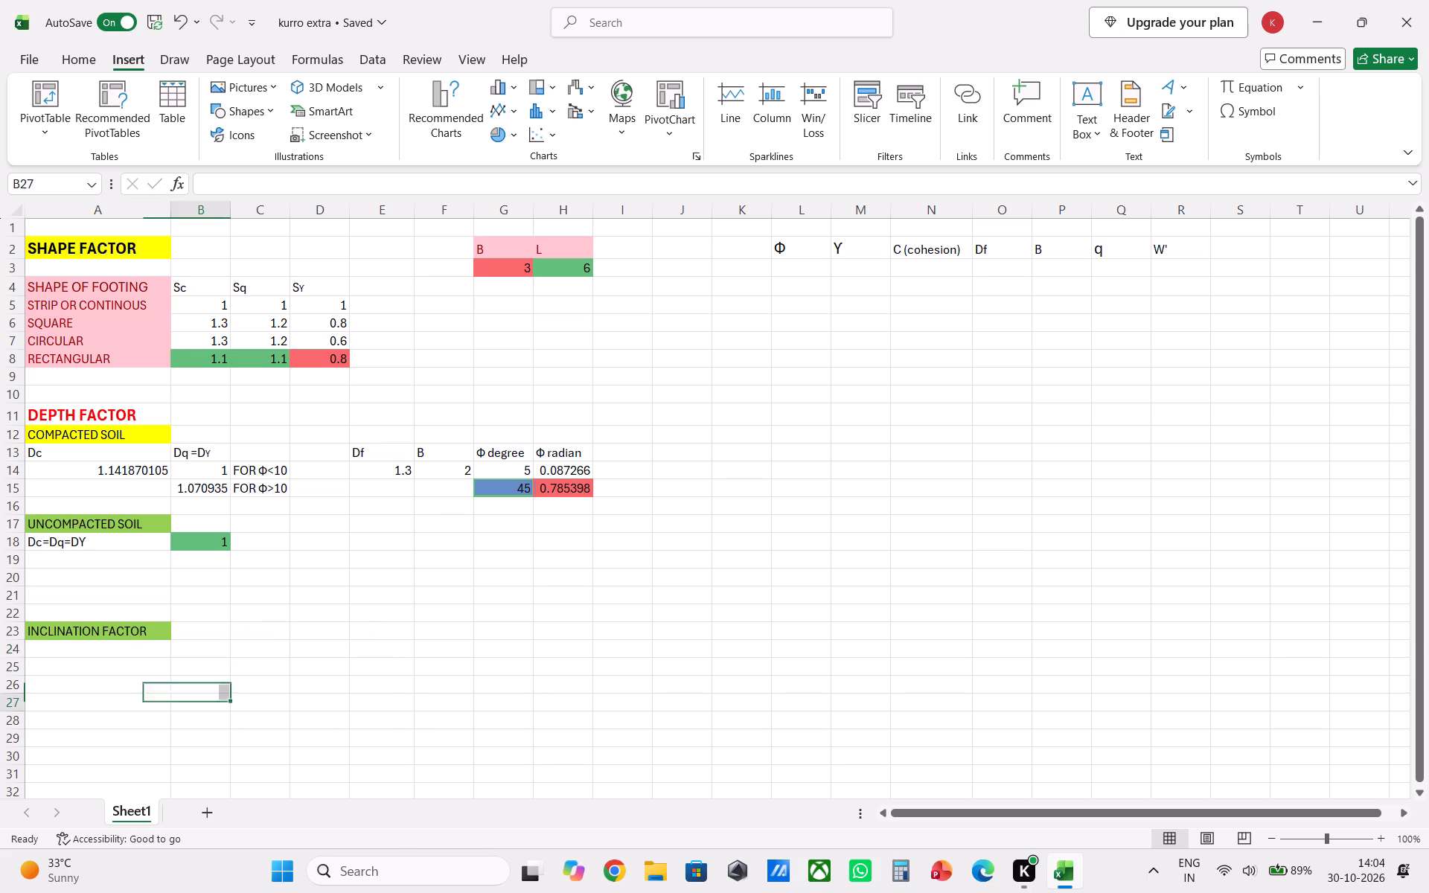
Enter the labels Ic in A24 and Iq in A25 beneath the INCLINATION FACTOR heading.
click(154, 653)
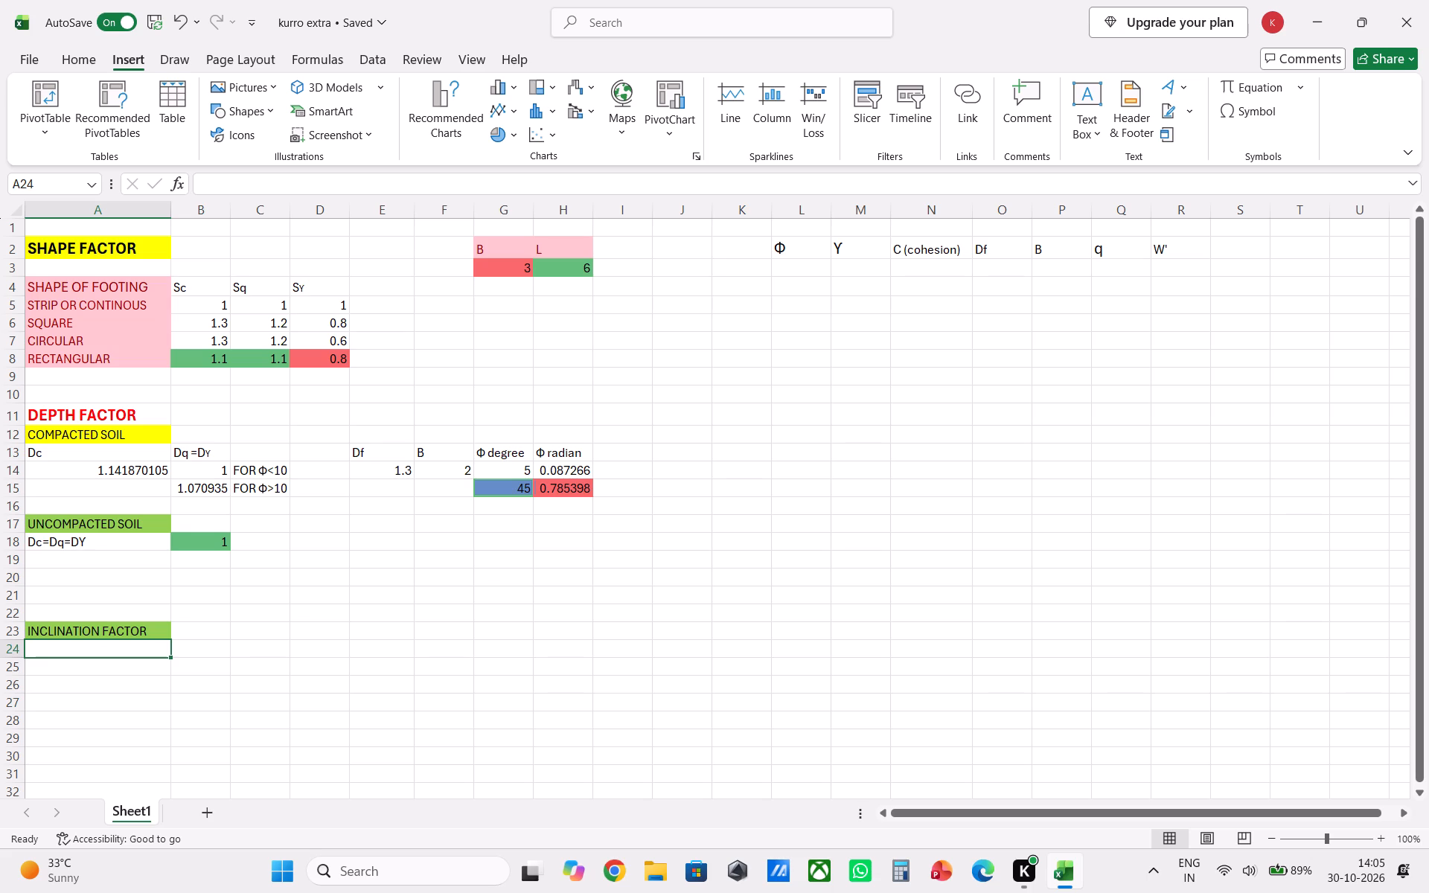
key(i)
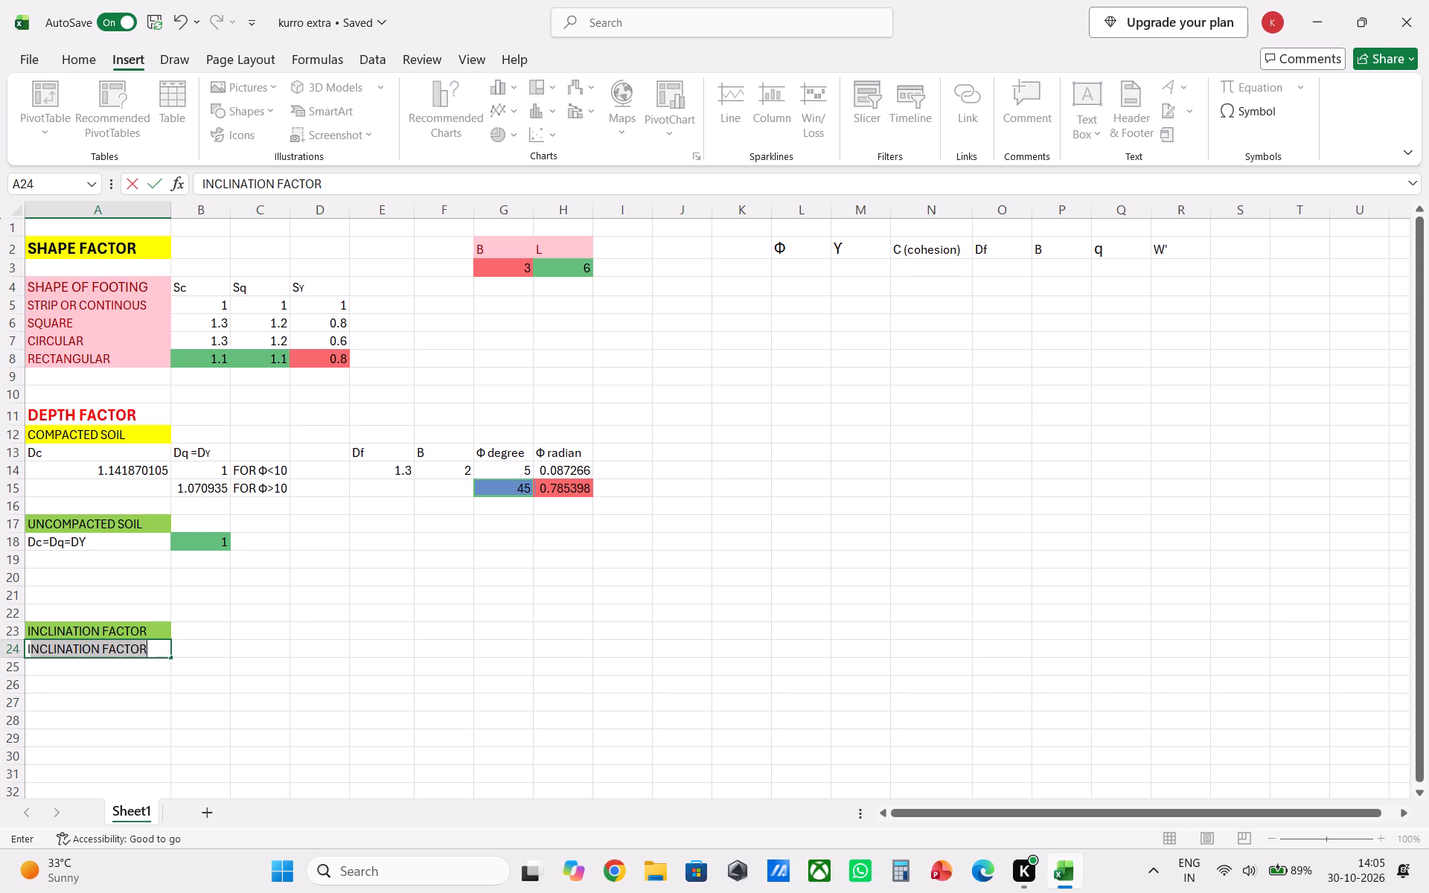
key(BackSpace)
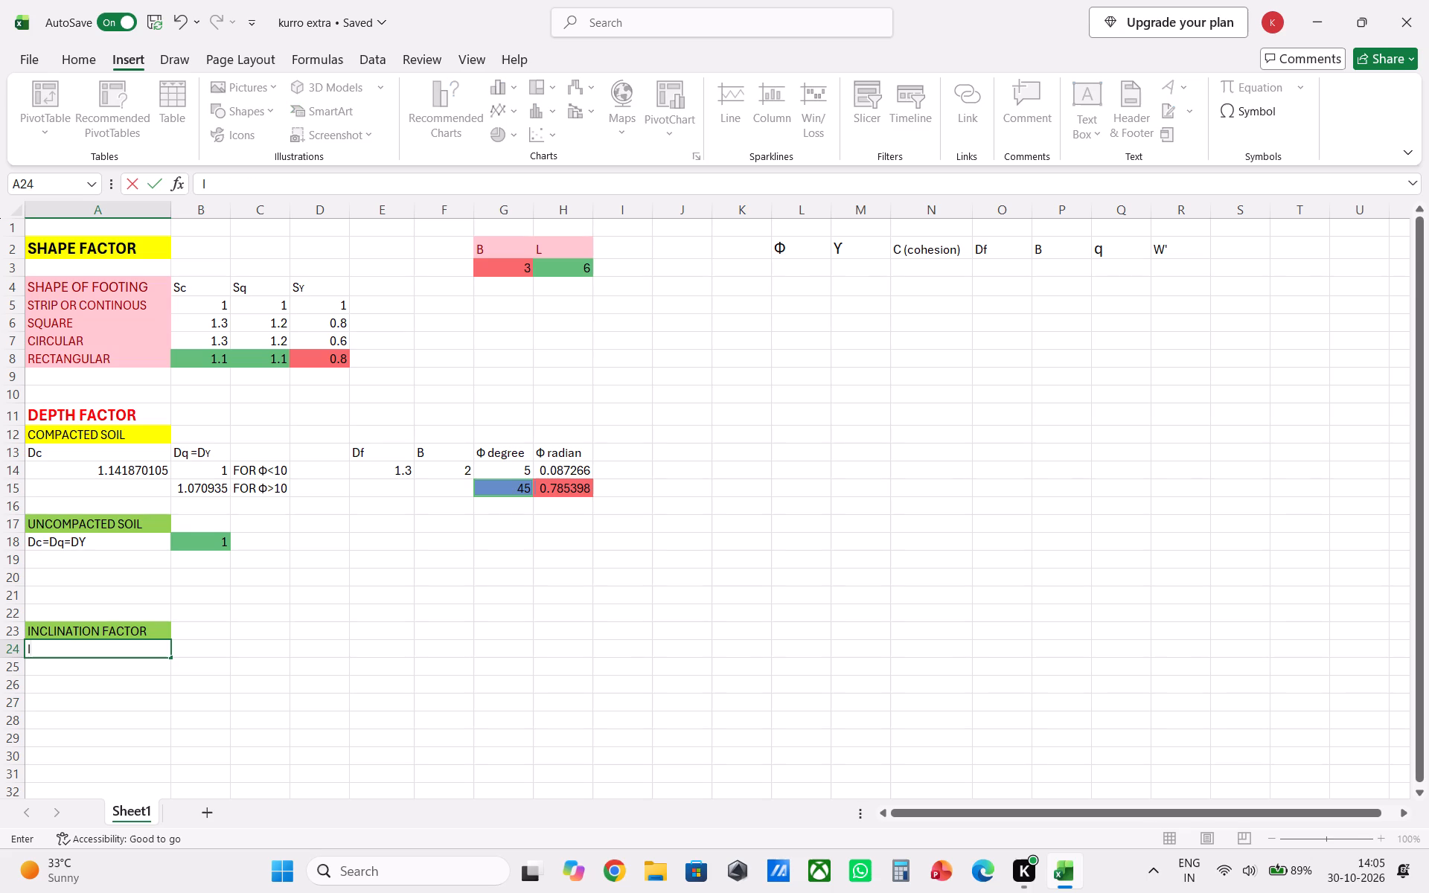
key(c)
key(Down)
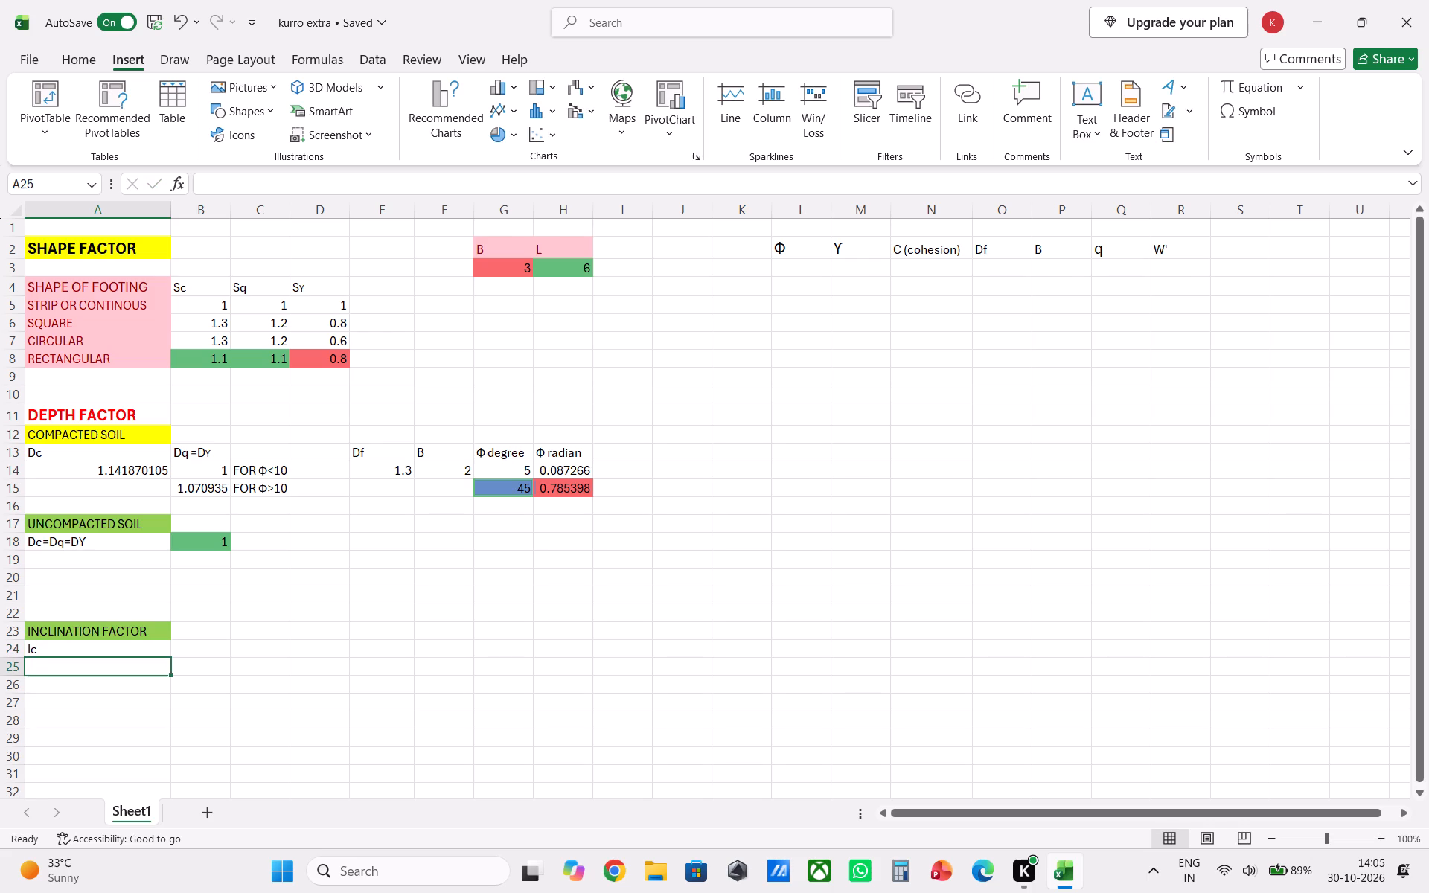
key(i)
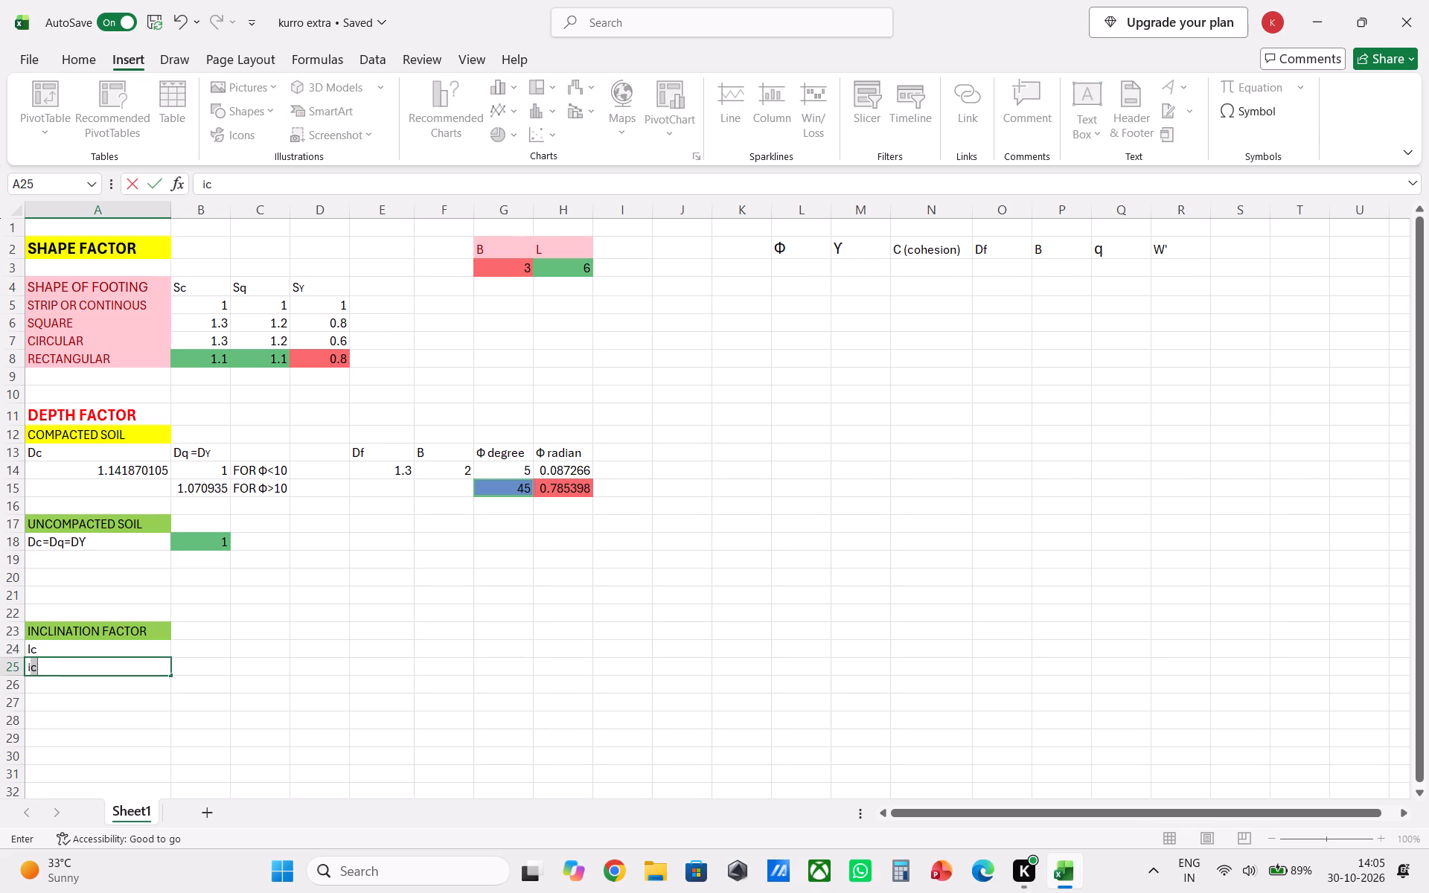
key(BackSpace)
key(BackSpace)
key(i)
key(BackSpace)
key(BackSpace)
key(i)
key(q)
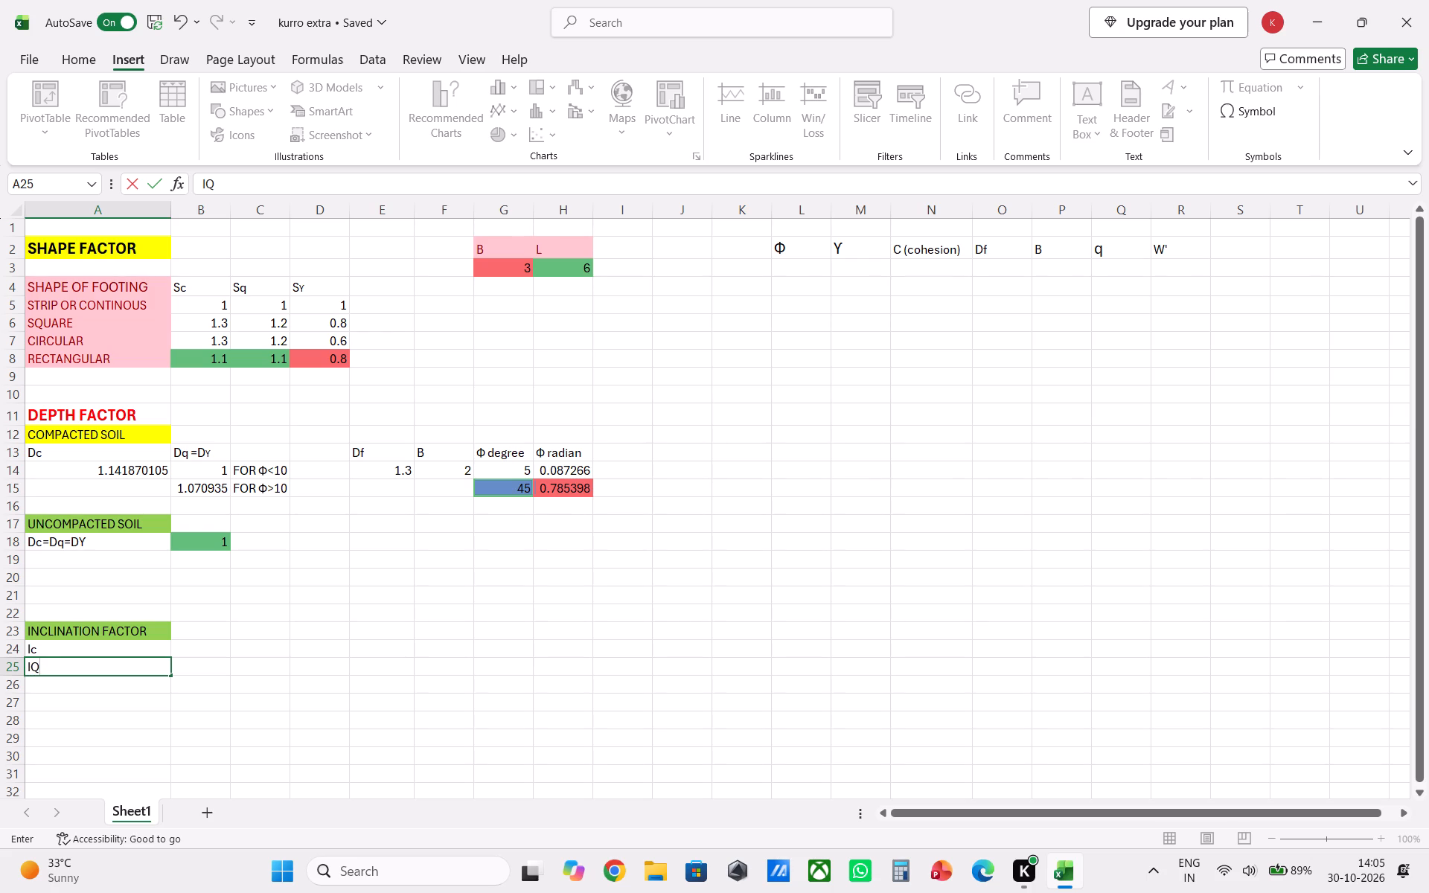
key(BackSpace)
key(Down)
Enter the label IƳ in A26, adding the Ƴ (Latin Capital Letter Y With Hook) from the recently used symbols.
key(i)
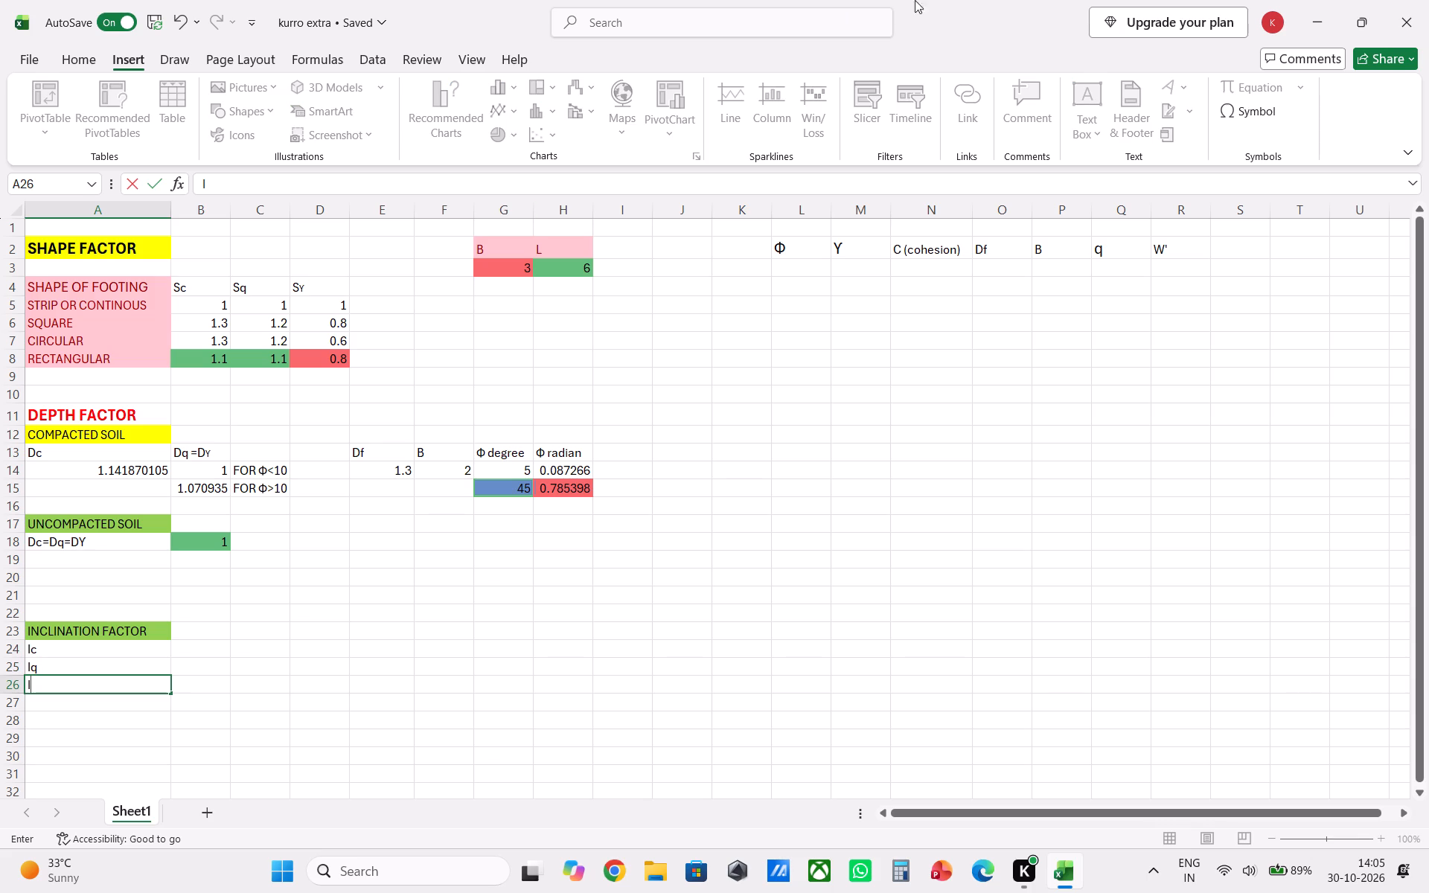
click(1235, 112)
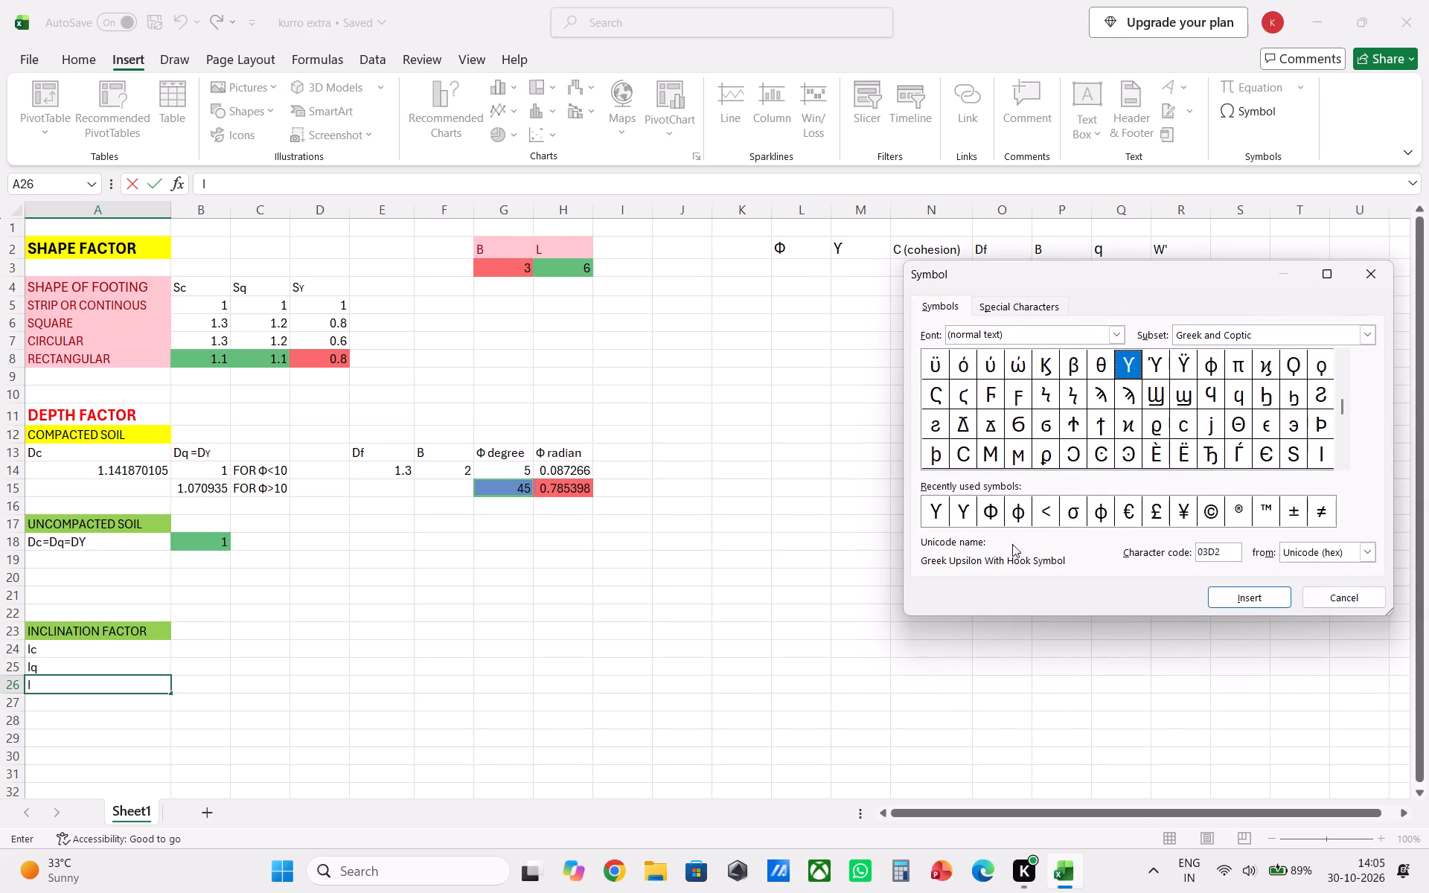
click(956, 511)
click(1248, 600)
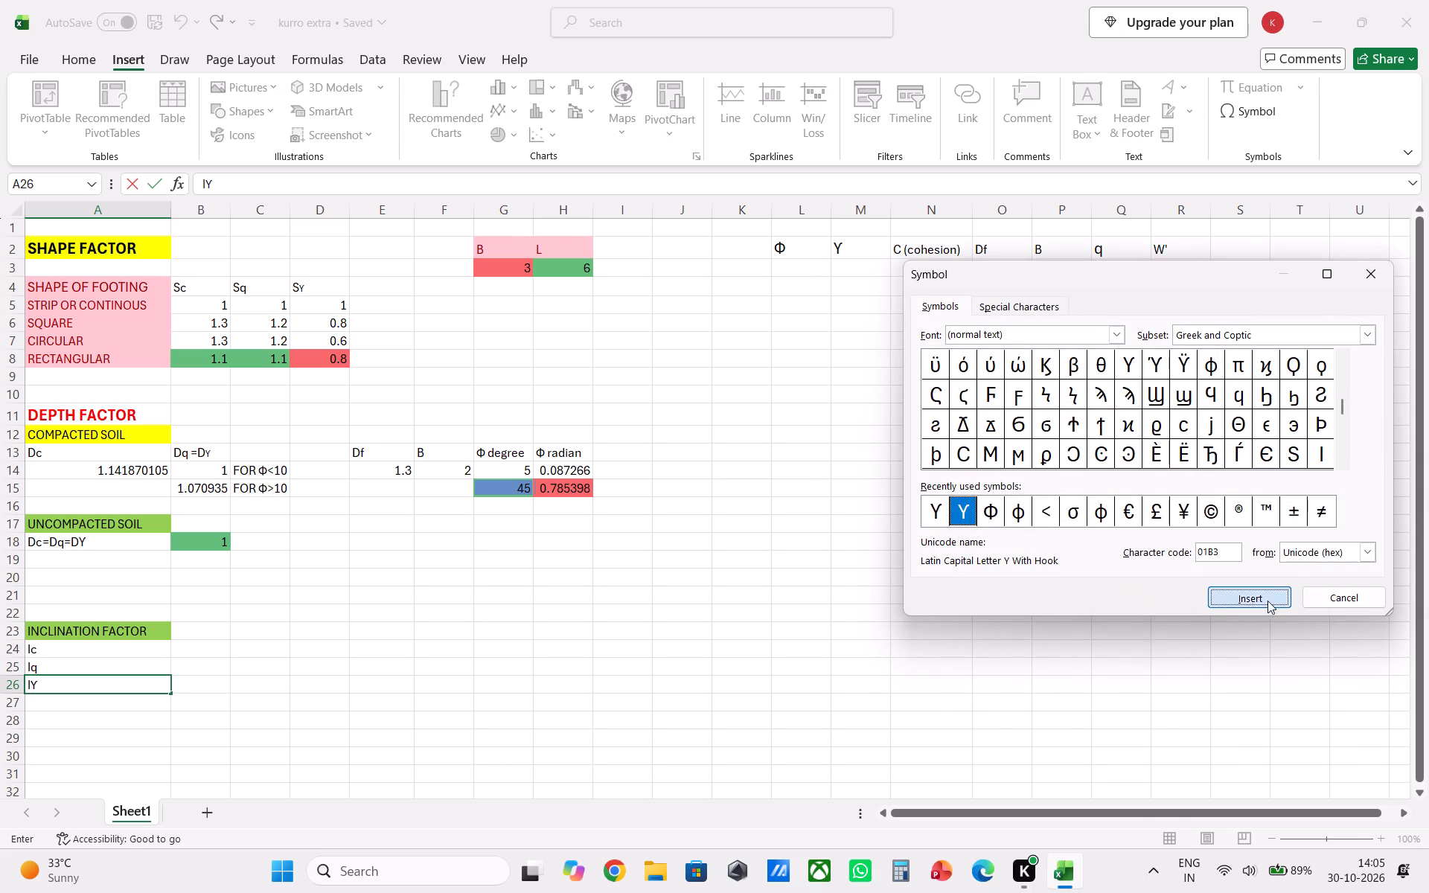
click(1330, 593)
Set the font size of the IƳ label text in A26 to 14.
drag(60, 691, 39, 688)
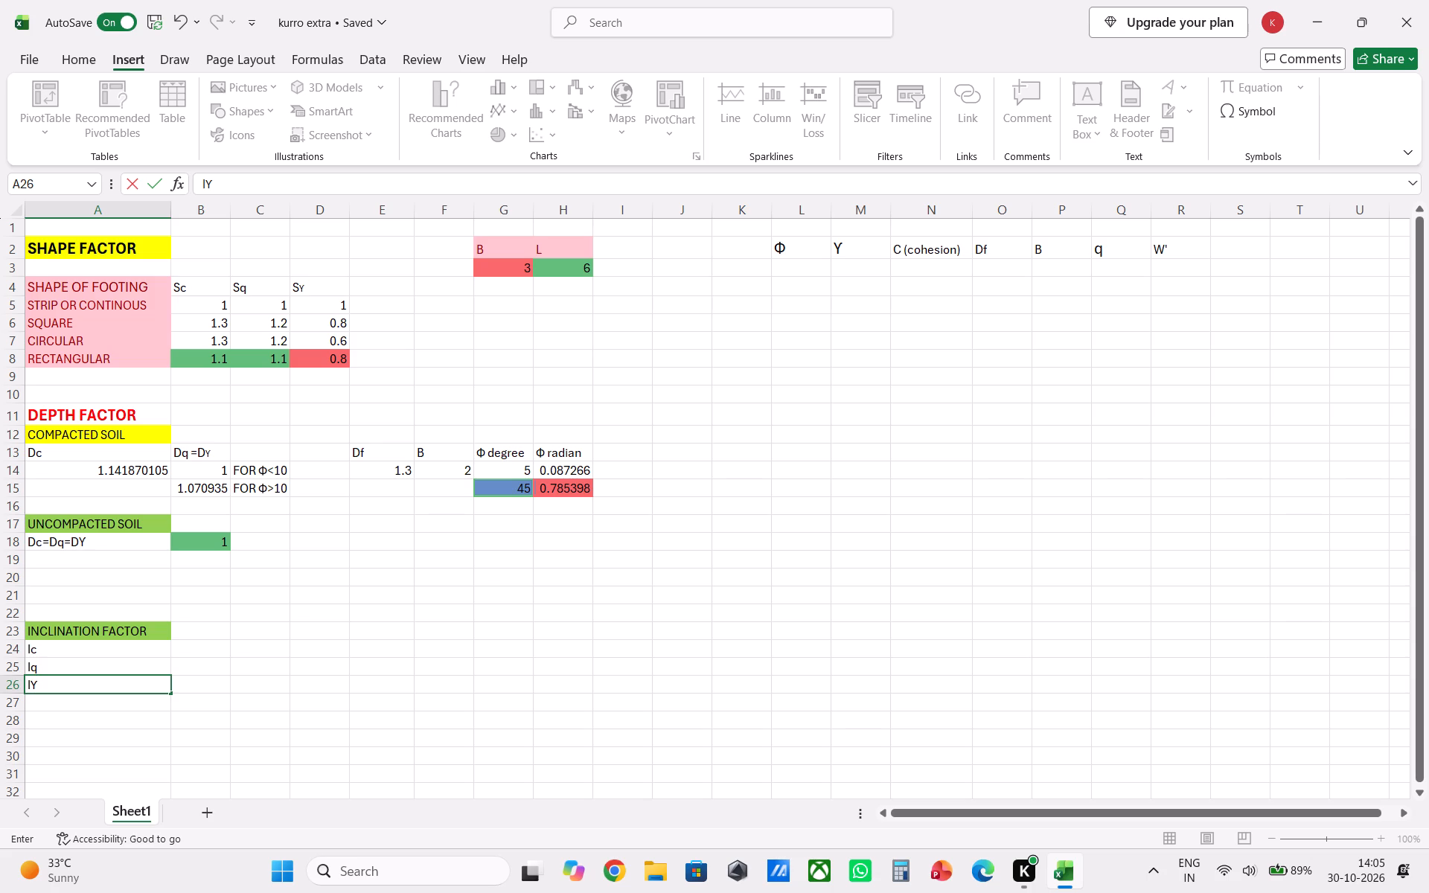
drag(39, 688, 28, 688)
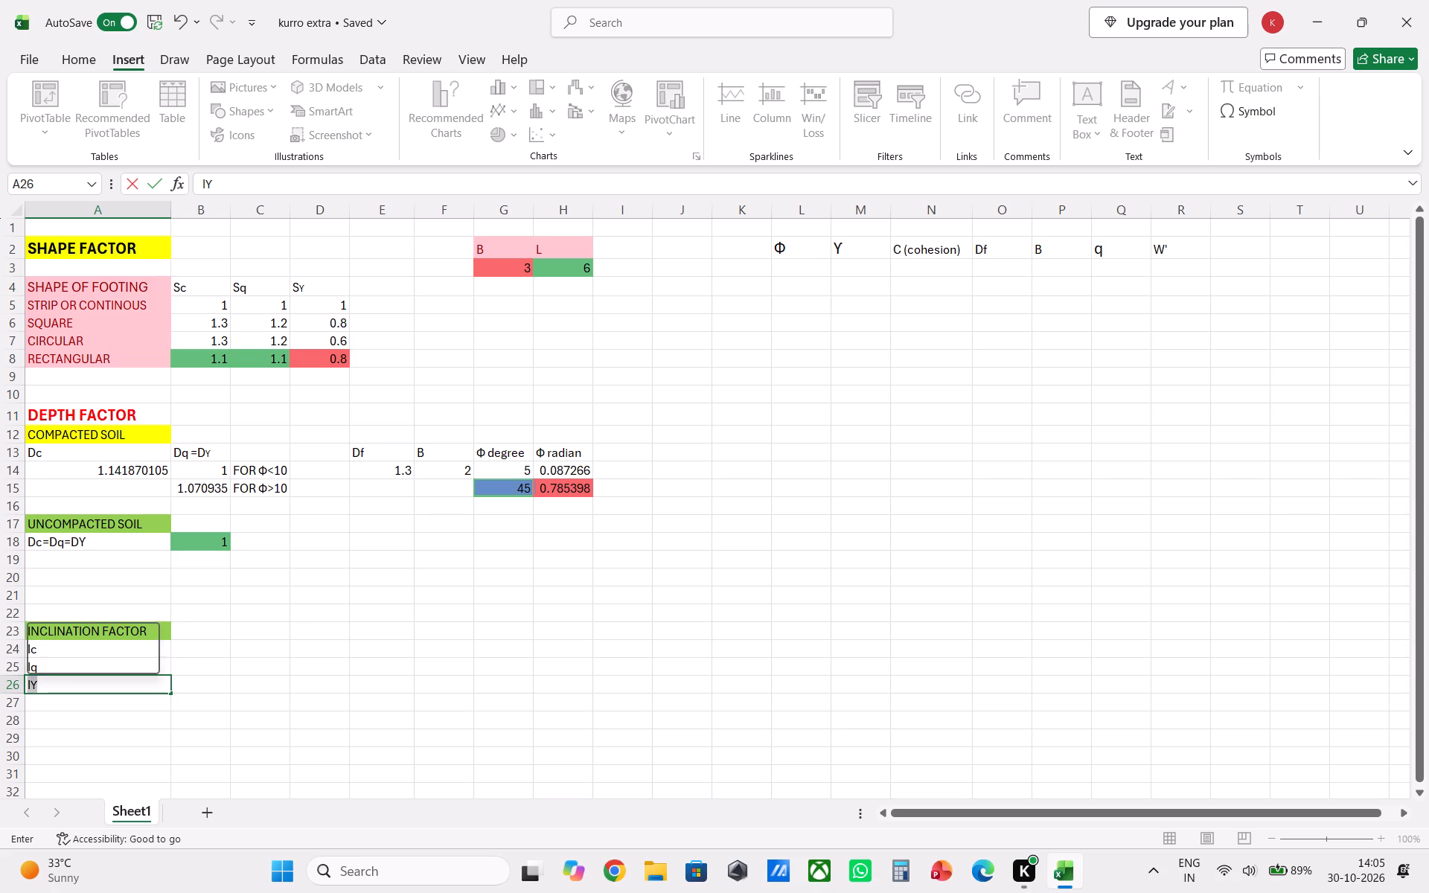
click(150, 642)
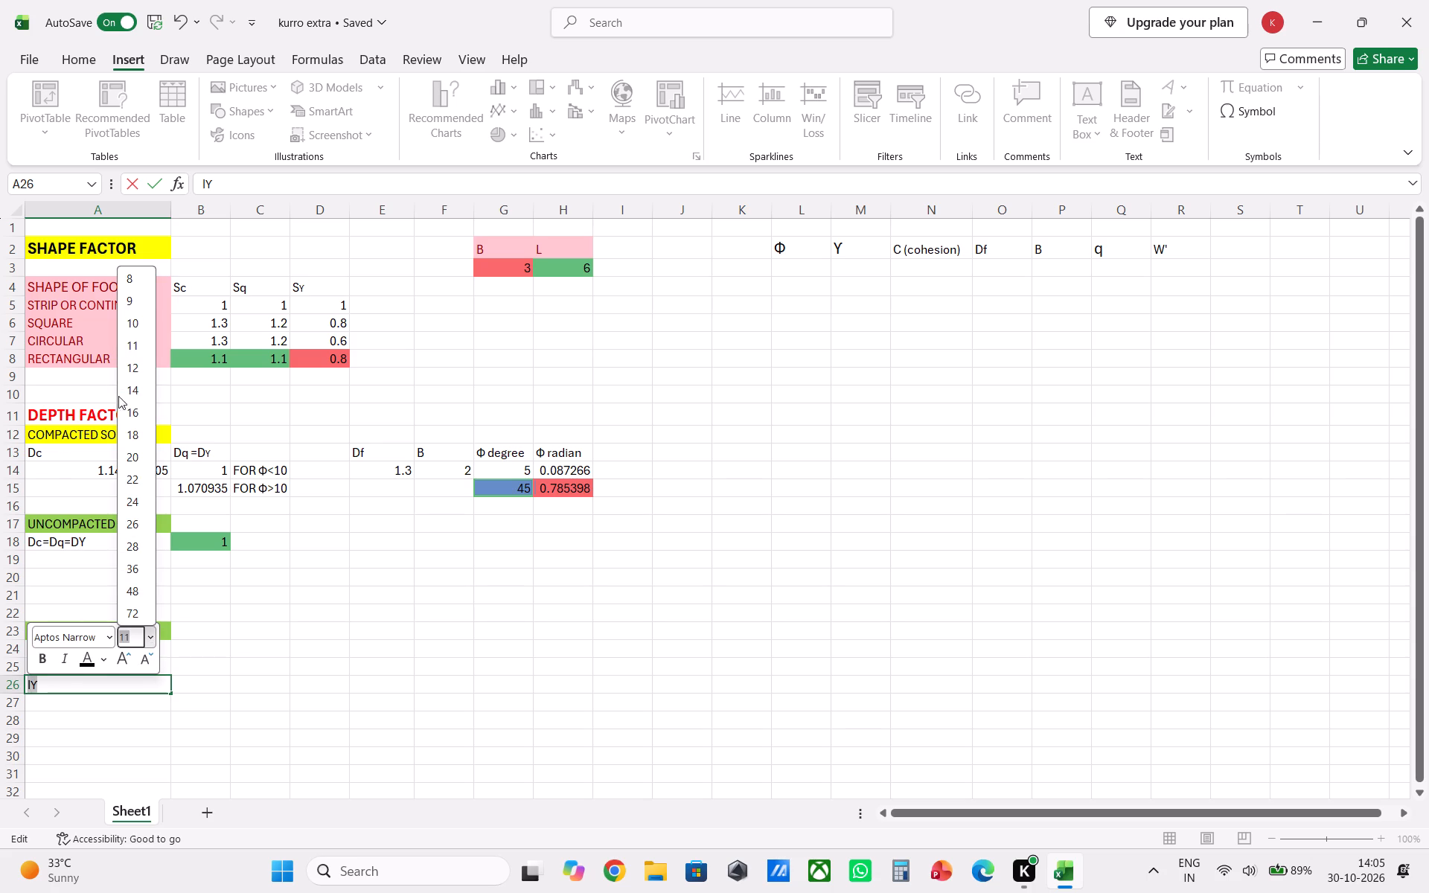
click(136, 394)
click(82, 733)
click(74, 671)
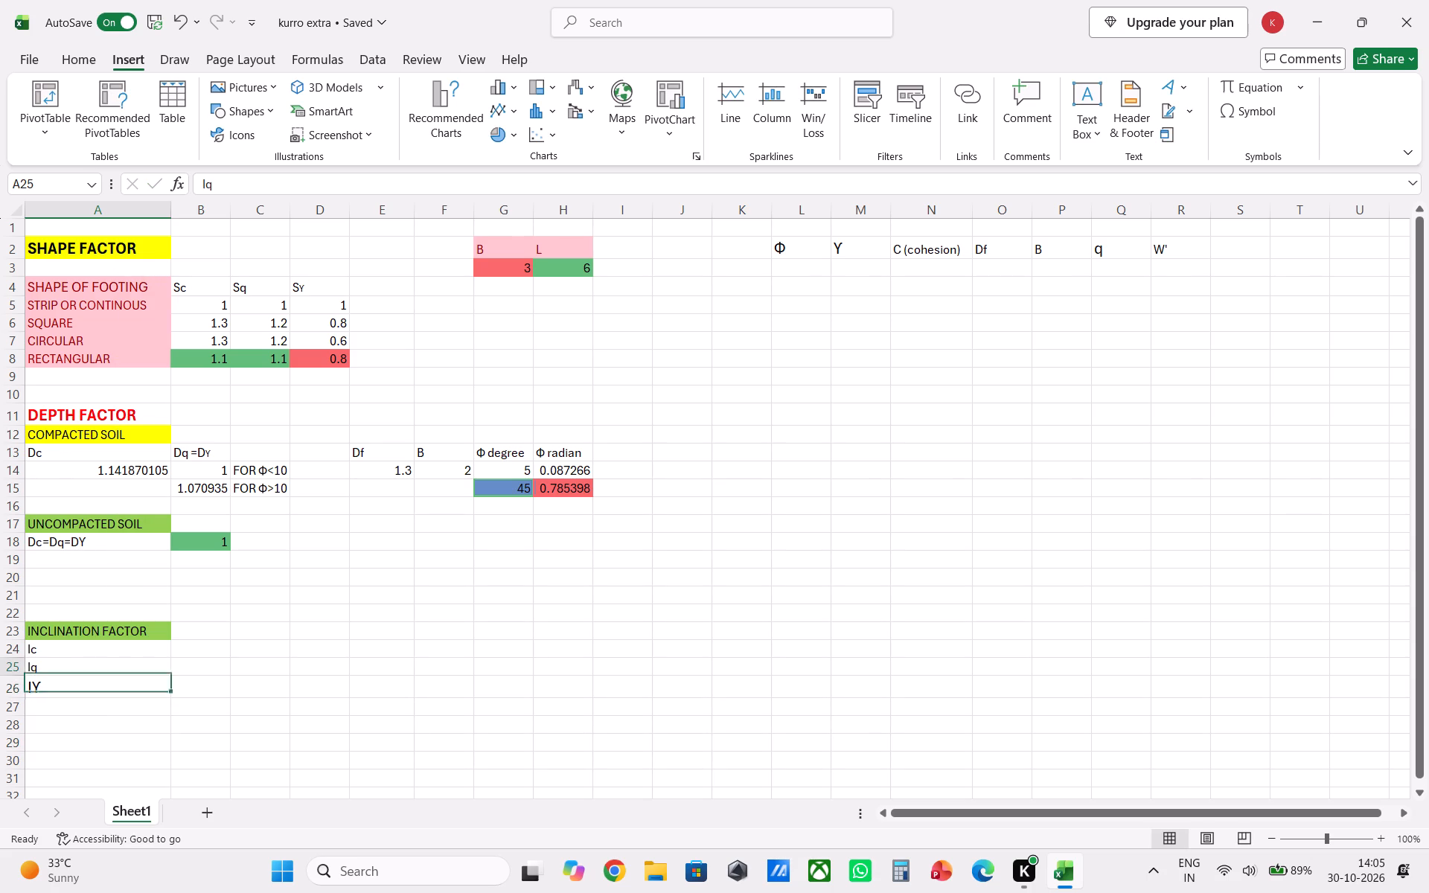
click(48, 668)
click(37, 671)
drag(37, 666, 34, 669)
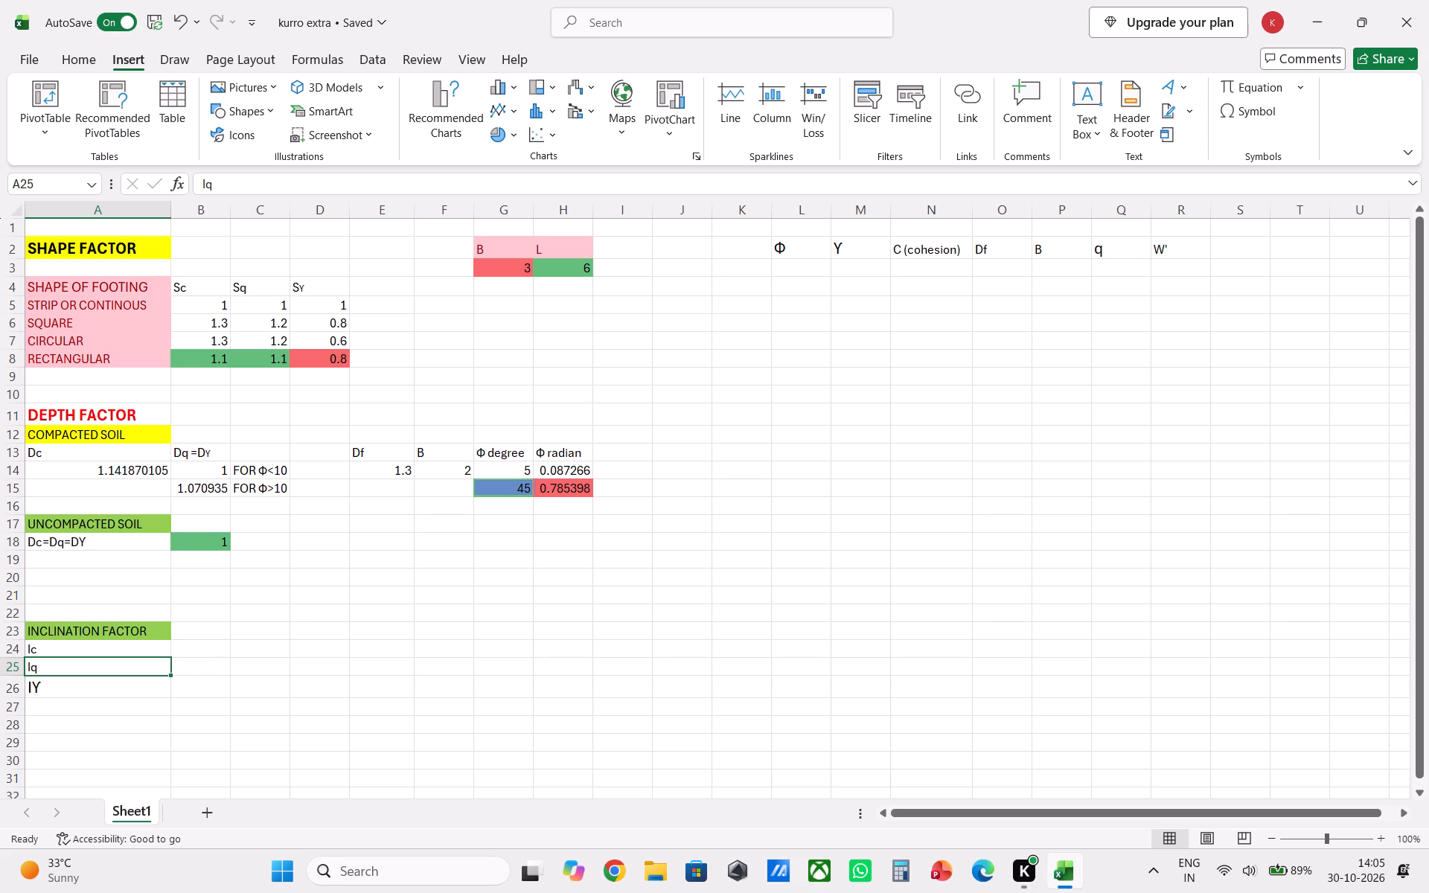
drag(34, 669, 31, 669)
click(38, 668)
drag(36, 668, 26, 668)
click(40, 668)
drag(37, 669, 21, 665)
Set the font size of the Ic label text in A24 to 14.
double_click(45, 647)
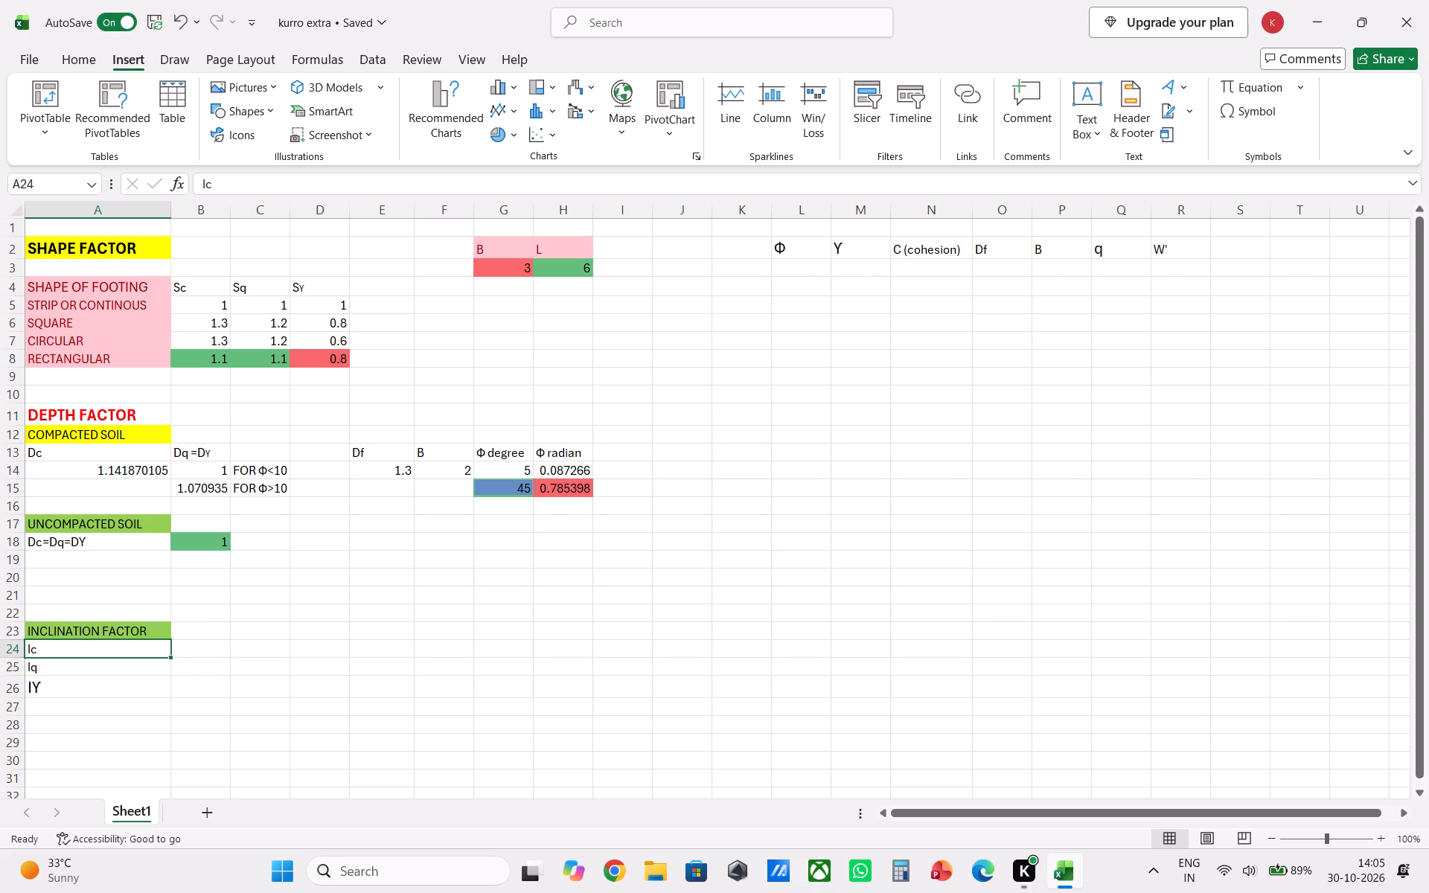
drag(42, 648, 25, 649)
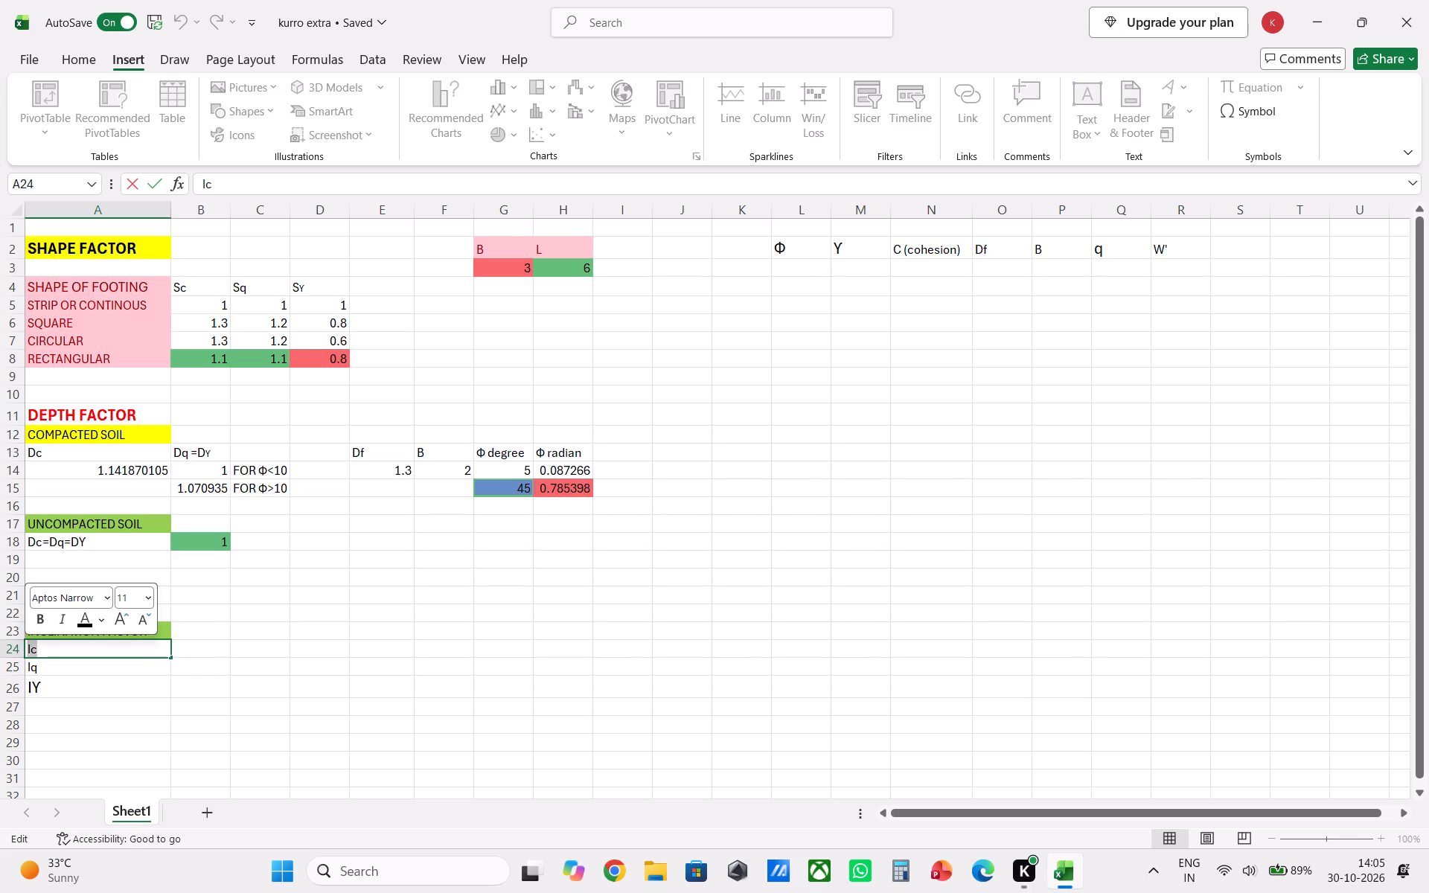
click(144, 603)
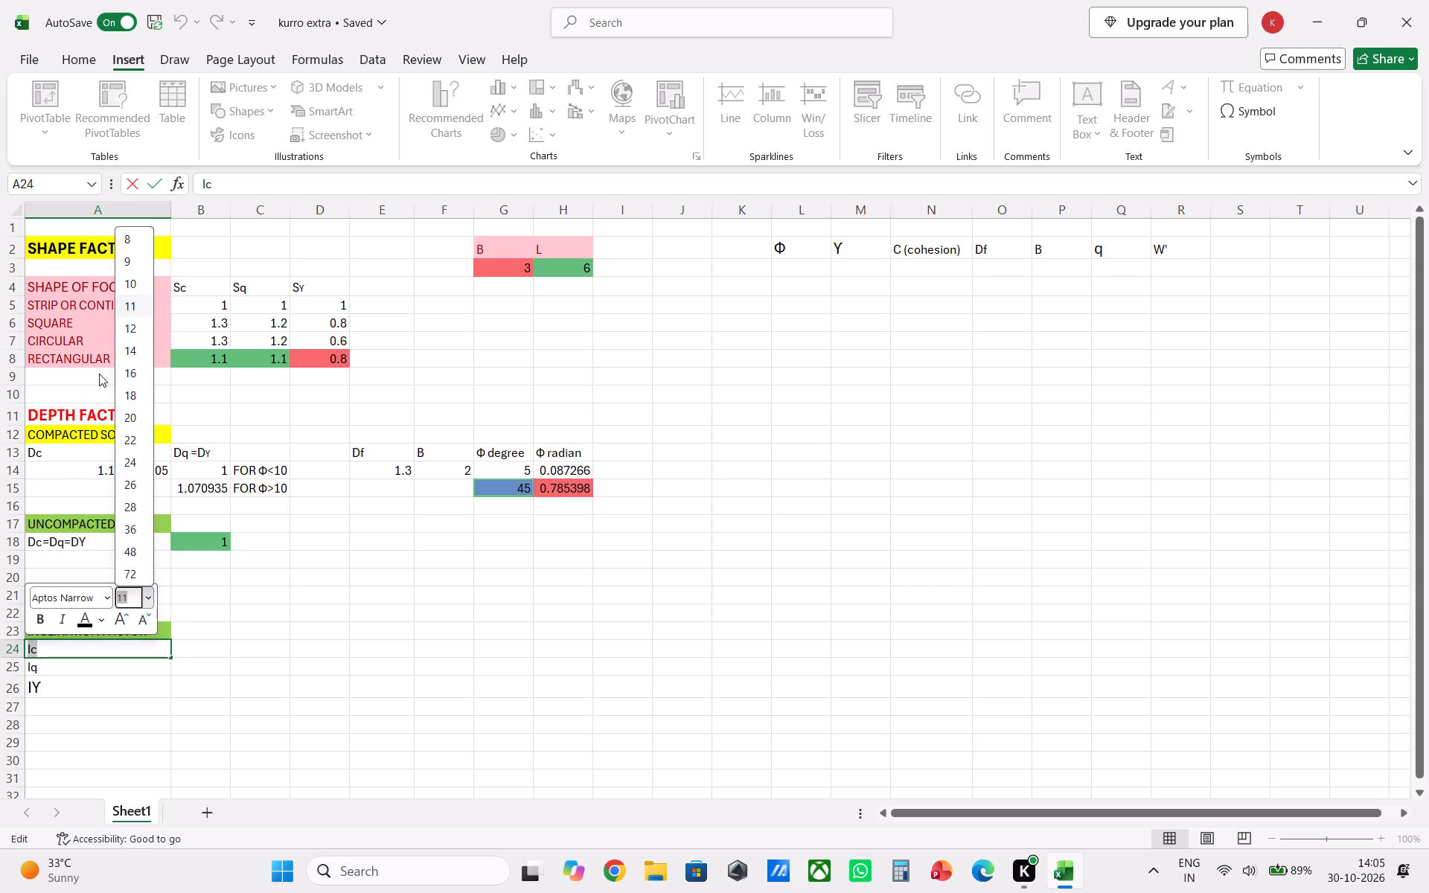
click(122, 353)
Set the font size of the Iq label text in A25 to 14.
click(51, 679)
click(35, 676)
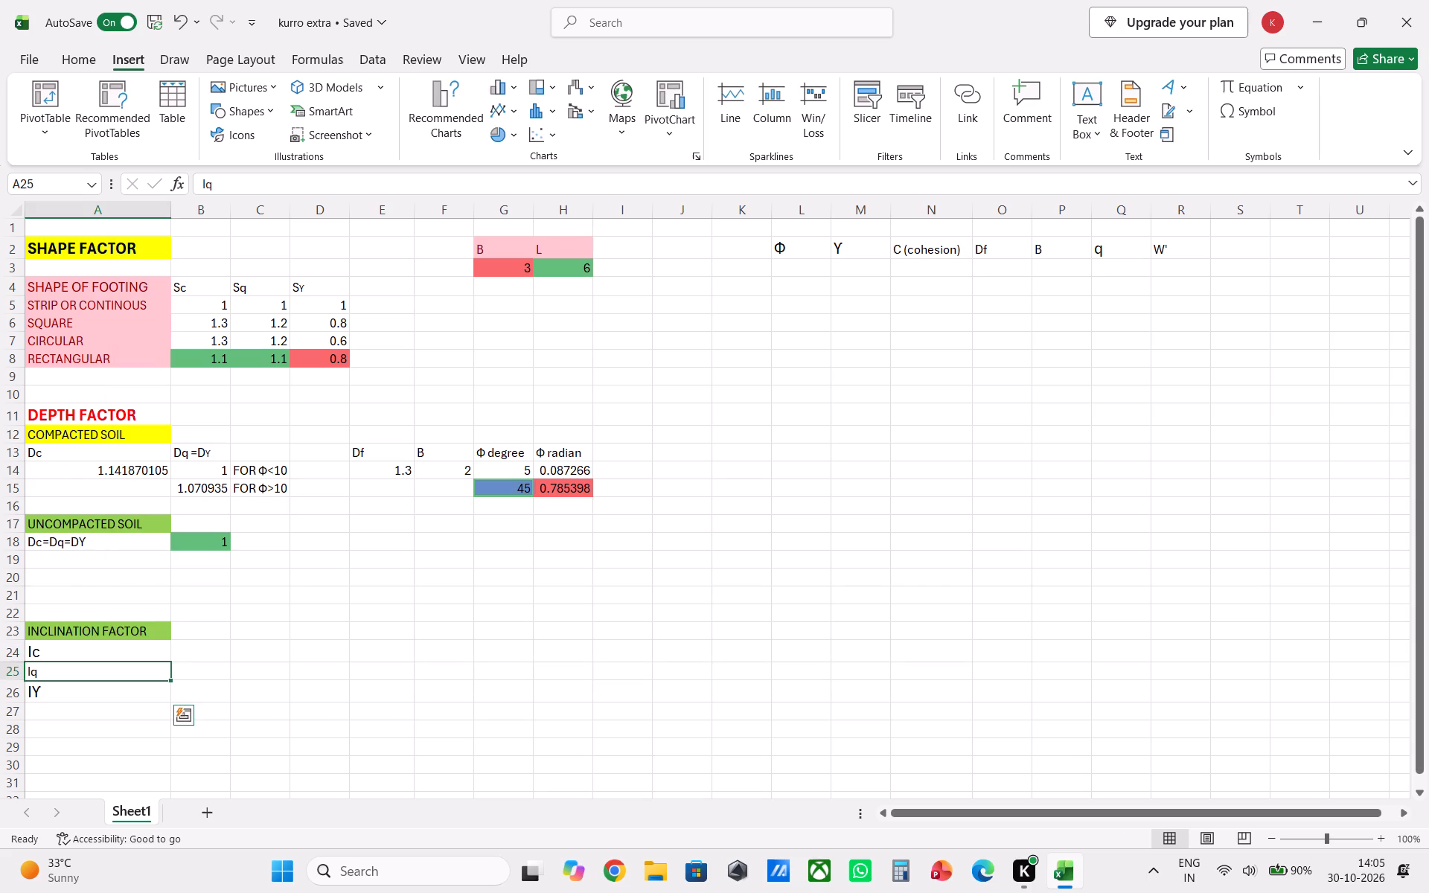
drag(37, 672, 25, 673)
click(36, 671)
click(36, 675)
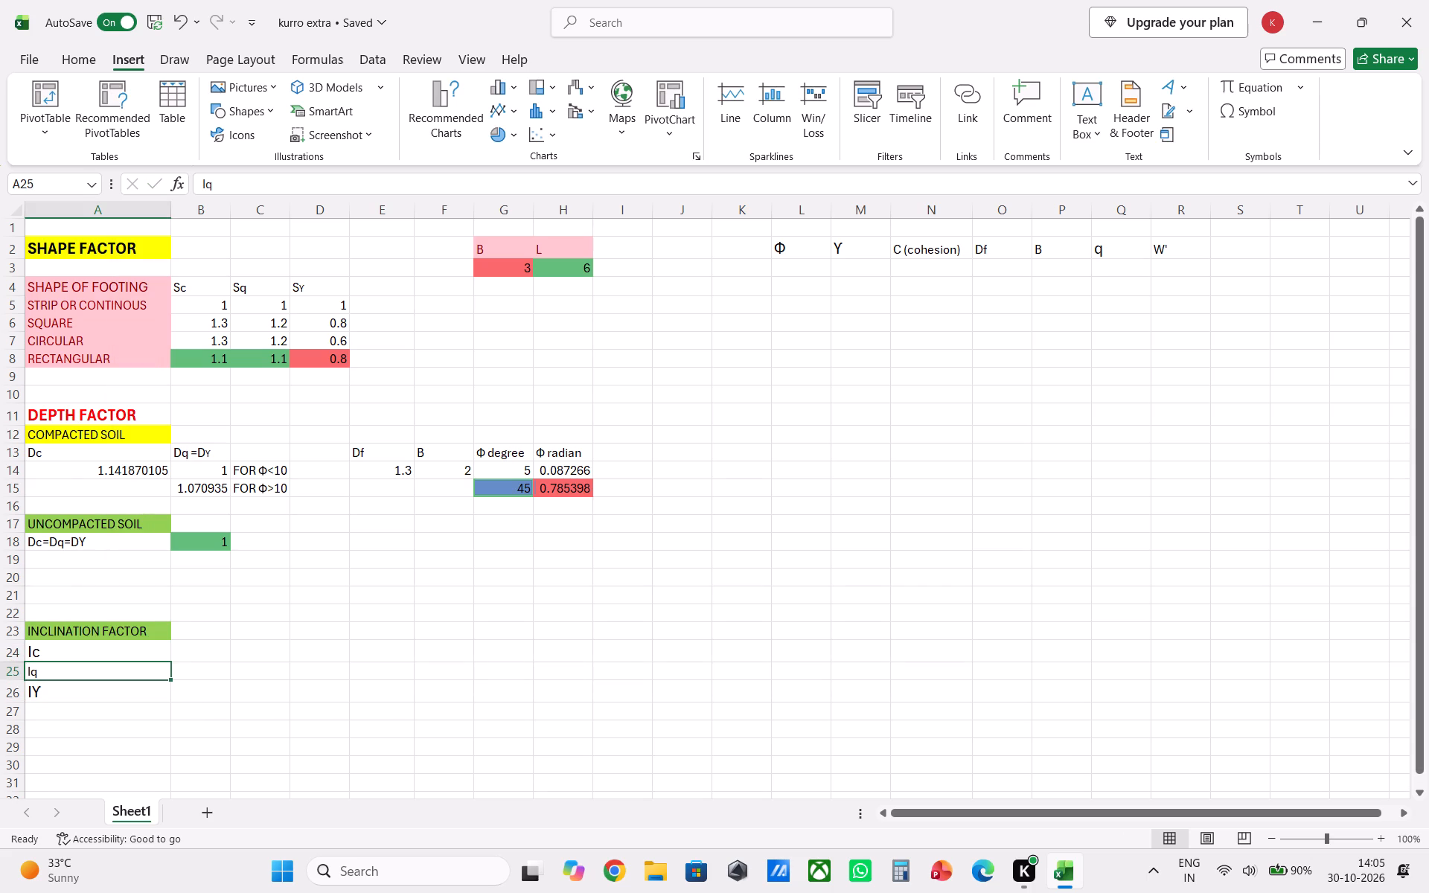
click(36, 674)
drag(36, 672, 25, 676)
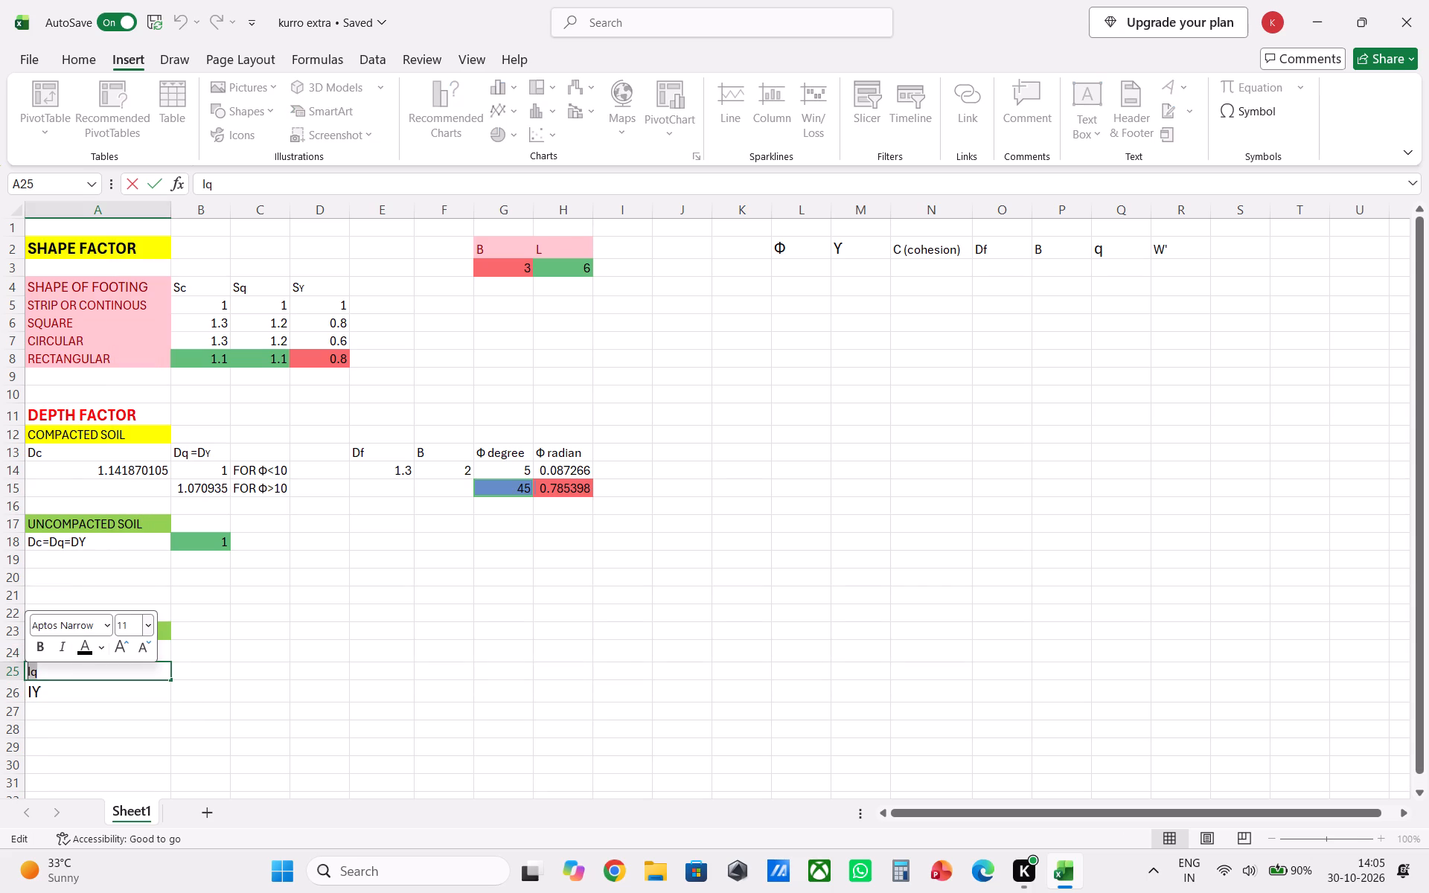
click(146, 627)
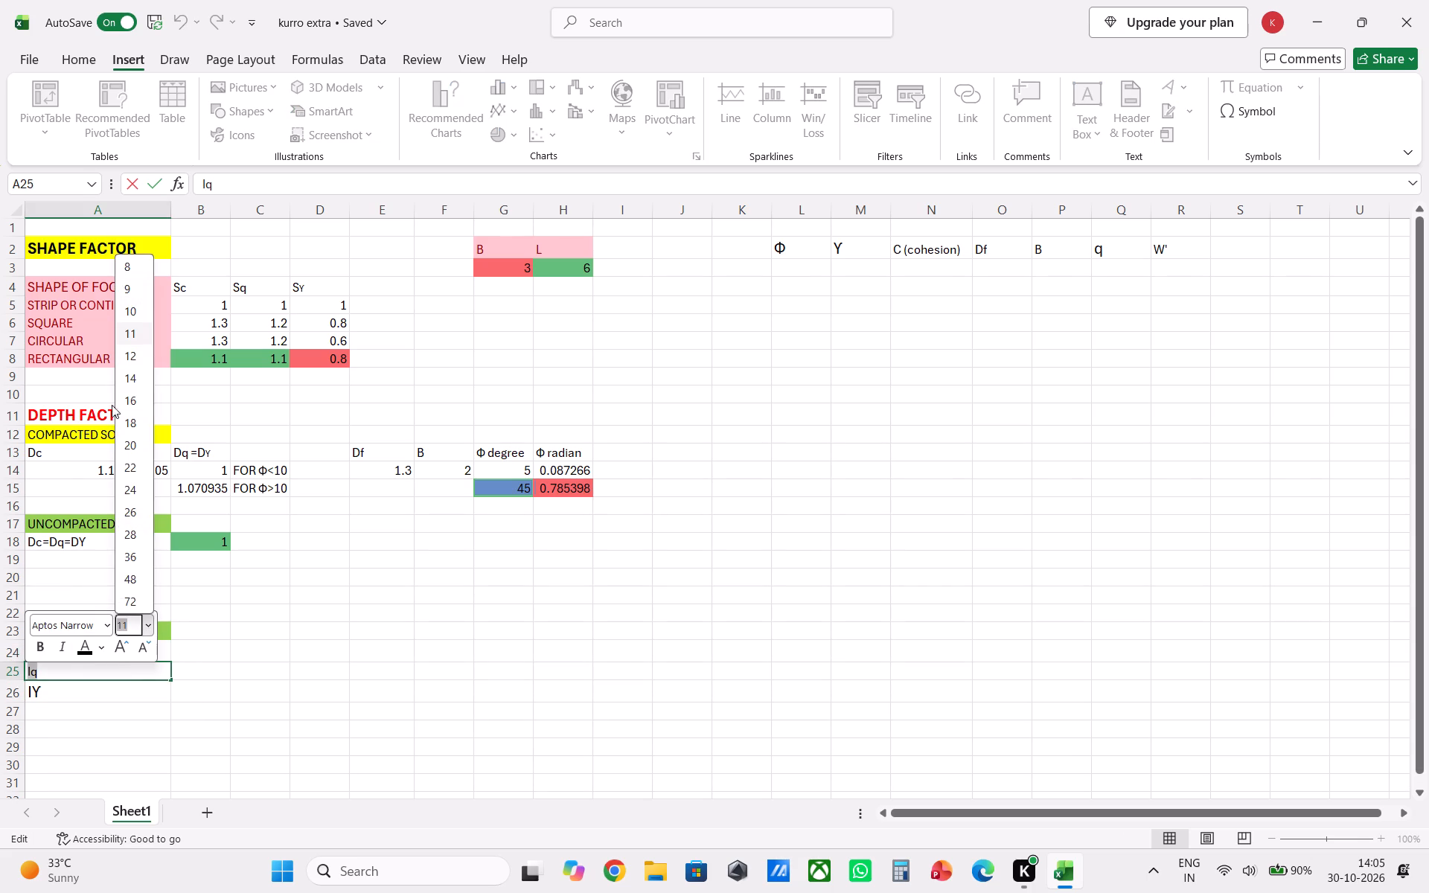
click(121, 374)
Reduce only the Ƴ character of the IƳ label in A26 to font size 11.
click(37, 689)
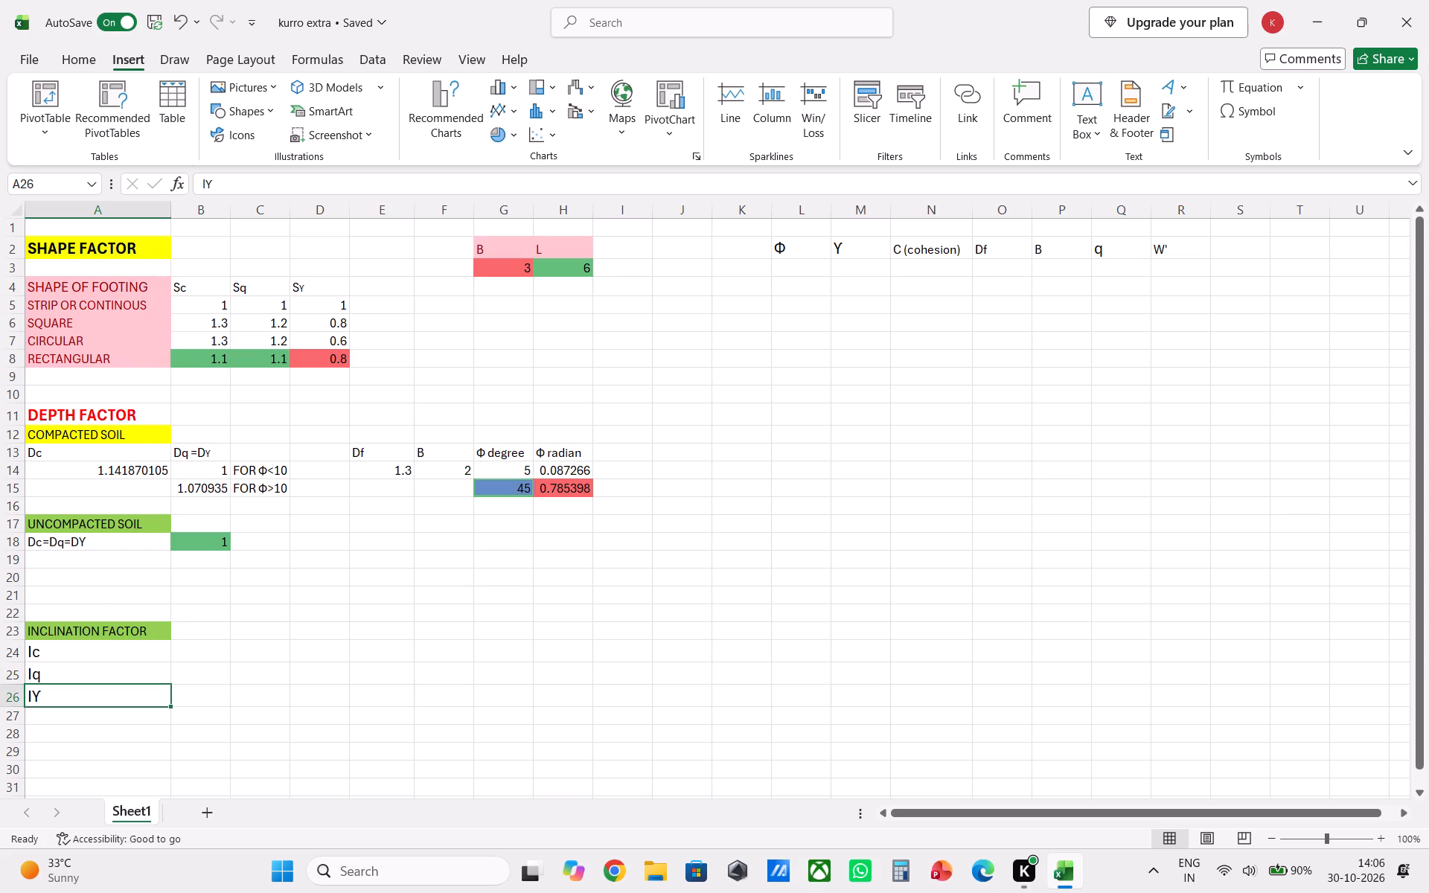
click(39, 695)
click(35, 700)
click(40, 692)
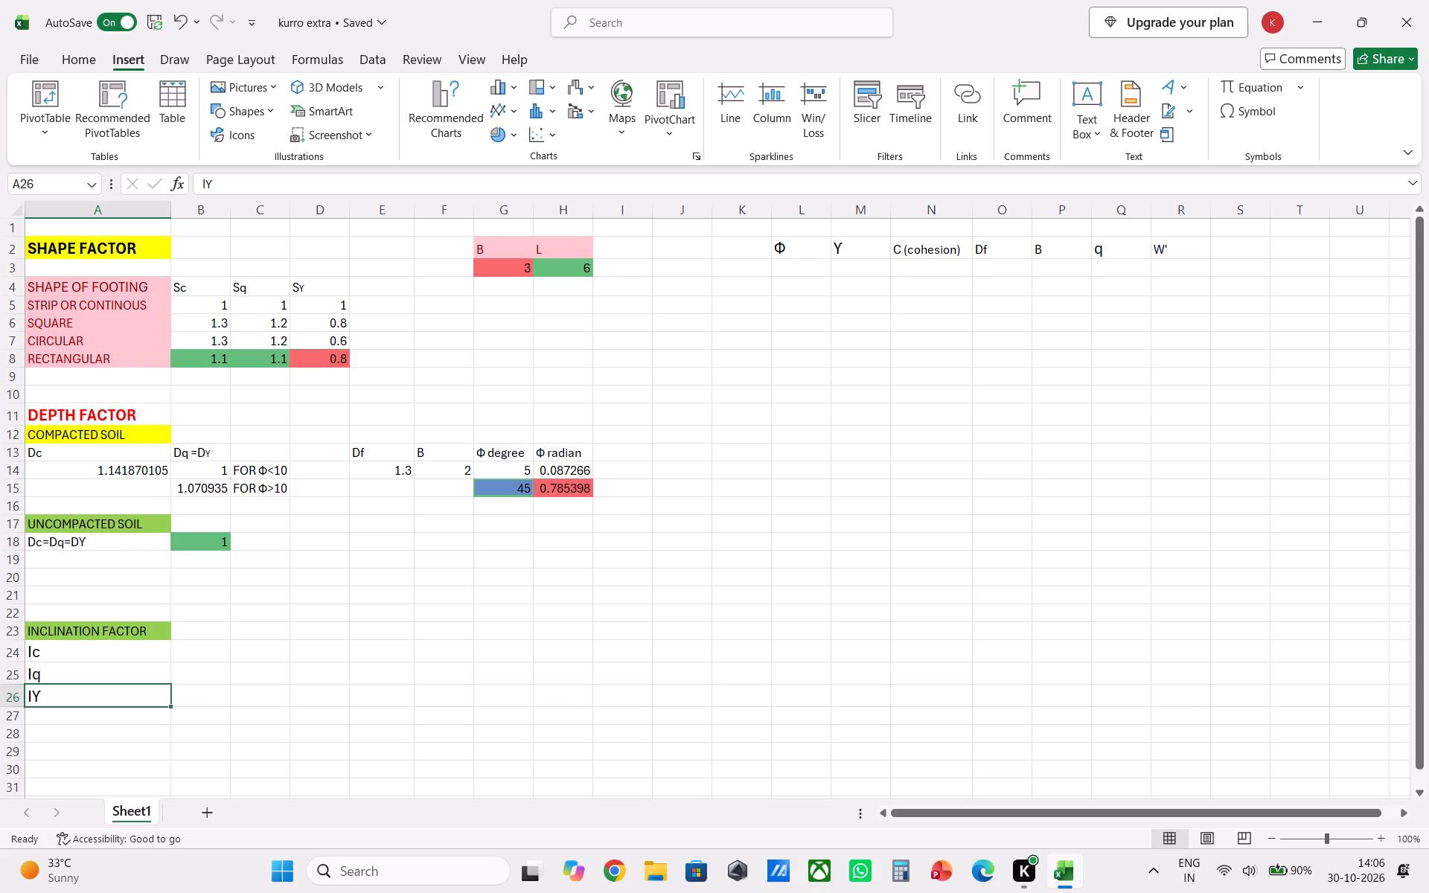
click(41, 693)
double_click(38, 698)
click(37, 694)
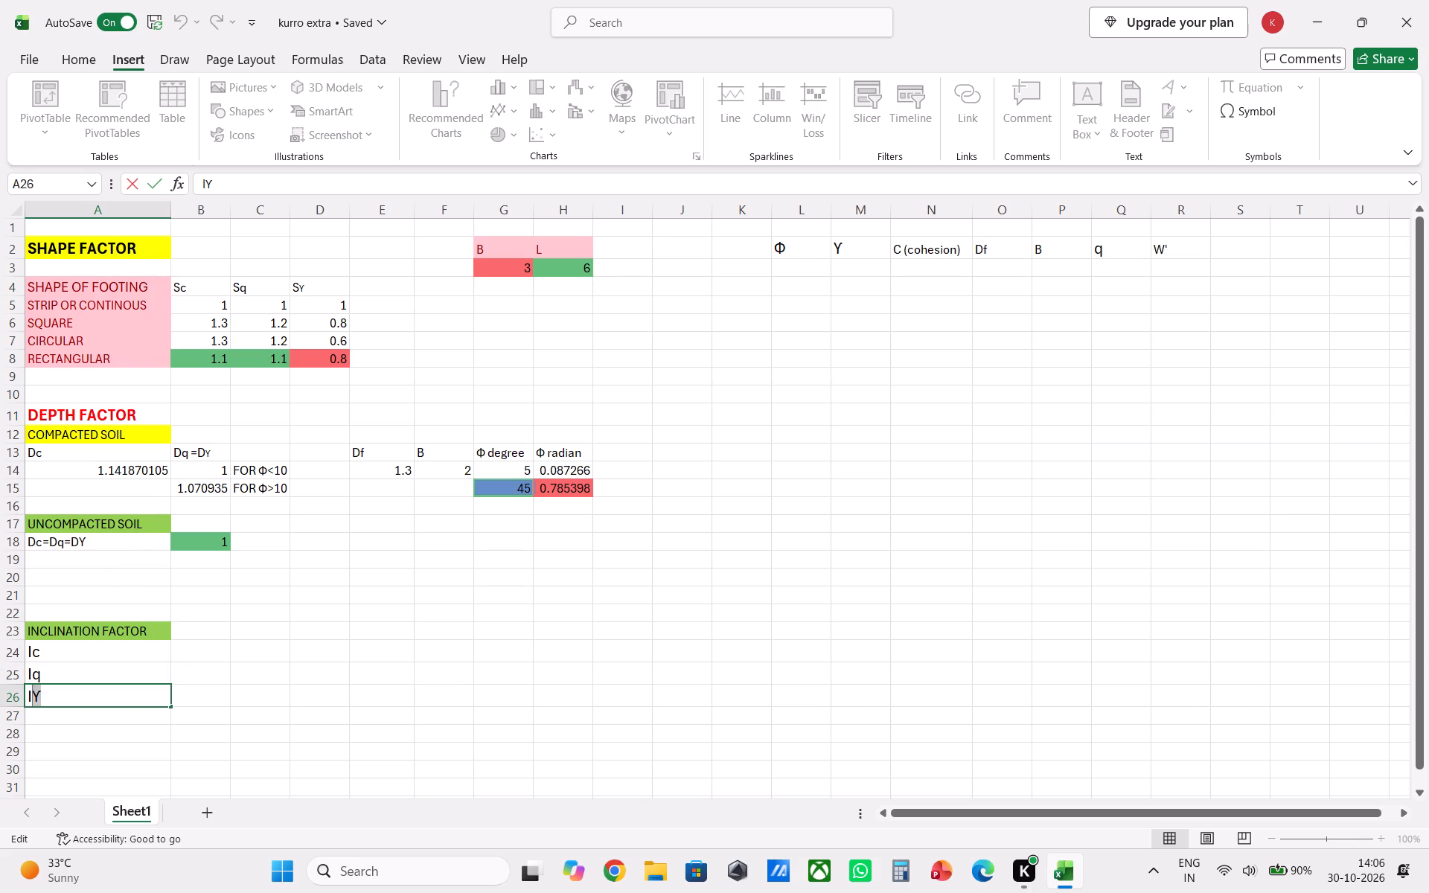
click(154, 651)
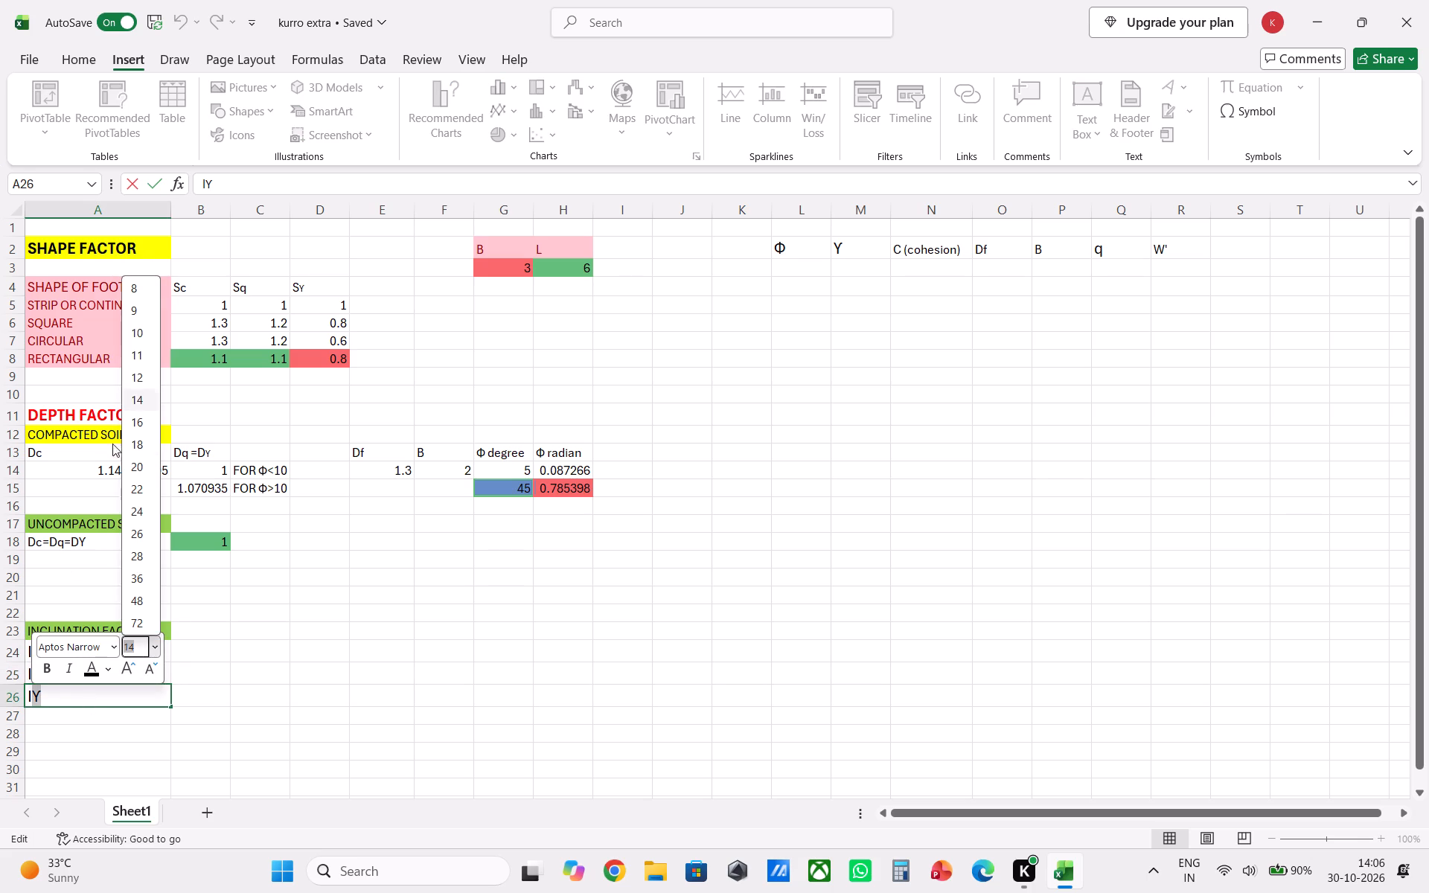
click(138, 358)
click(136, 751)
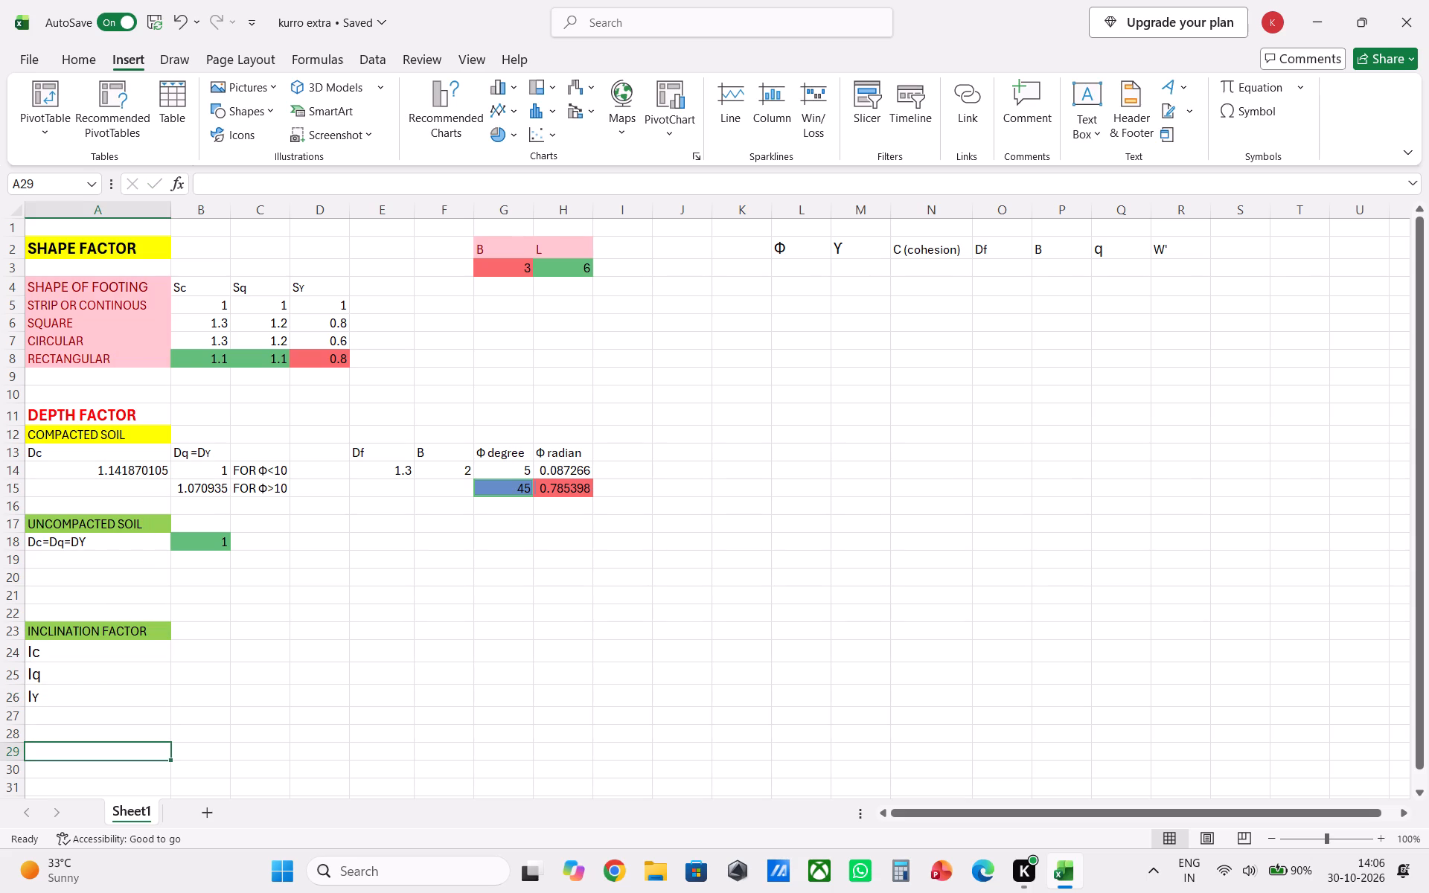
click(220, 655)
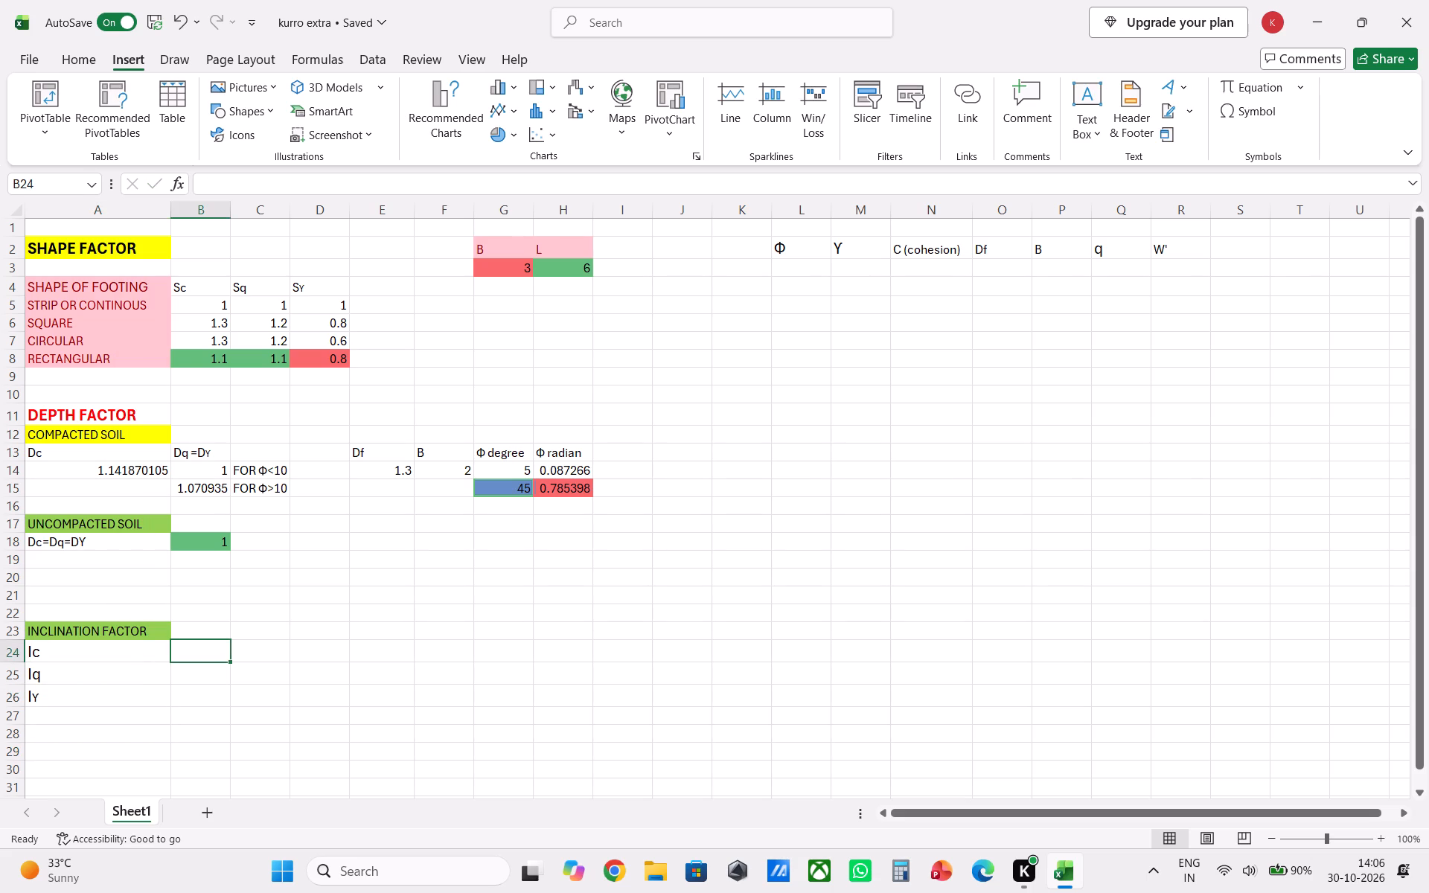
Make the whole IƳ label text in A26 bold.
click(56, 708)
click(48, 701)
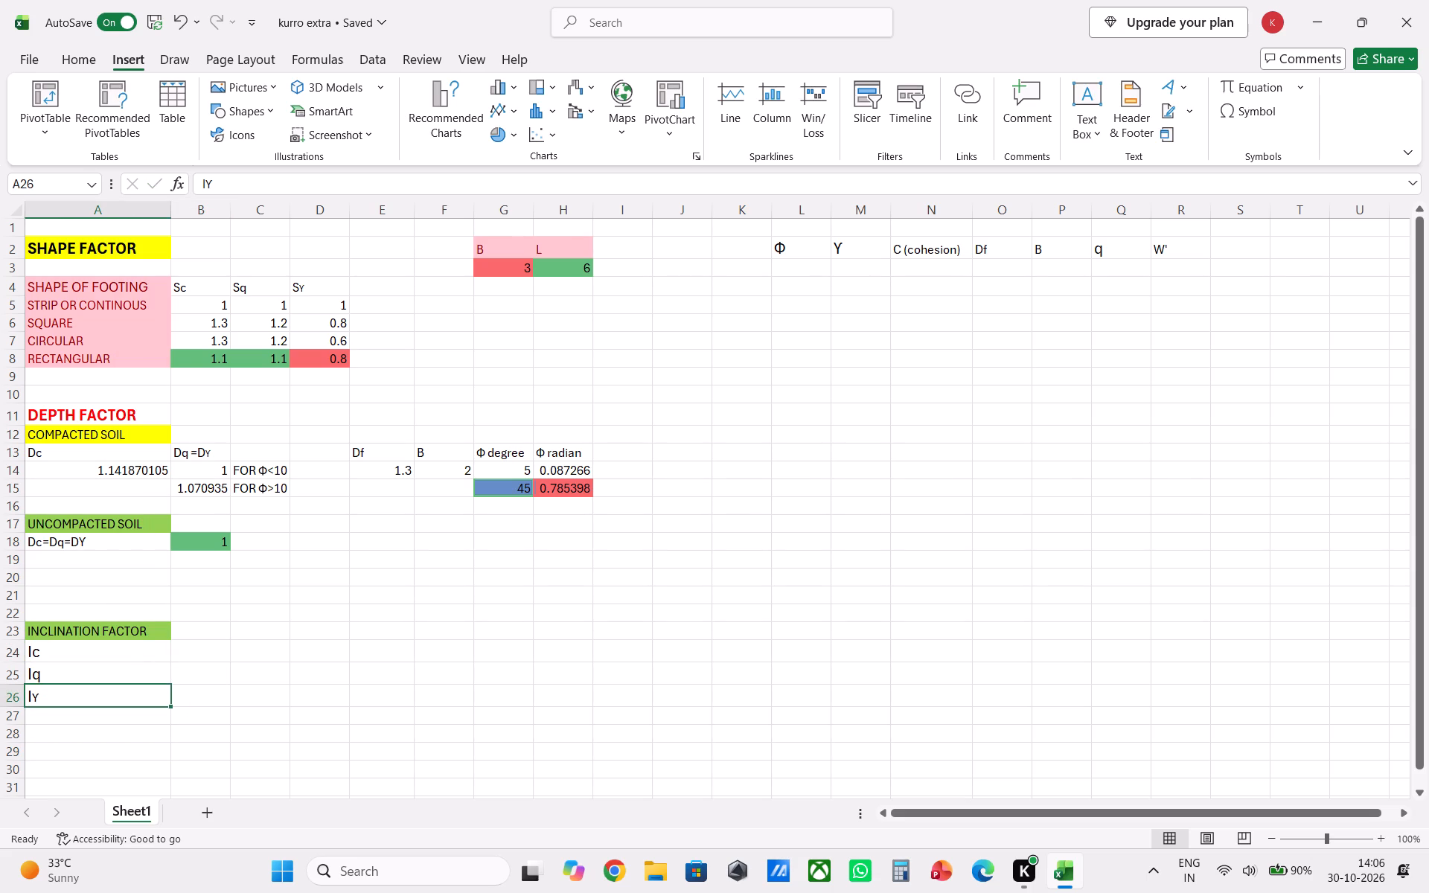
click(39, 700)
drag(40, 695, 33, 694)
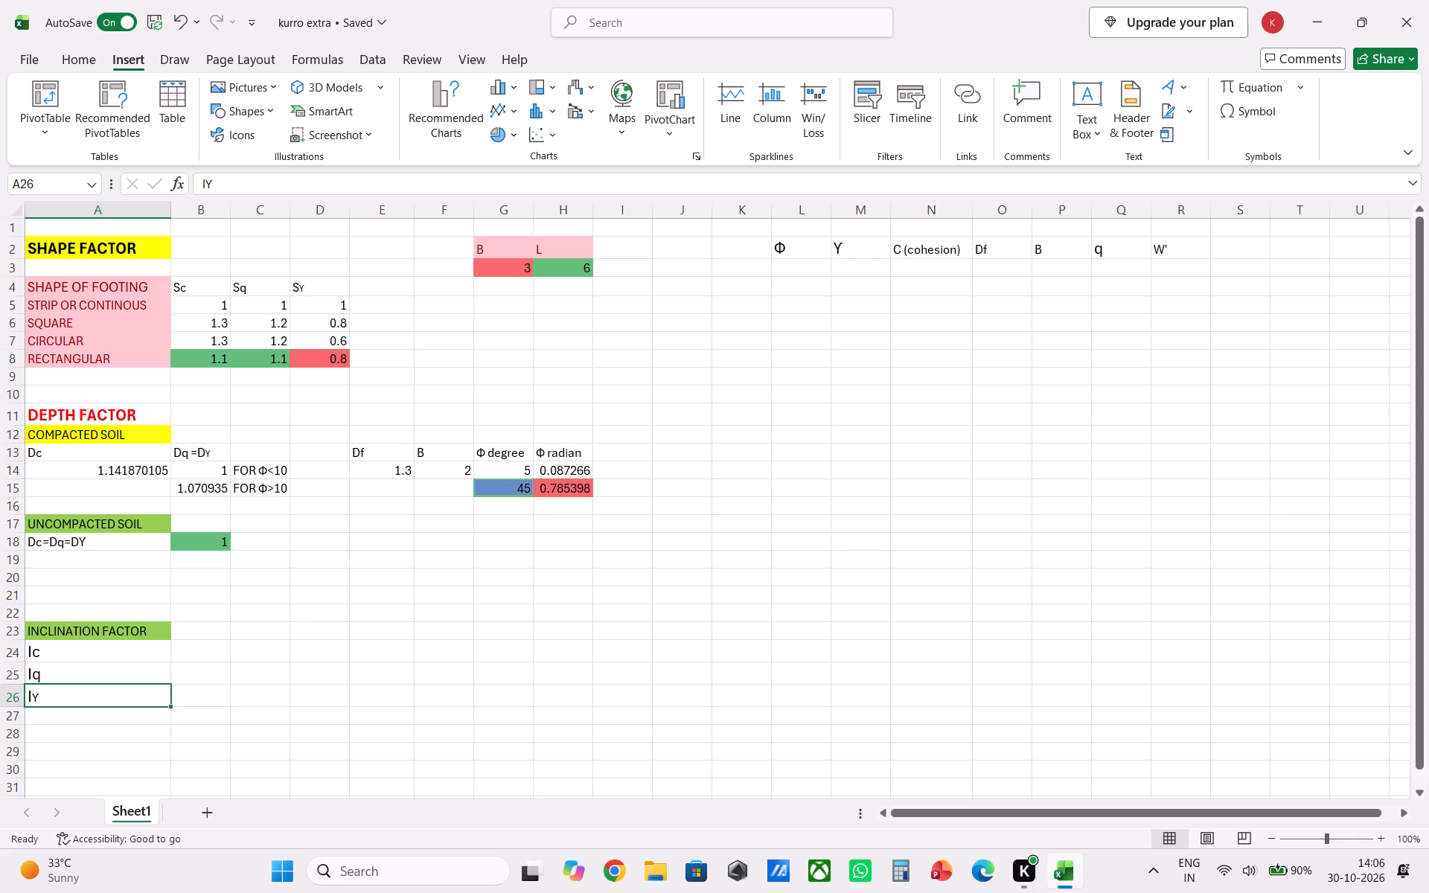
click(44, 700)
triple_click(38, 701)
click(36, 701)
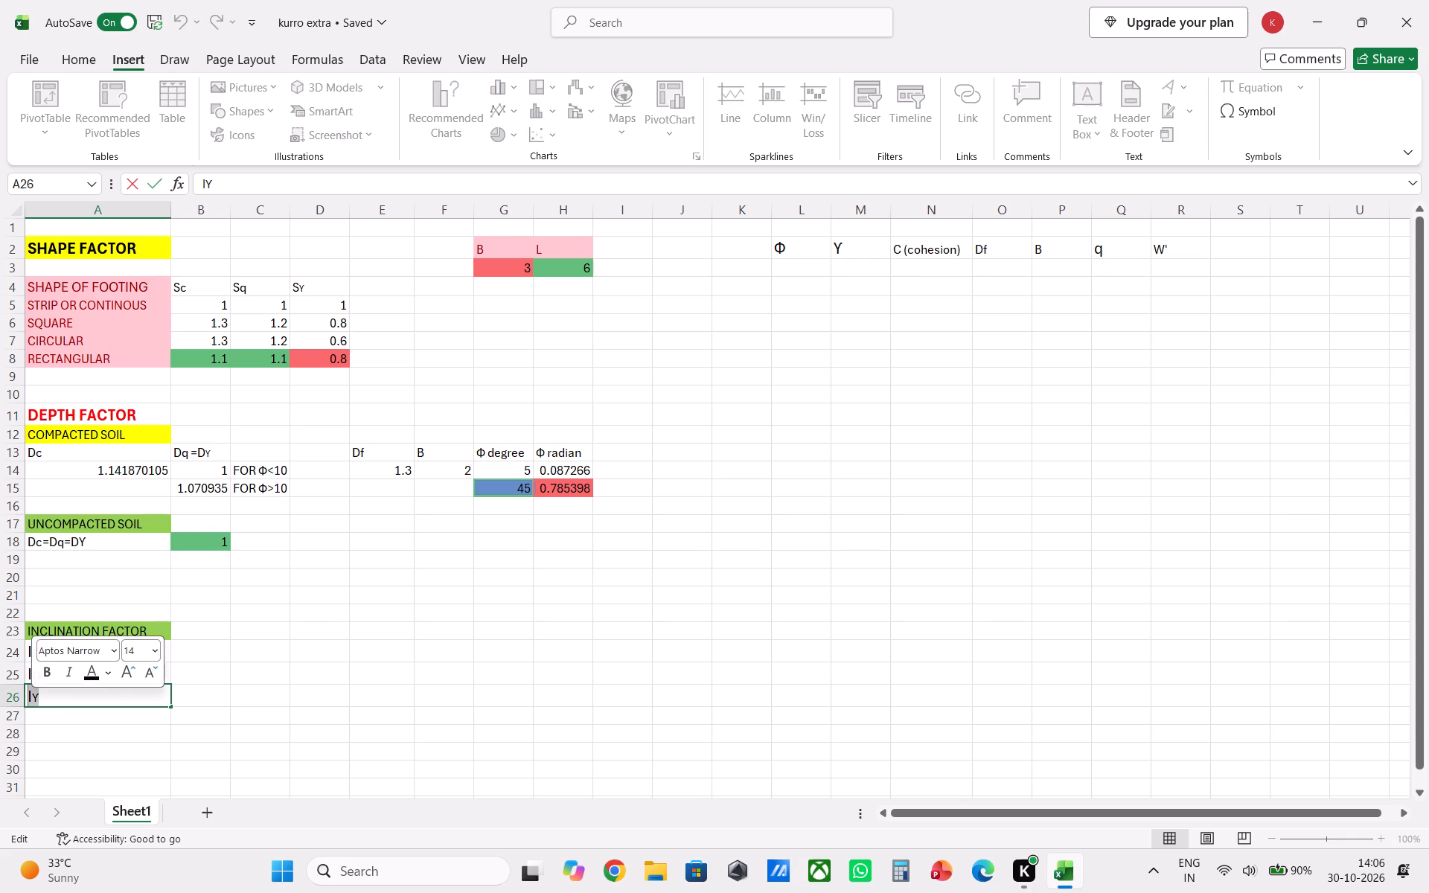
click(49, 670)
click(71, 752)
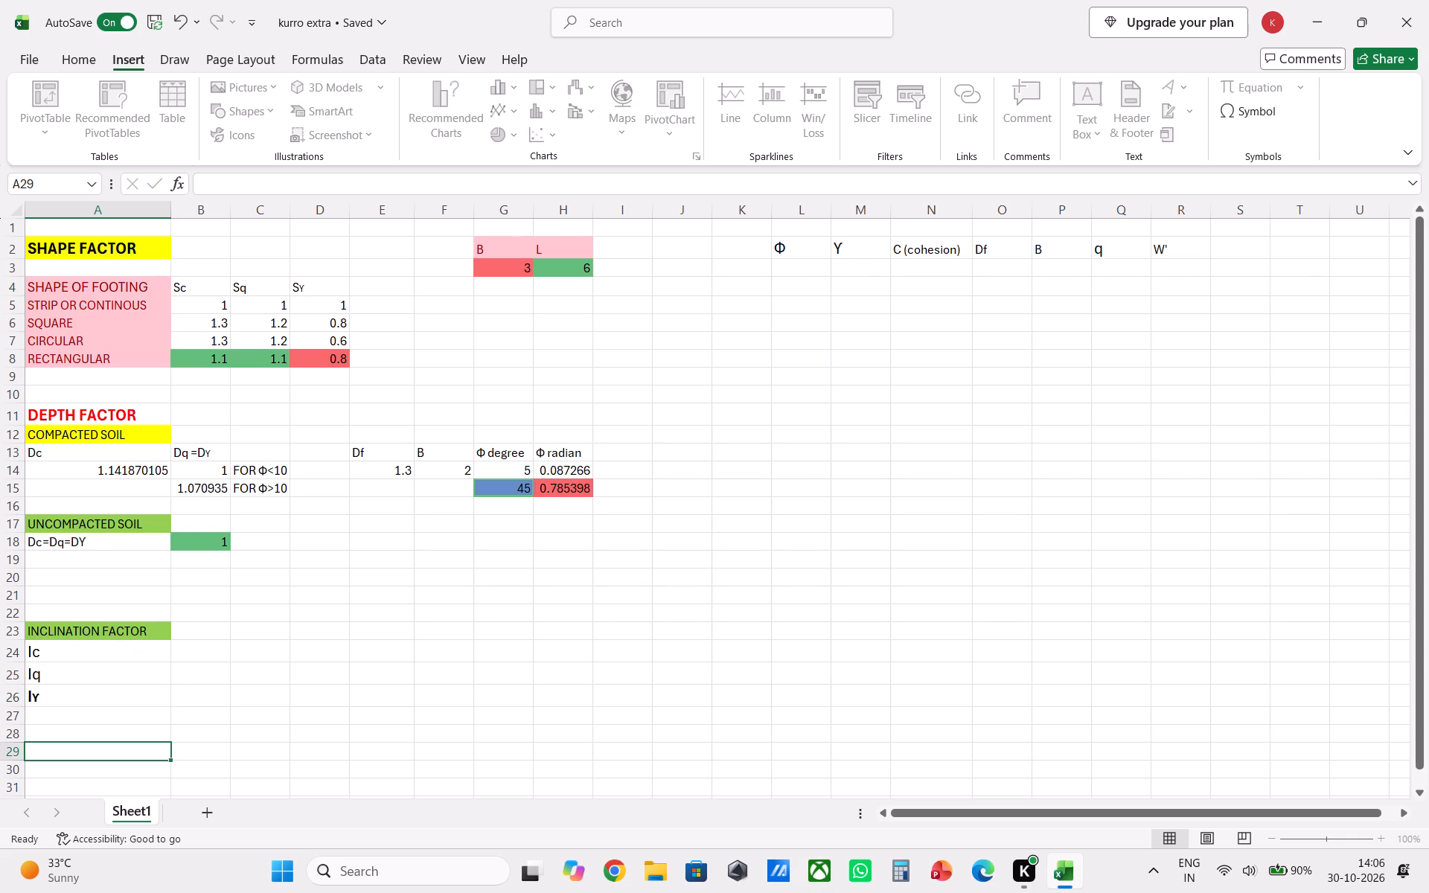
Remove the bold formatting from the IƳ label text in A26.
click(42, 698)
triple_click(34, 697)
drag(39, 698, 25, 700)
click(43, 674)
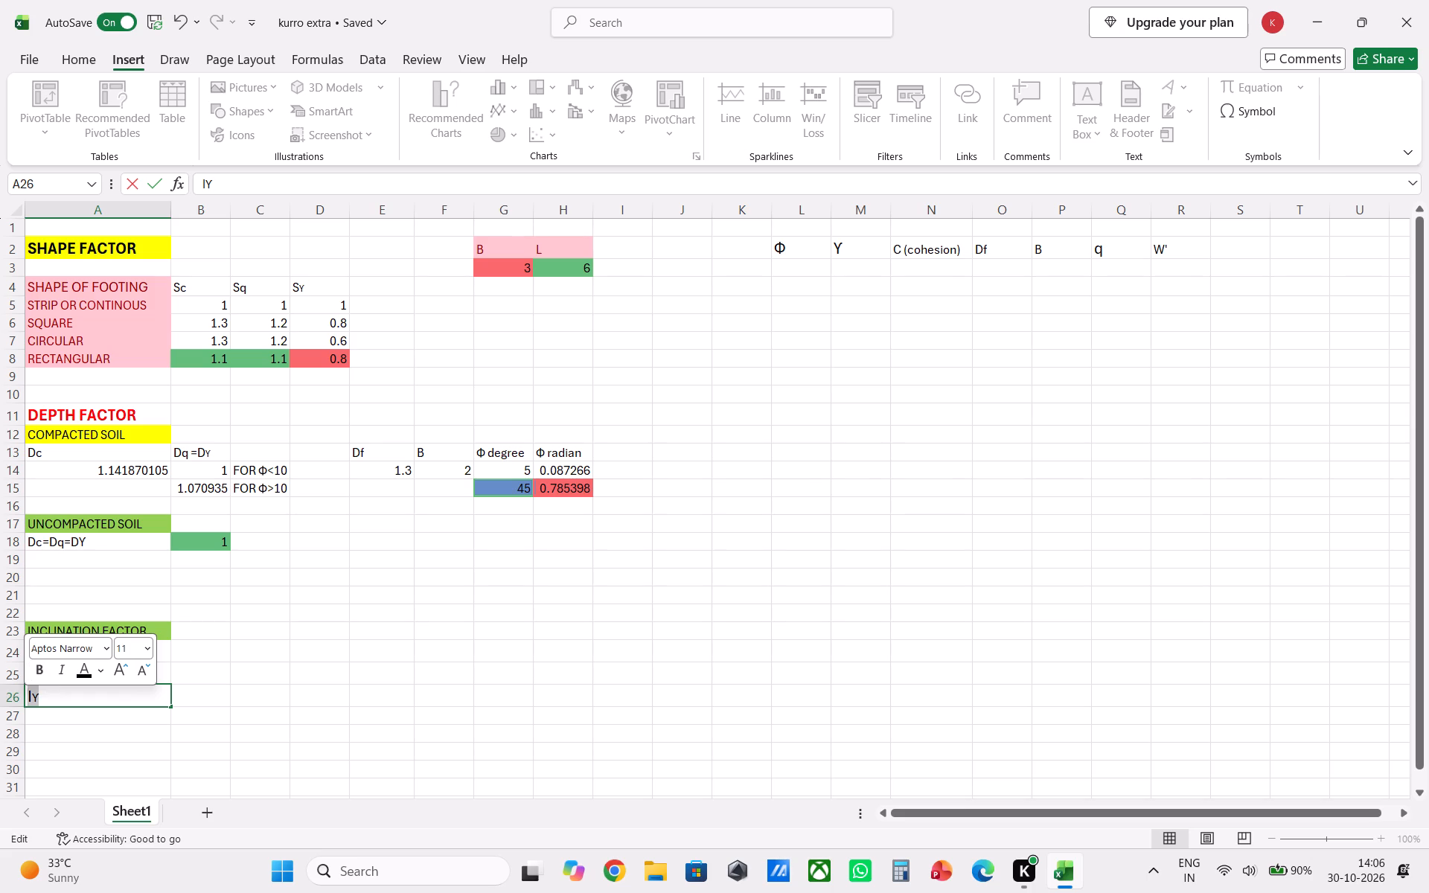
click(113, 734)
Enter the text ALPHA in D23, on the same row as the INCLINATION FACTOR heading.
click(205, 654)
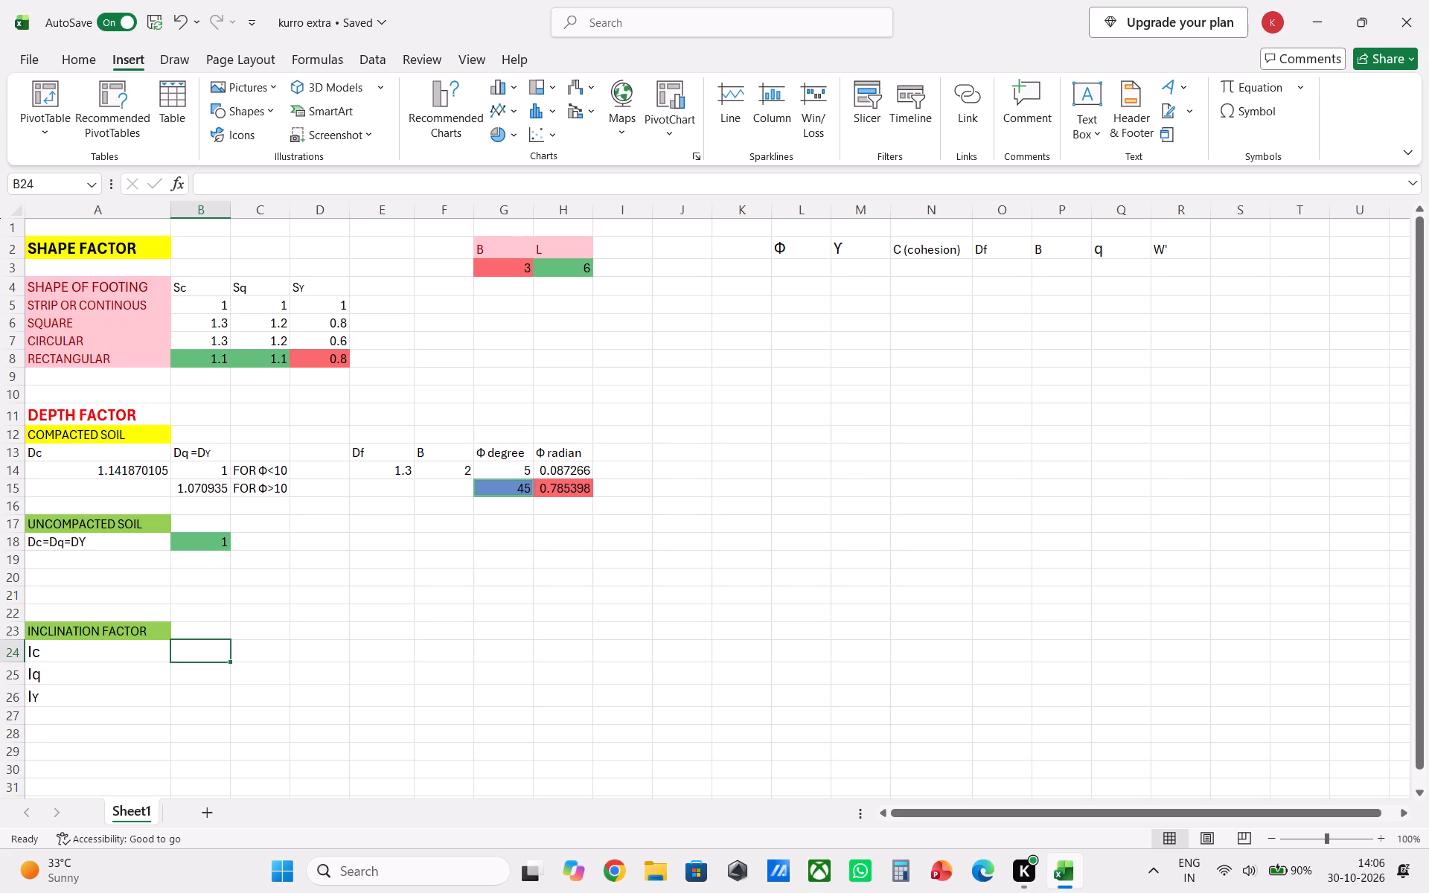
click(304, 635)
key(a)
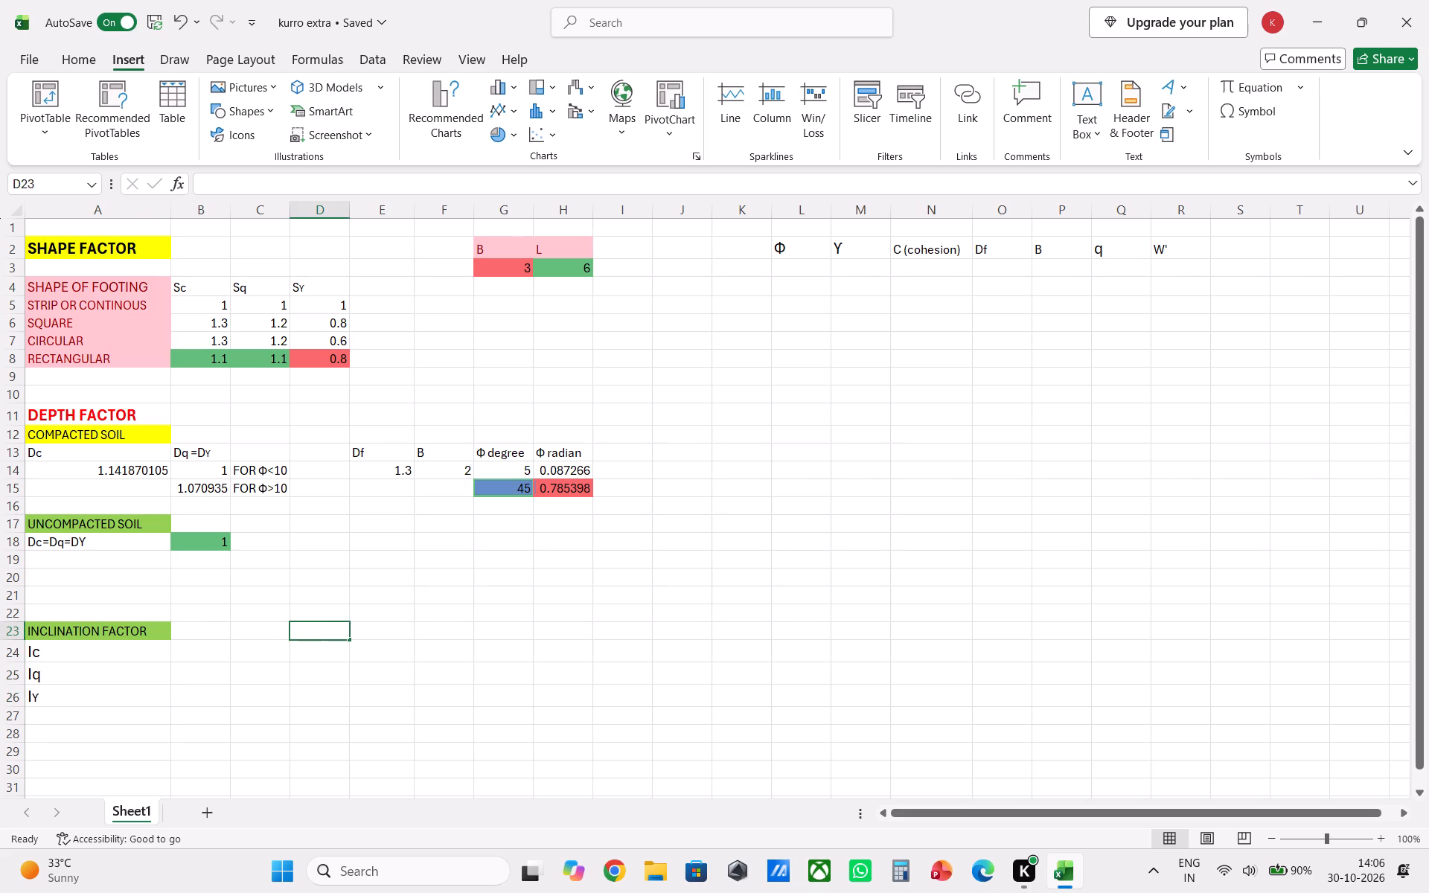
text(LP)
text(HA)
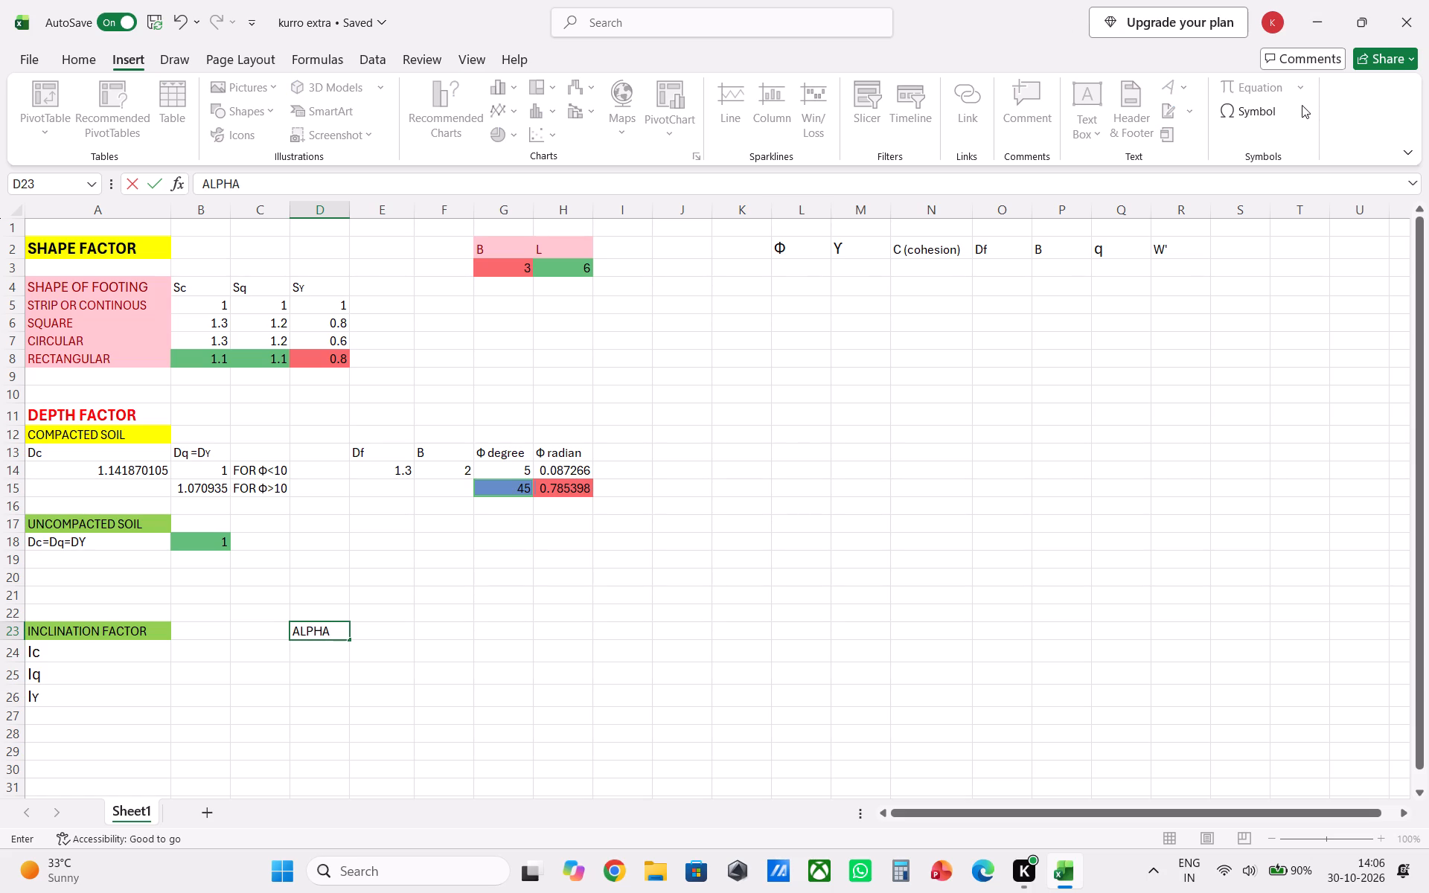
Look through the symbol character sets for an alpha character for the ALPHA label in D23, closing without inserting anything.
click(1276, 112)
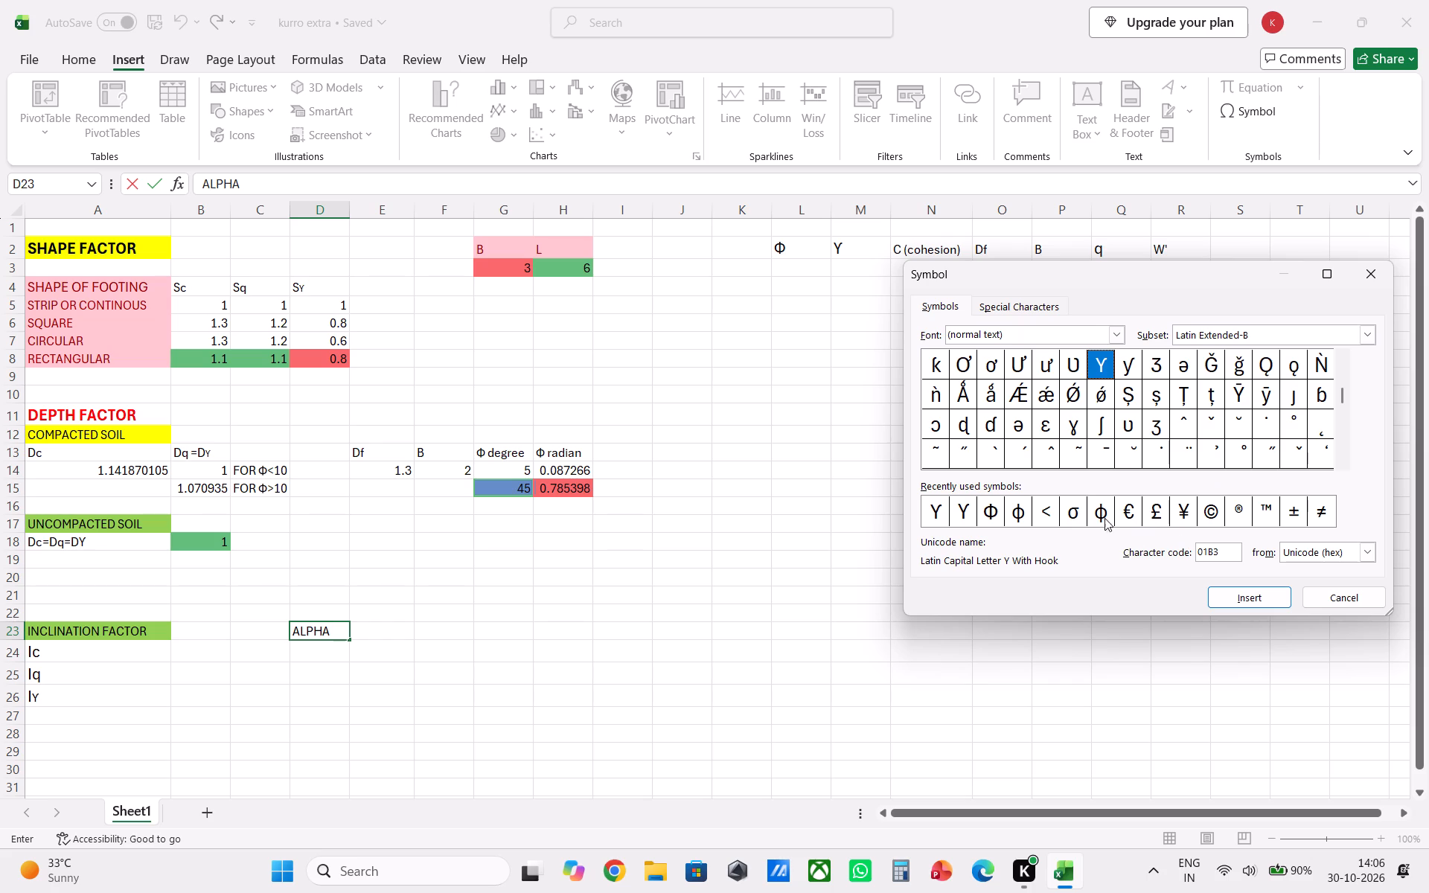
scroll(1043, 426, down, 2)
drag(1339, 391, 1352, 466)
click(1340, 355)
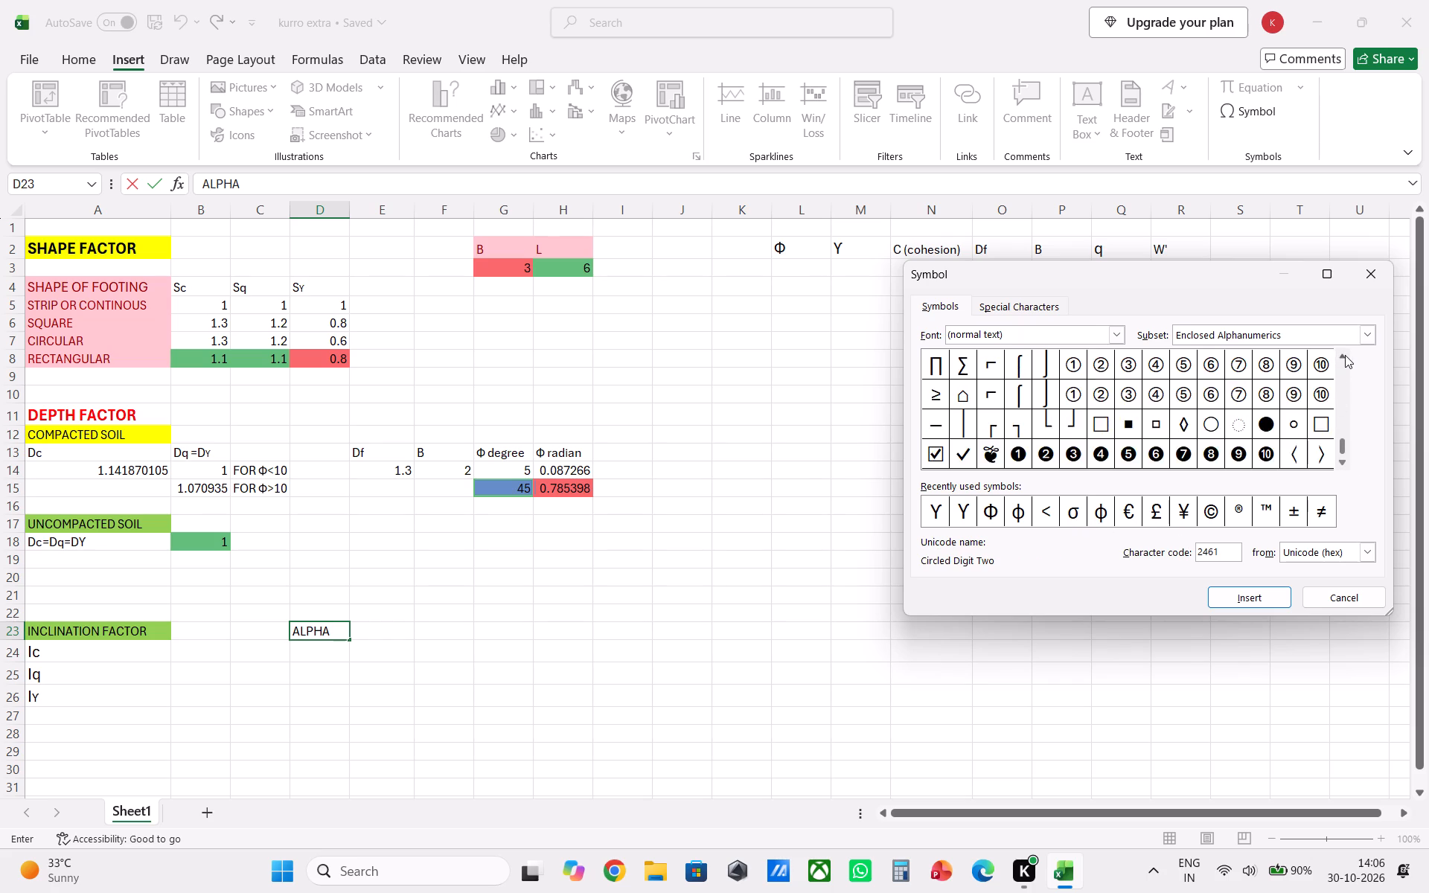
double_click(1345, 356)
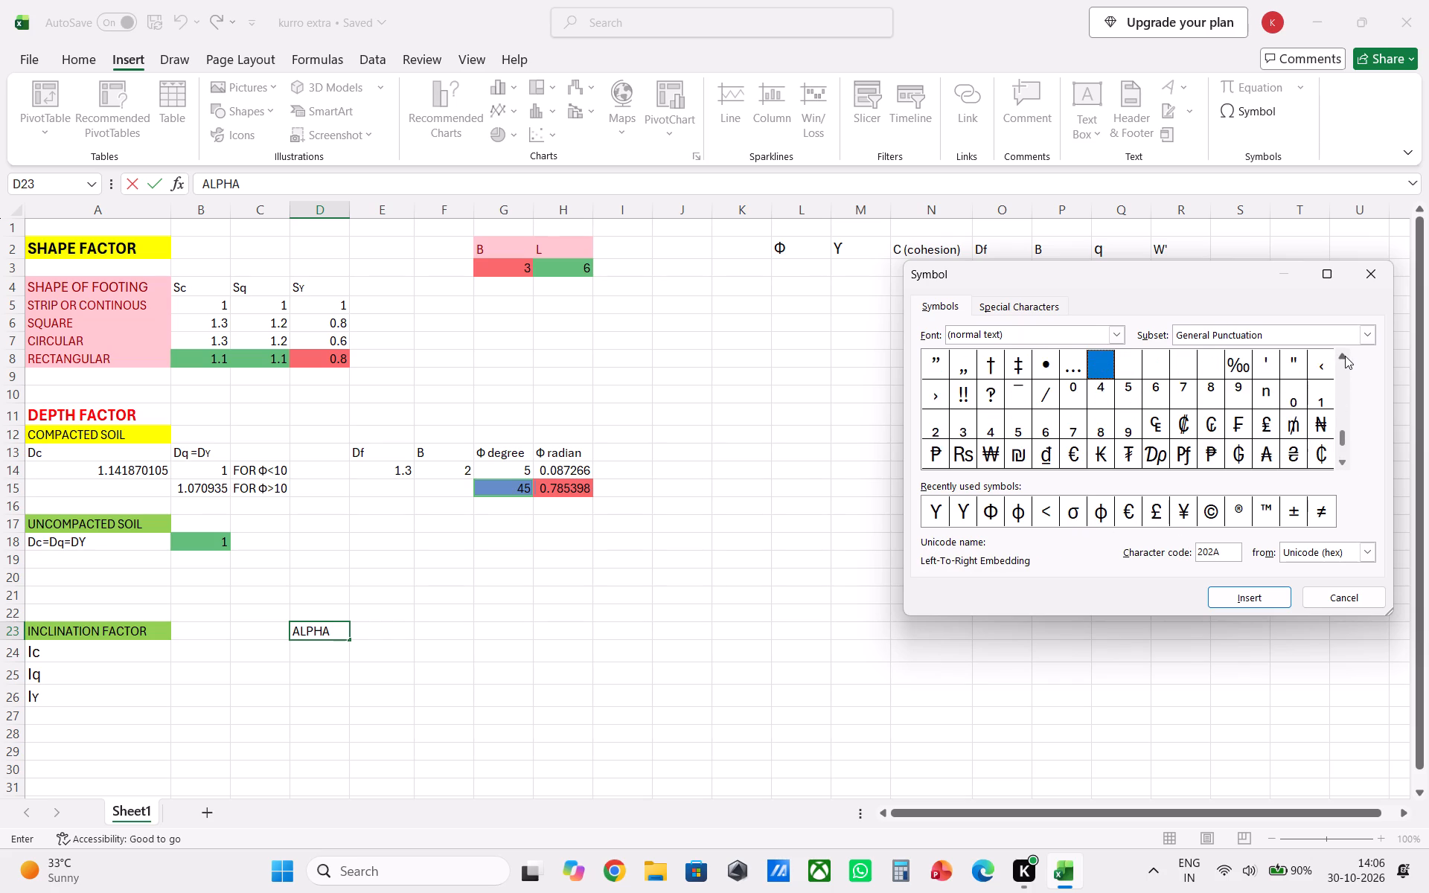
click(1345, 356)
click(1345, 356)
click(1343, 355)
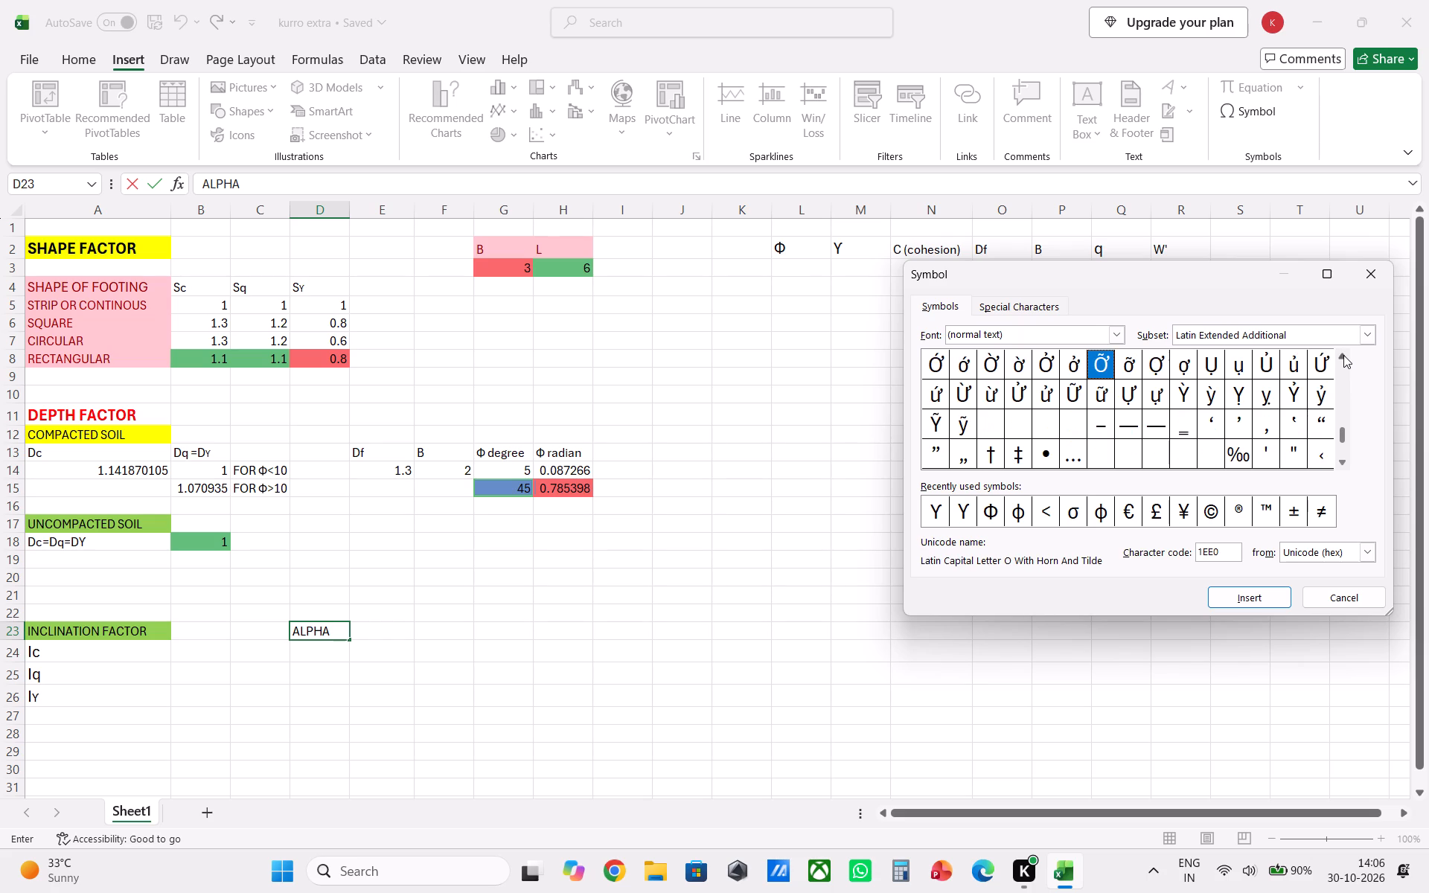
click(1343, 355)
click(1345, 355)
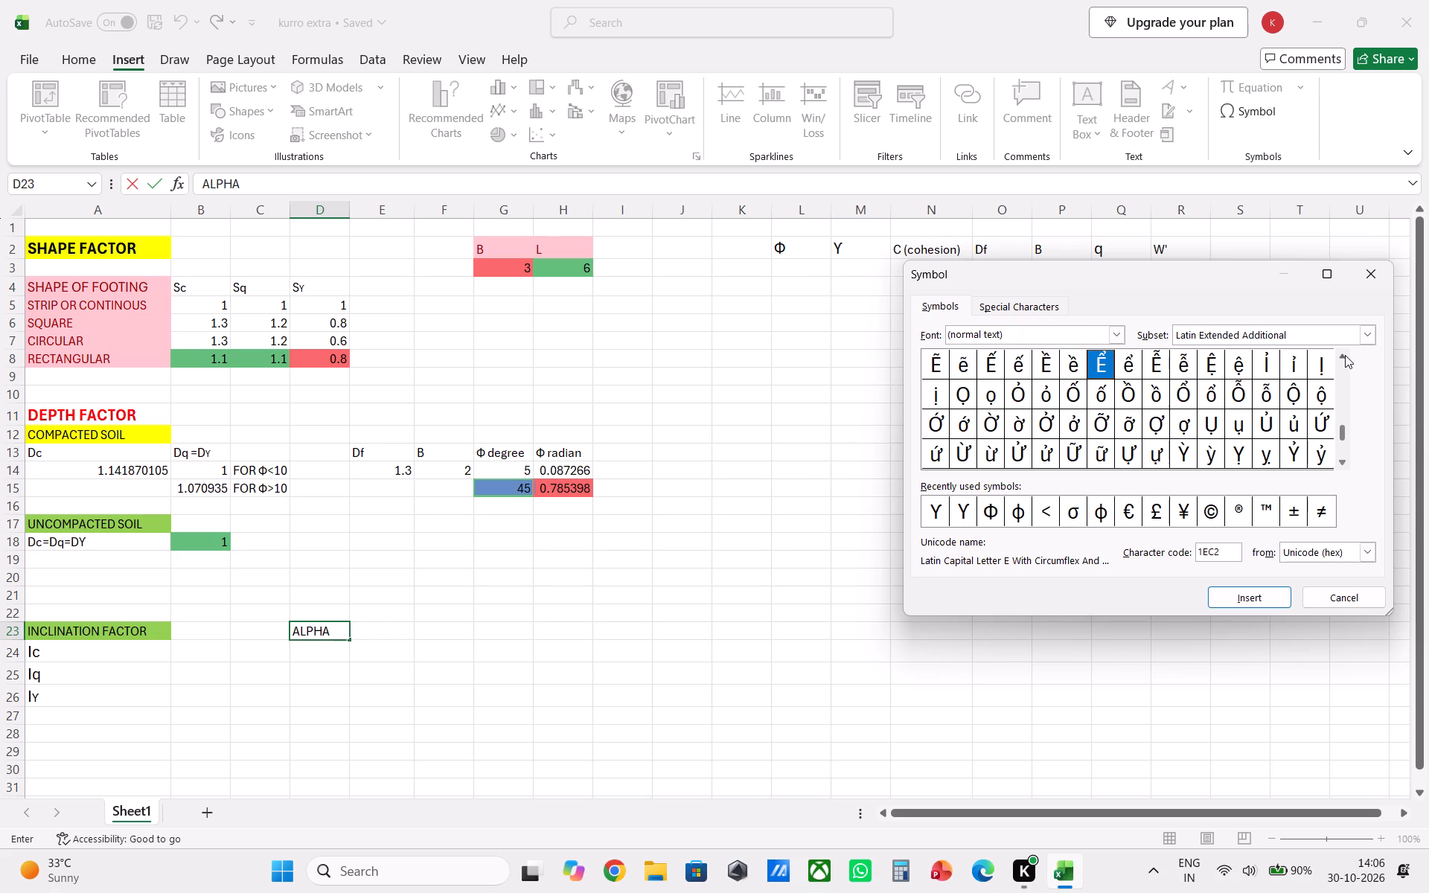
click(1344, 353)
click(1345, 351)
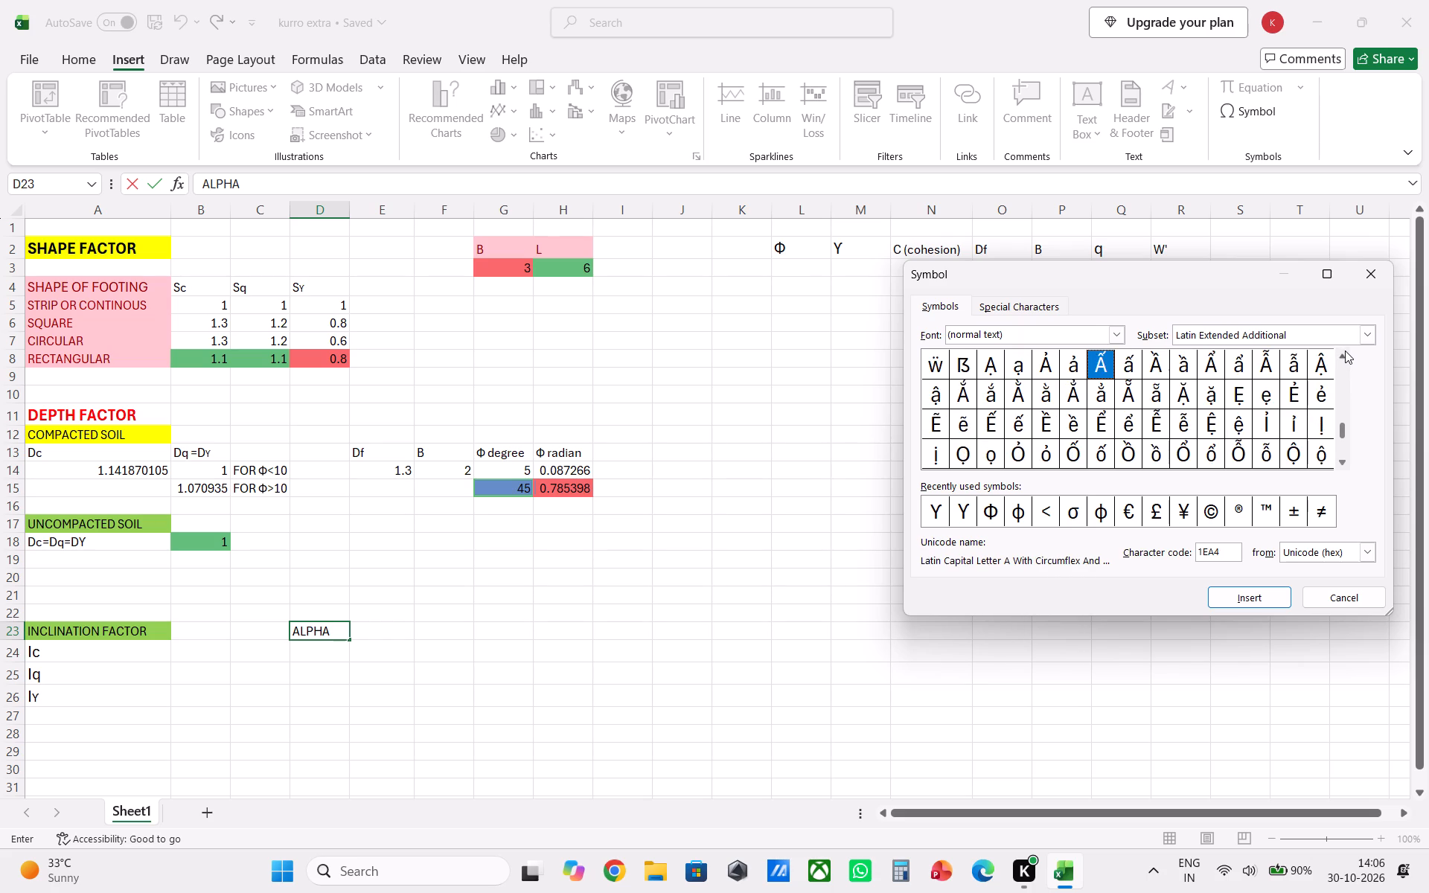
click(1345, 351)
click(1345, 351)
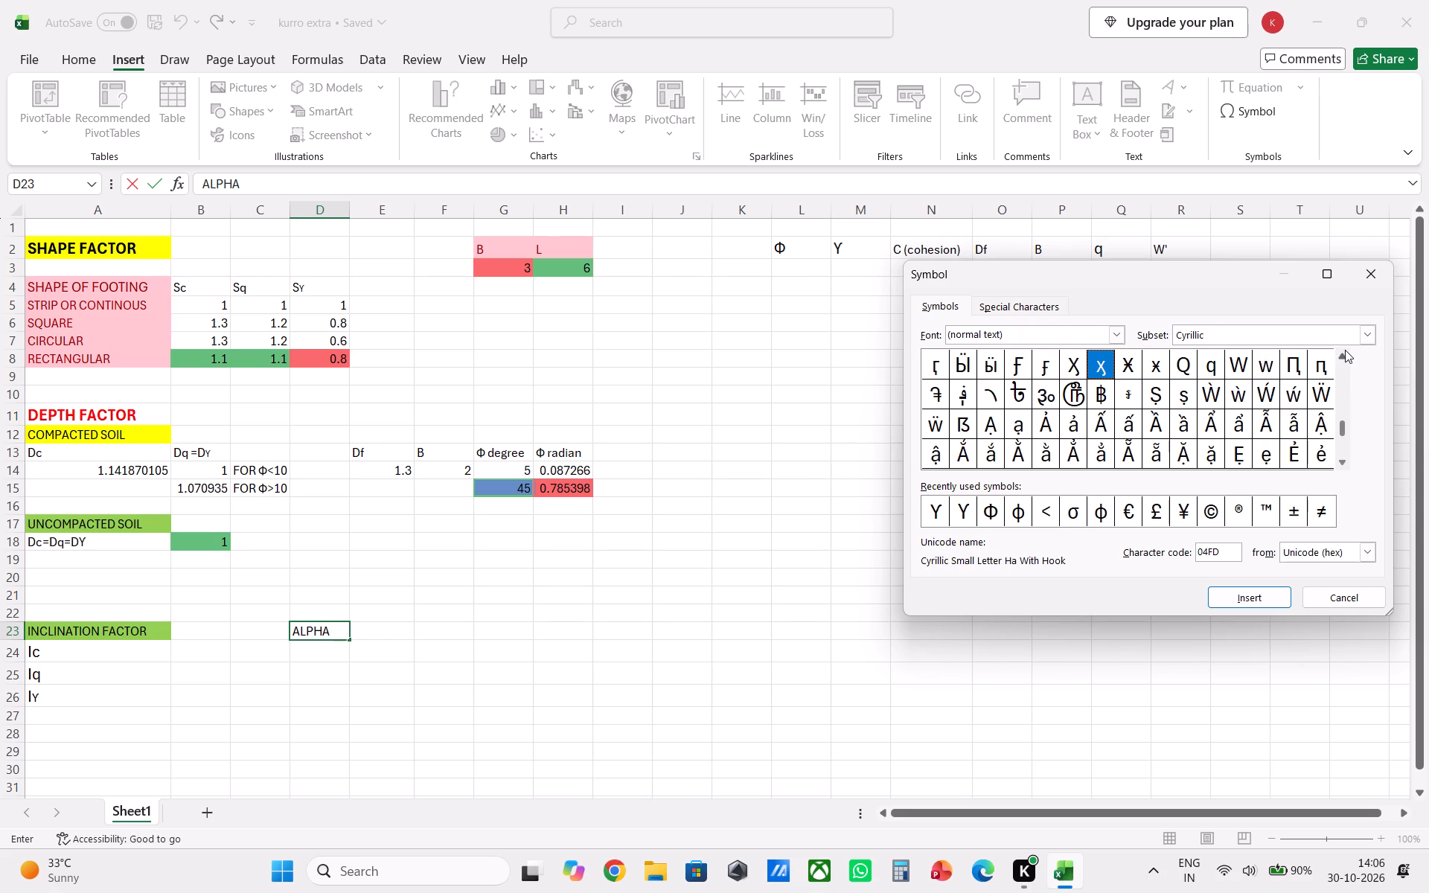
click(1345, 350)
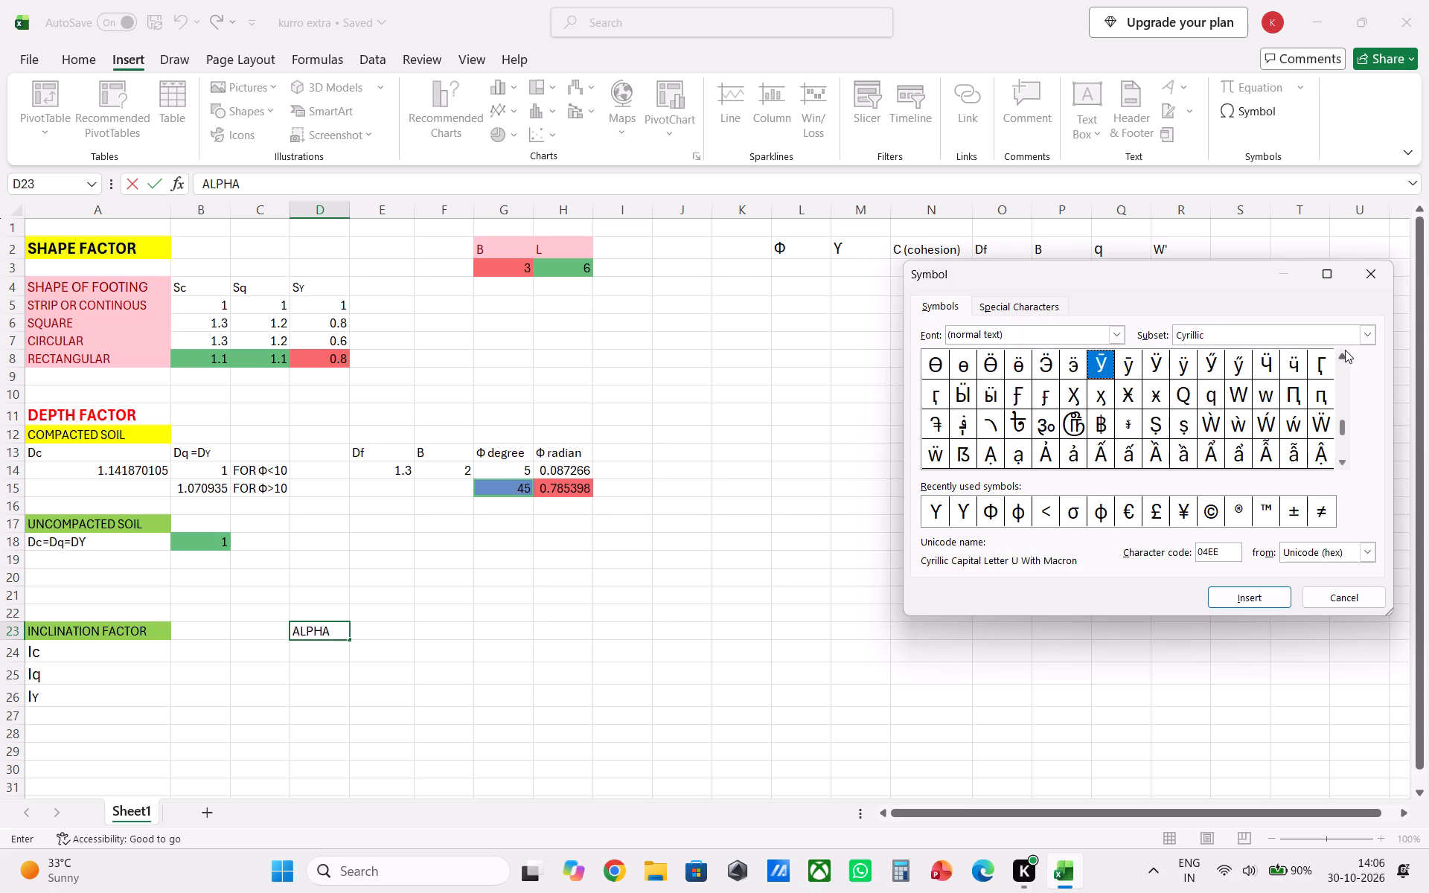
click(1345, 350)
click(1345, 350)
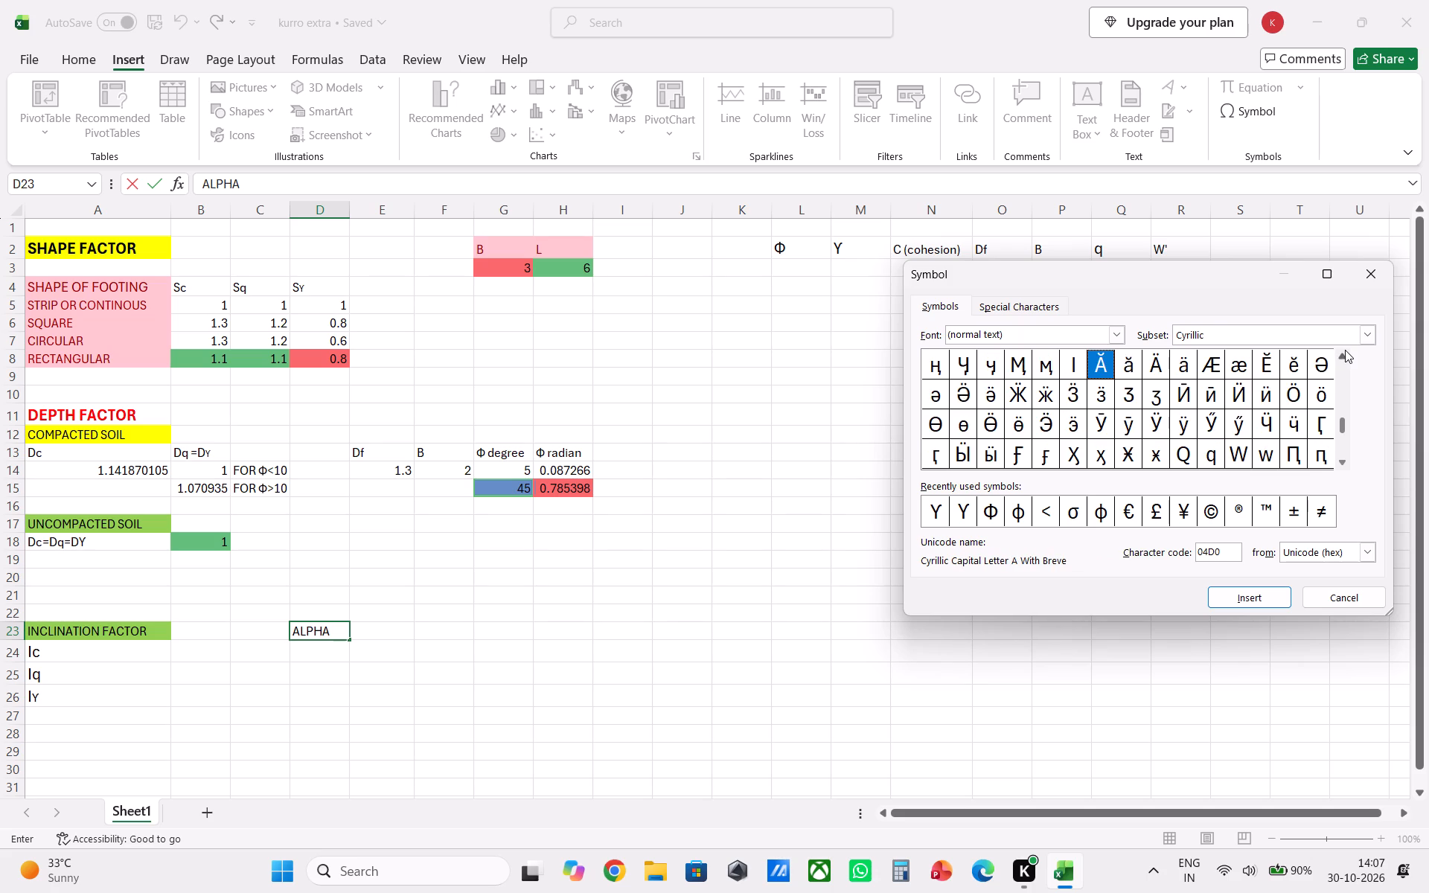
click(1345, 350)
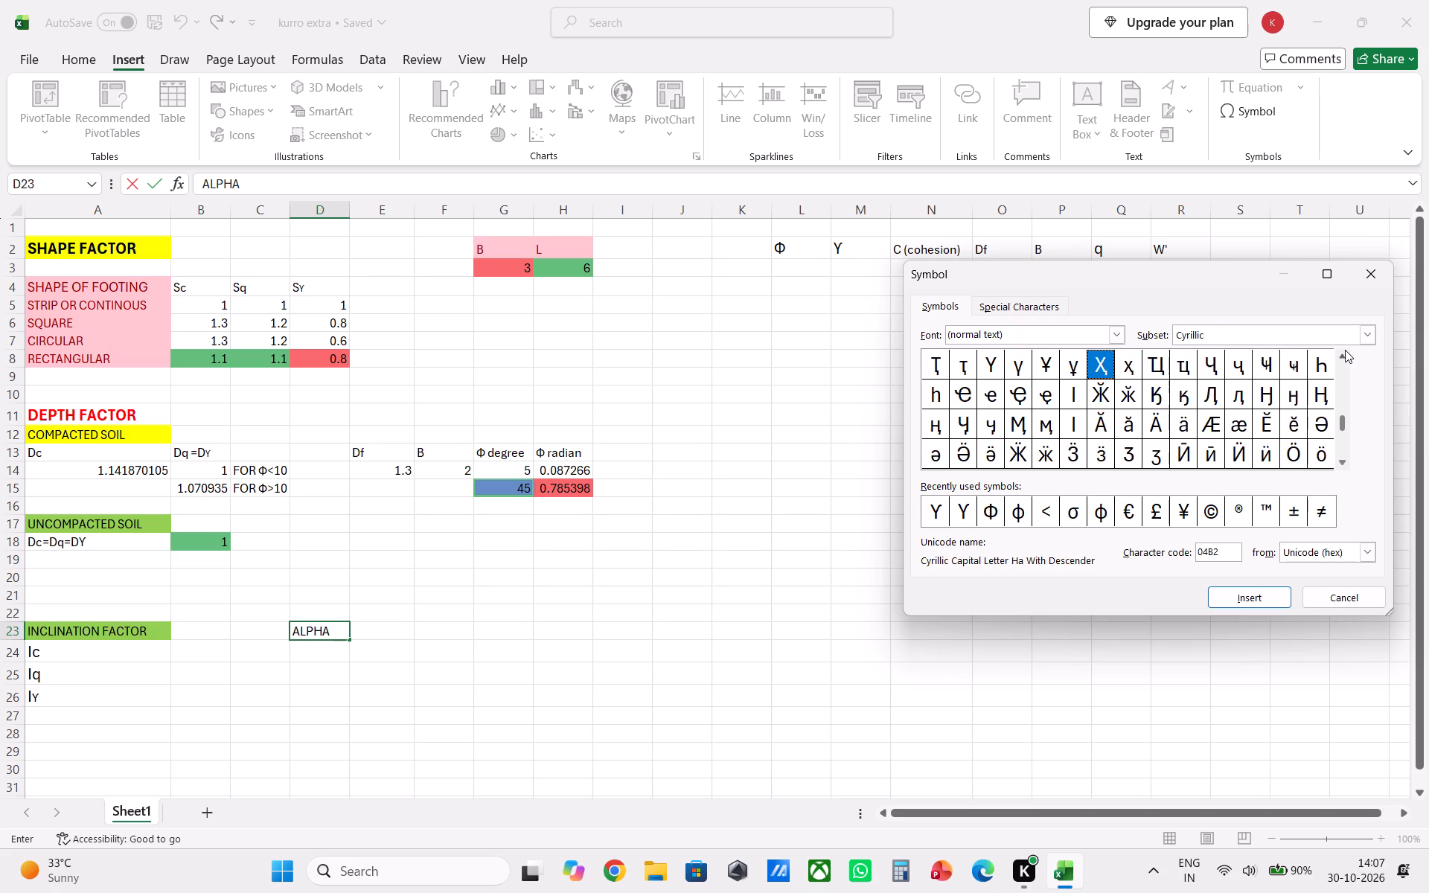
click(1345, 350)
click(1344, 348)
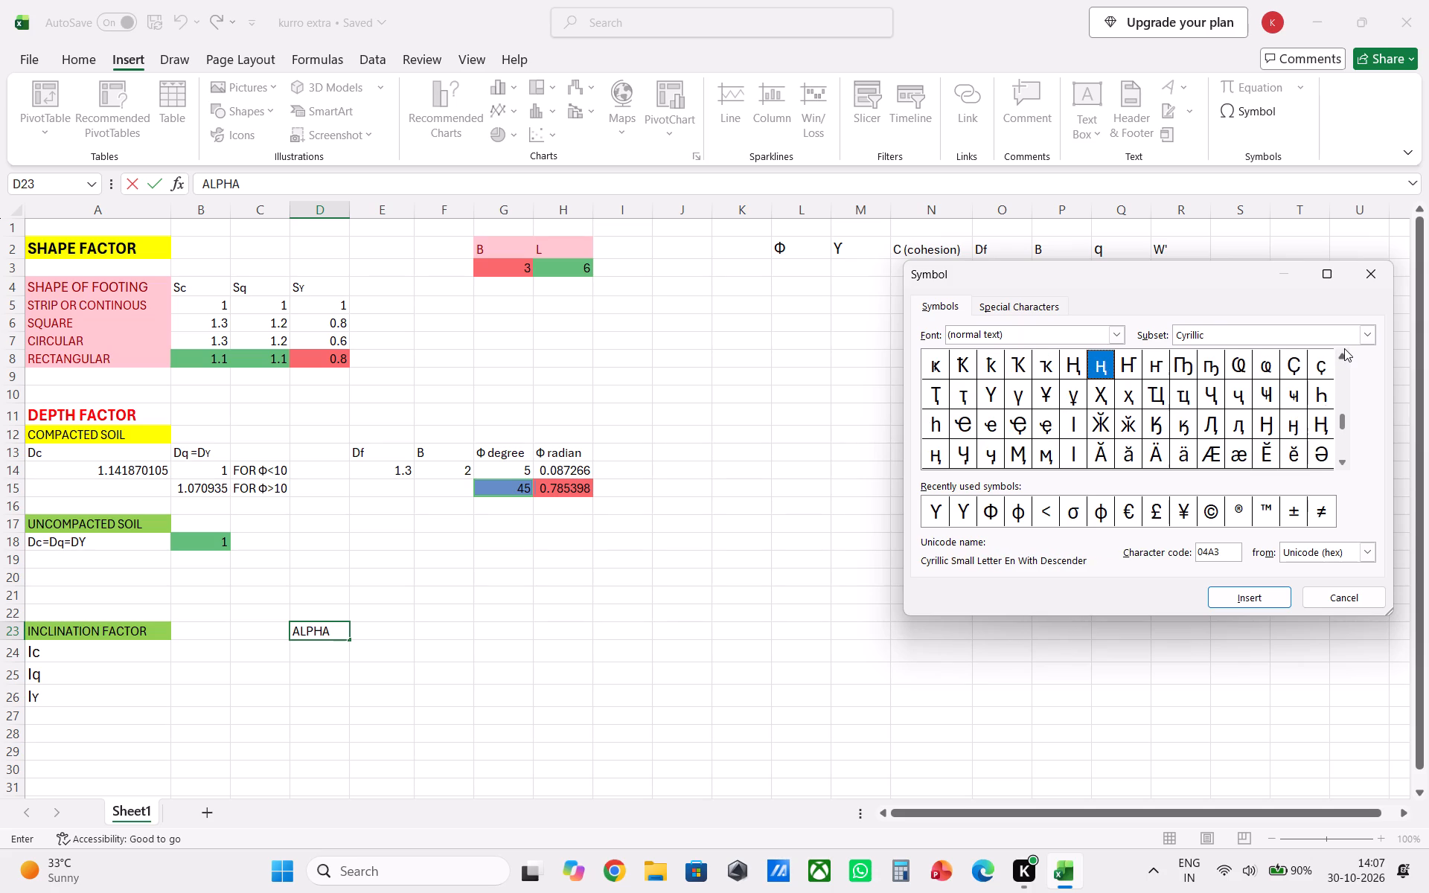
click(1344, 348)
click(1341, 353)
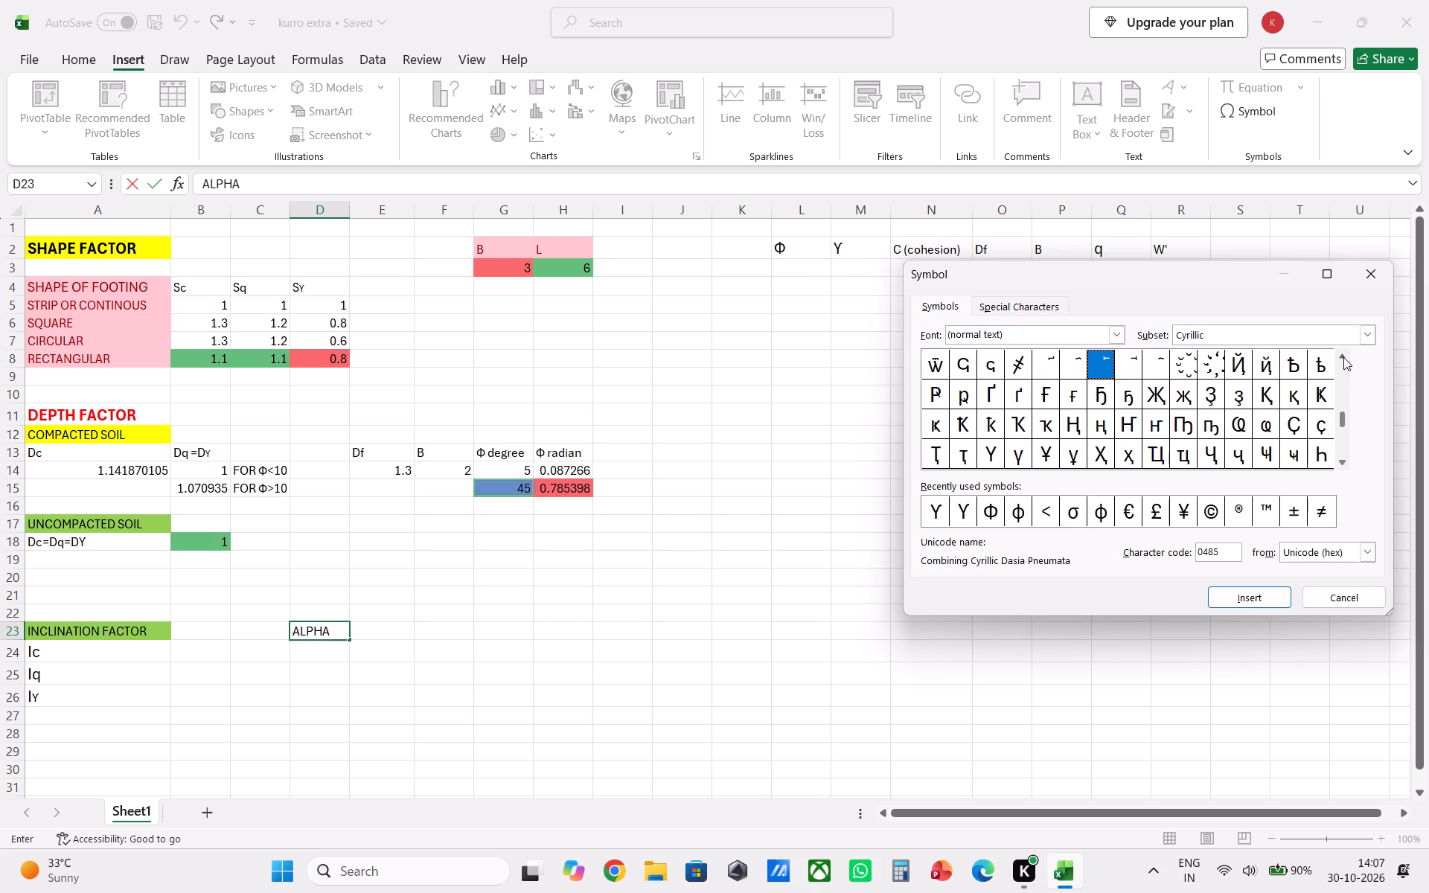
click(1344, 357)
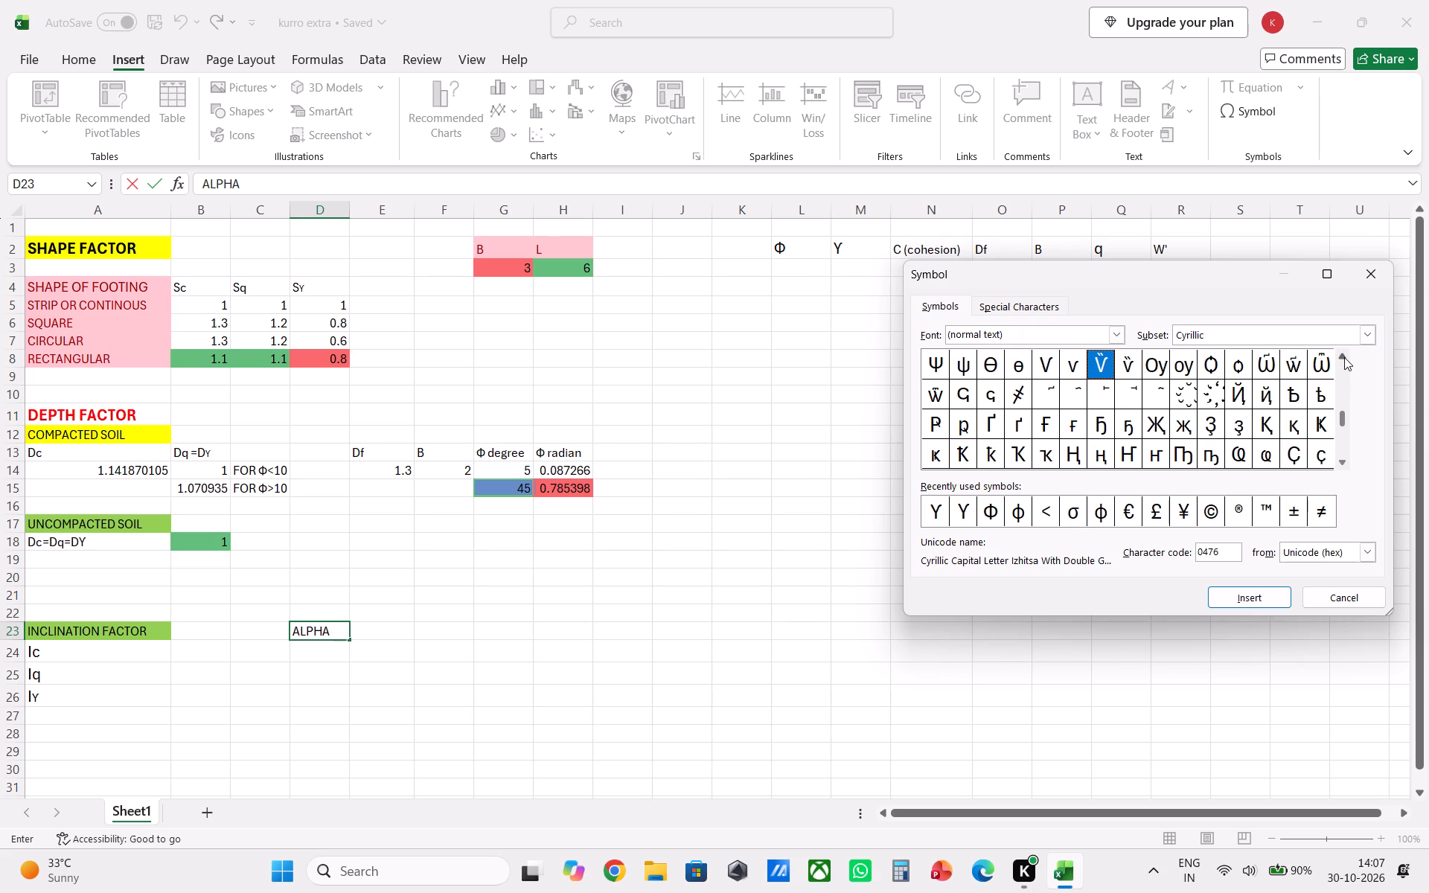
click(1344, 357)
click(1344, 357)
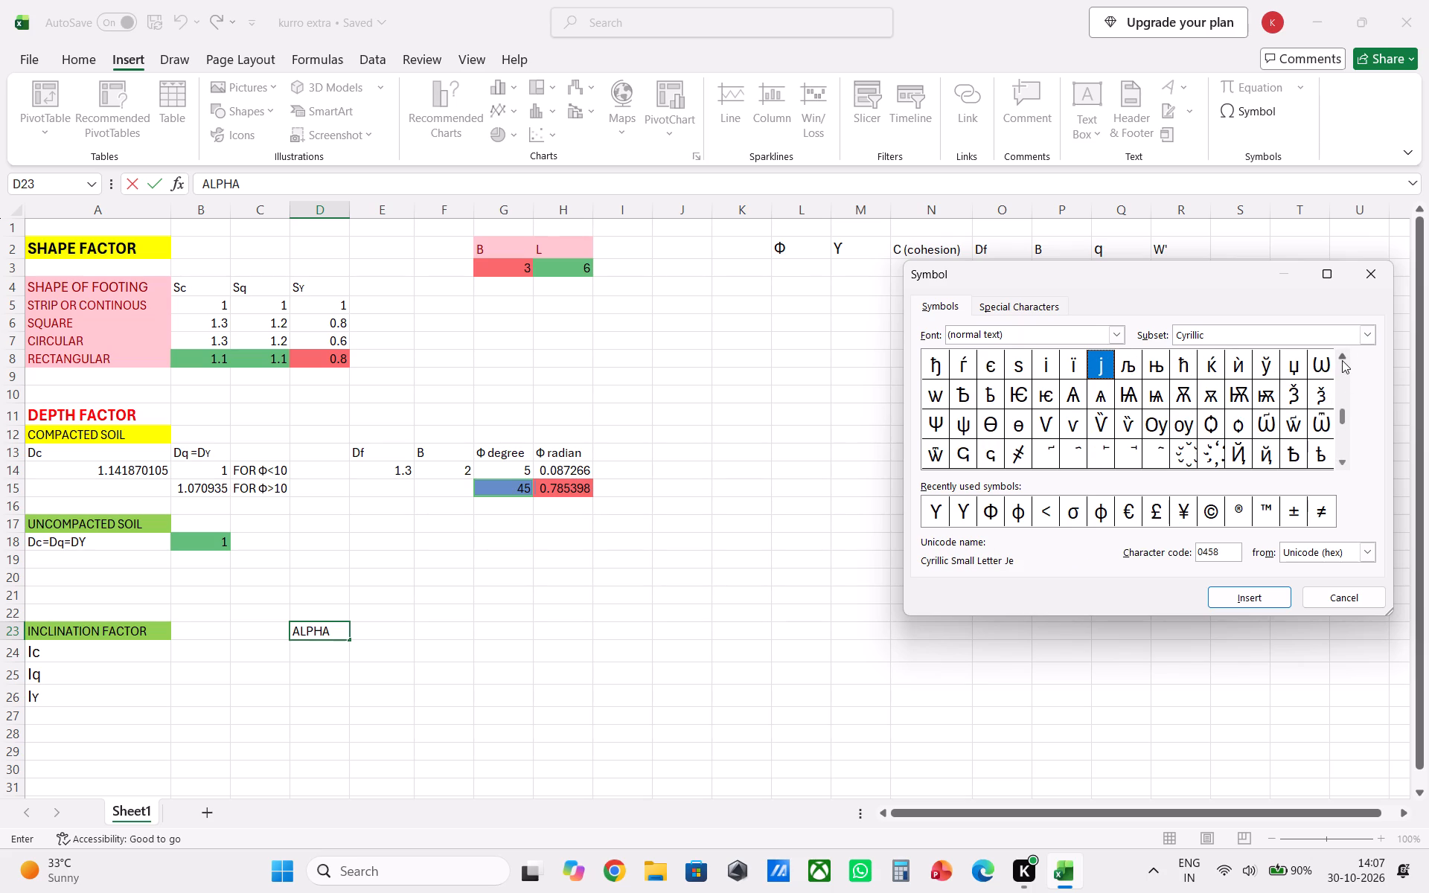
click(1342, 360)
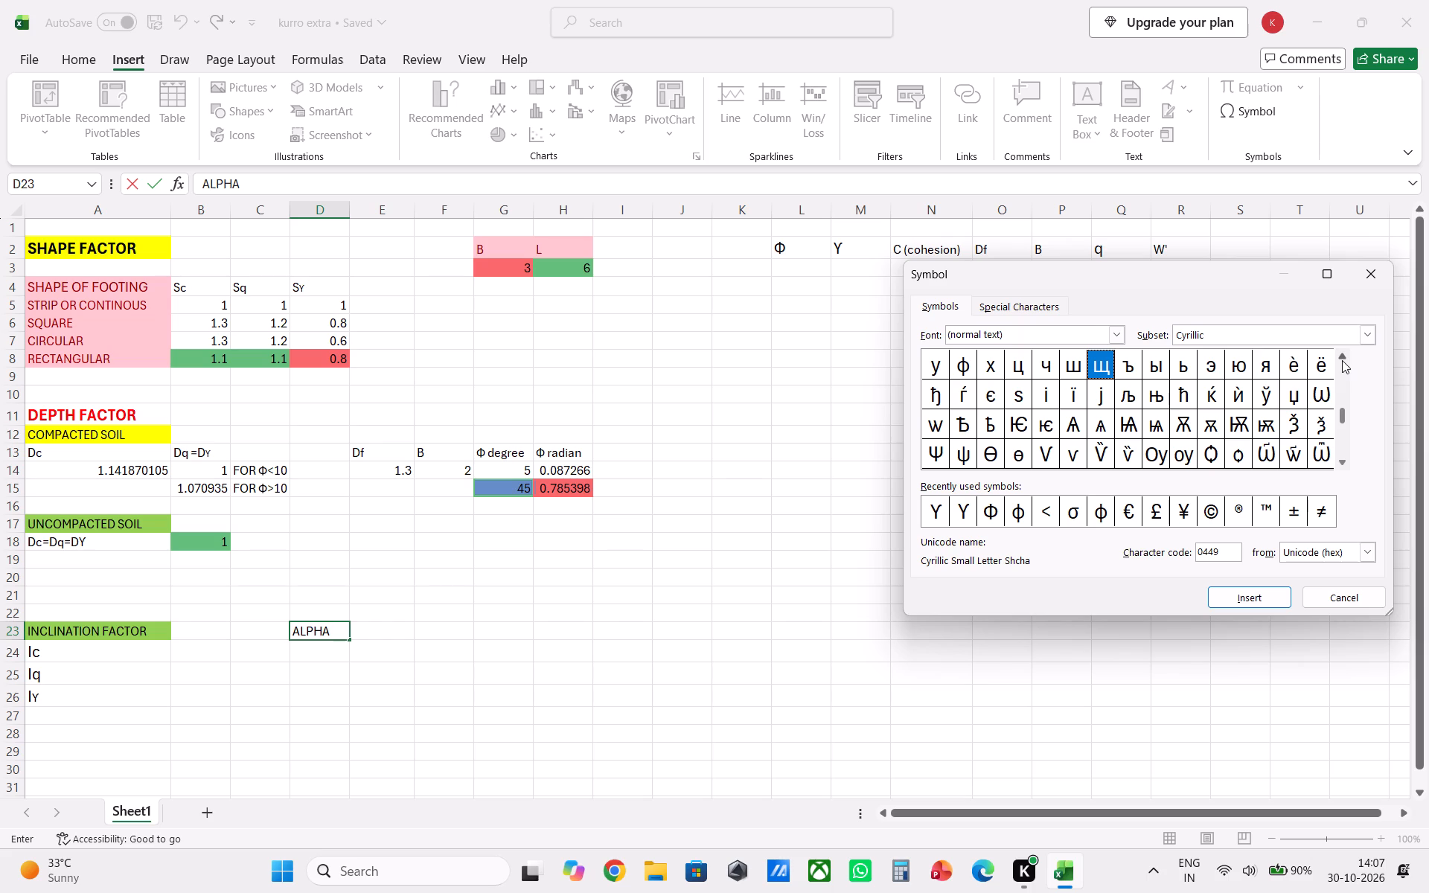
click(1342, 360)
click(1341, 360)
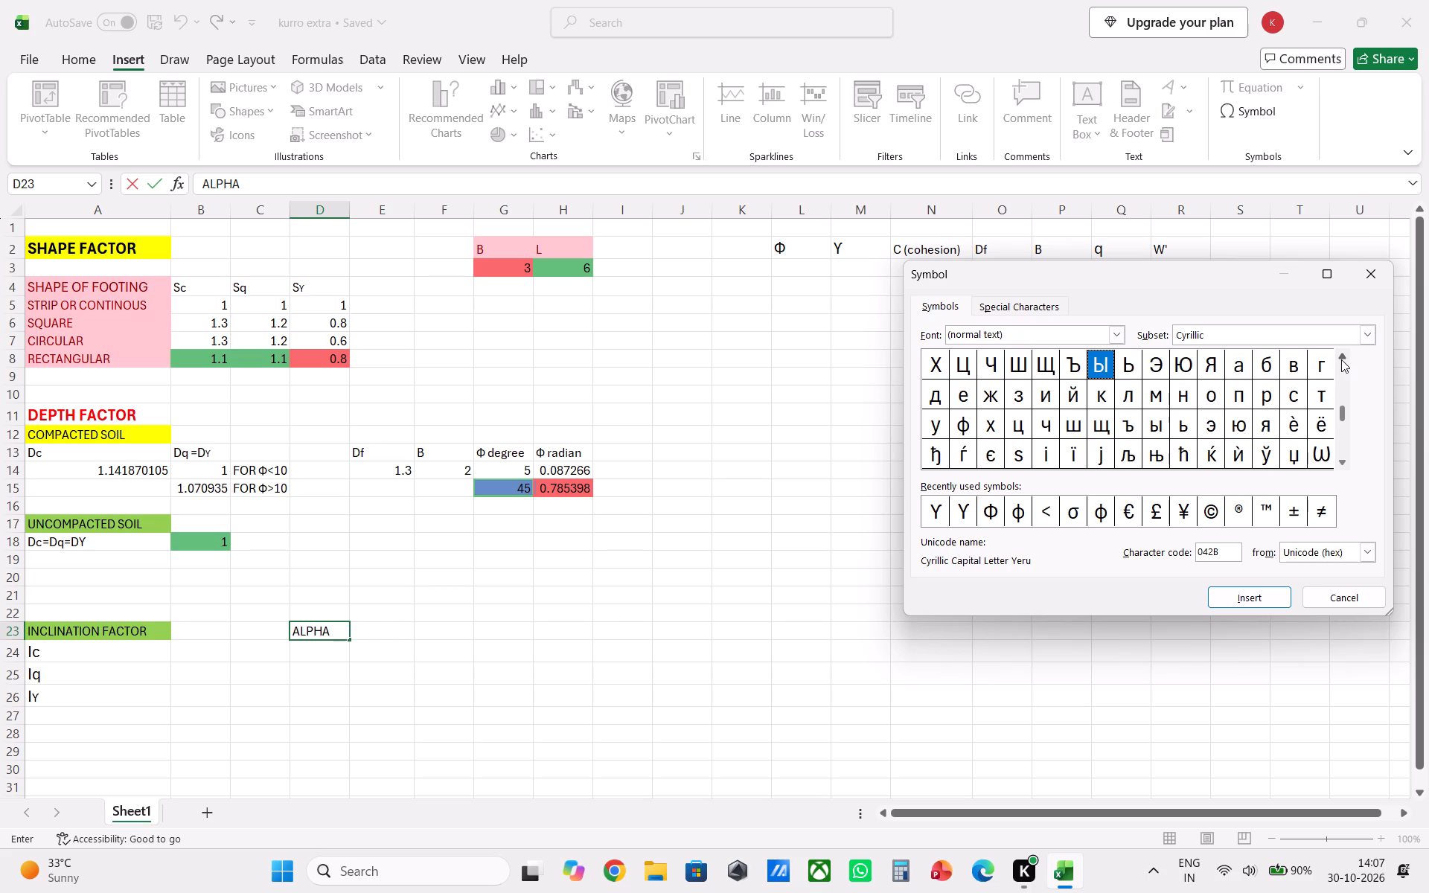
double_click(1341, 359)
double_click(1340, 359)
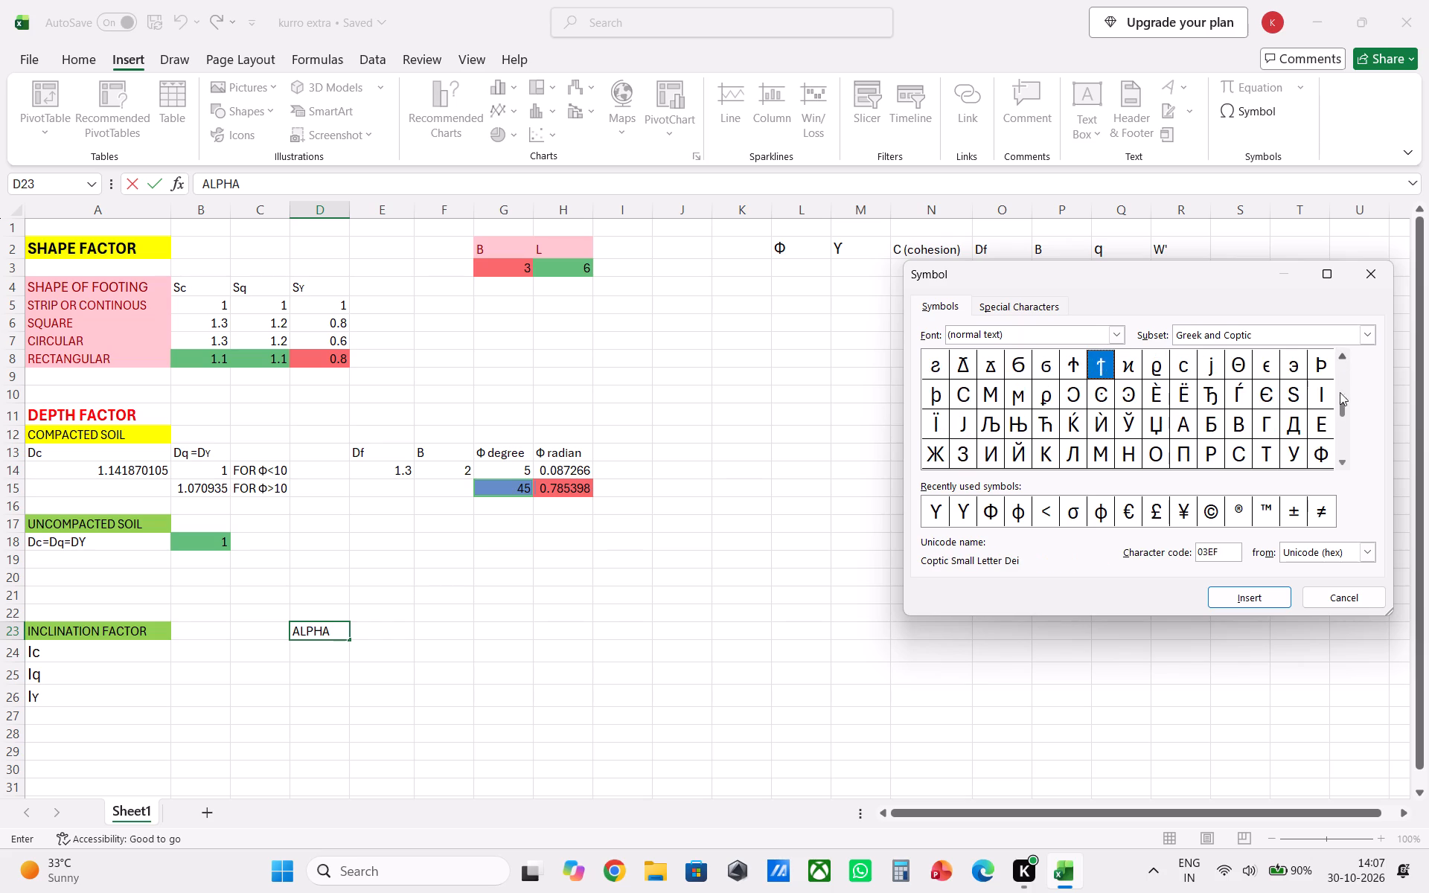
click(1355, 592)
Enter 0 as the alpha value in D24, directly below the ALPHA label.
click(334, 650)
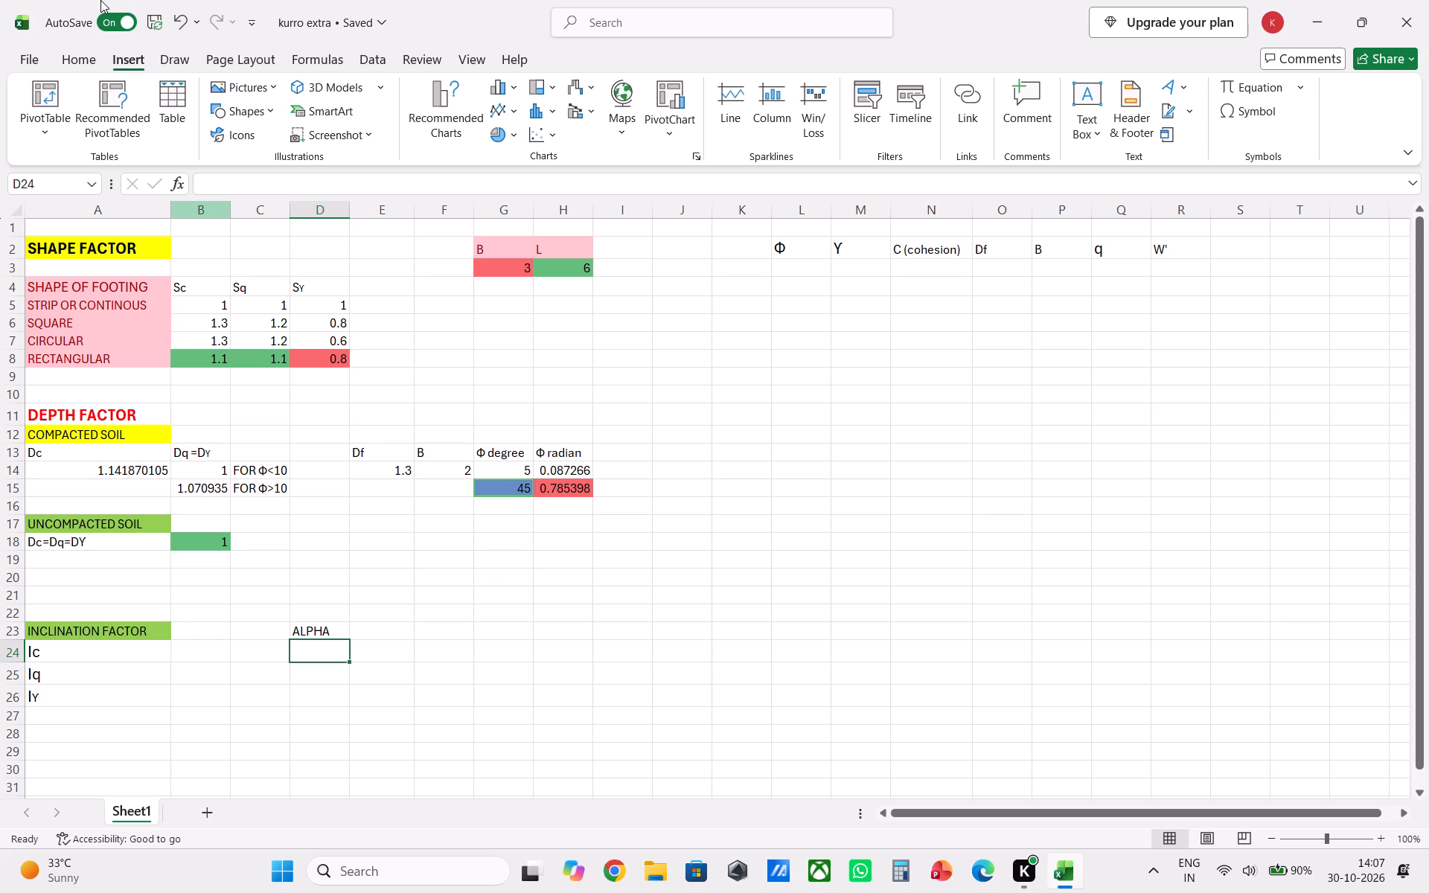
key(0)
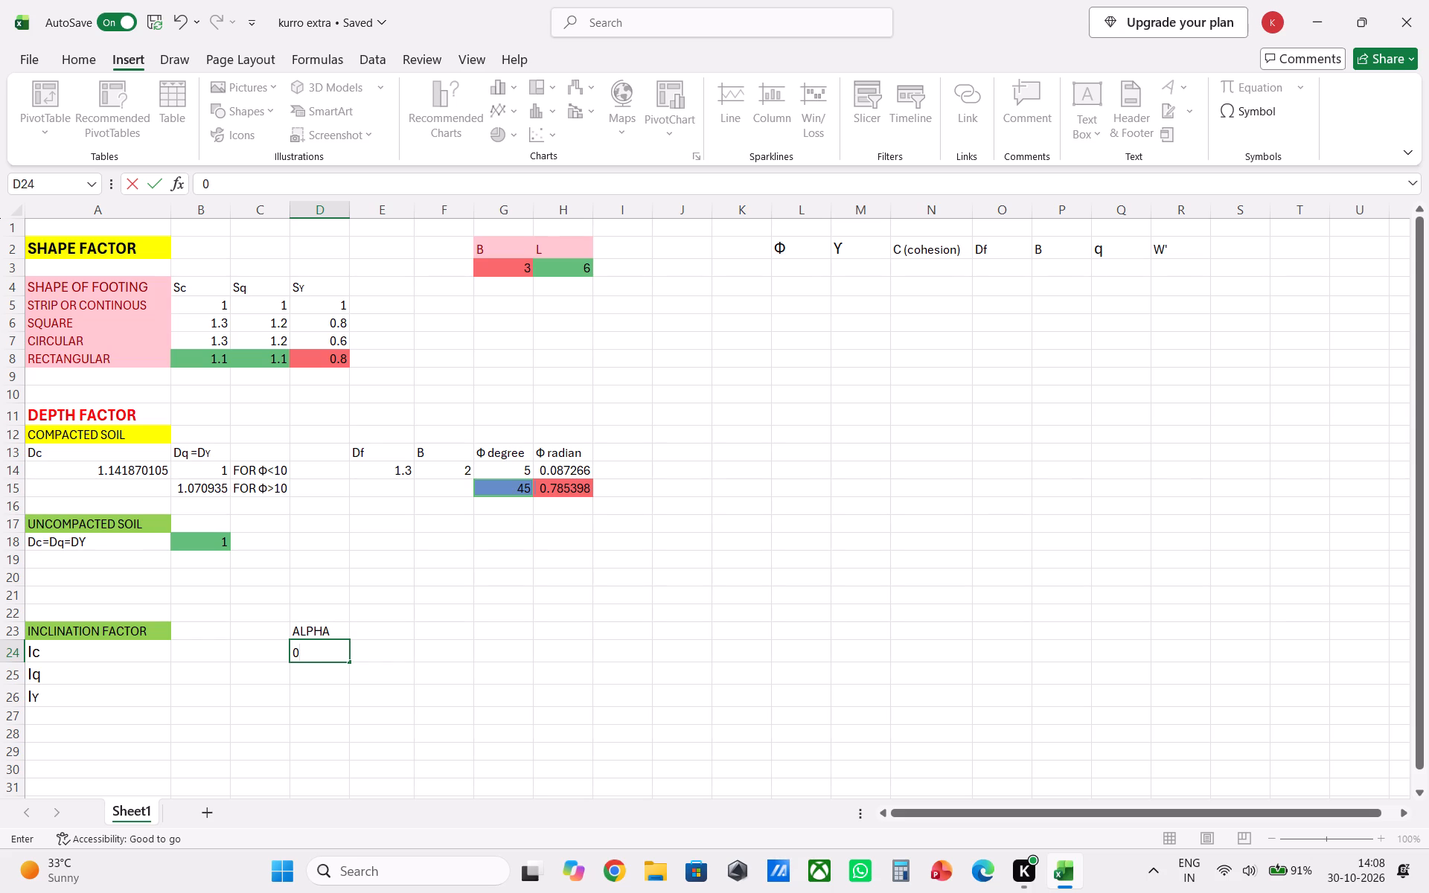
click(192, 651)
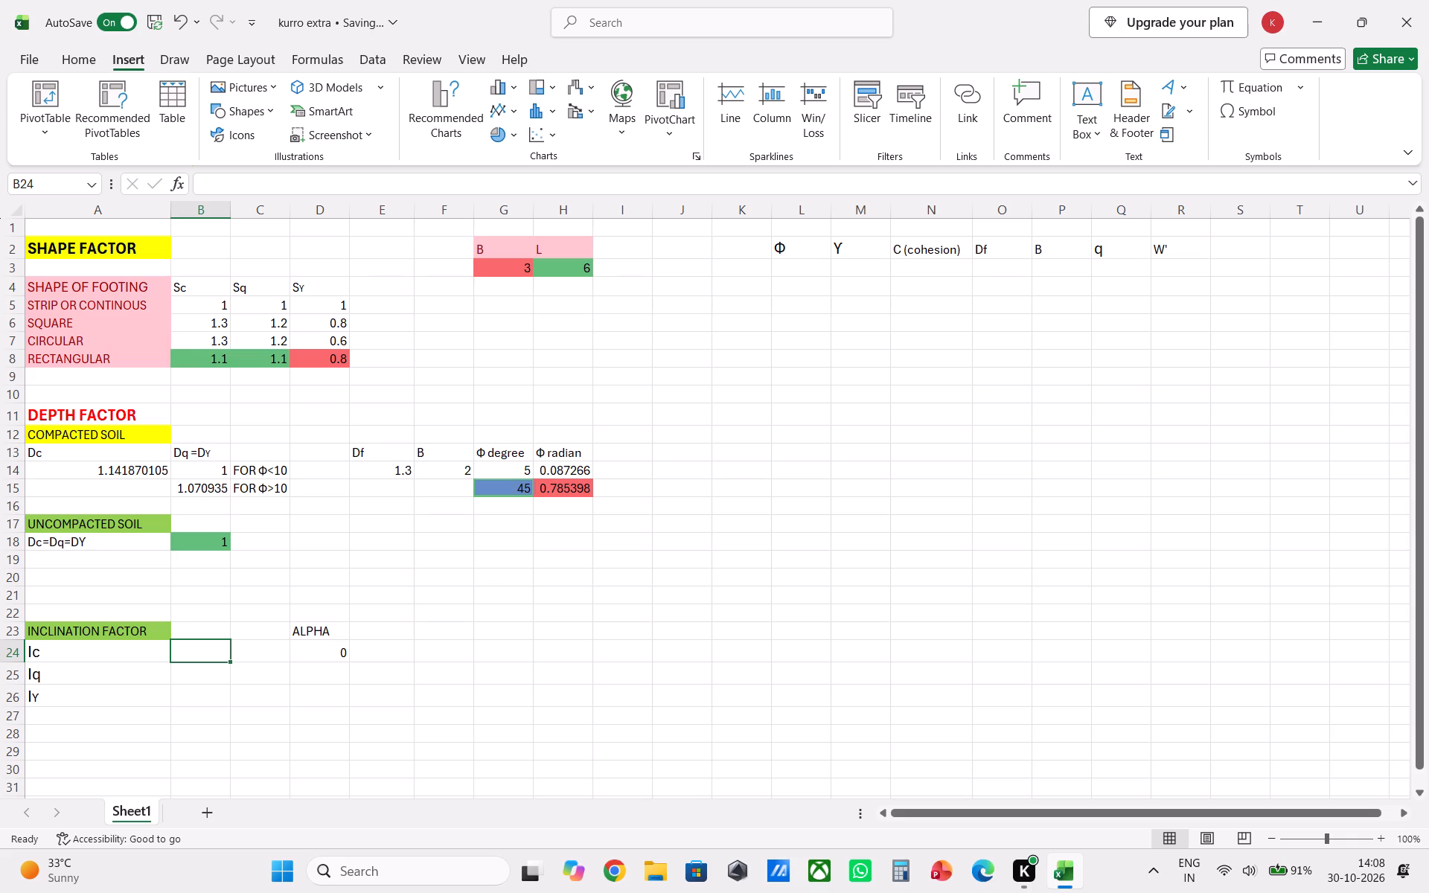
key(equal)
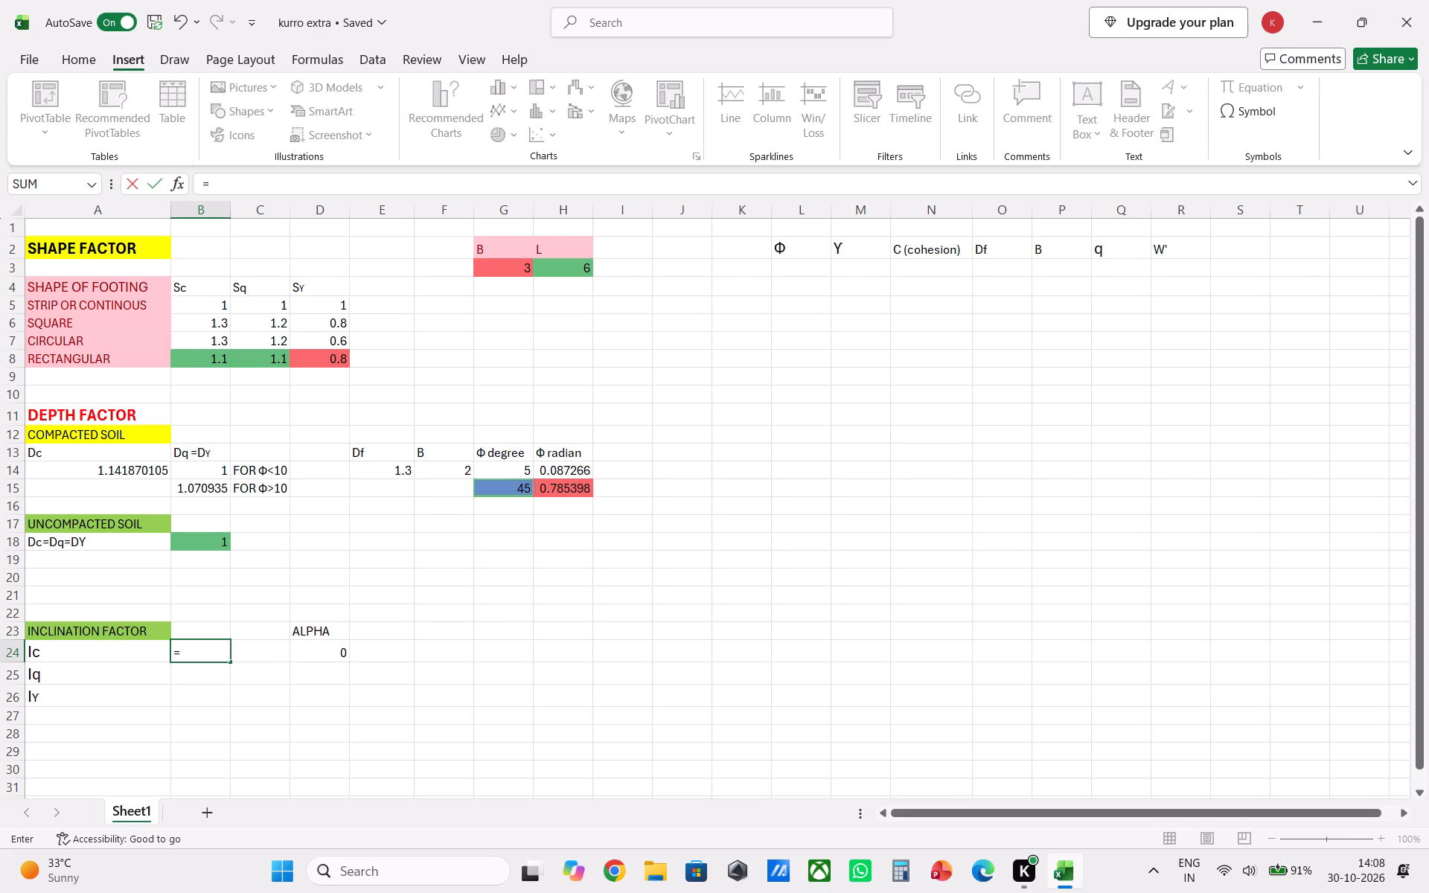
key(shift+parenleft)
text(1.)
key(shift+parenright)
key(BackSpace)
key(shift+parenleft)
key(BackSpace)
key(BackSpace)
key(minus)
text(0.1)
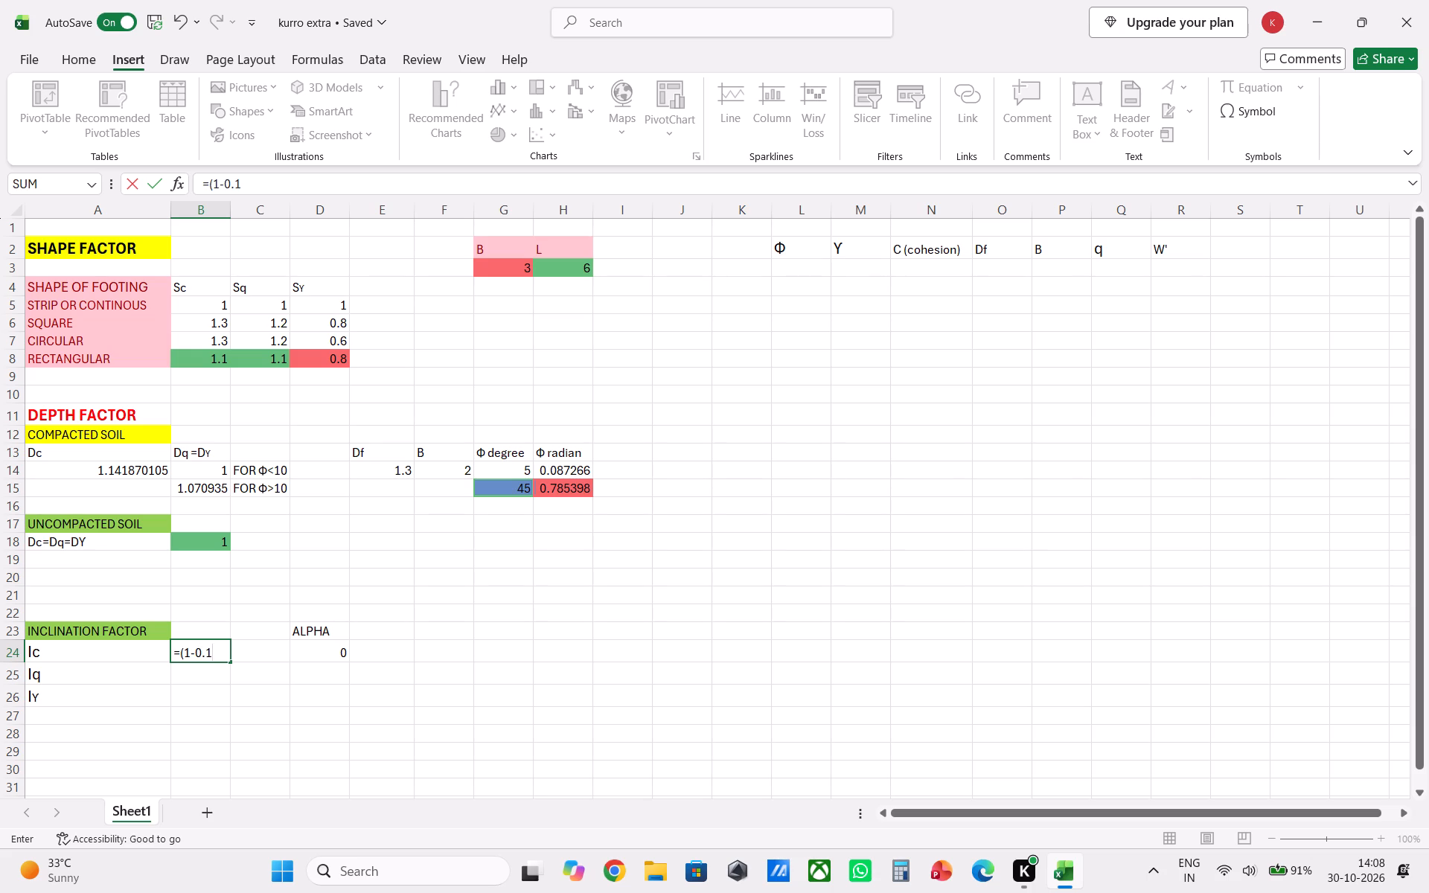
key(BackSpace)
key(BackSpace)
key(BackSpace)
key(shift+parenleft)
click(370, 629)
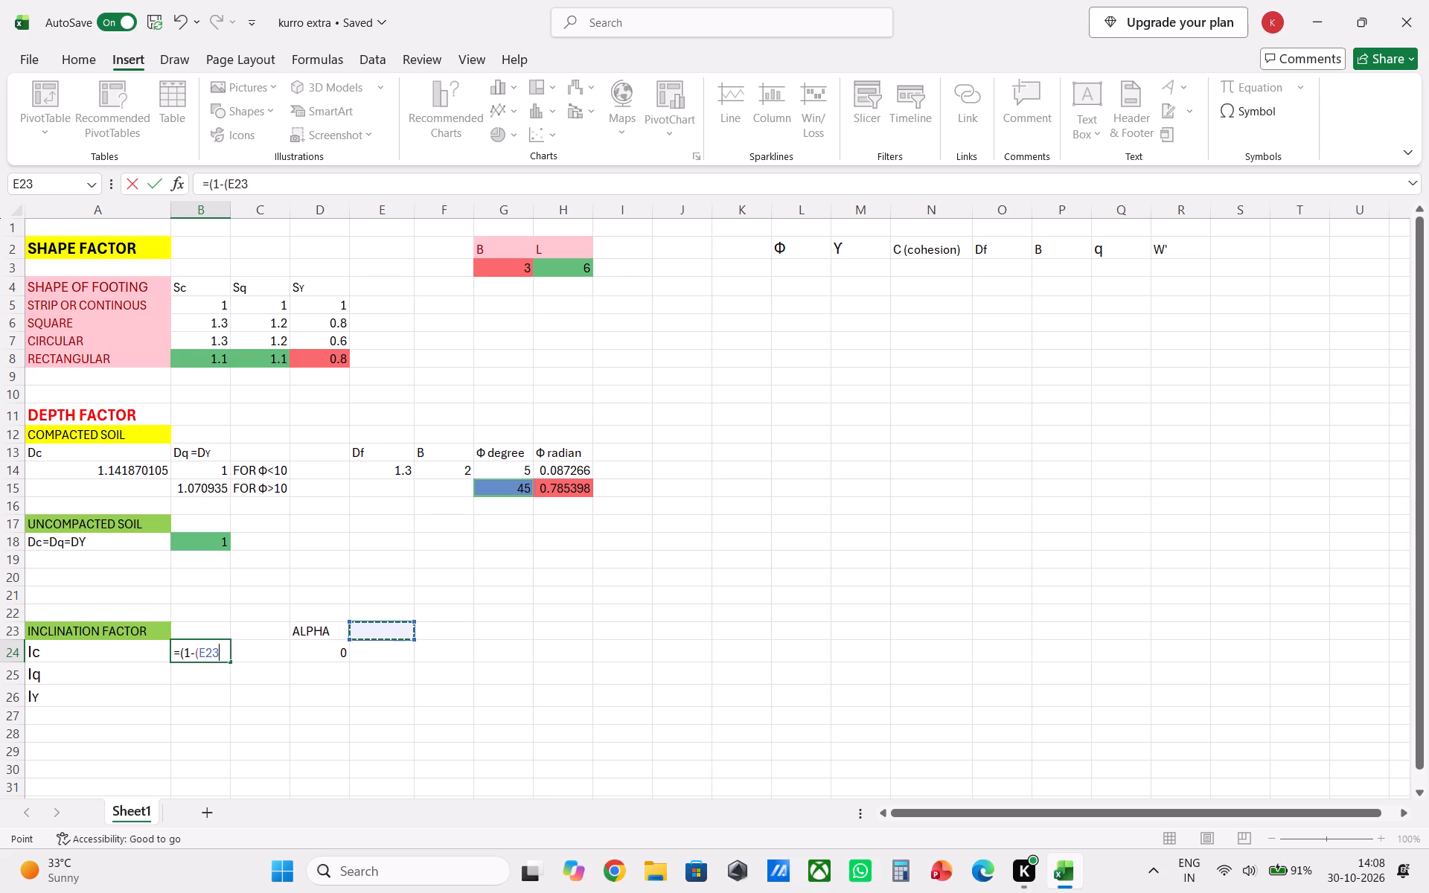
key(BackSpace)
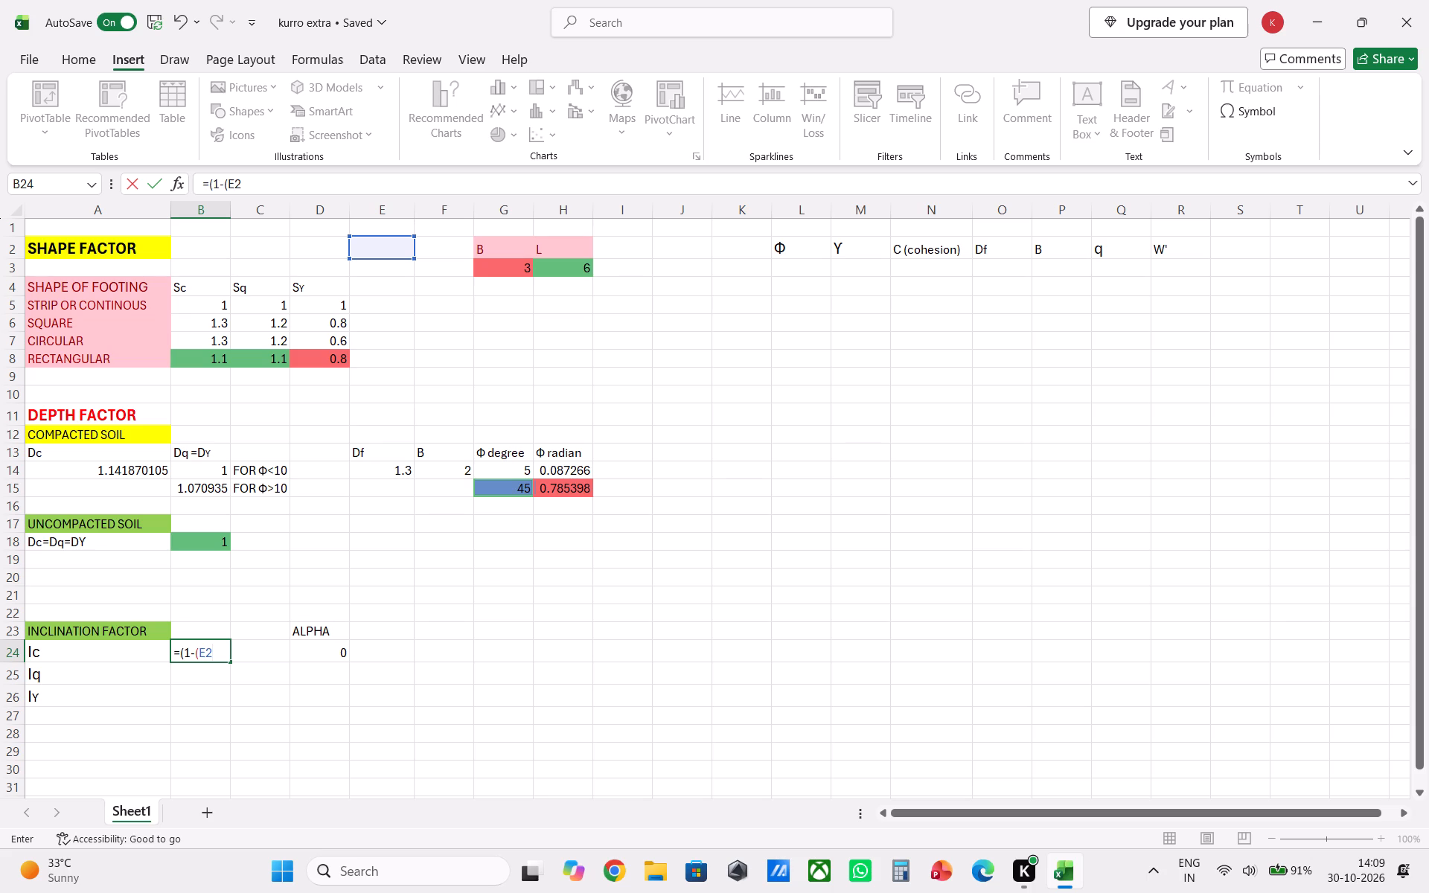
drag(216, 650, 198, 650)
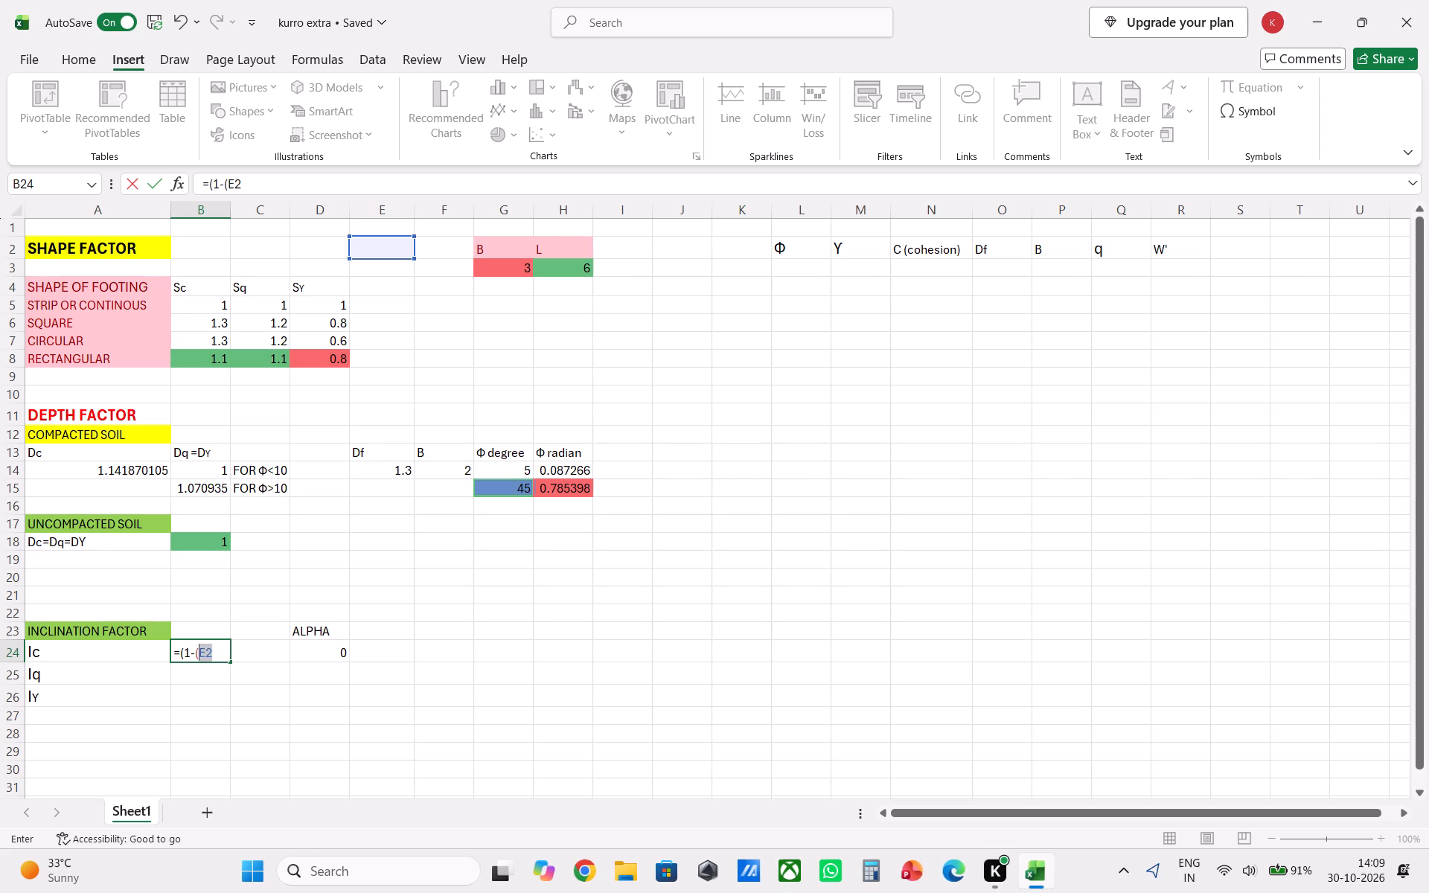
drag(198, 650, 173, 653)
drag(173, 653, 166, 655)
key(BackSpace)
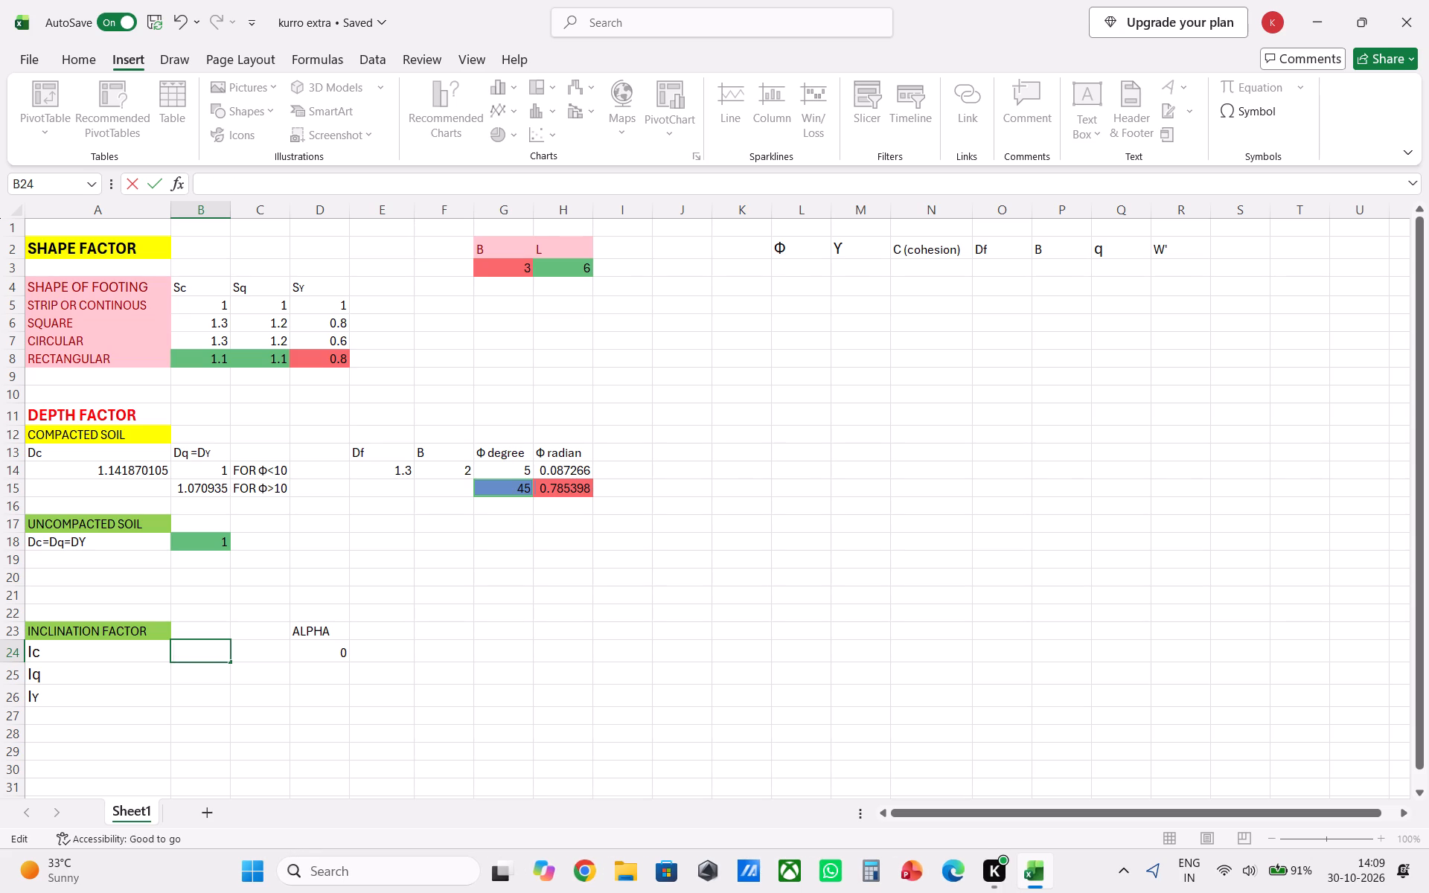
Enter the label ALPHA RAD in E23, beside the ALPHA label.
click(393, 655)
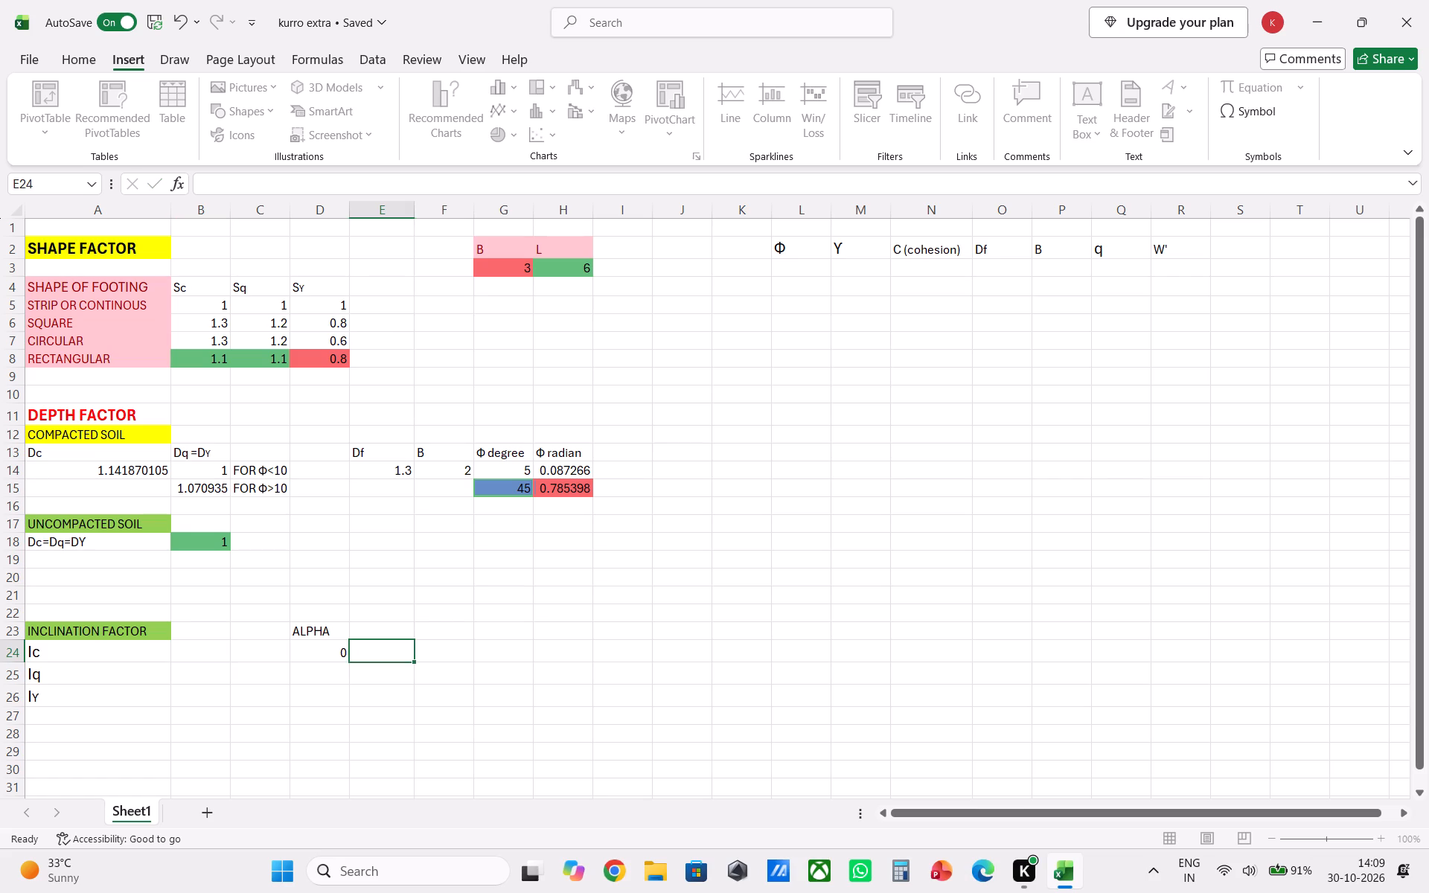
click(389, 631)
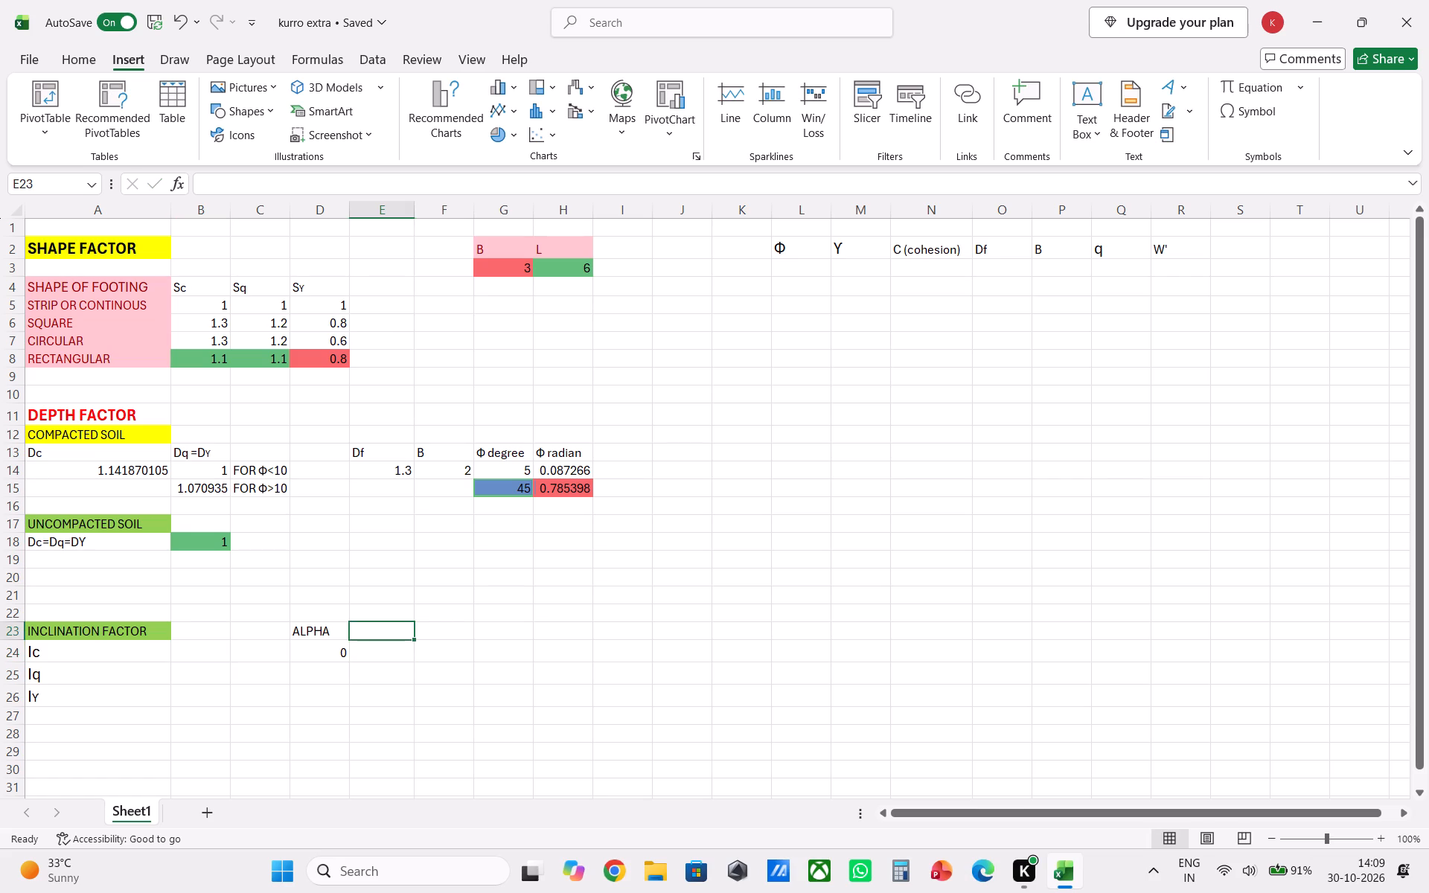
text(RA)
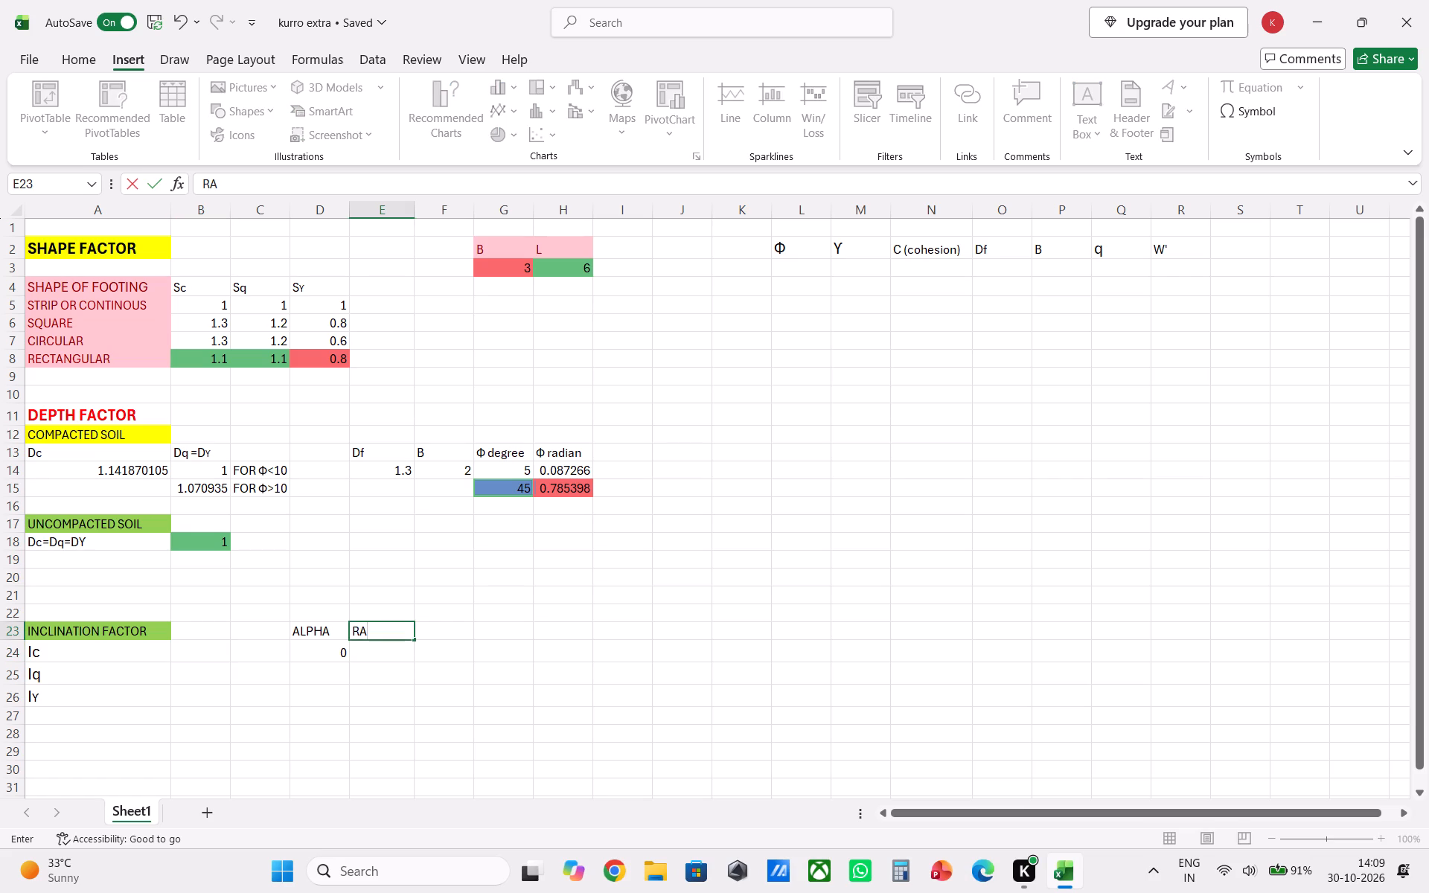
key(BackSpace)
key(BackSpace)
key(BackSpace)
key(BackSpace)
key(BackSpace)
key(BackSpace)
key(BackSpace)
key(BackSpace)
key(BackSpace)
key(BackSpace)
key(BackSpace)
key(BackSpace)
key(BackSpace)
key(BackSpace)
key(BackSpace)
key(BackSpace)
key(BackSpace)
text(AL)
text(PHA RA)
text(DI)
key(e)
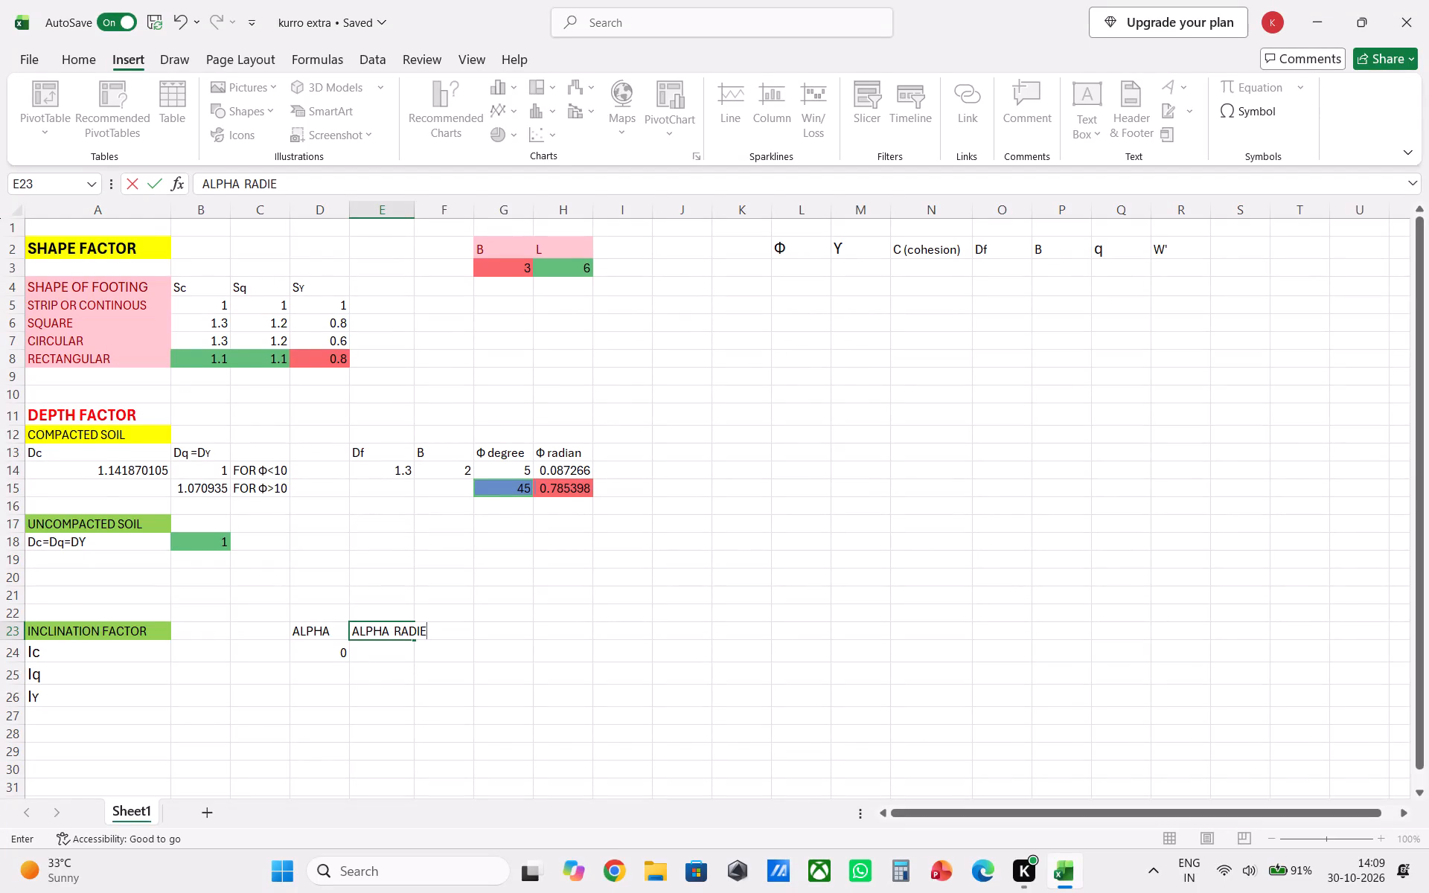
key(BackSpace)
key(BackSpace)
key(Down)
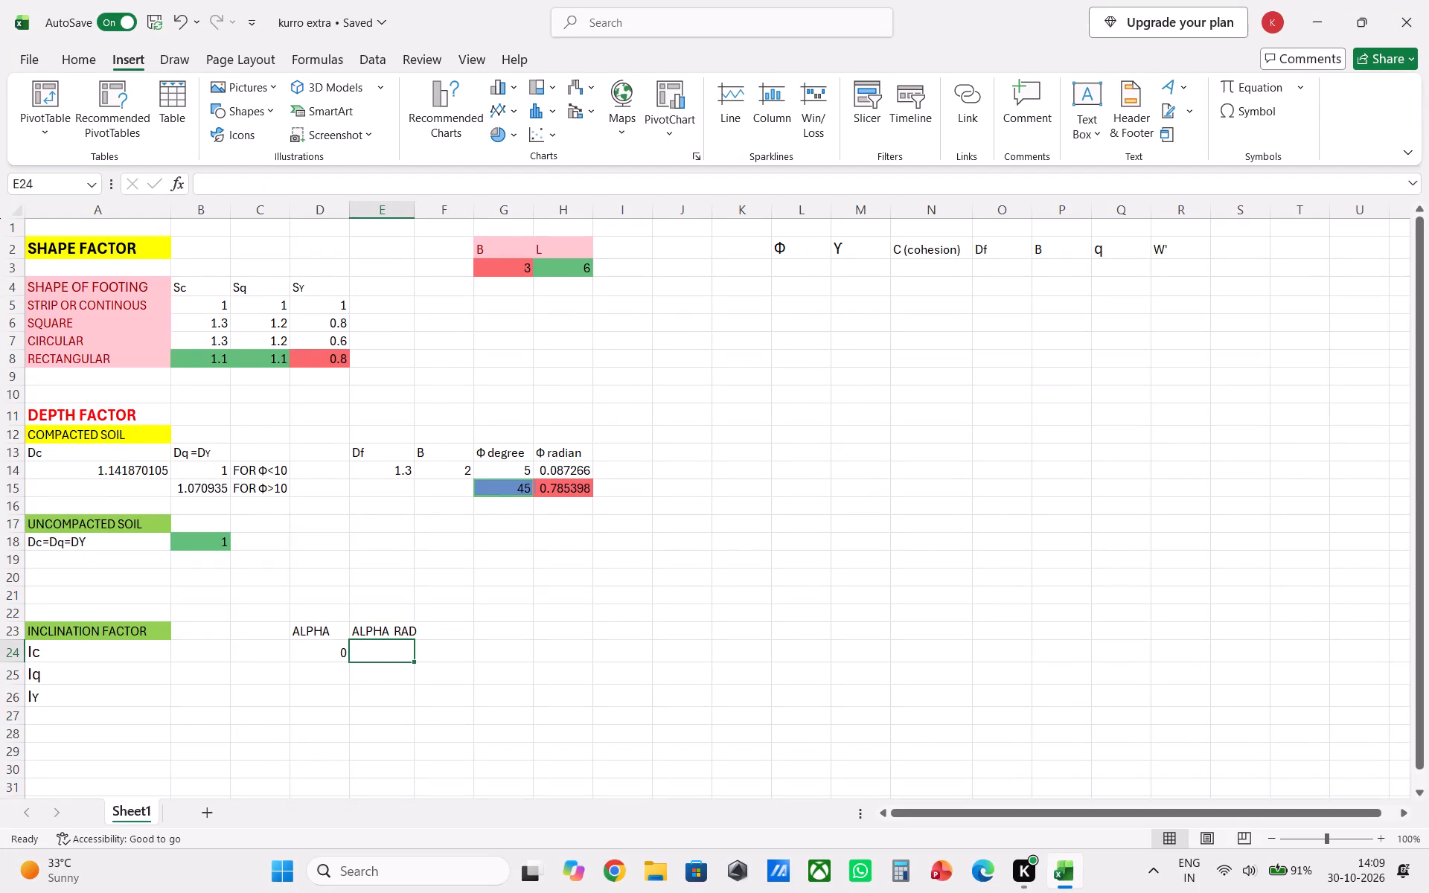
Enter the formula =RADIANS(D24) in E24, below ALPHA RAD, to convert the alpha value to radians.
click(397, 656)
key(equal)
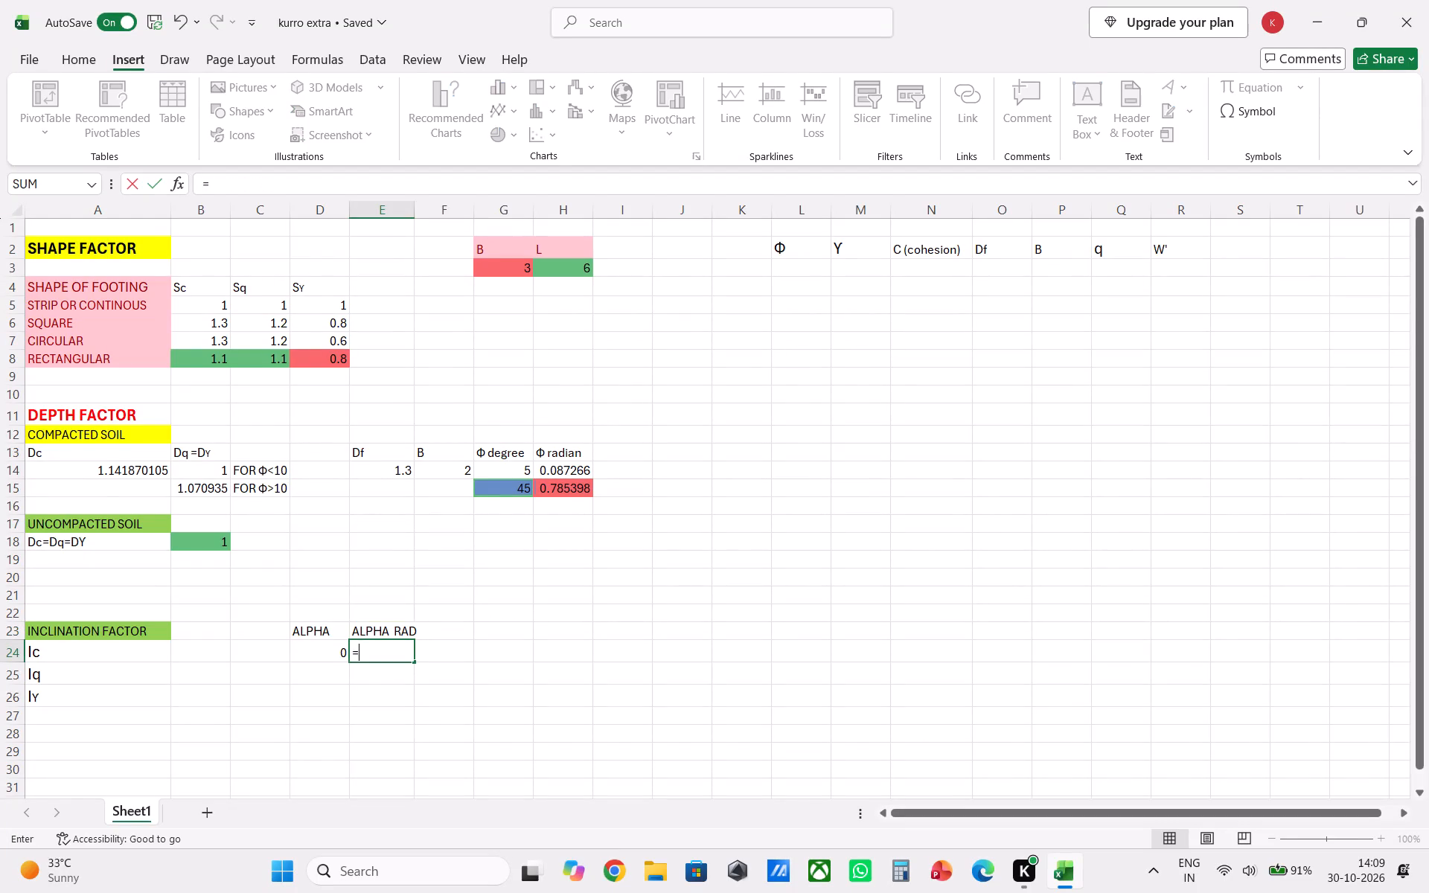
text(RA)
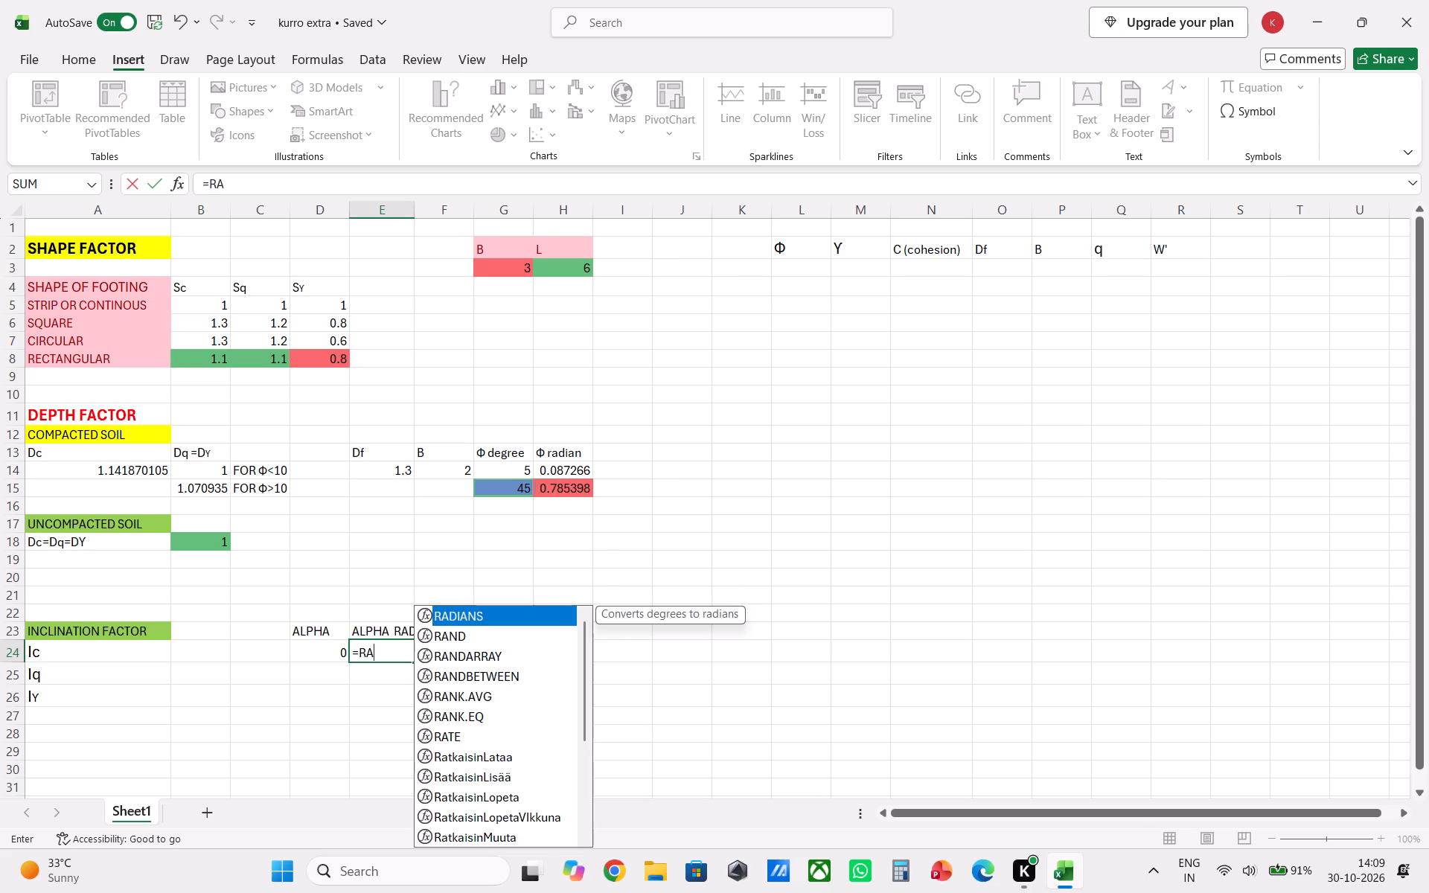
double_click(485, 613)
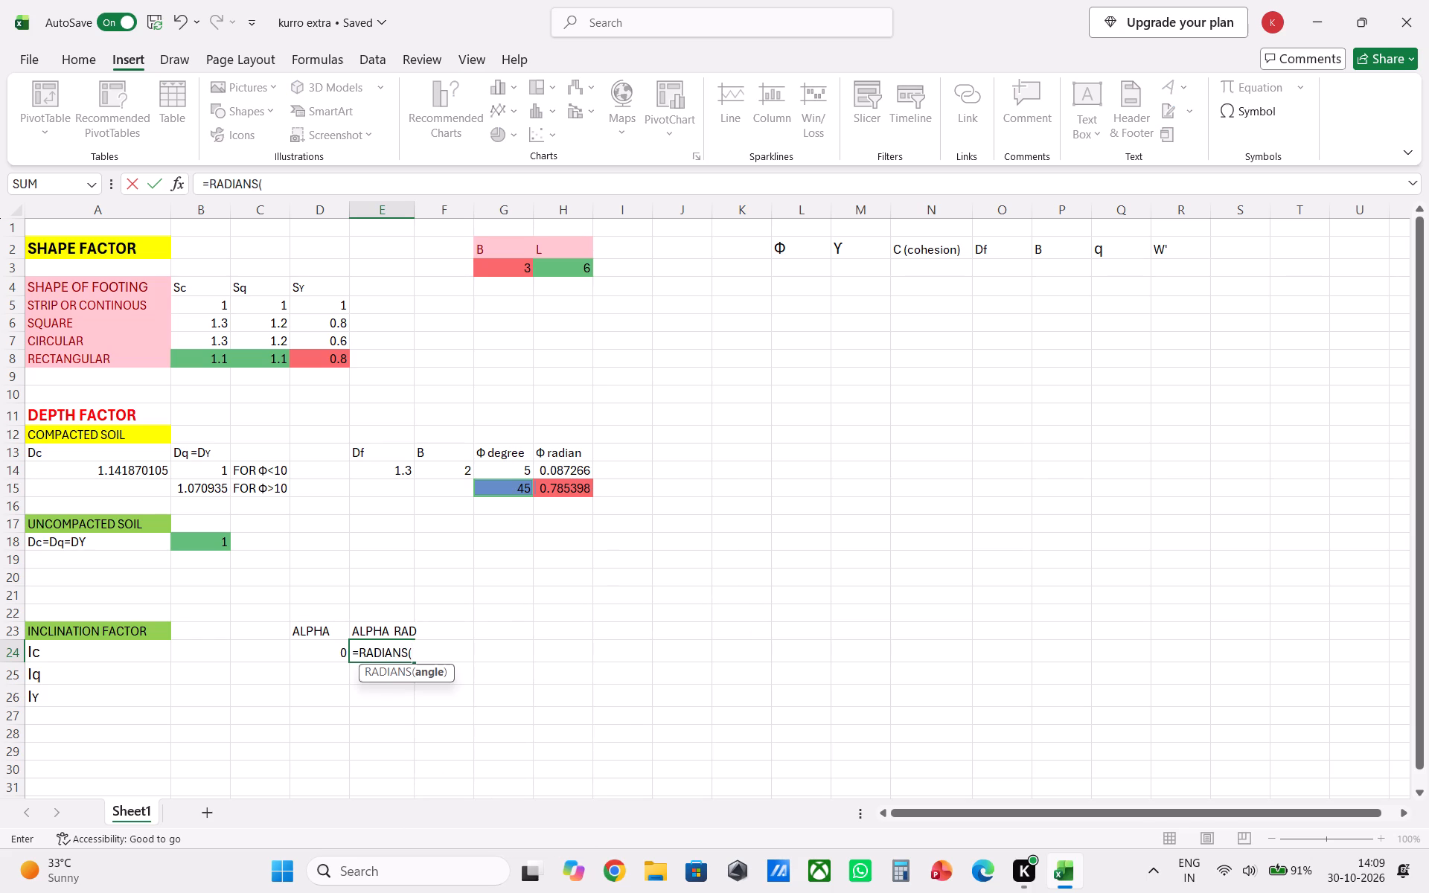
click(348, 651)
click(341, 651)
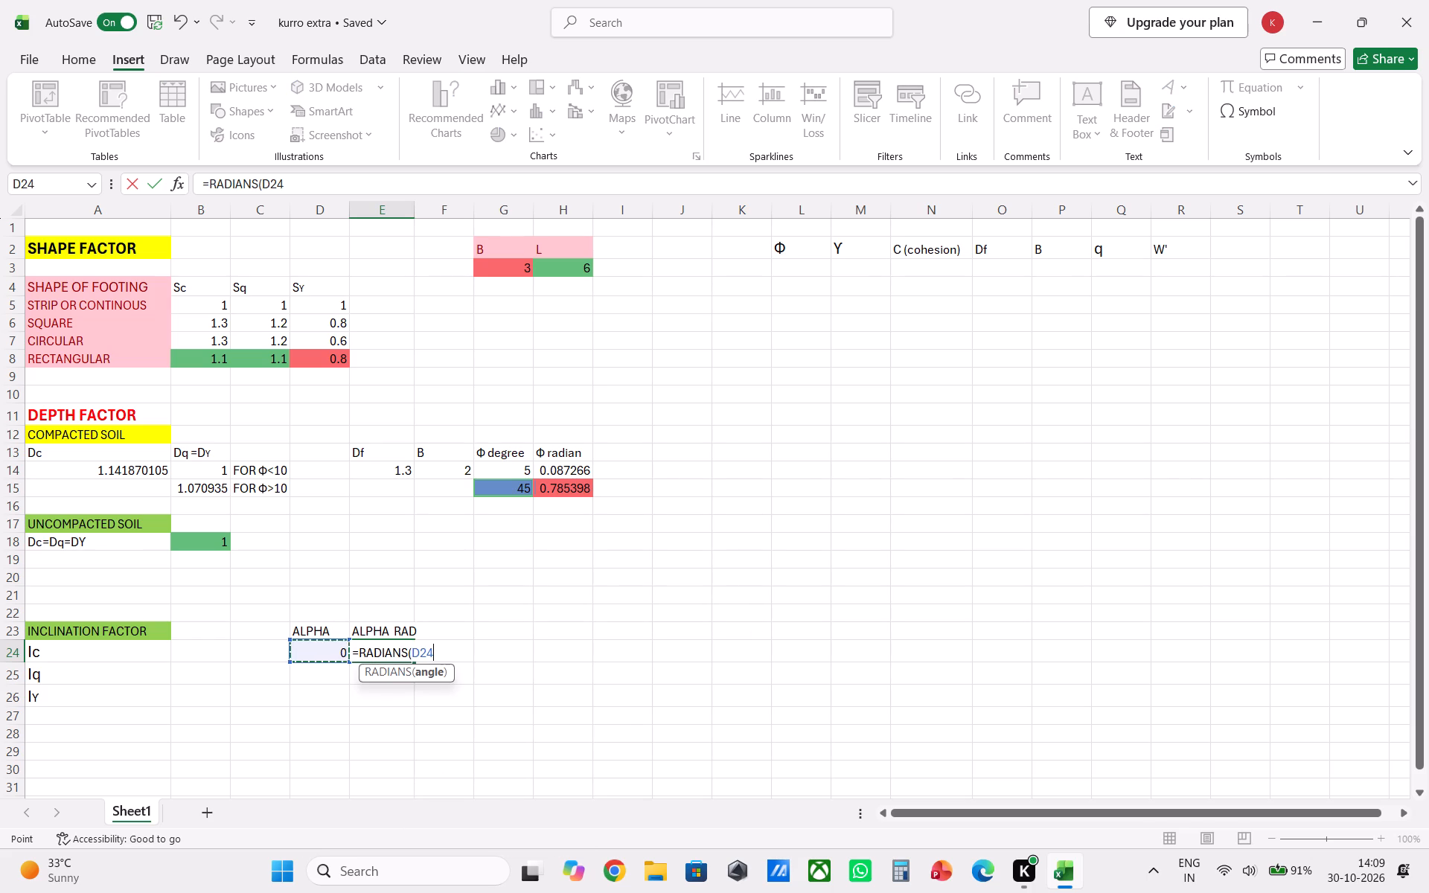
key(shift+parenright)
key(Return)
Set the alpha value in D24 to 10.
click(322, 649)
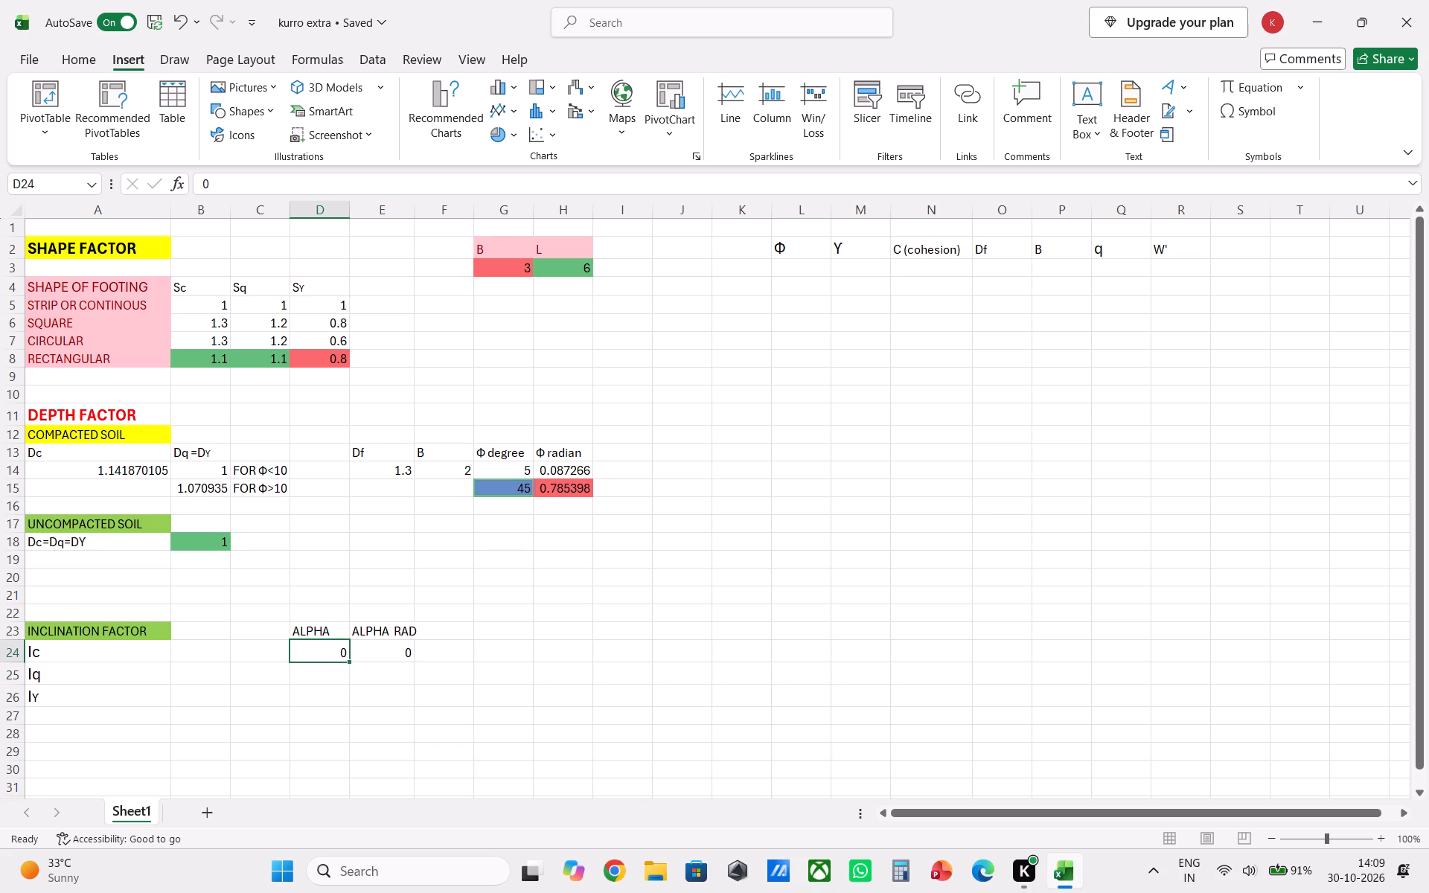
key(BackSpace)
key(BackSpace)
text(10)
key(Return)
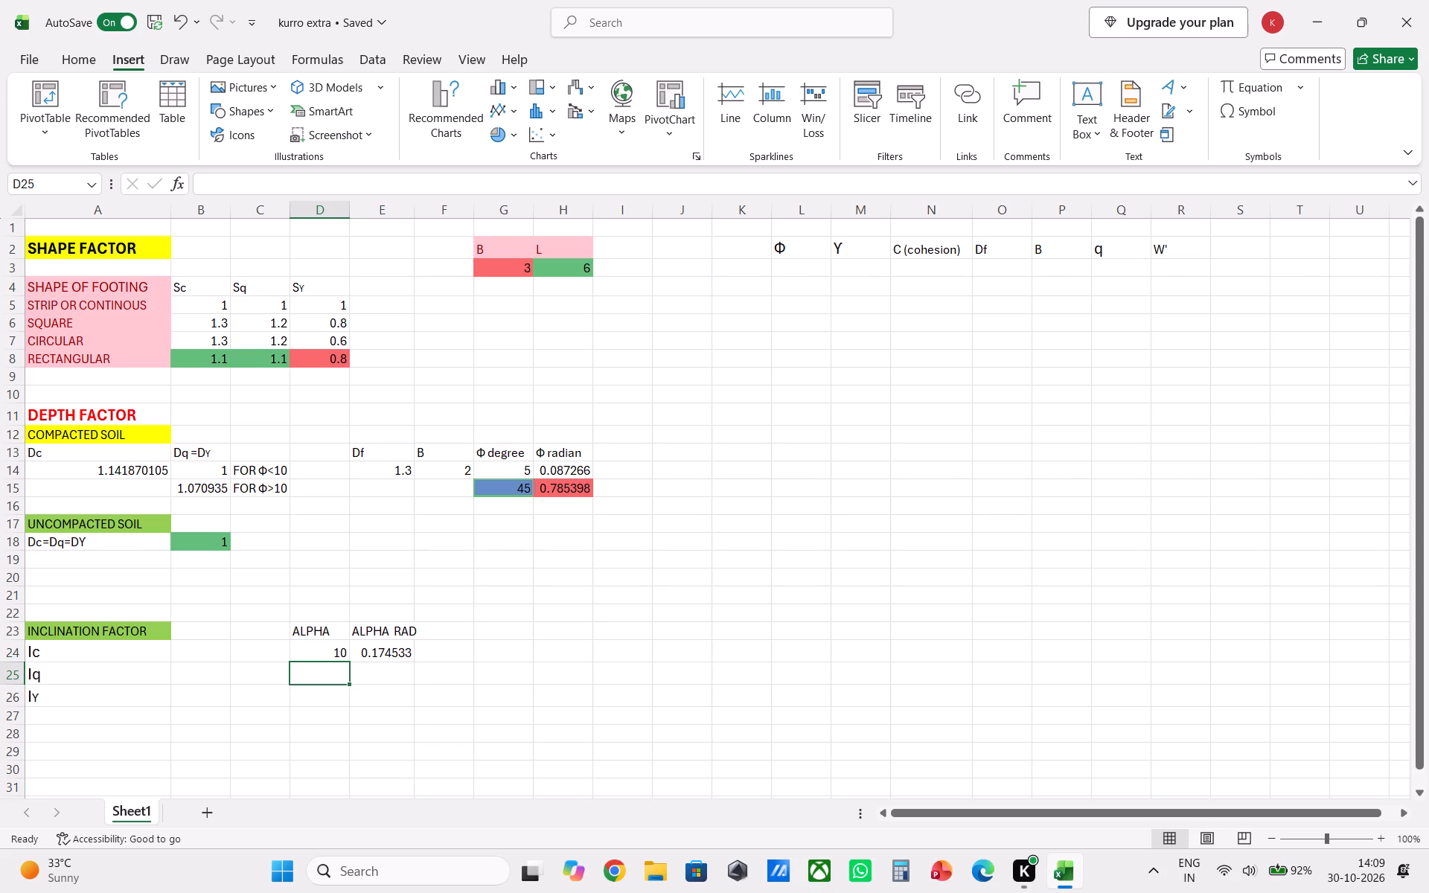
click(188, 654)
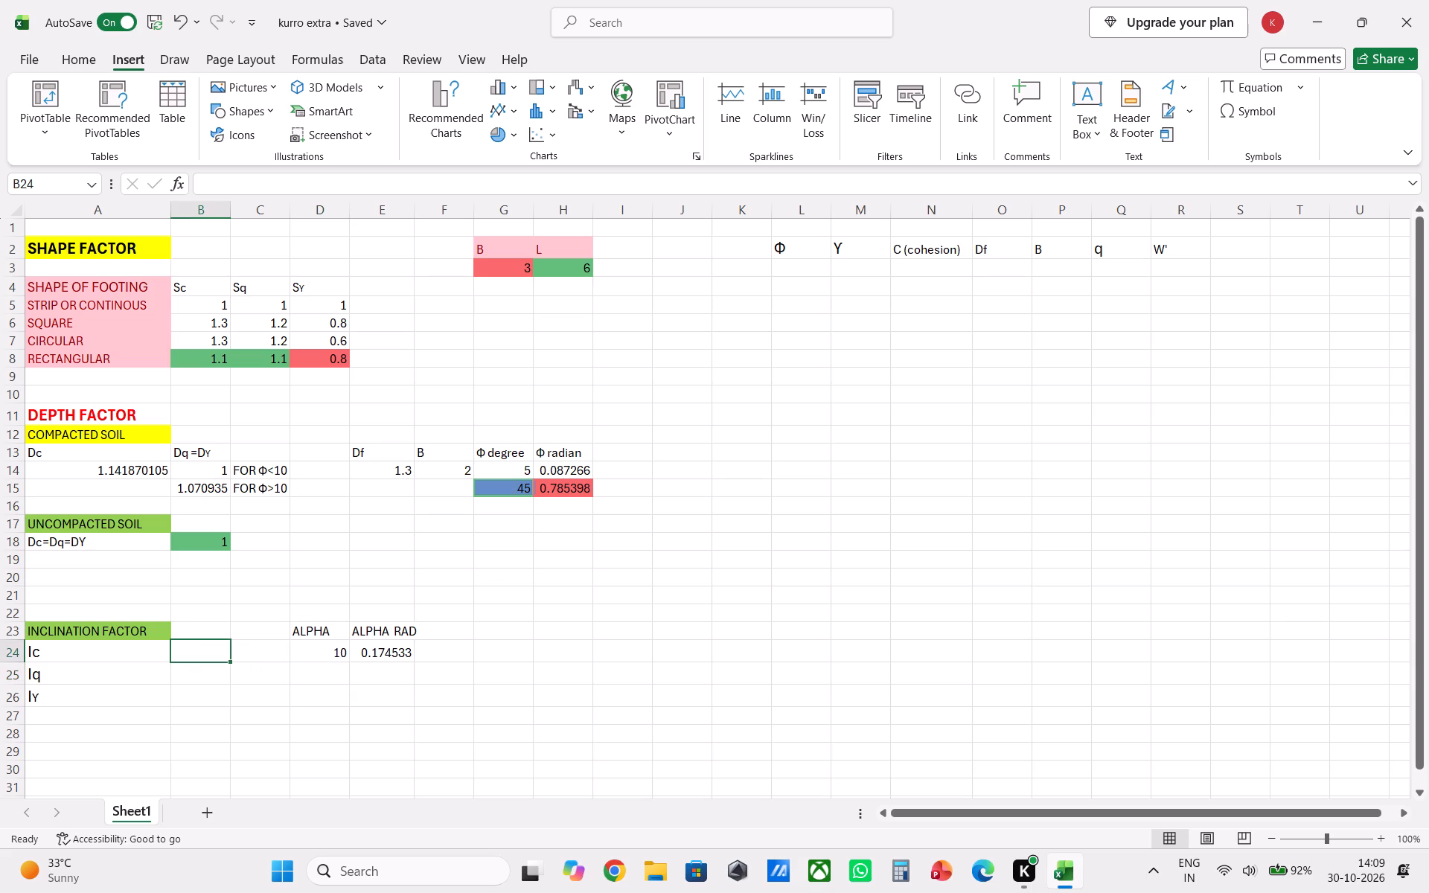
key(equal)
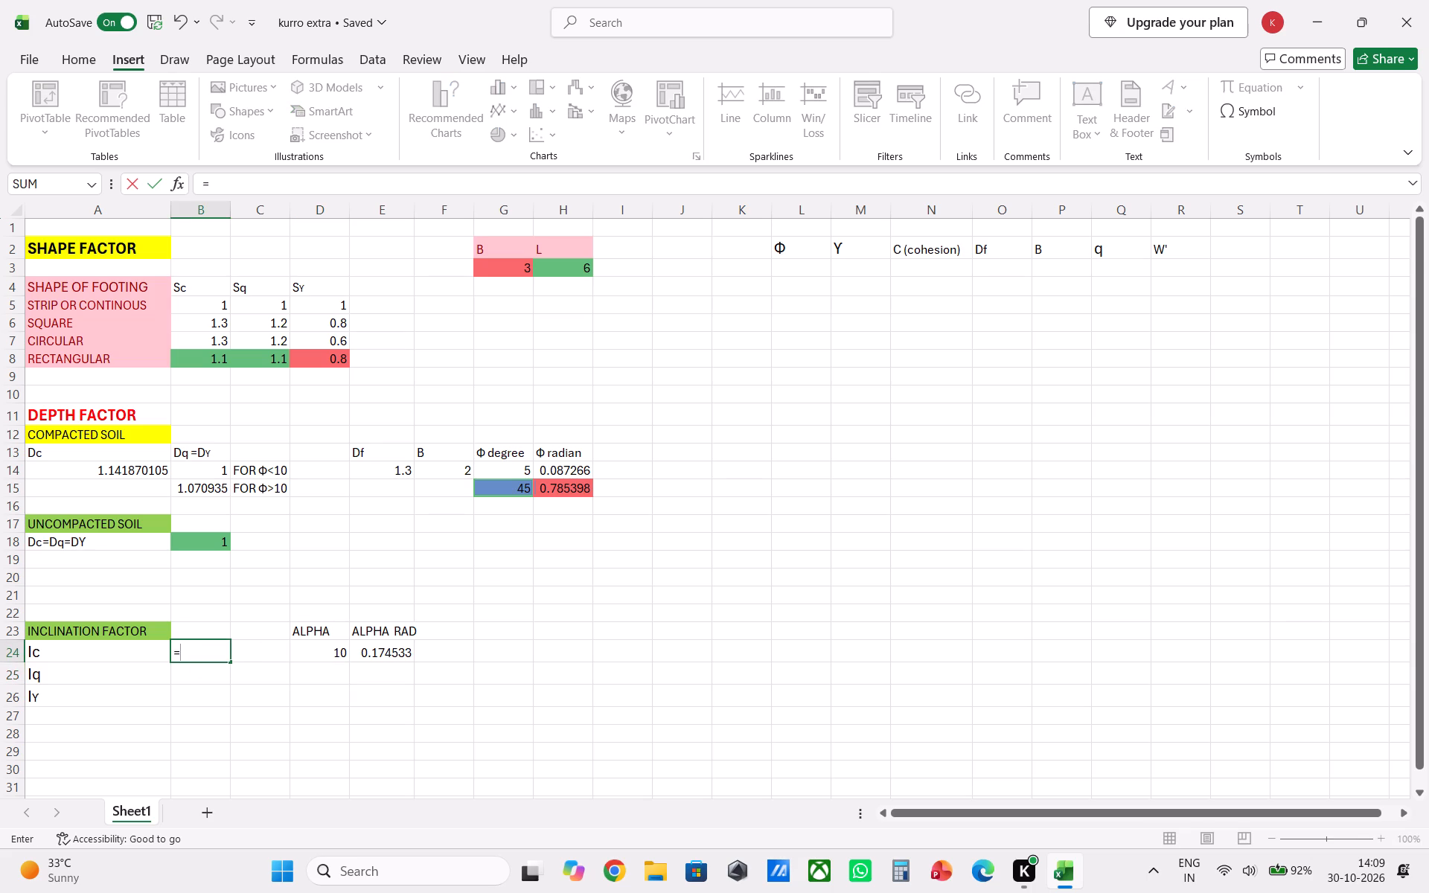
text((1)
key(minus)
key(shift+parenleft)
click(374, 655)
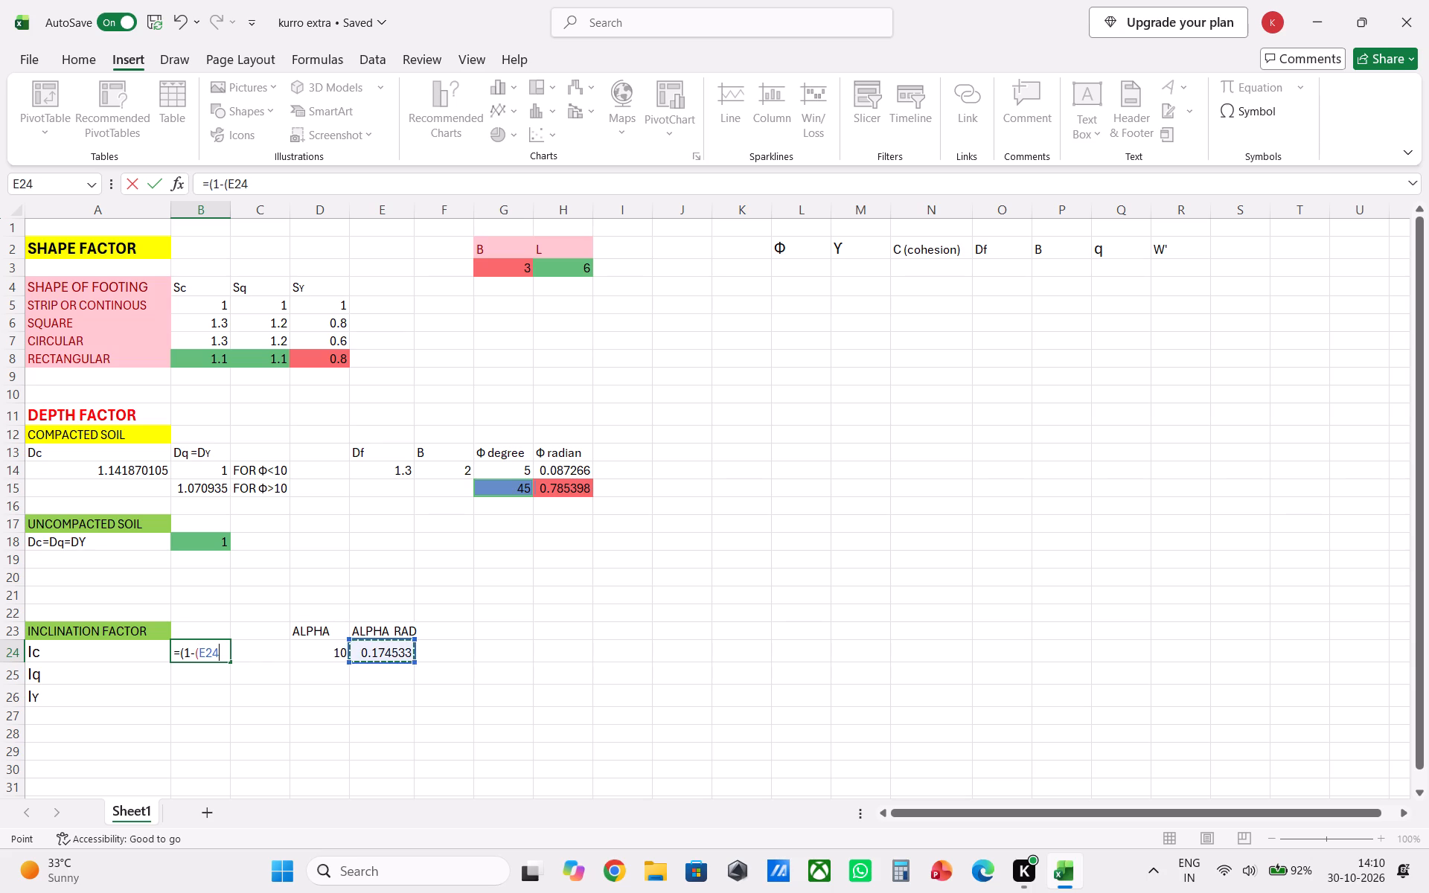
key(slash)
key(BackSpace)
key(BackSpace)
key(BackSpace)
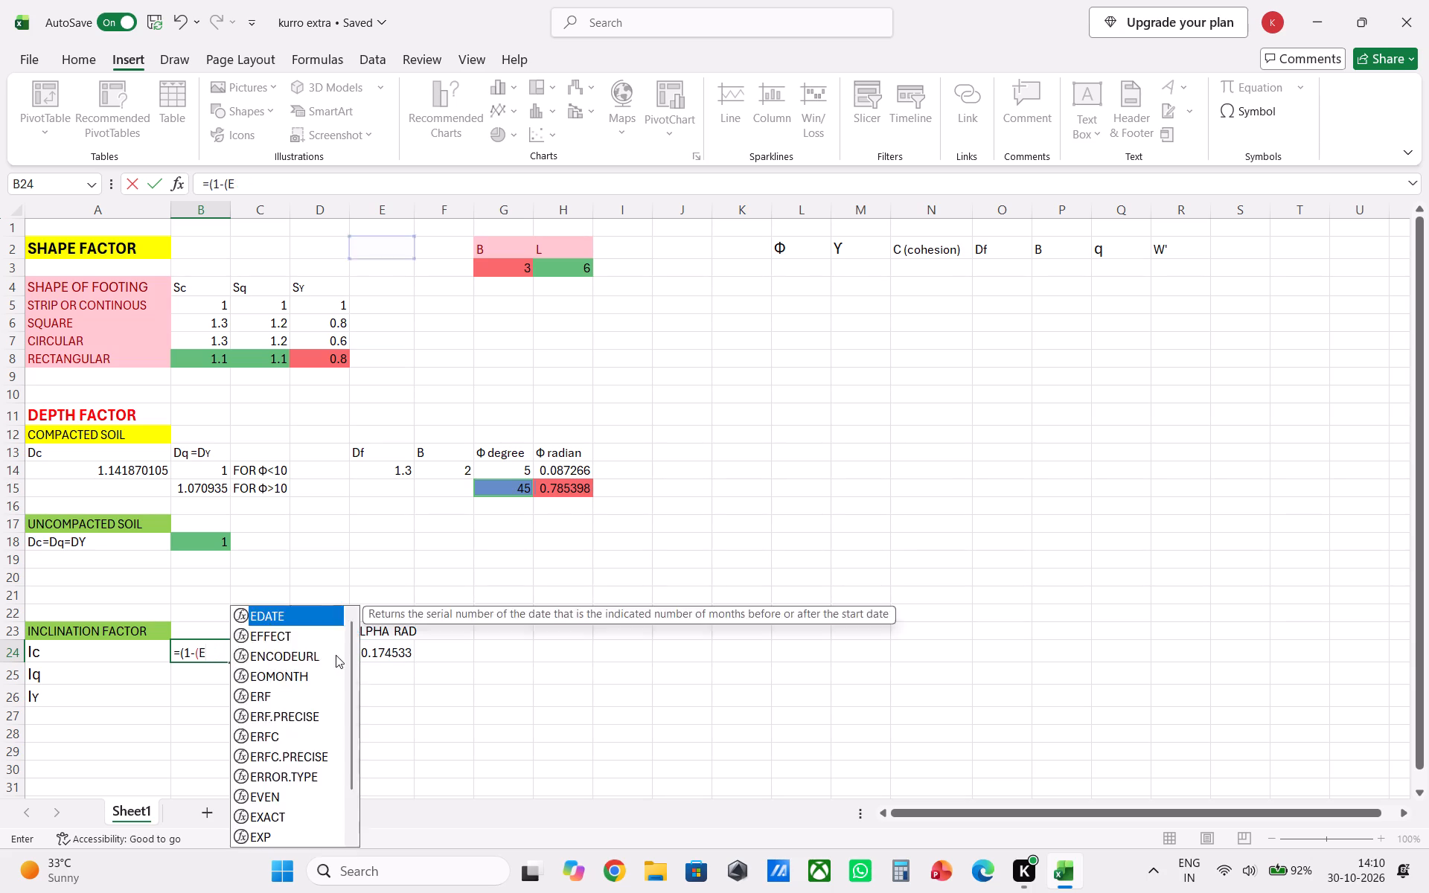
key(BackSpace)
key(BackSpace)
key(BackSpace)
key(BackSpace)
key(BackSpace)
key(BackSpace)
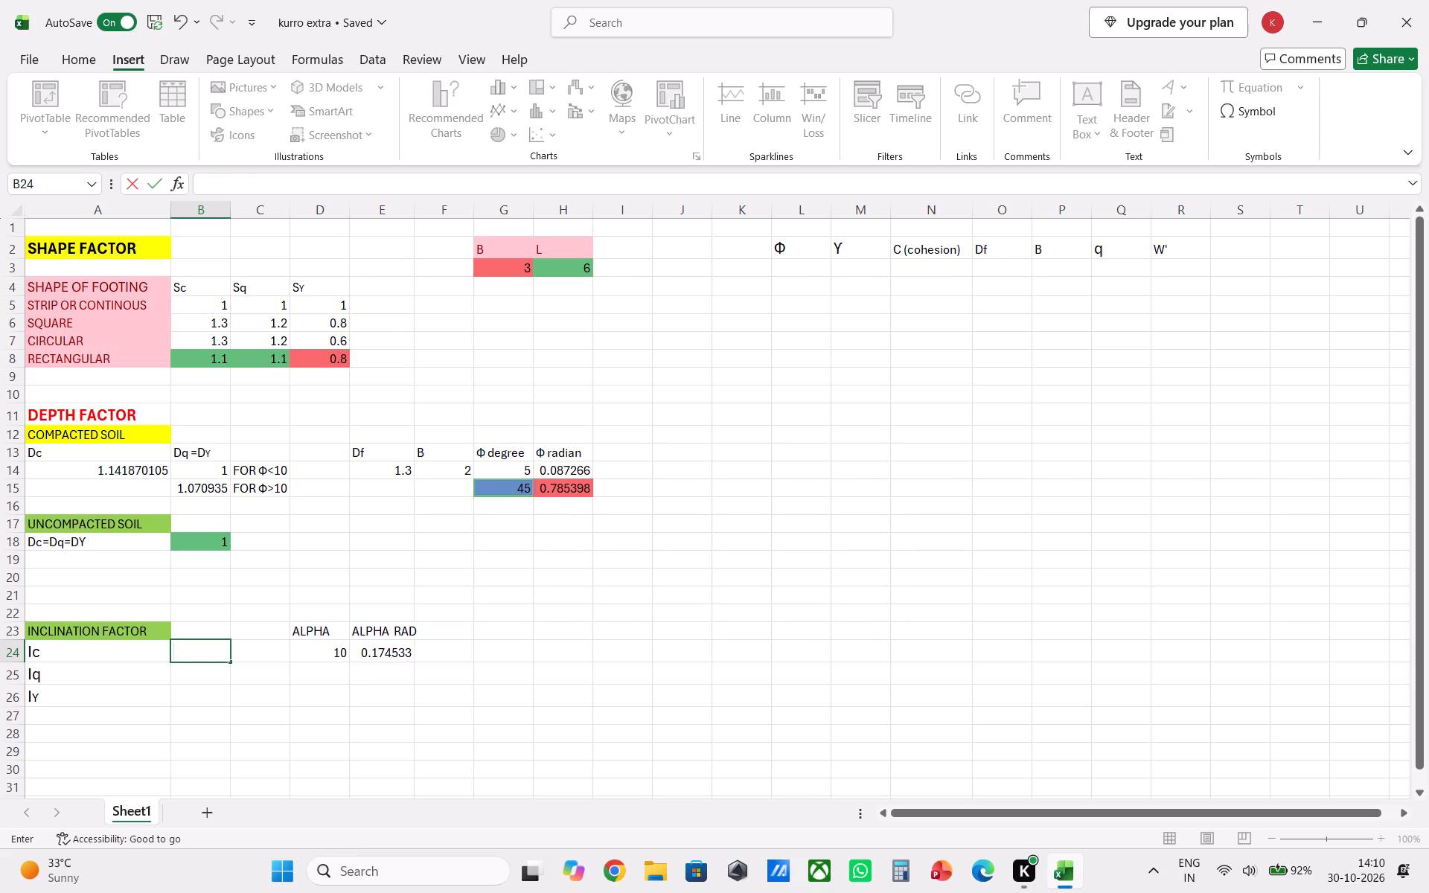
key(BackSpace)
Enter 90 in D25, directly below the alpha value of 10.
click(340, 676)
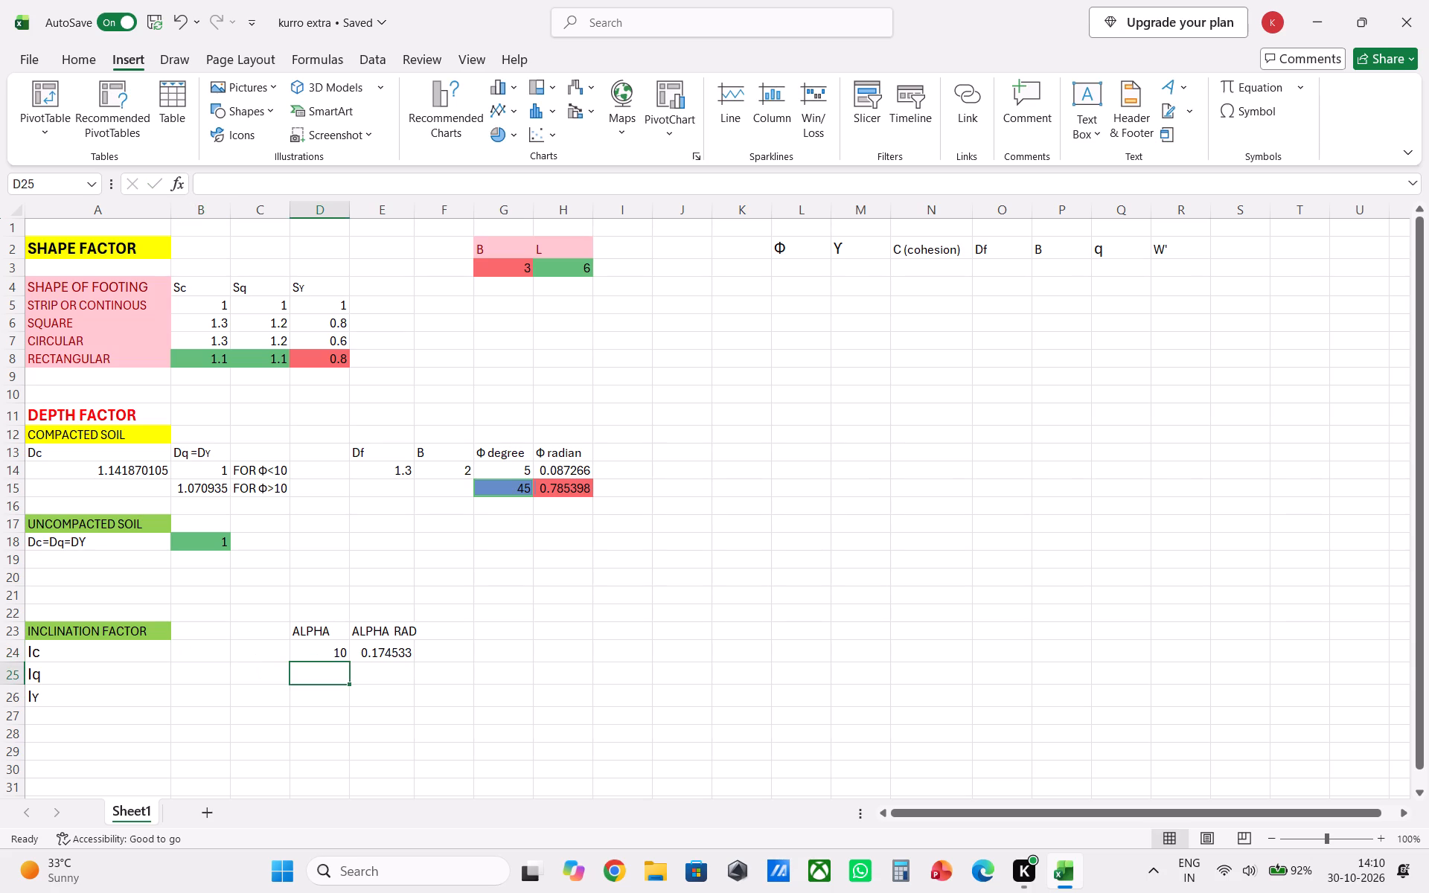
text(90)
key(Right)
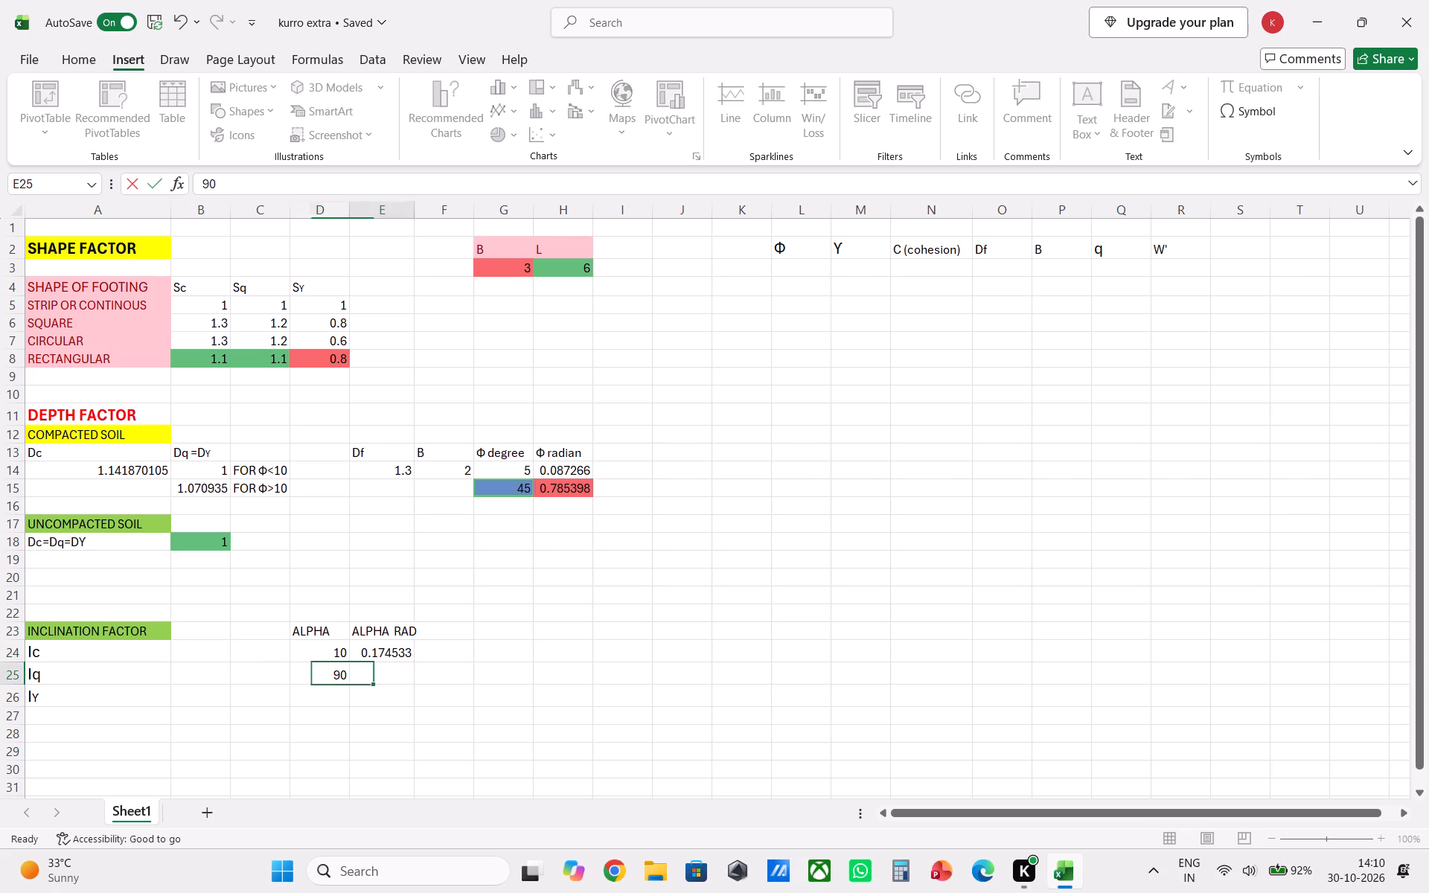
key(Right)
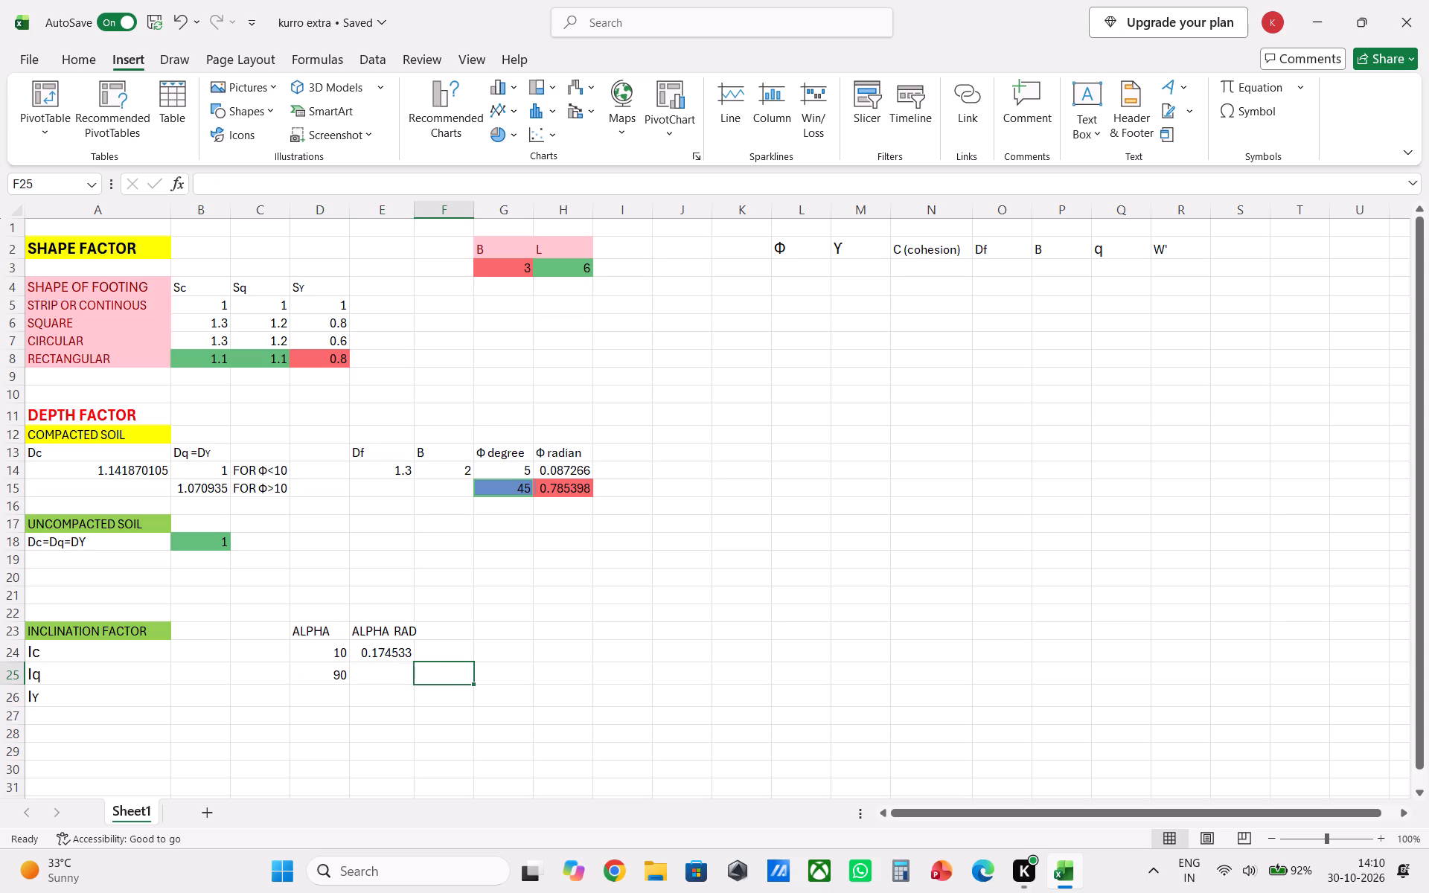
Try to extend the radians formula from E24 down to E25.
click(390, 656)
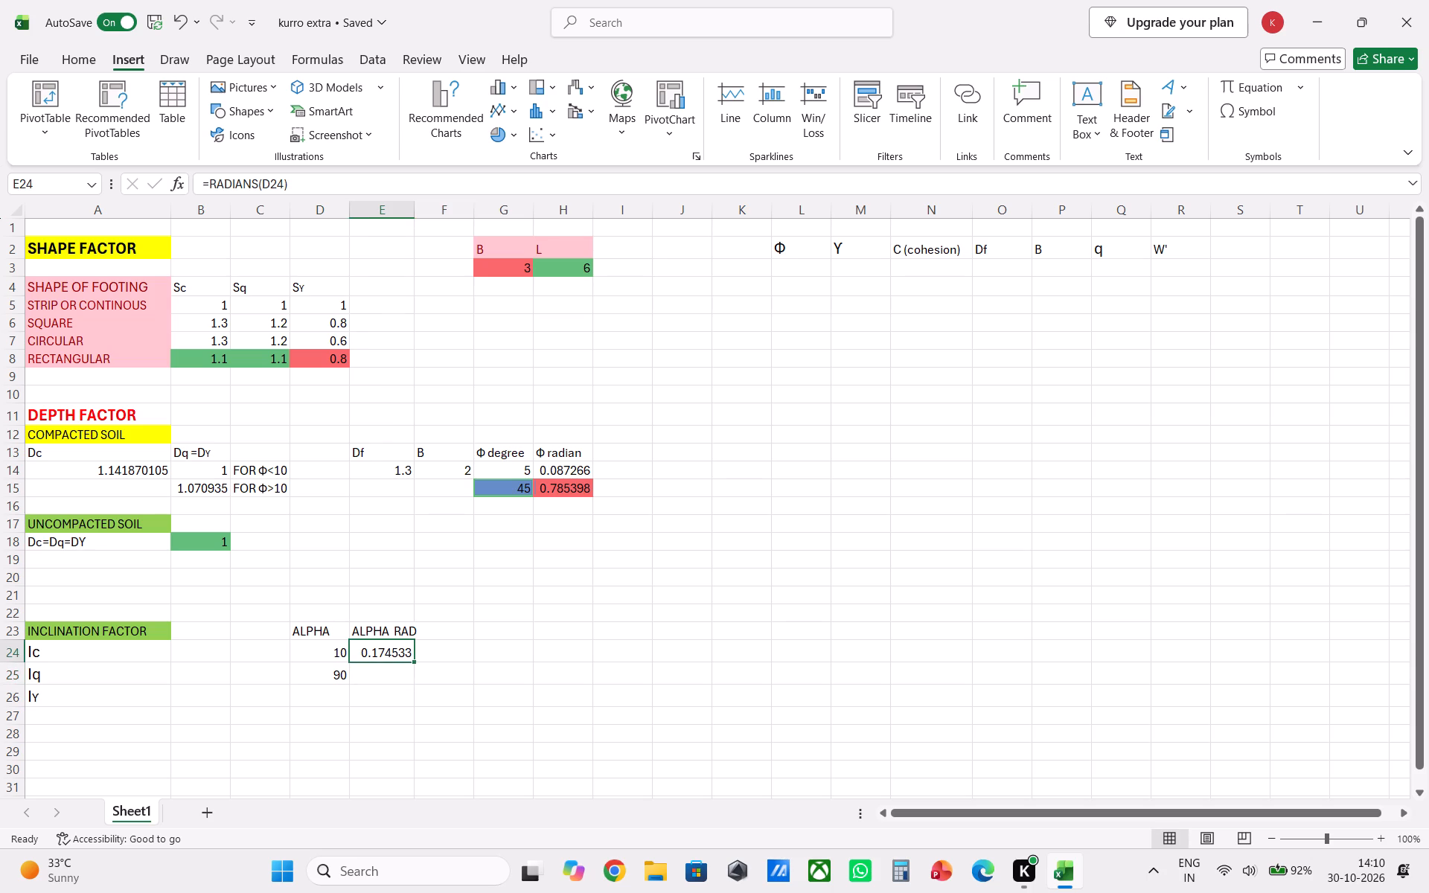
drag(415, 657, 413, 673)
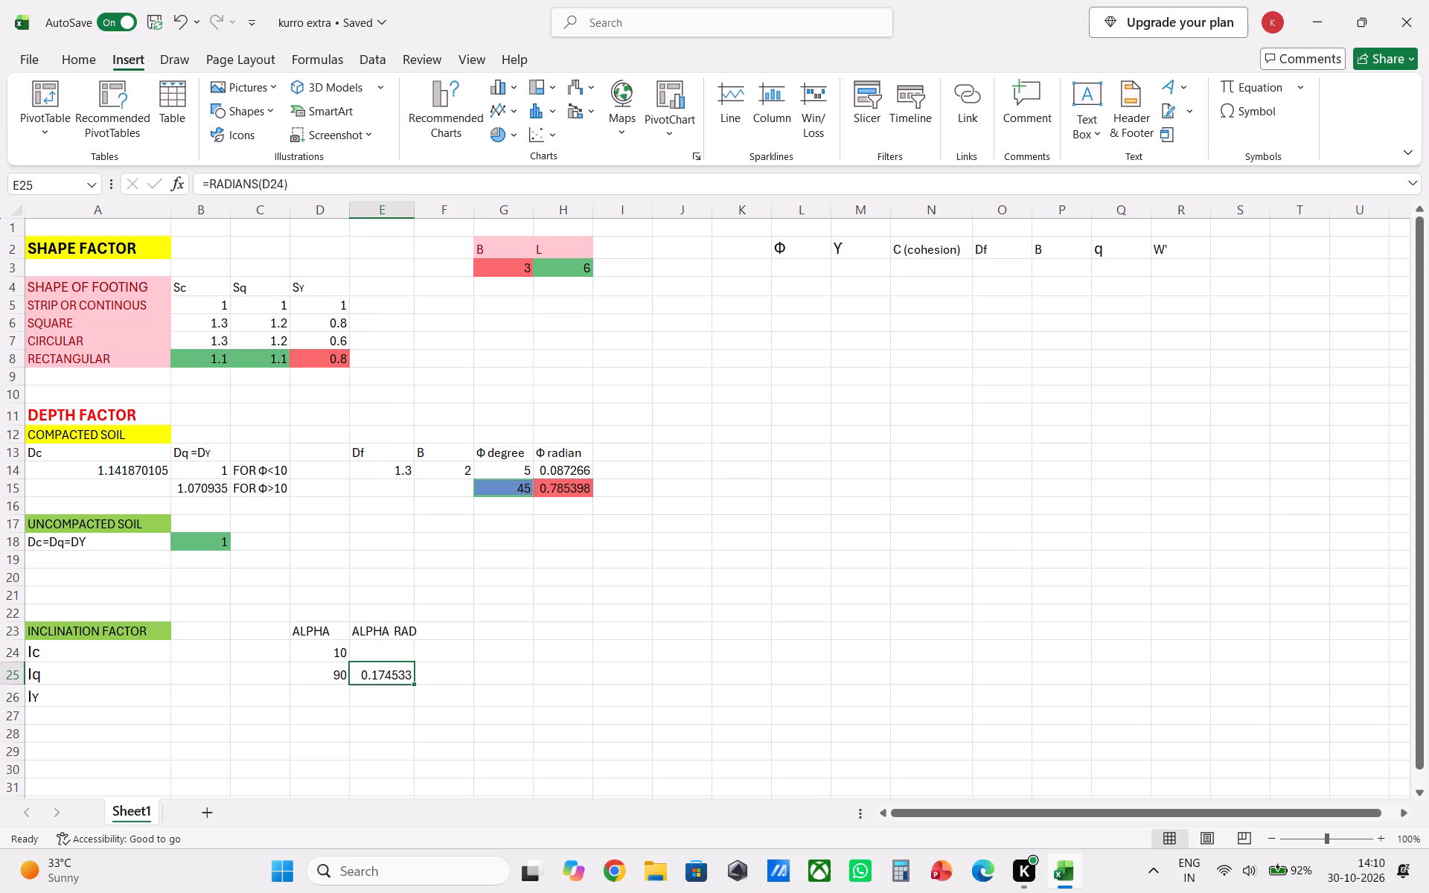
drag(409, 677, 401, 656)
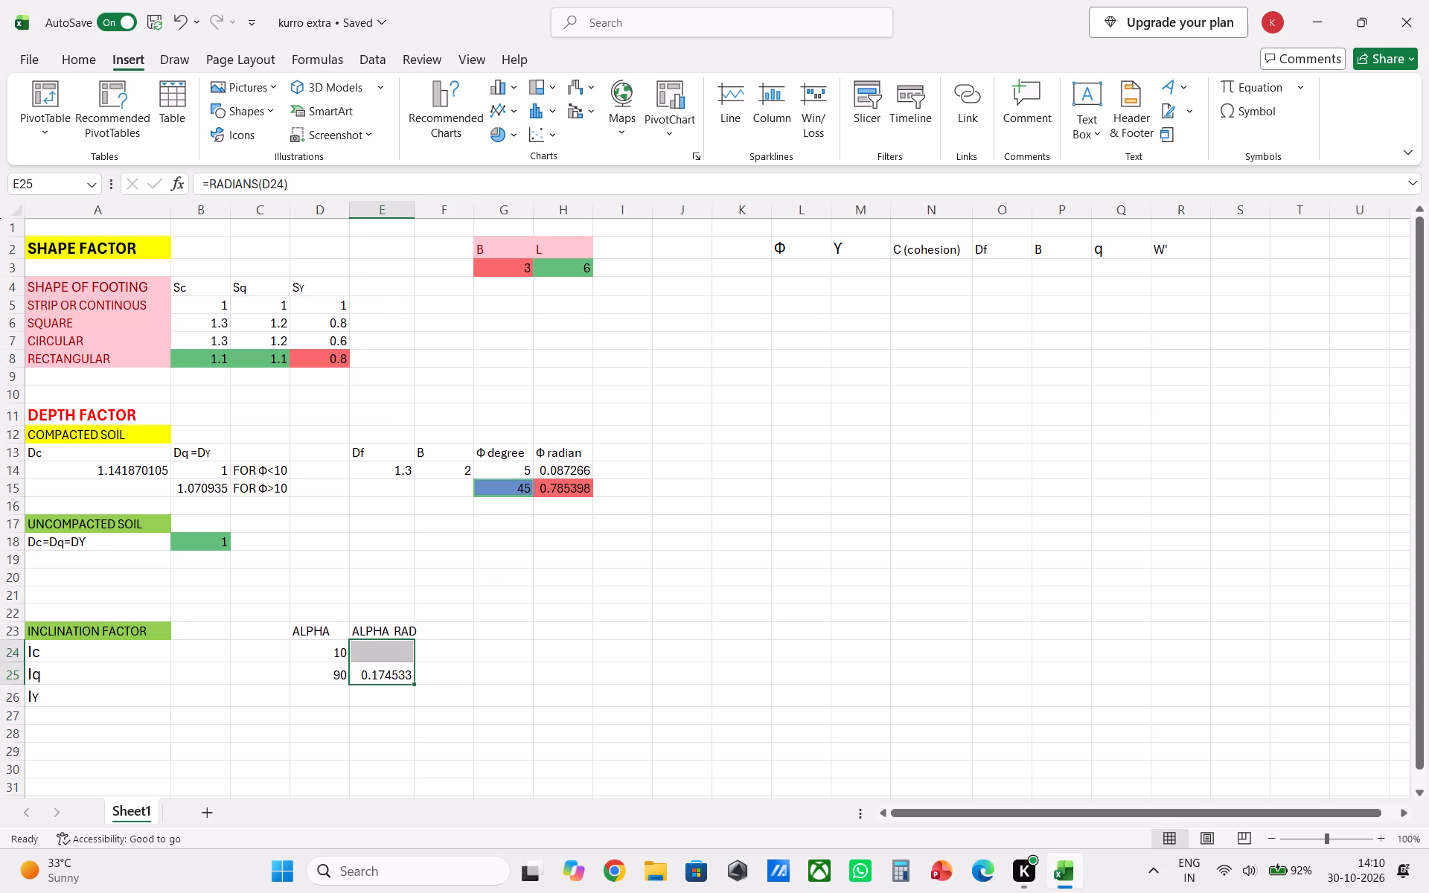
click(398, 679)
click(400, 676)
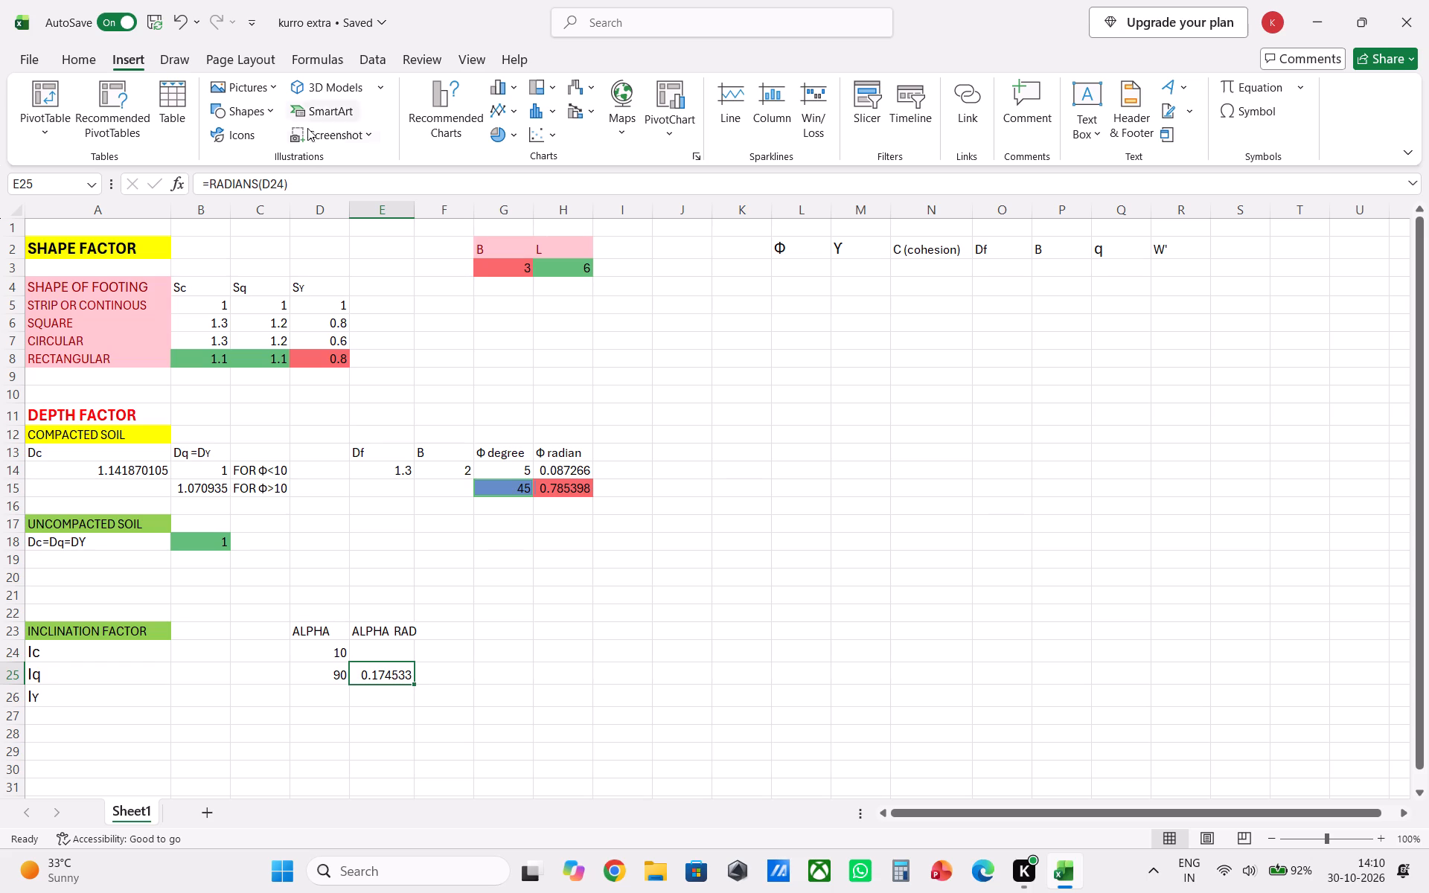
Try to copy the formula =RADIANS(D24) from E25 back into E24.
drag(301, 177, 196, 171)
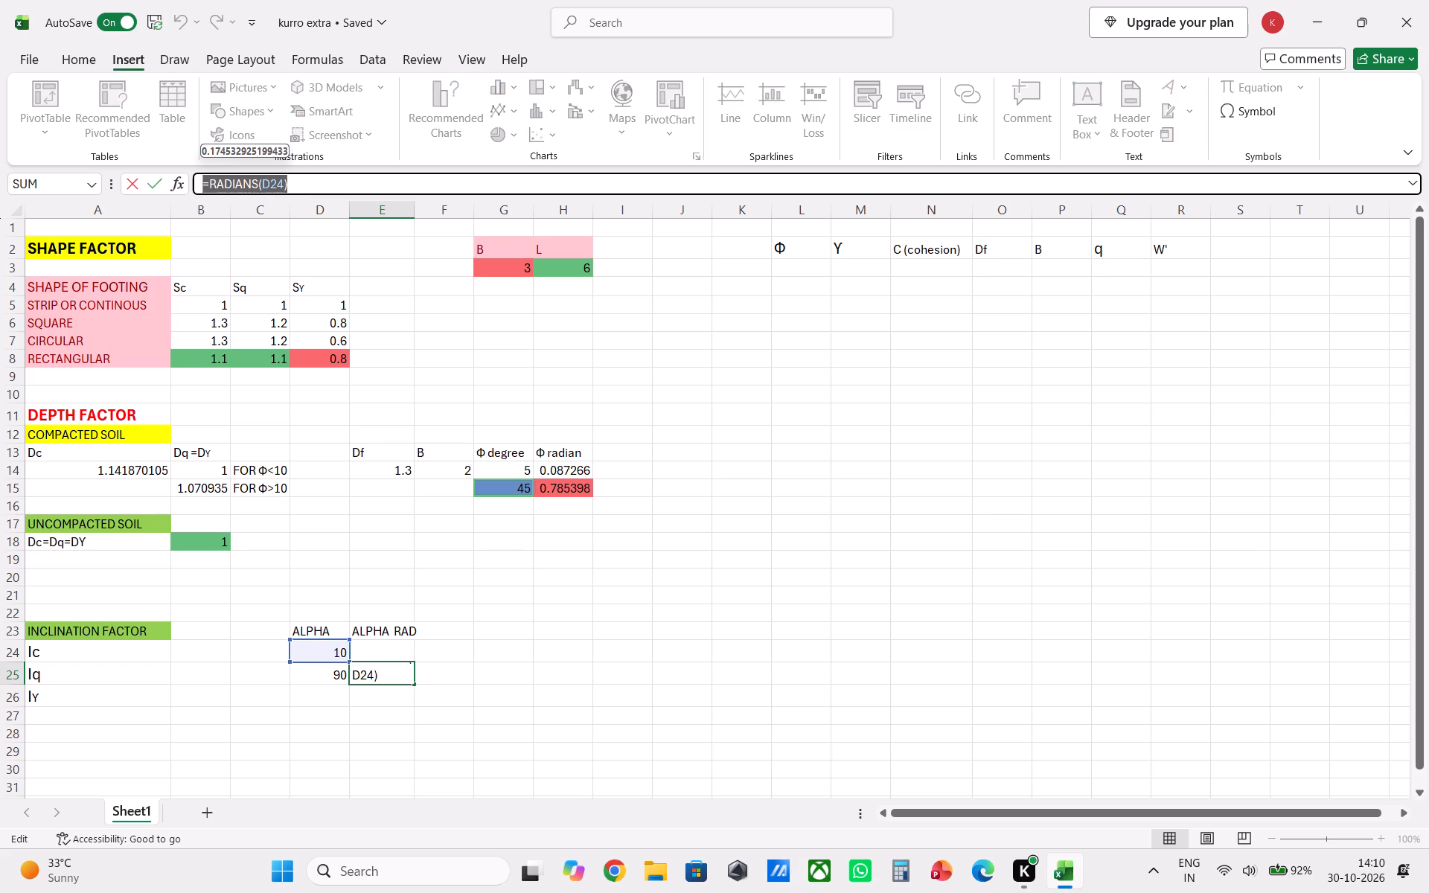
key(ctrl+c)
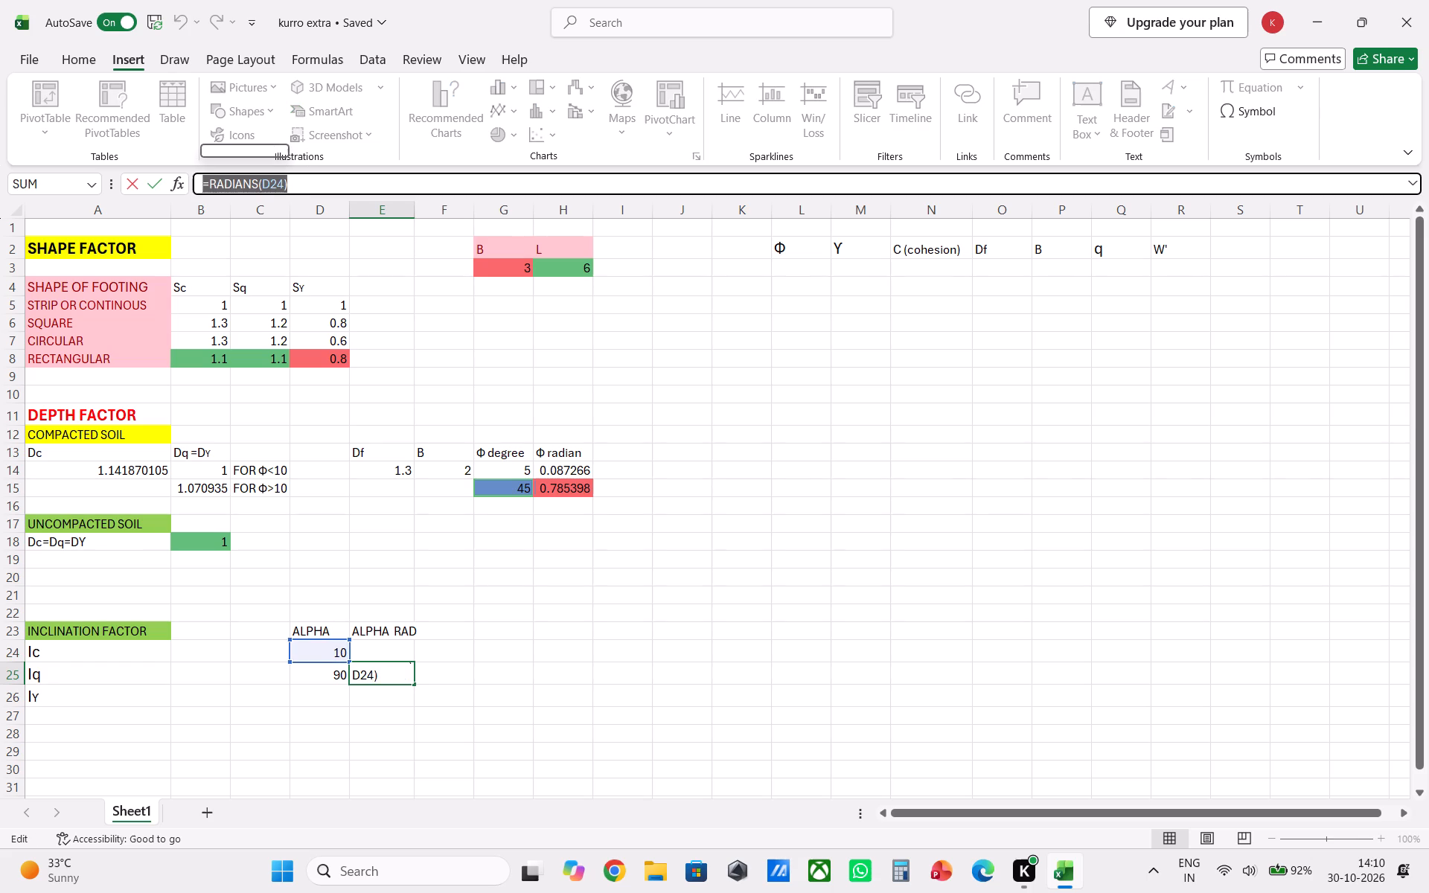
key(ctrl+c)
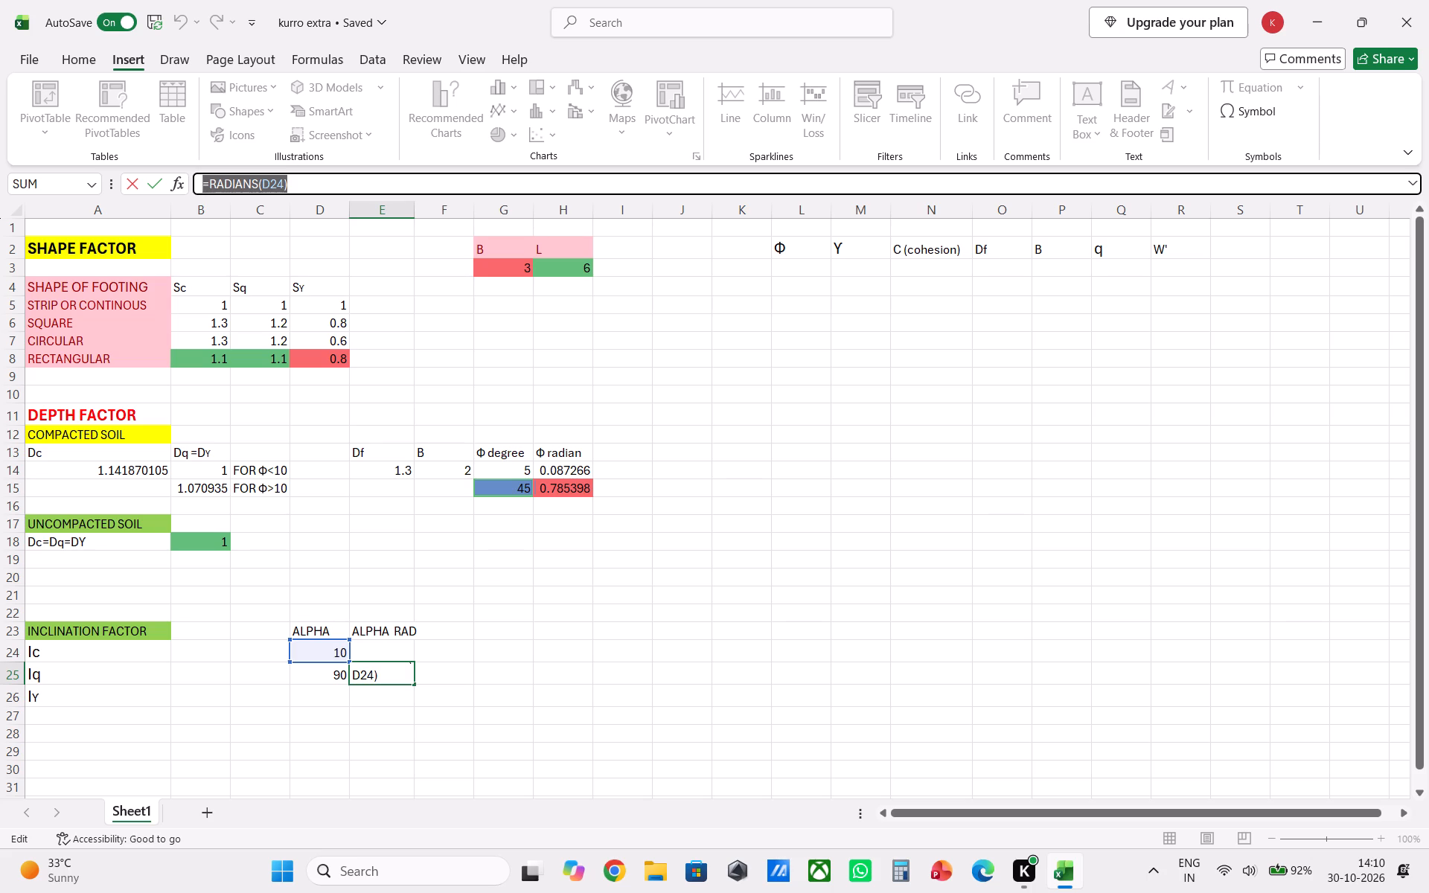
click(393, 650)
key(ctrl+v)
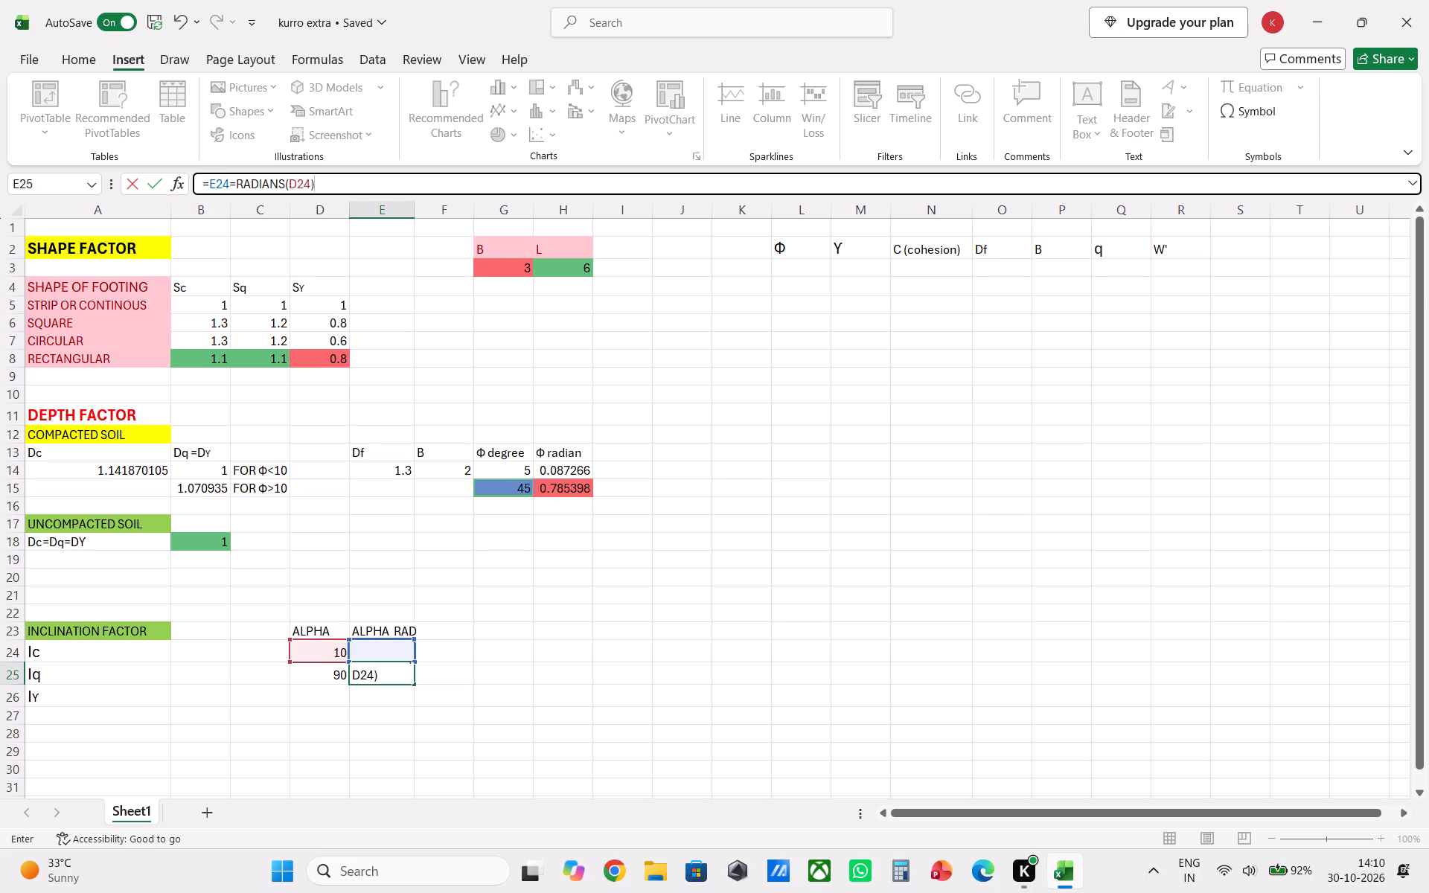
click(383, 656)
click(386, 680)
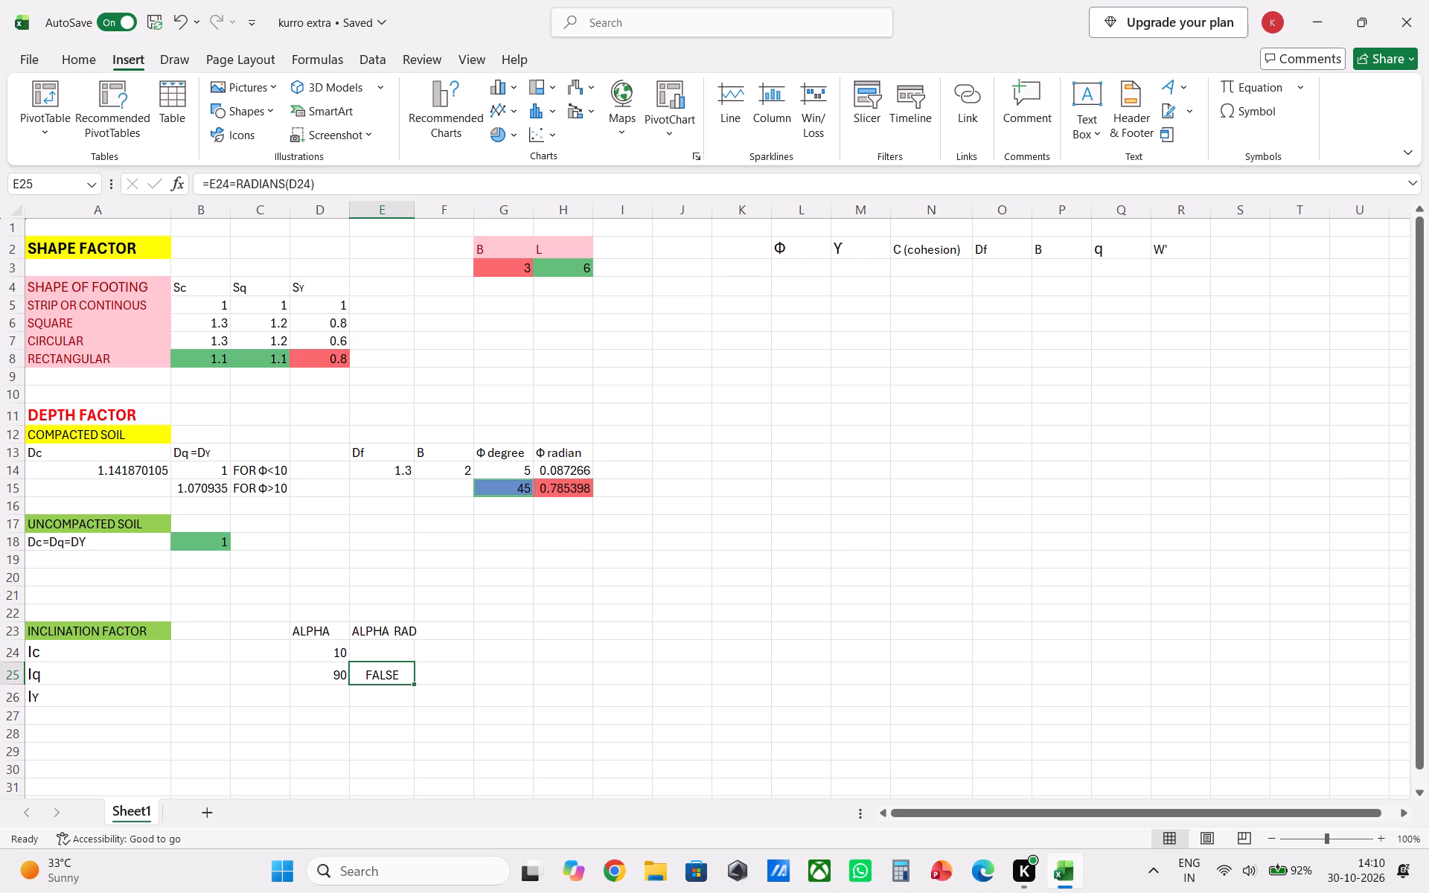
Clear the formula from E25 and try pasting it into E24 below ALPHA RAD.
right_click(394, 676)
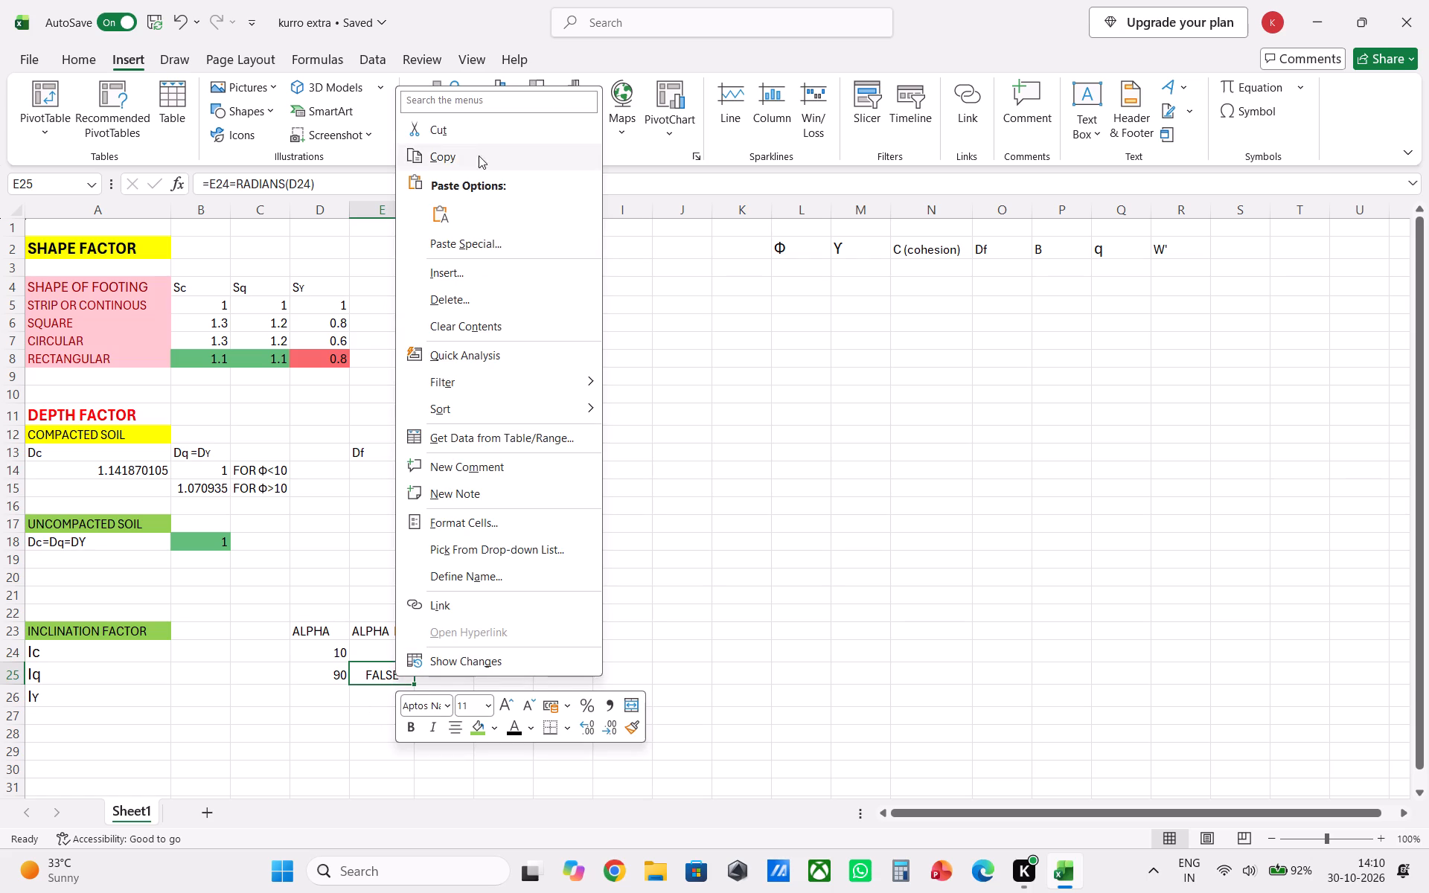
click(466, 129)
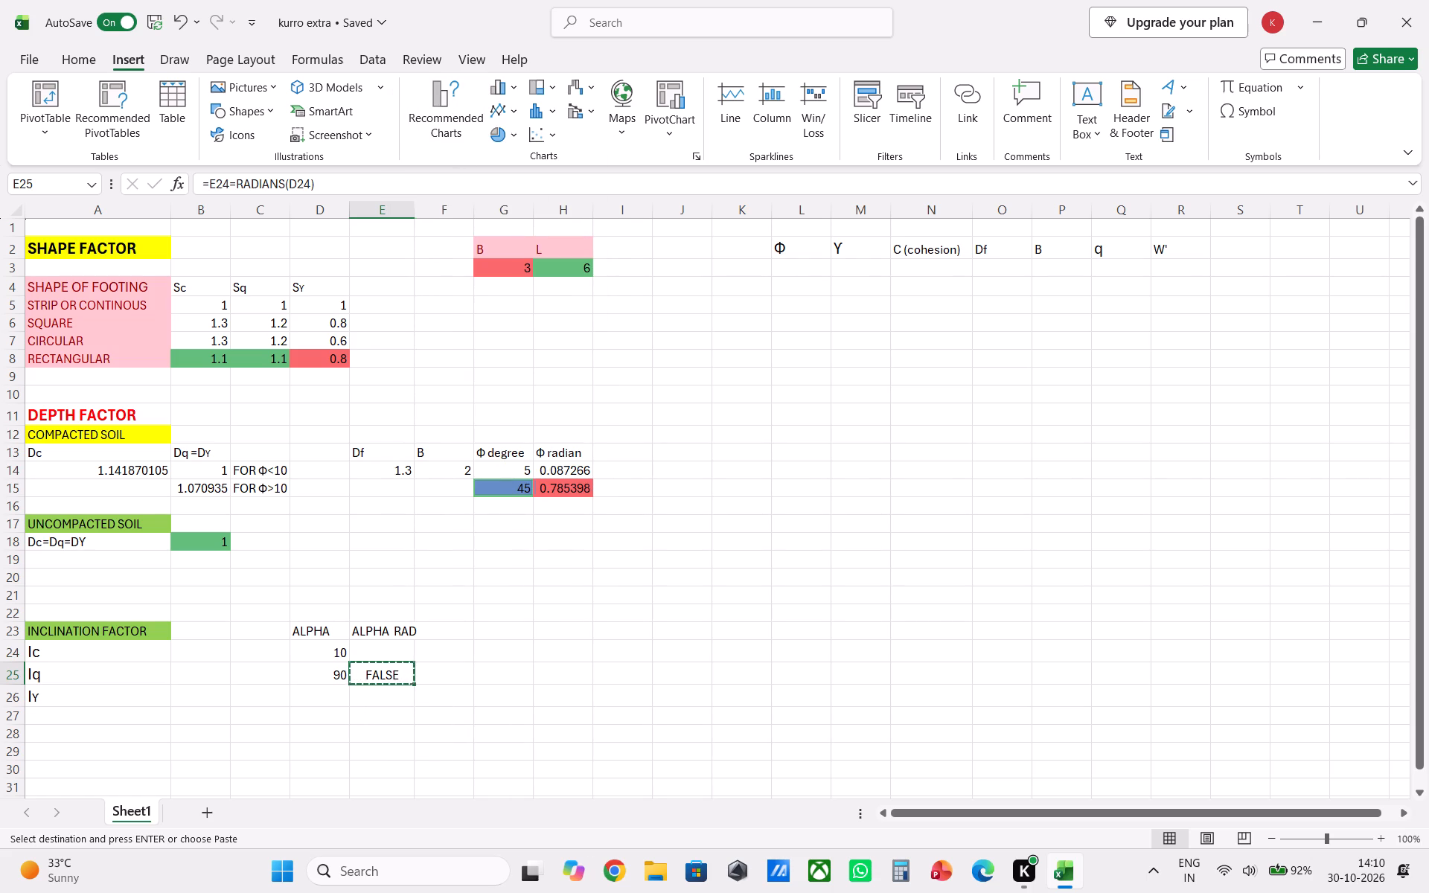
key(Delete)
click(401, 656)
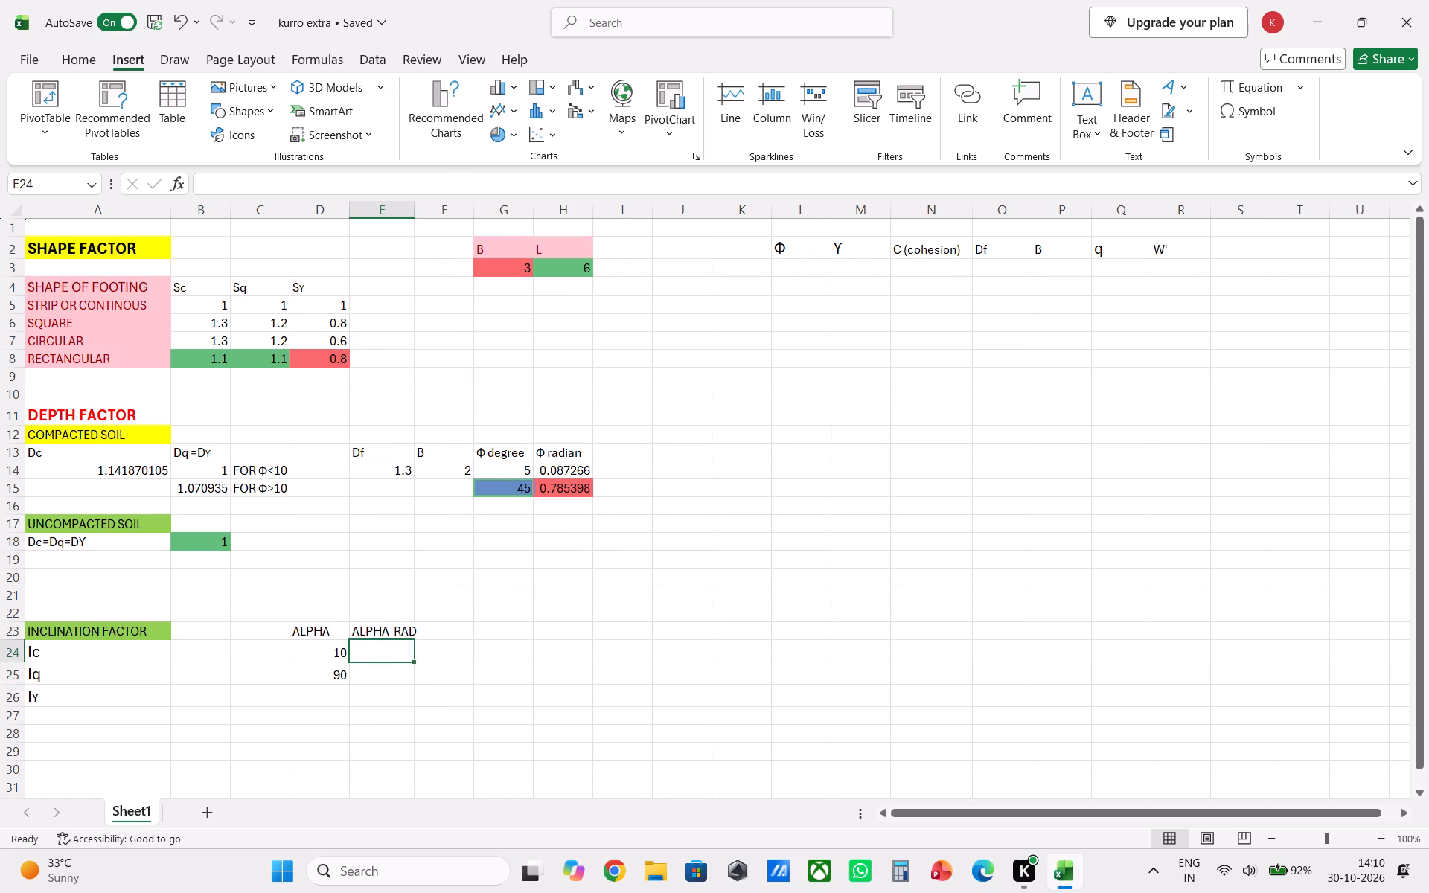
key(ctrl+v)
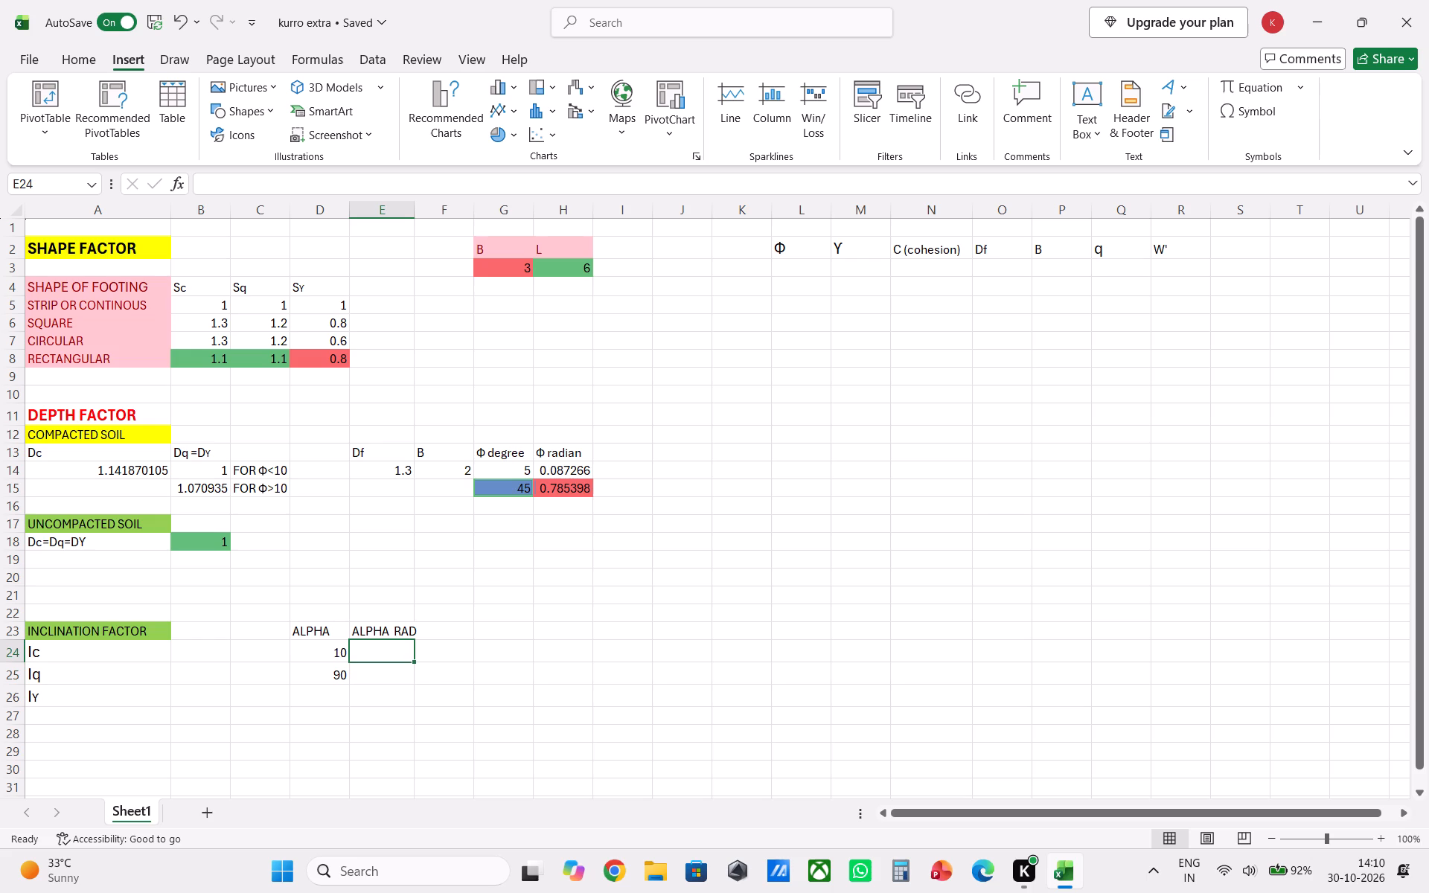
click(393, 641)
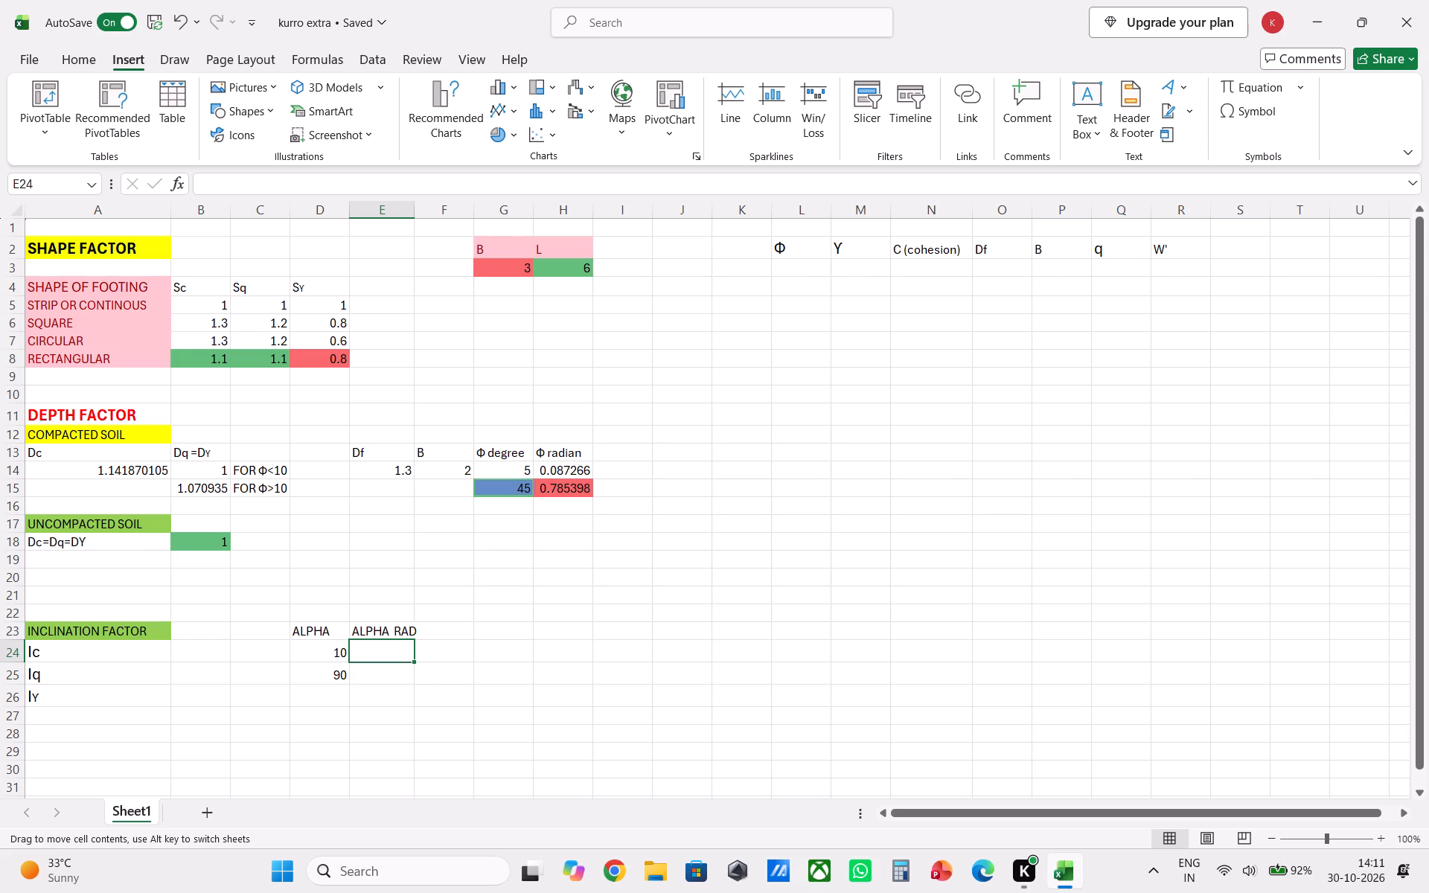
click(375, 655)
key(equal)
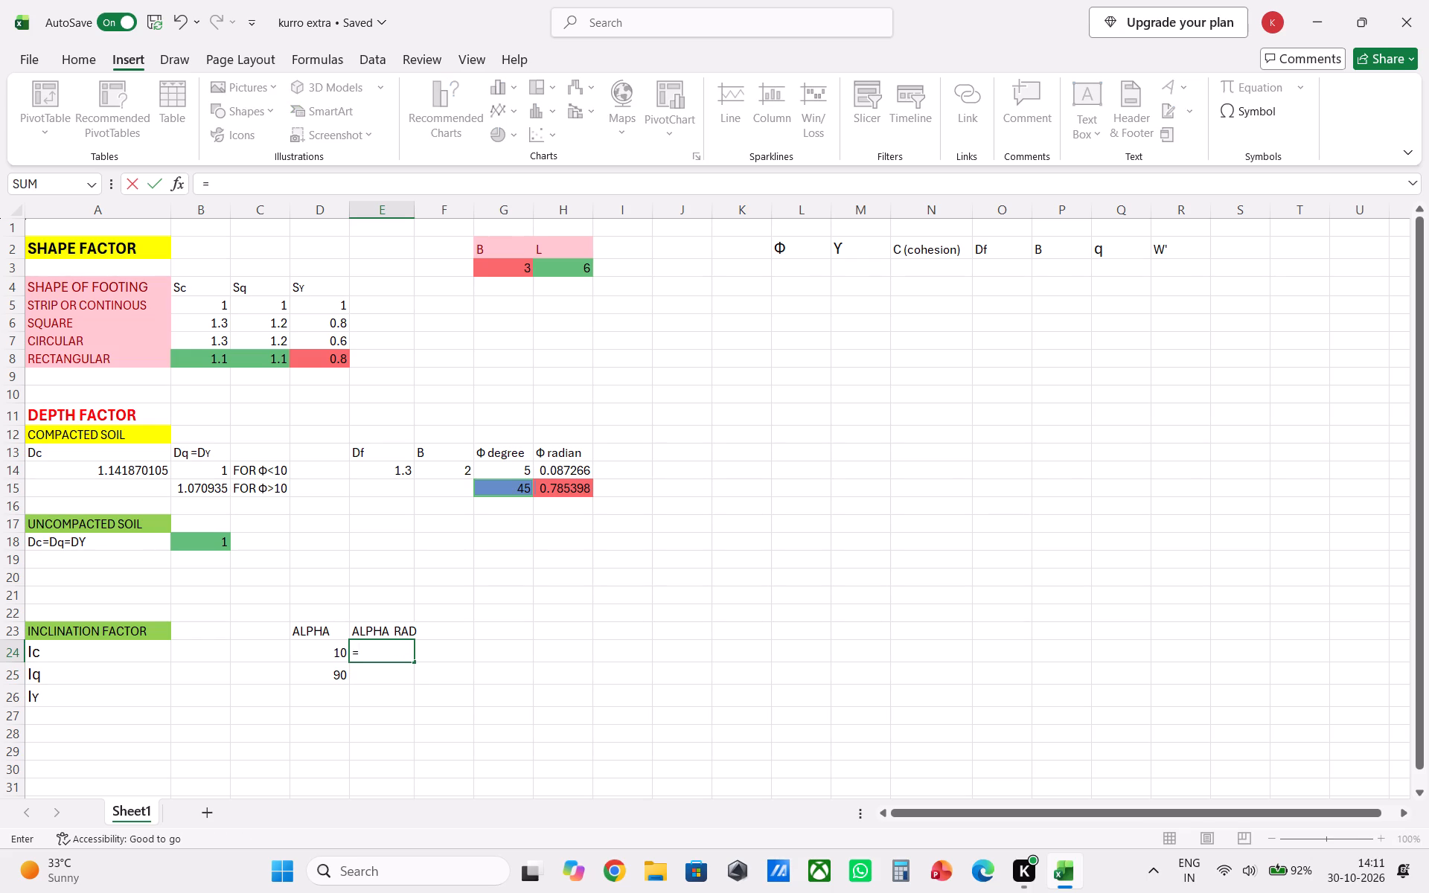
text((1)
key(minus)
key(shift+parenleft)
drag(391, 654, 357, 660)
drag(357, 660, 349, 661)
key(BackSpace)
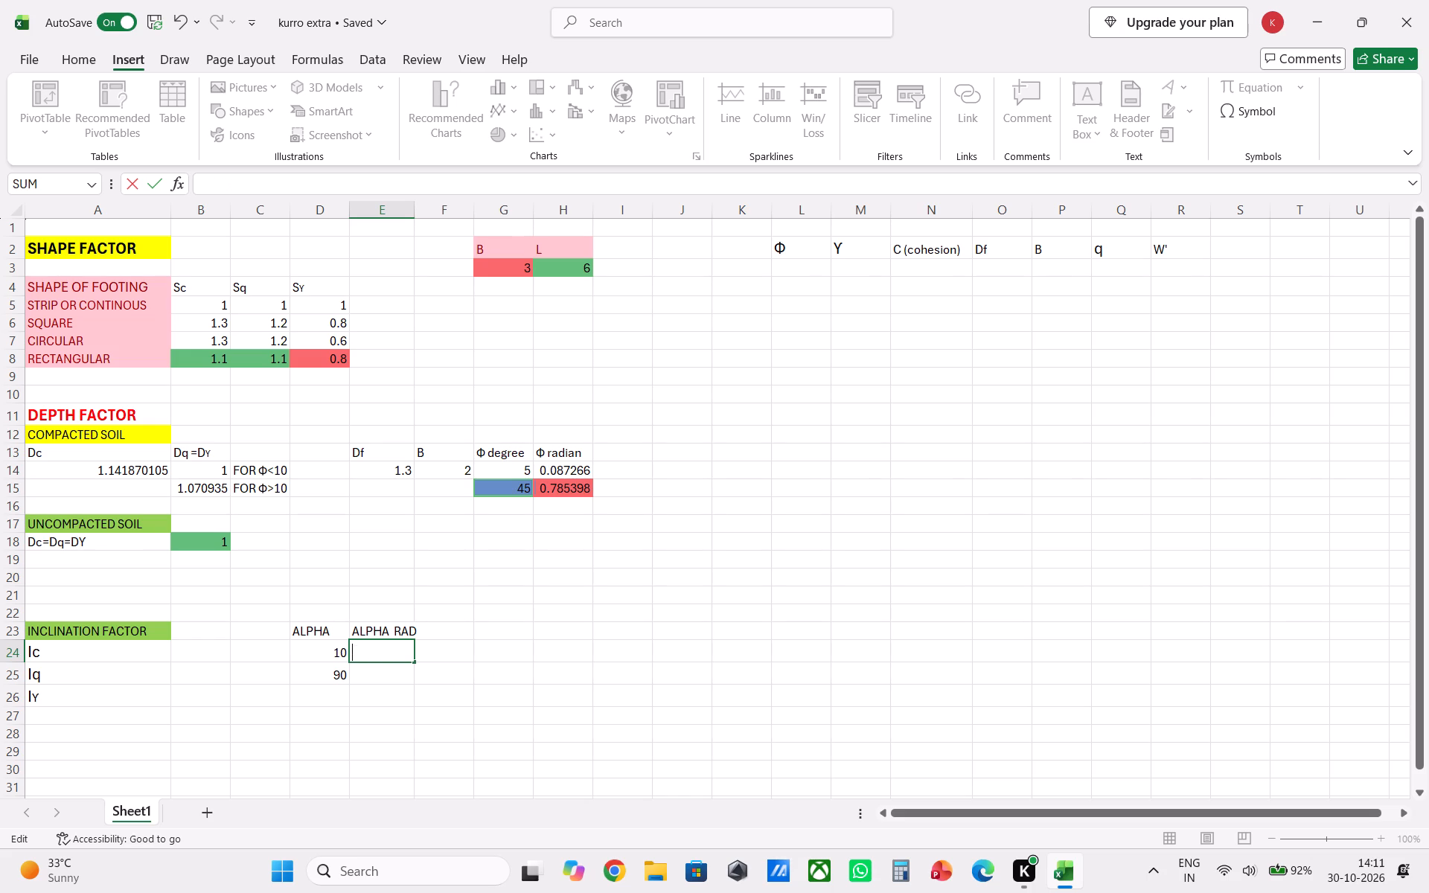
Enter the formula =RADIANS(D24) in the empty cell E24, below the ALPHA RAD label.
key(equal)
text(RA)
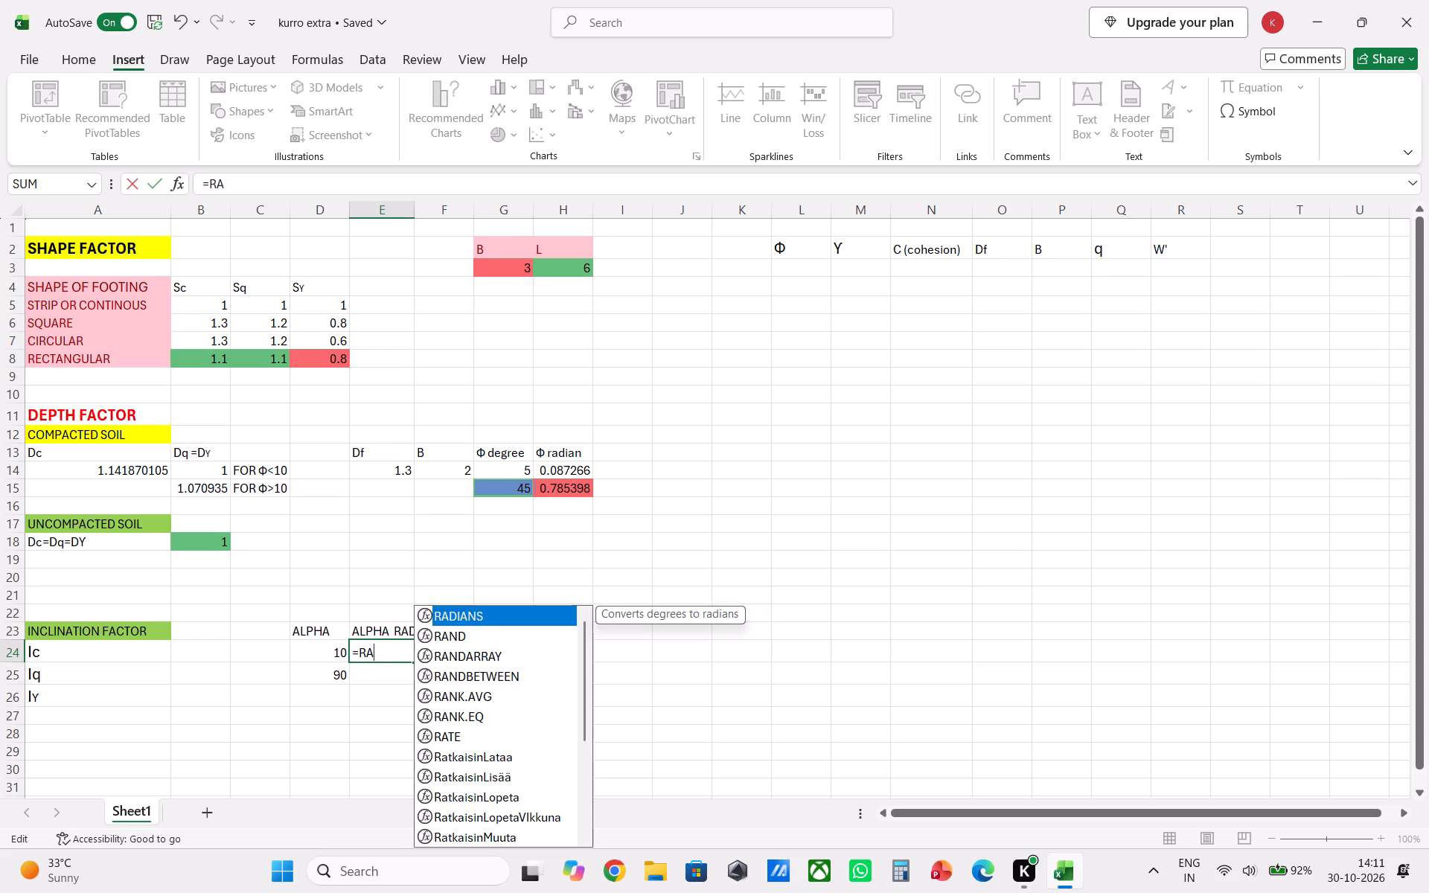
click(493, 617)
double_click(473, 619)
double_click(467, 617)
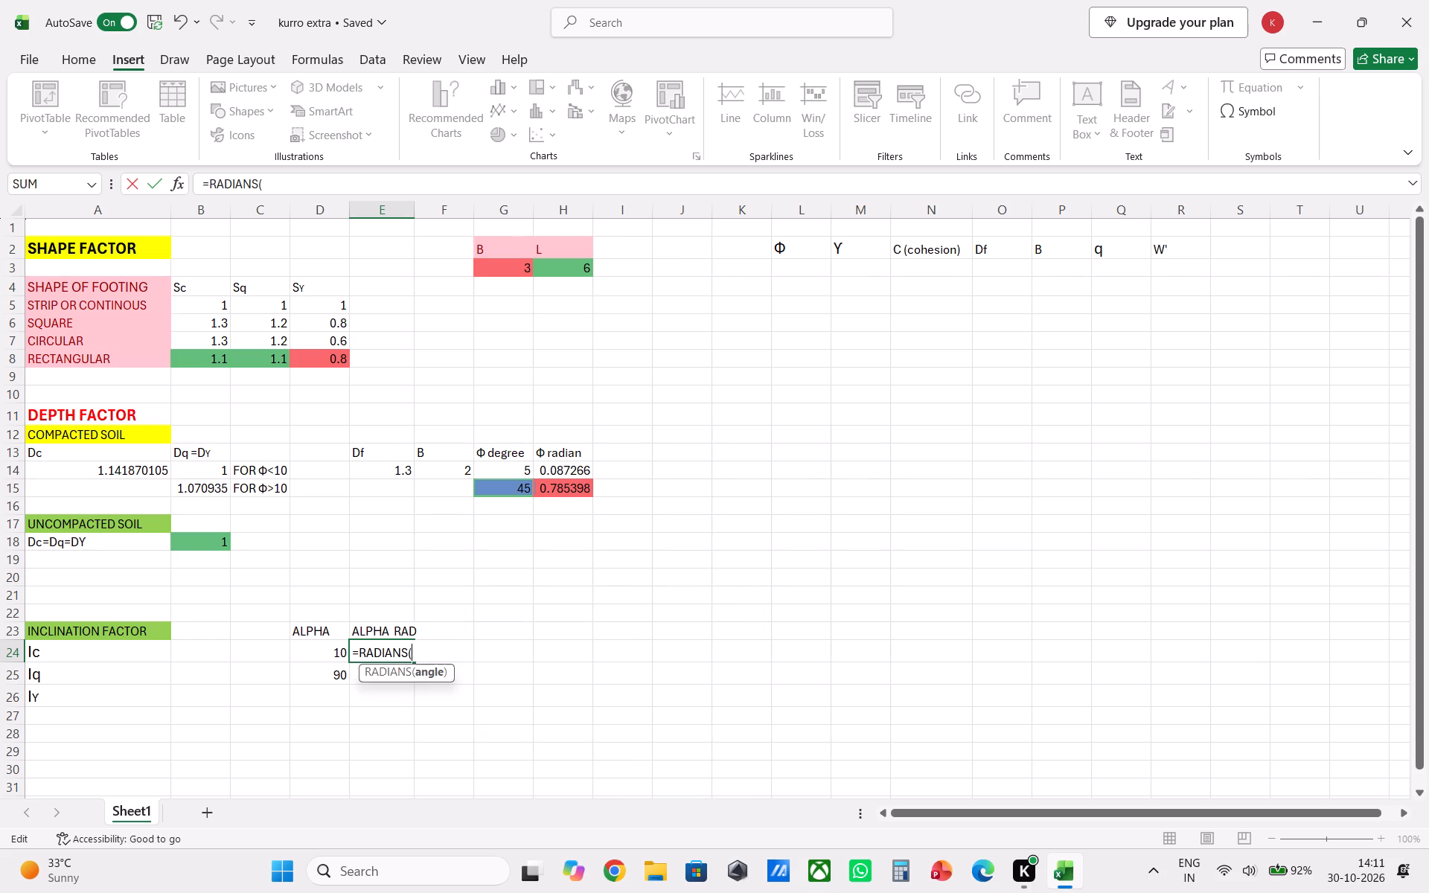
click(345, 659)
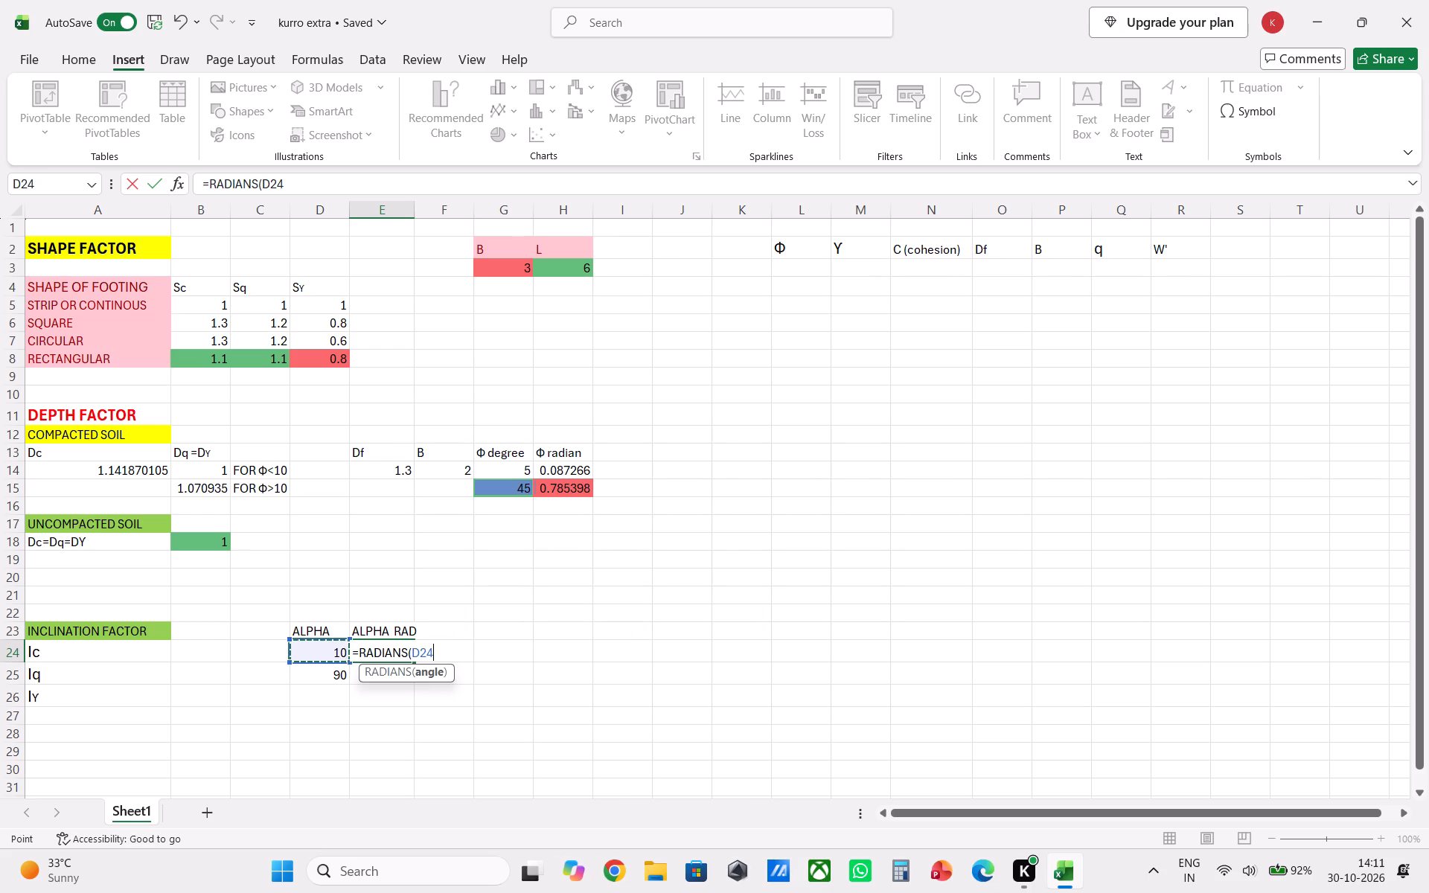
key(shift+parenright)
key(Return)
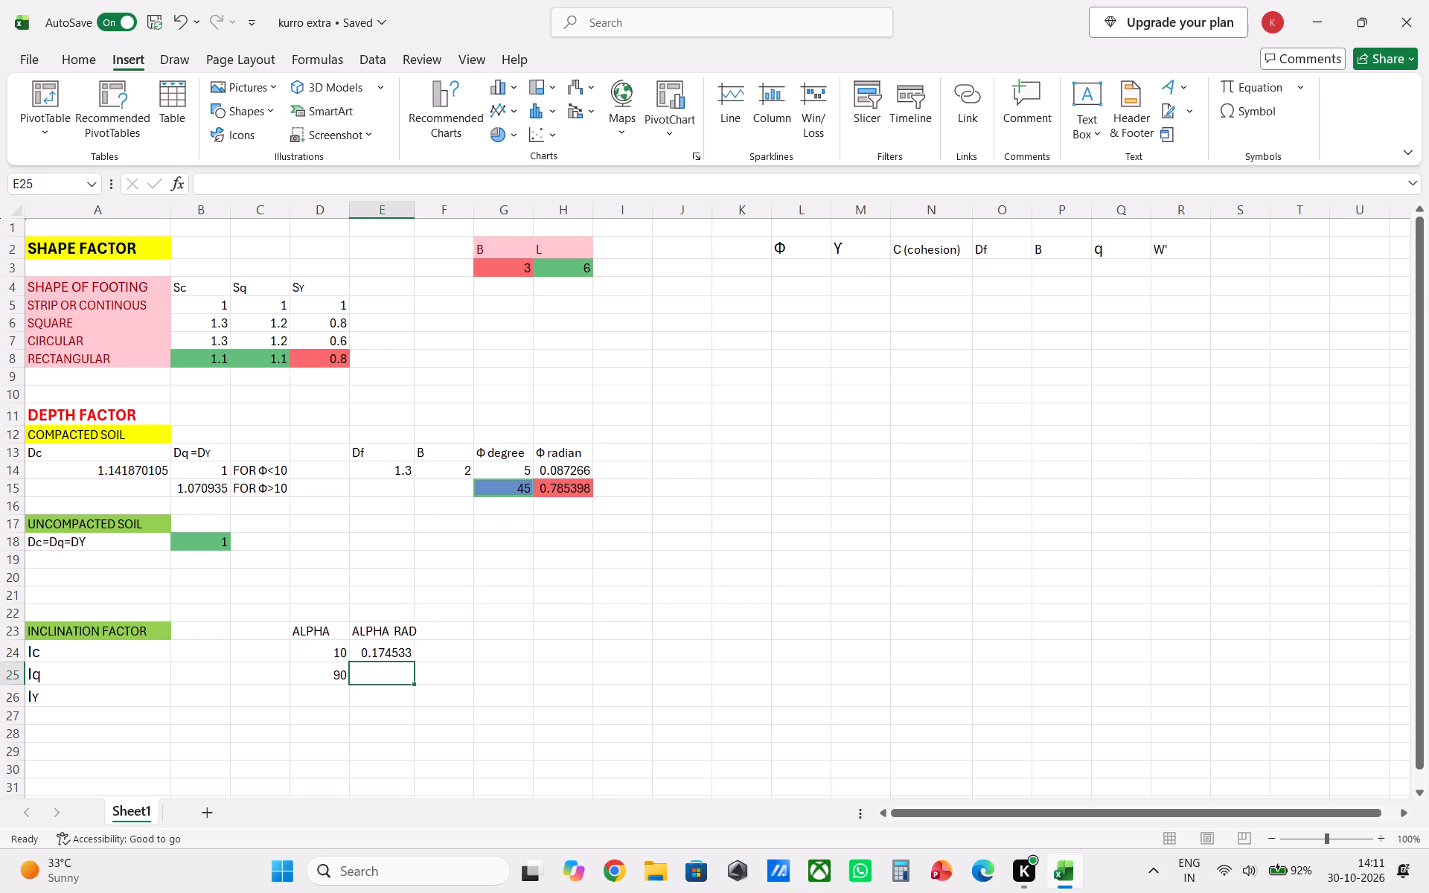
click(399, 652)
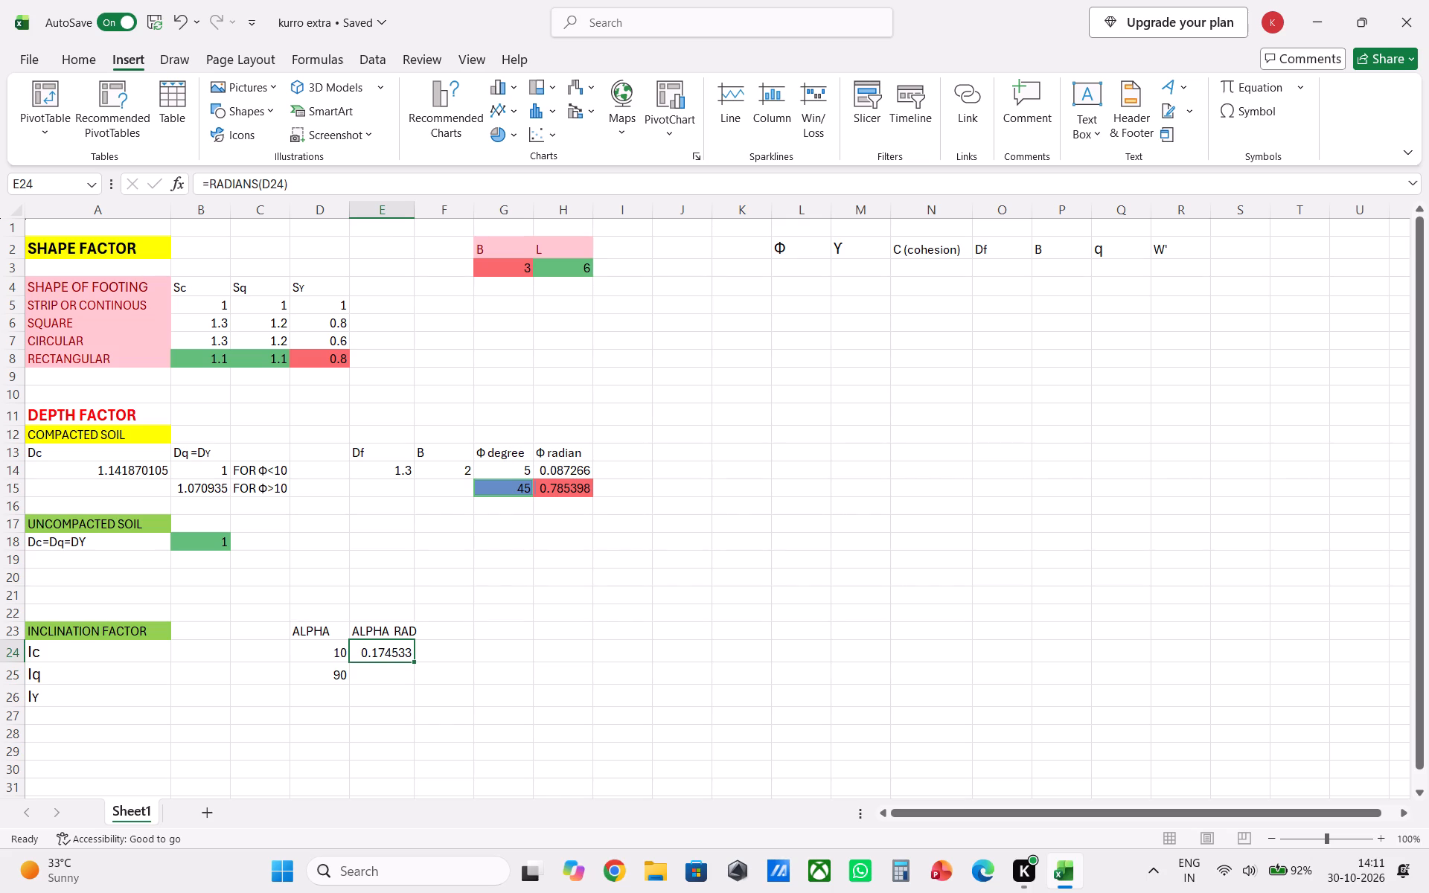
Fill the radians formula from E24 down into E25, beside the 90 degree alpha value.
drag(415, 661, 413, 679)
click(359, 710)
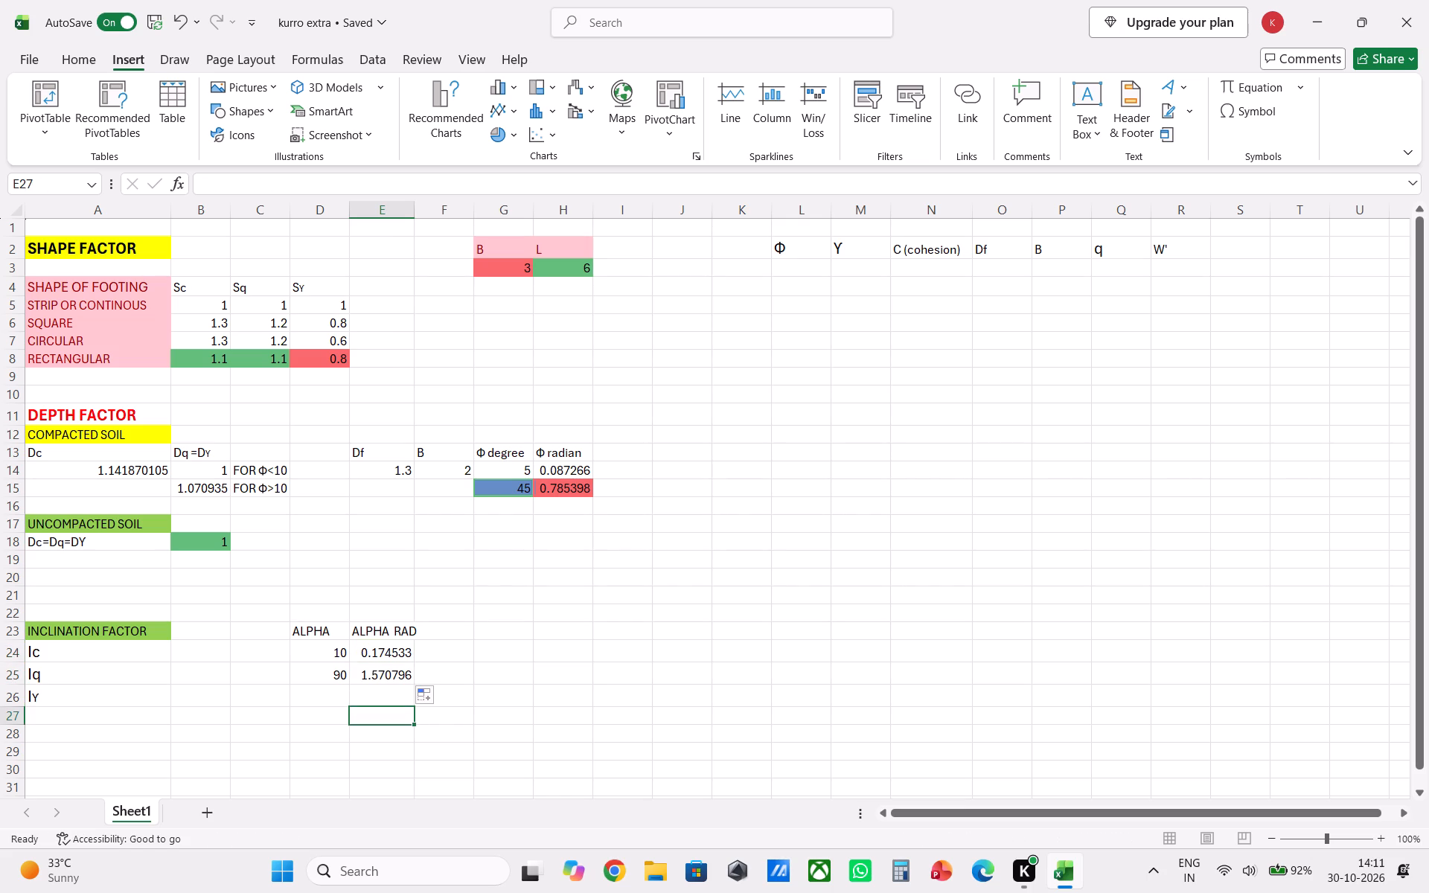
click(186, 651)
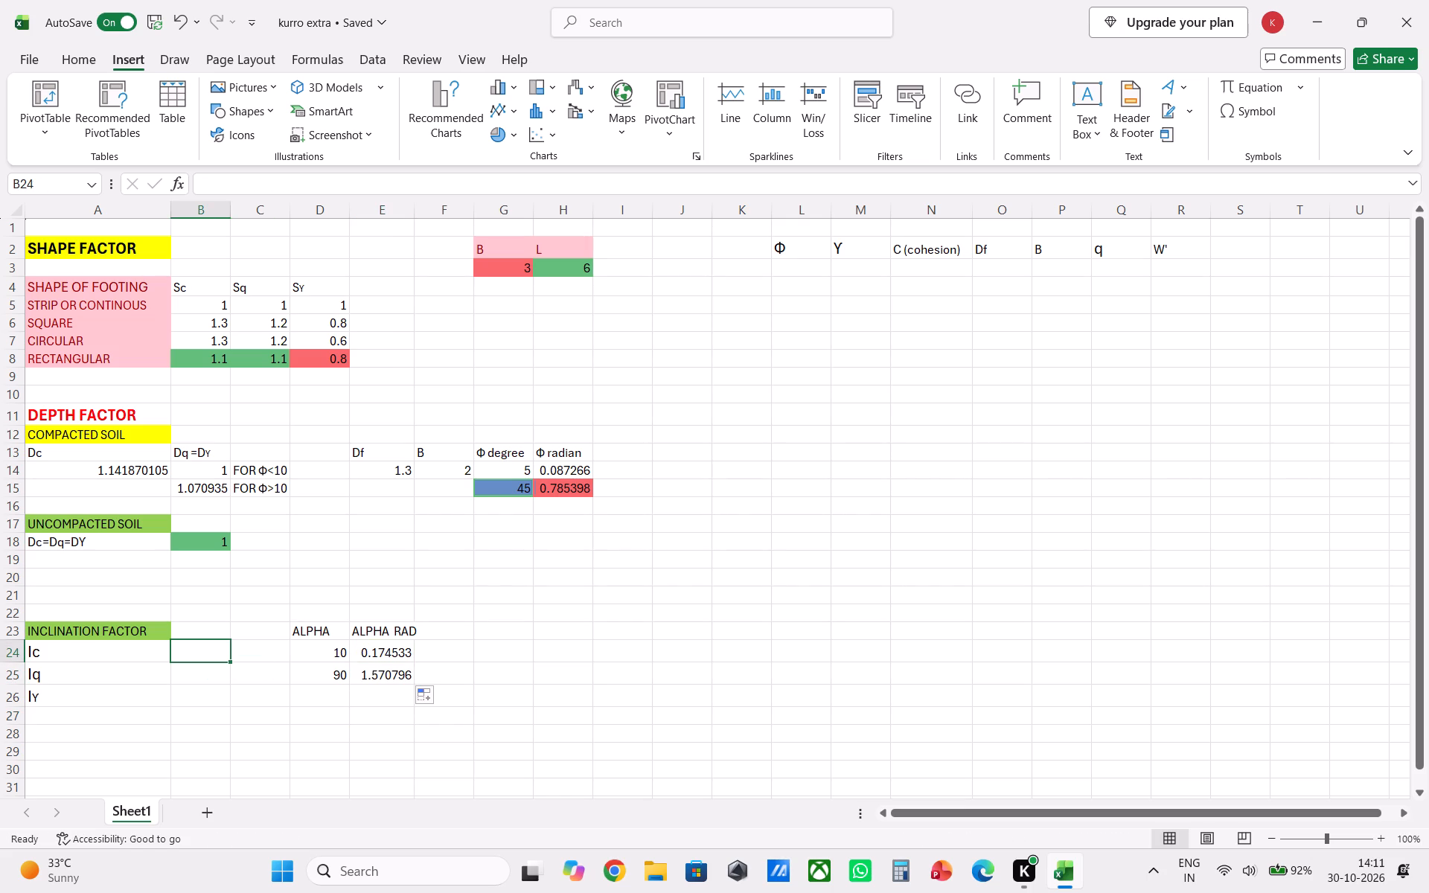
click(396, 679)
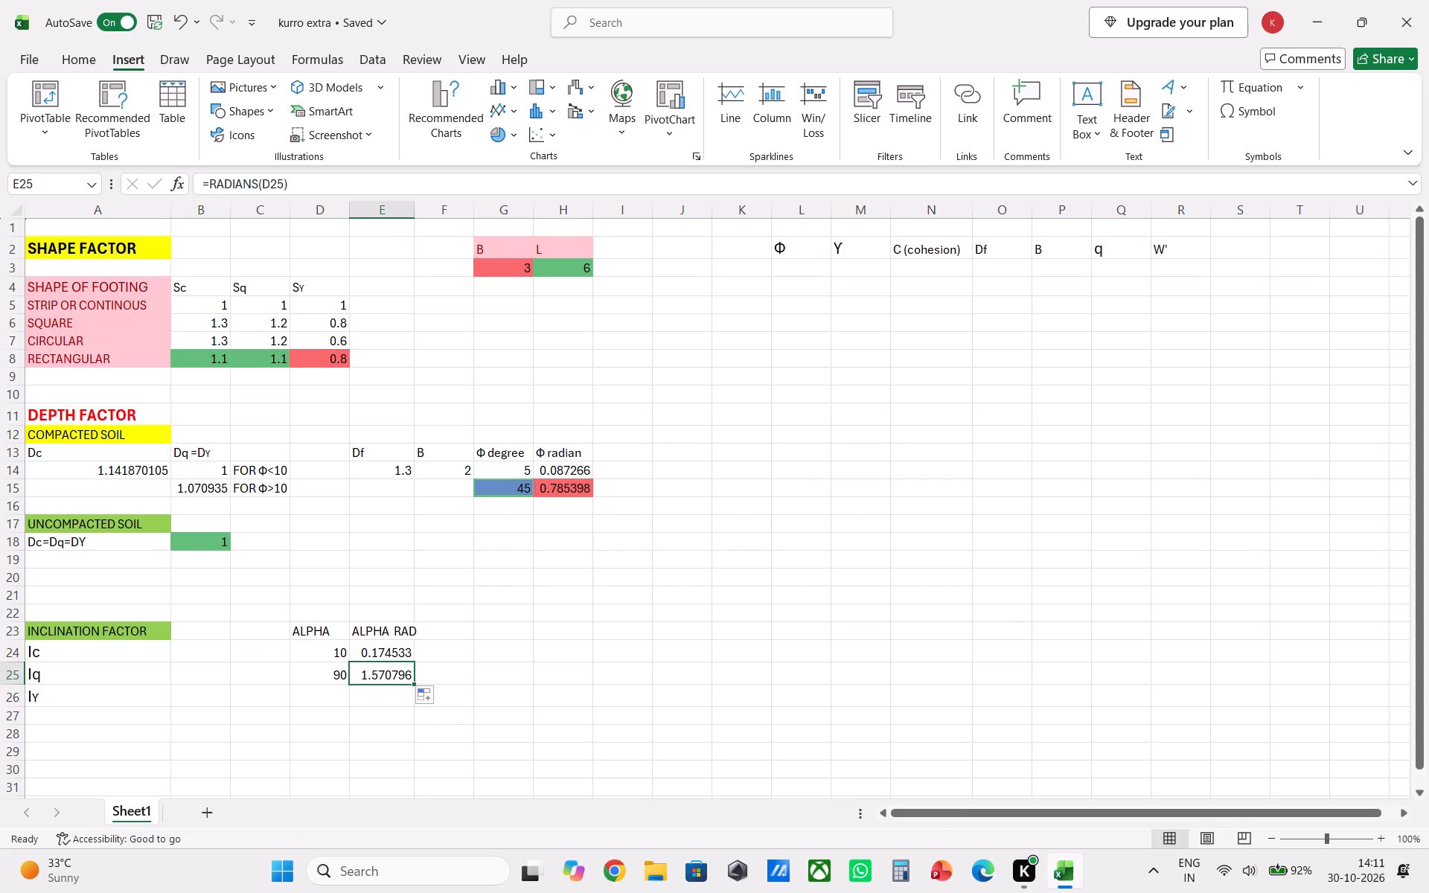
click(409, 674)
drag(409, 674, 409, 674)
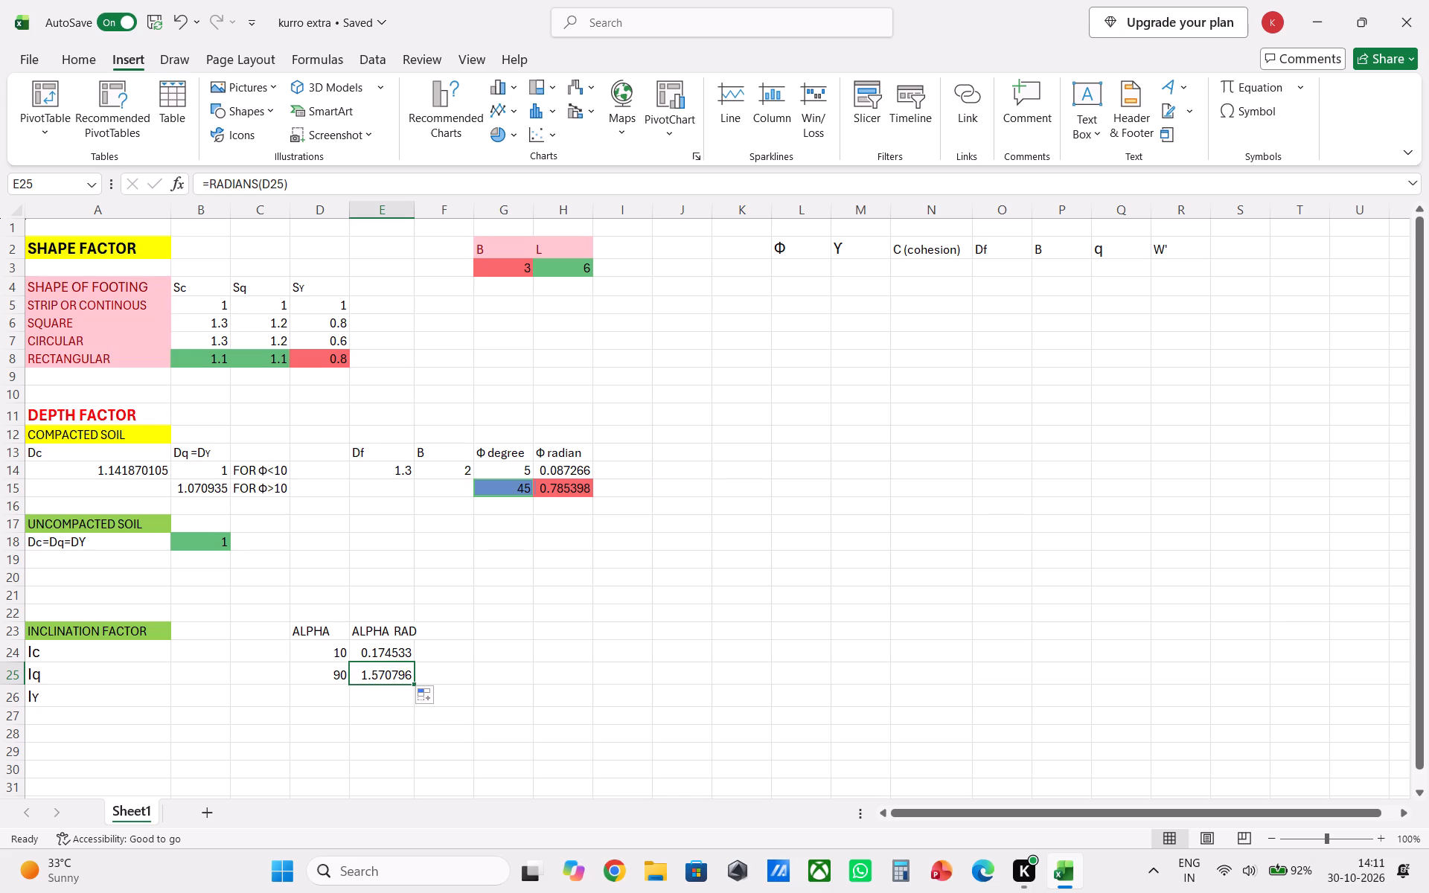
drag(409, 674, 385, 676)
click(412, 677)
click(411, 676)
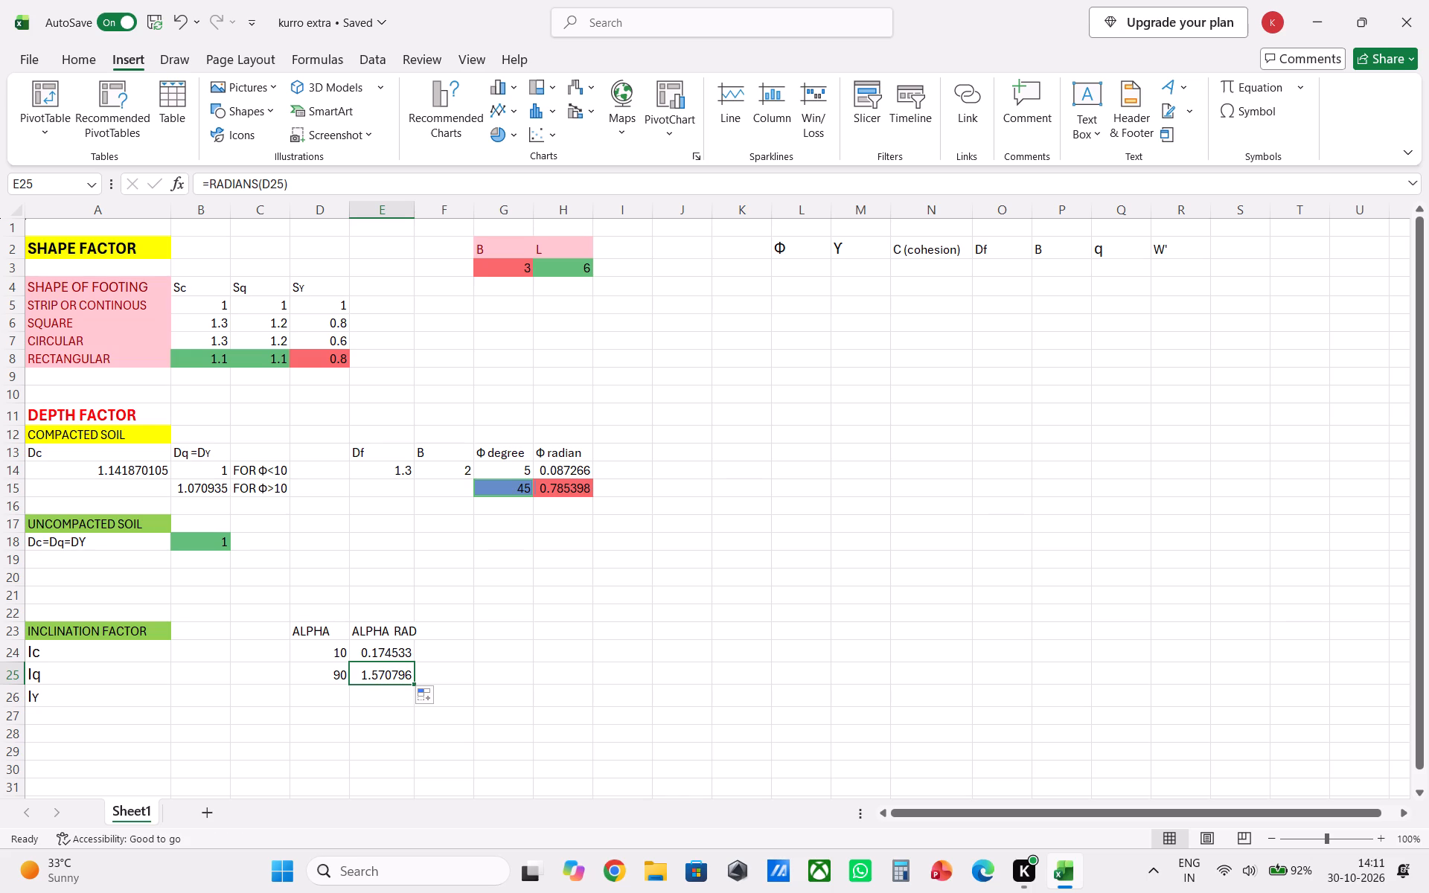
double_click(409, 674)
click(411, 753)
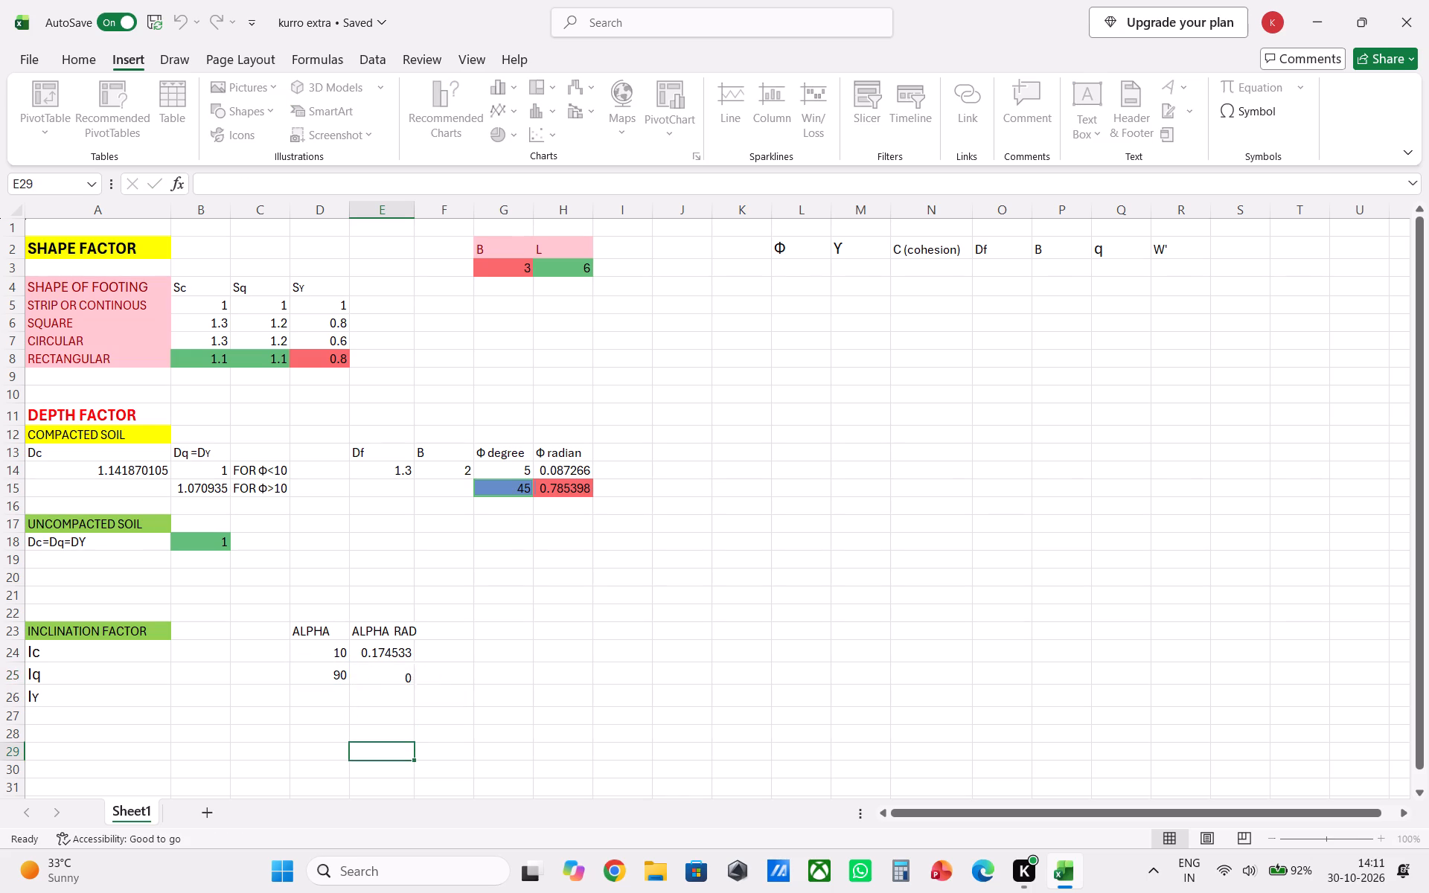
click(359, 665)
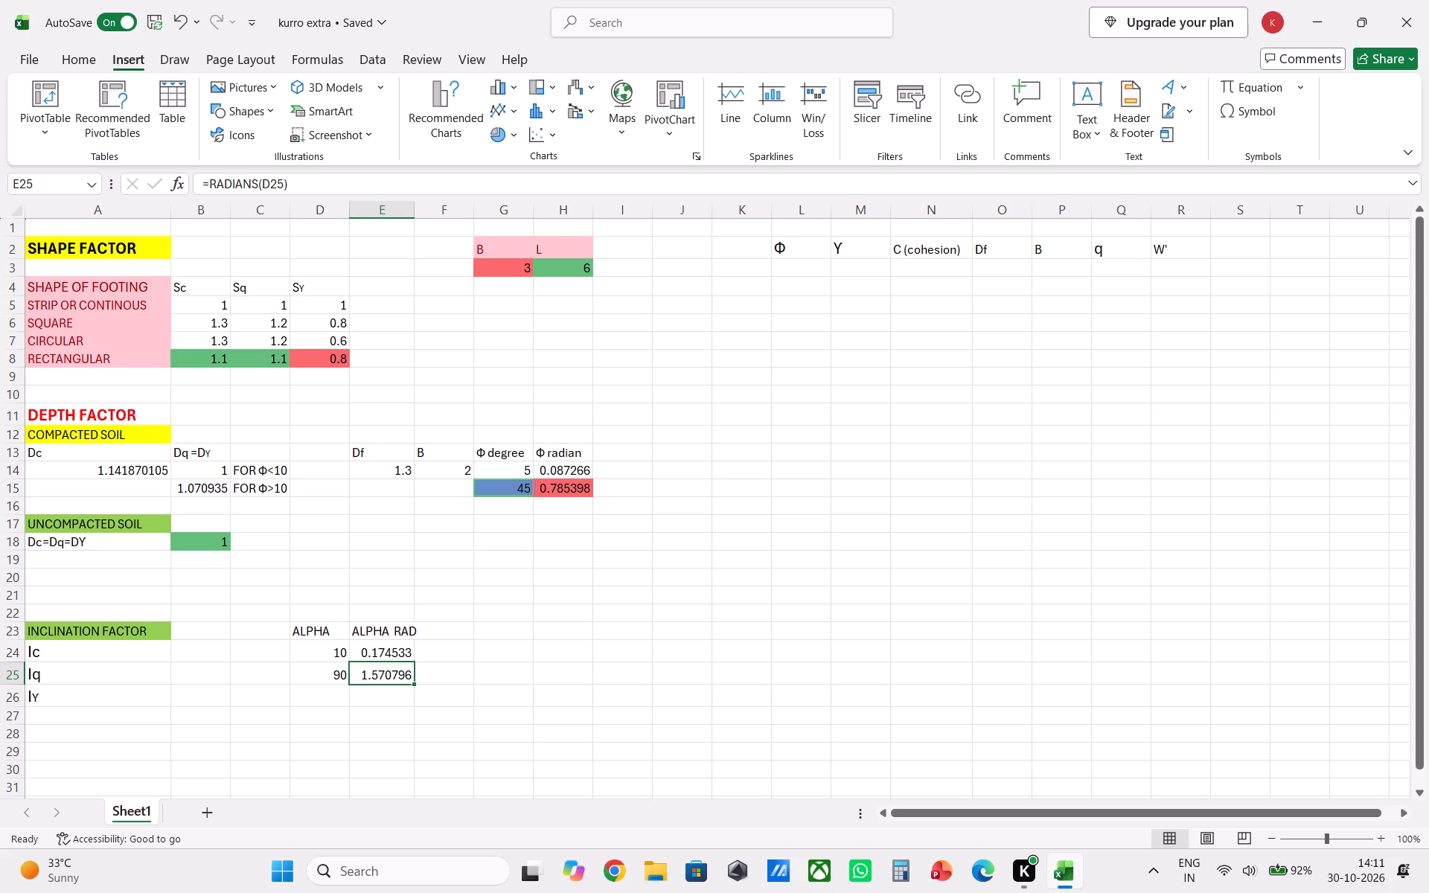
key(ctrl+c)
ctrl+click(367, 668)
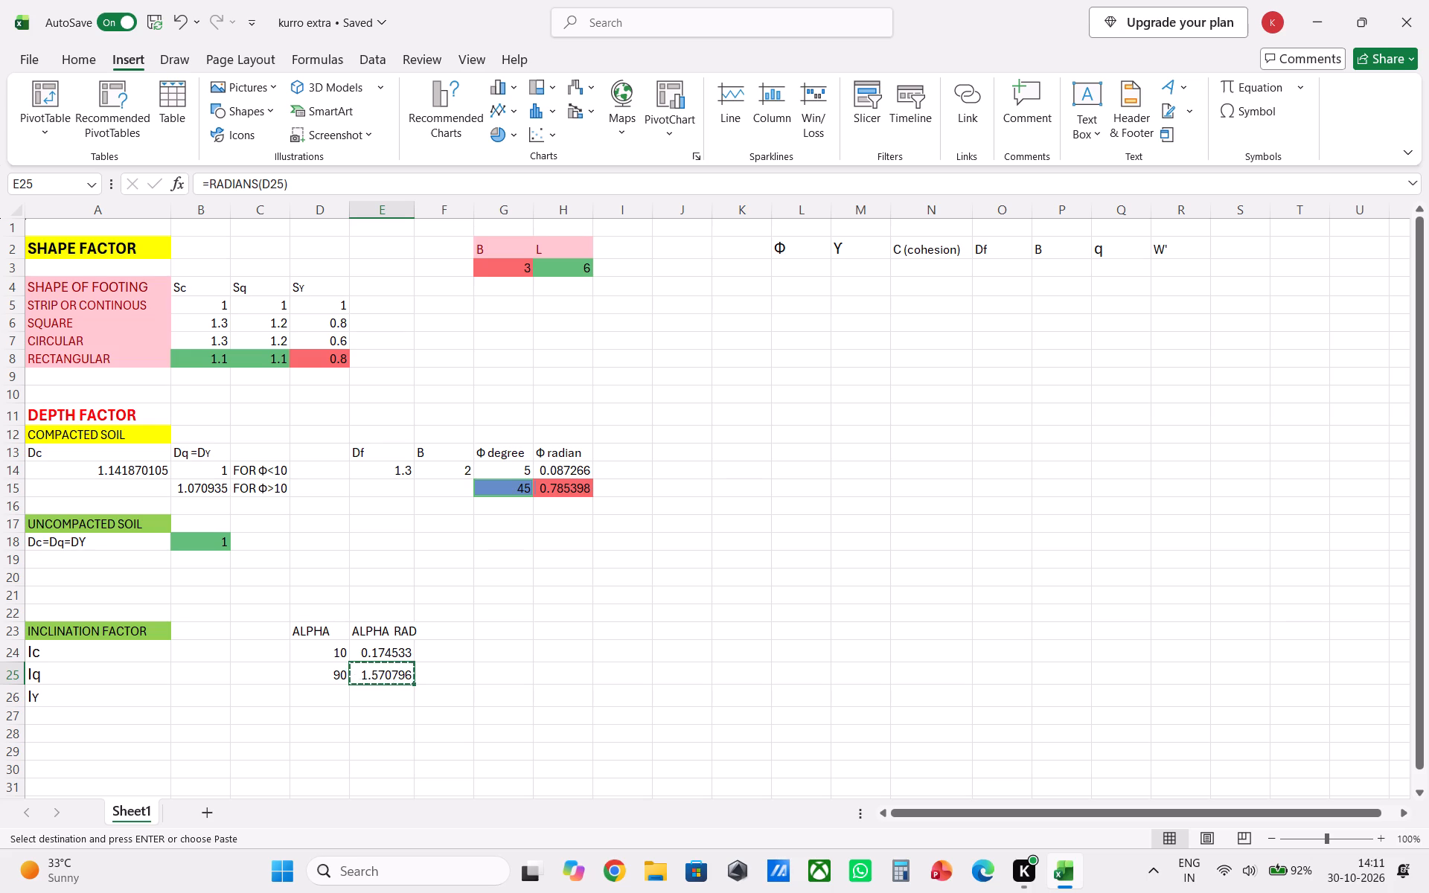
Enter the formula =(1-(E24/E25))^2 in B24, beside the Ic label.
click(200, 656)
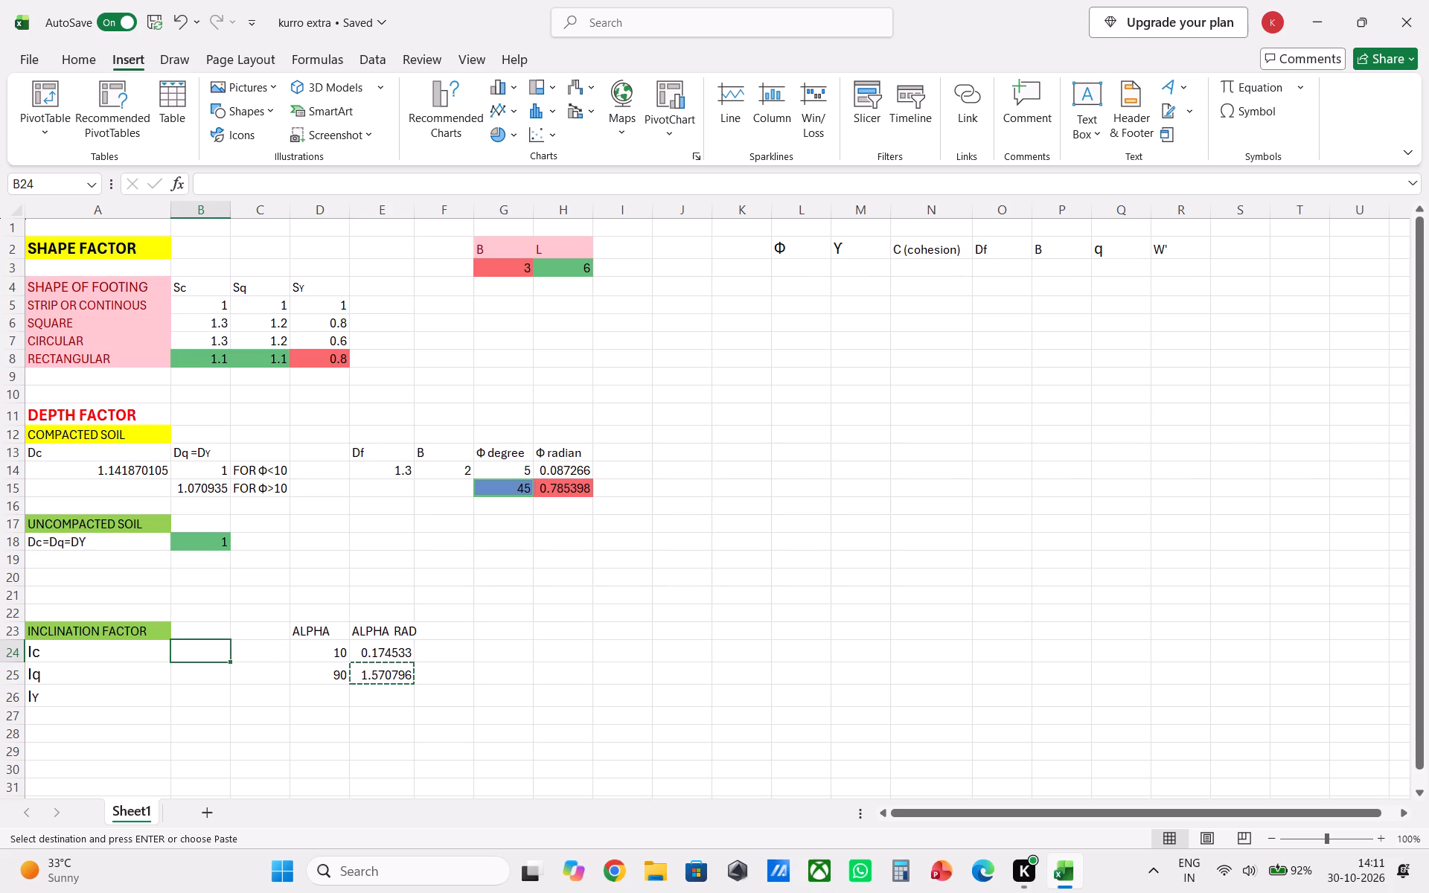
key(equal)
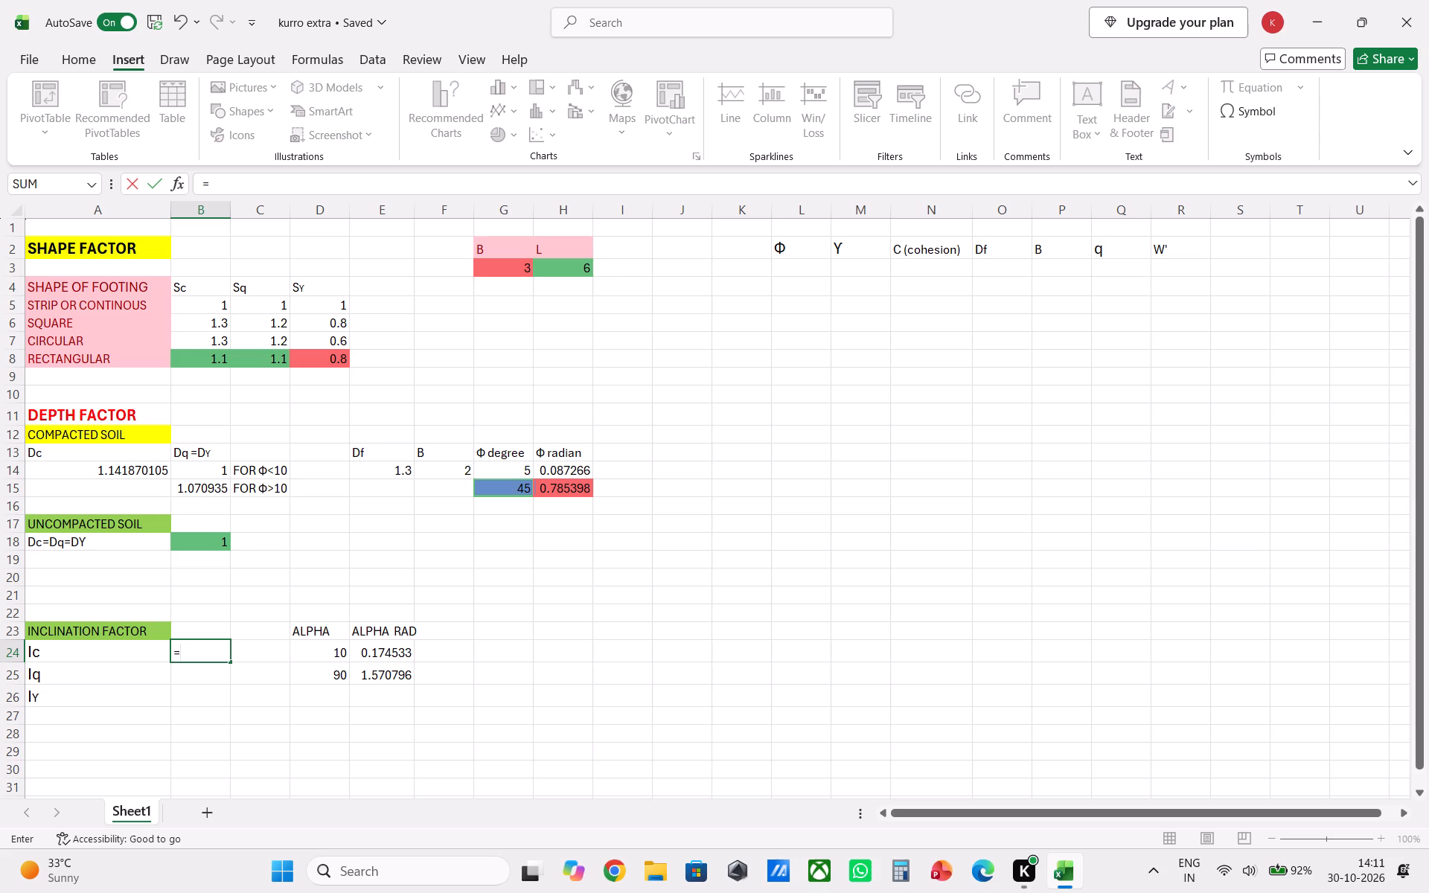
key(shift+parenleft)
key(1)
key(minus)
key(shift+parenleft)
click(380, 652)
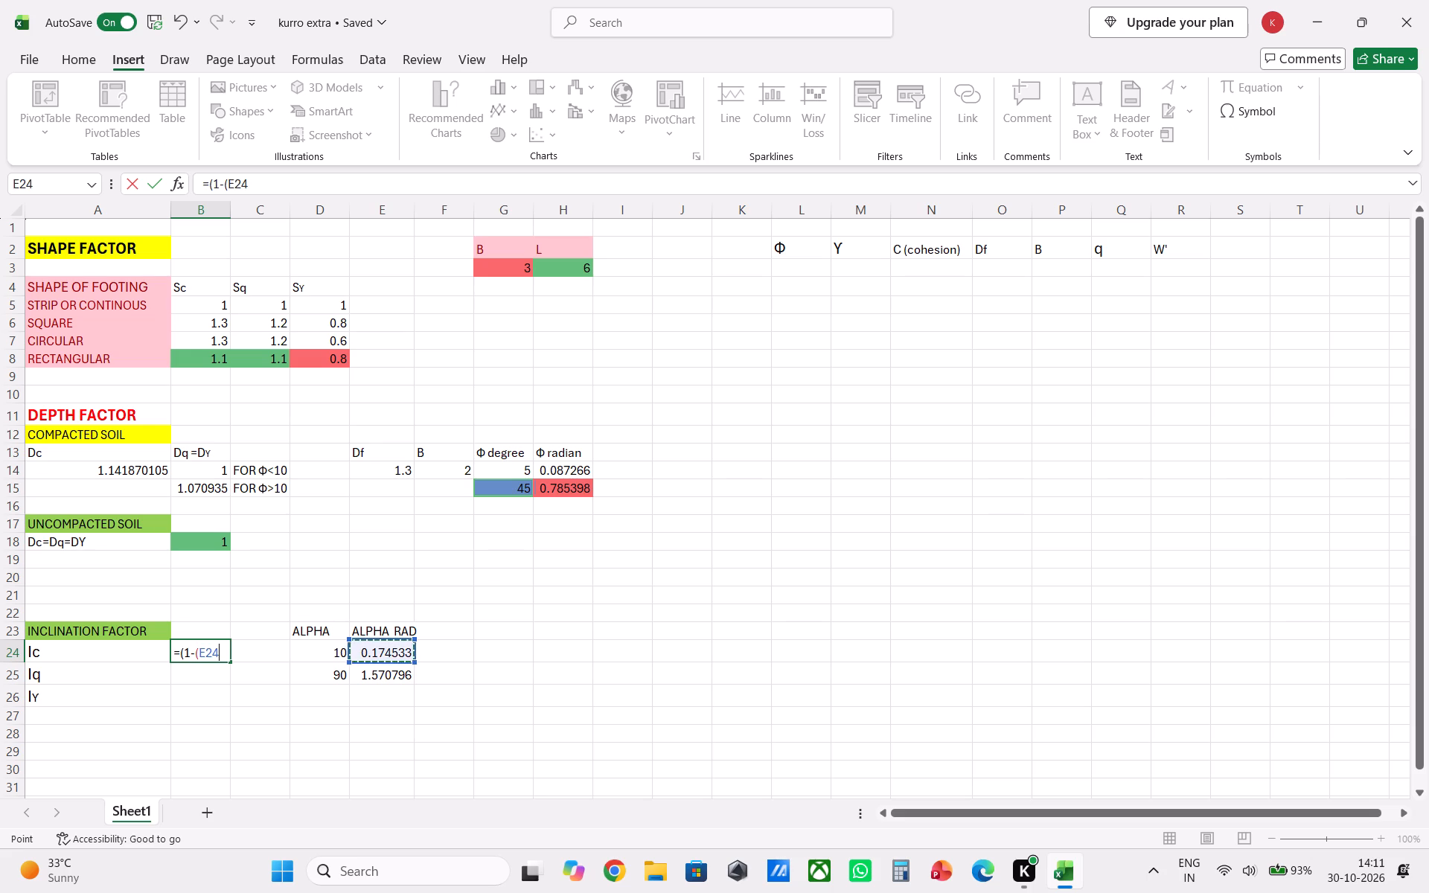
key(slash)
key(ctrl+v)
key(ctrl+v)
click(371, 680)
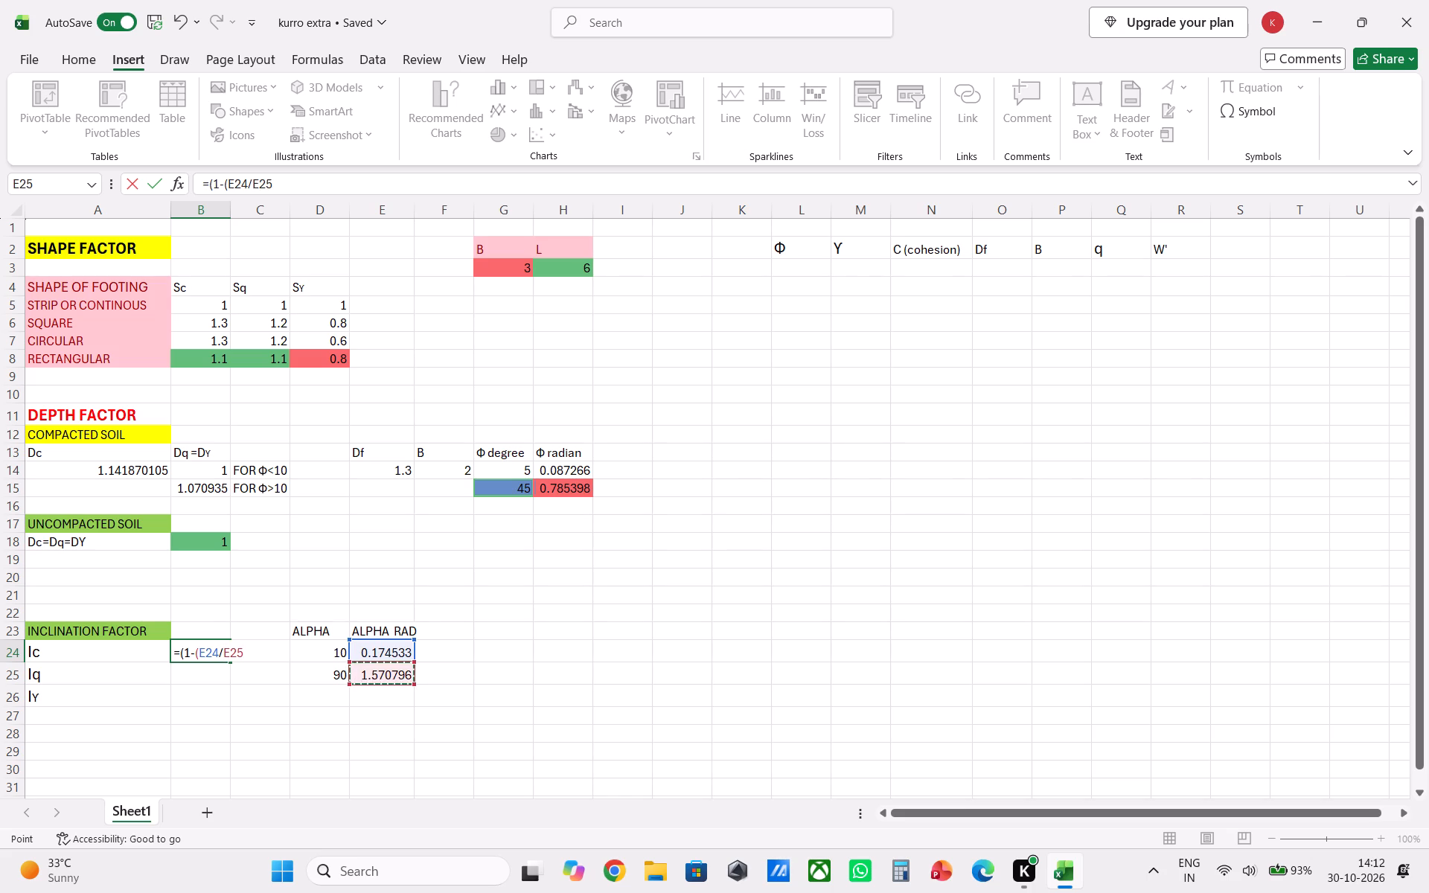
key(shift+parenright)
key(shift+parenright)
key(shift+asciicircum)
key(2)
key(Return)
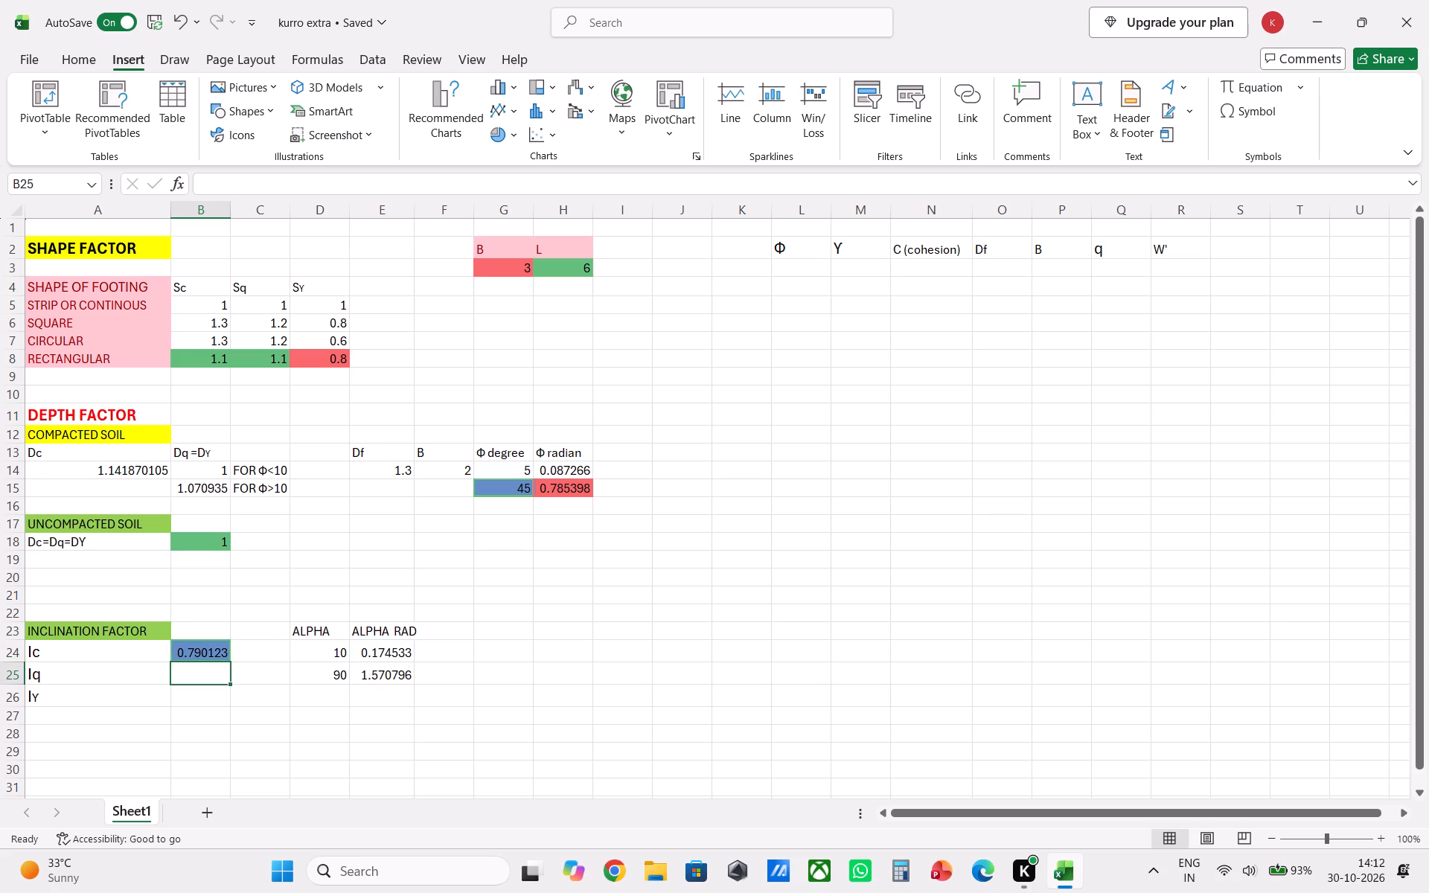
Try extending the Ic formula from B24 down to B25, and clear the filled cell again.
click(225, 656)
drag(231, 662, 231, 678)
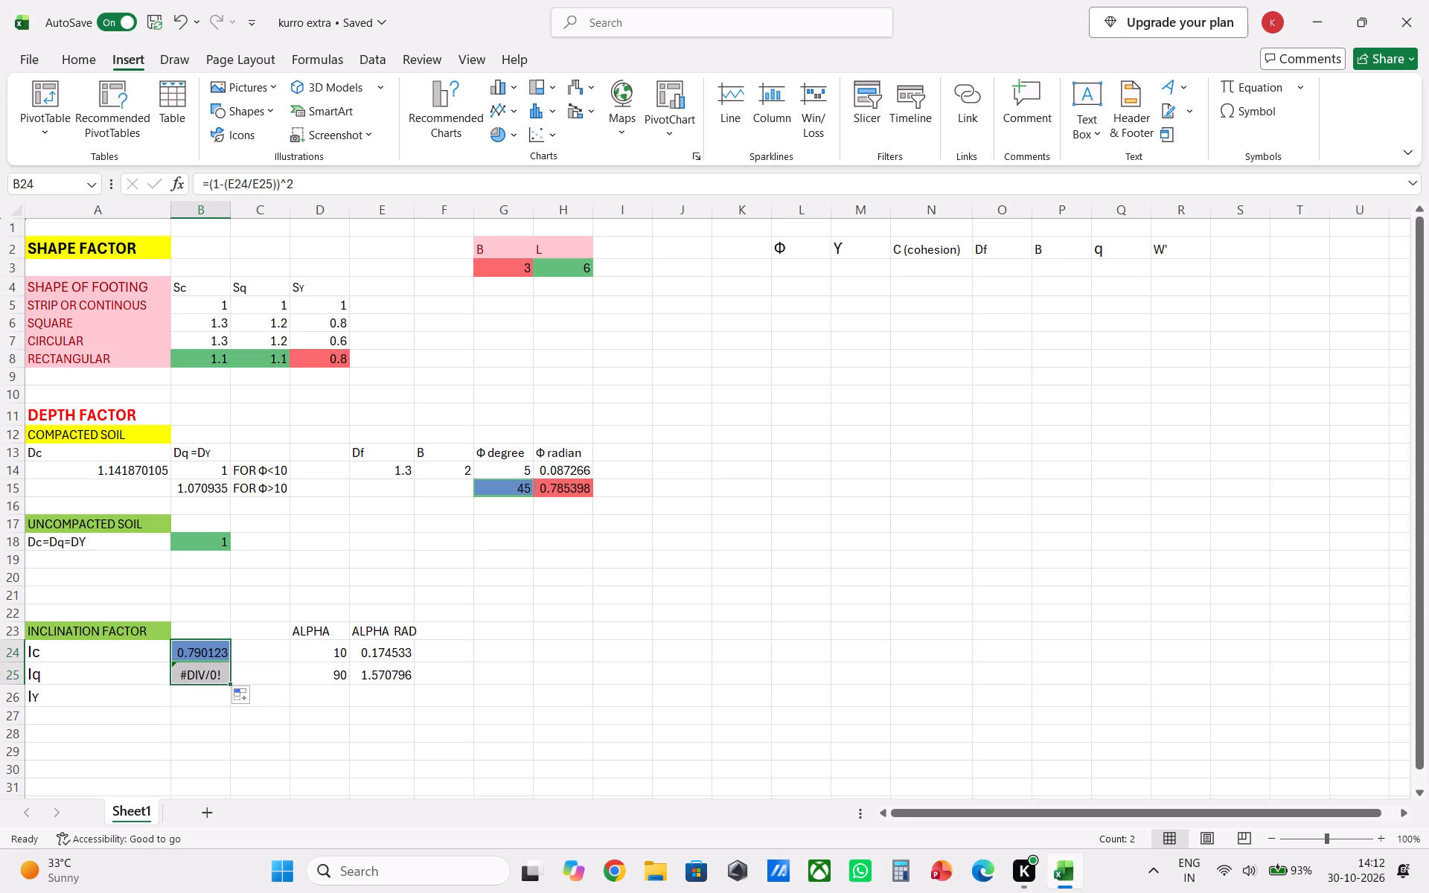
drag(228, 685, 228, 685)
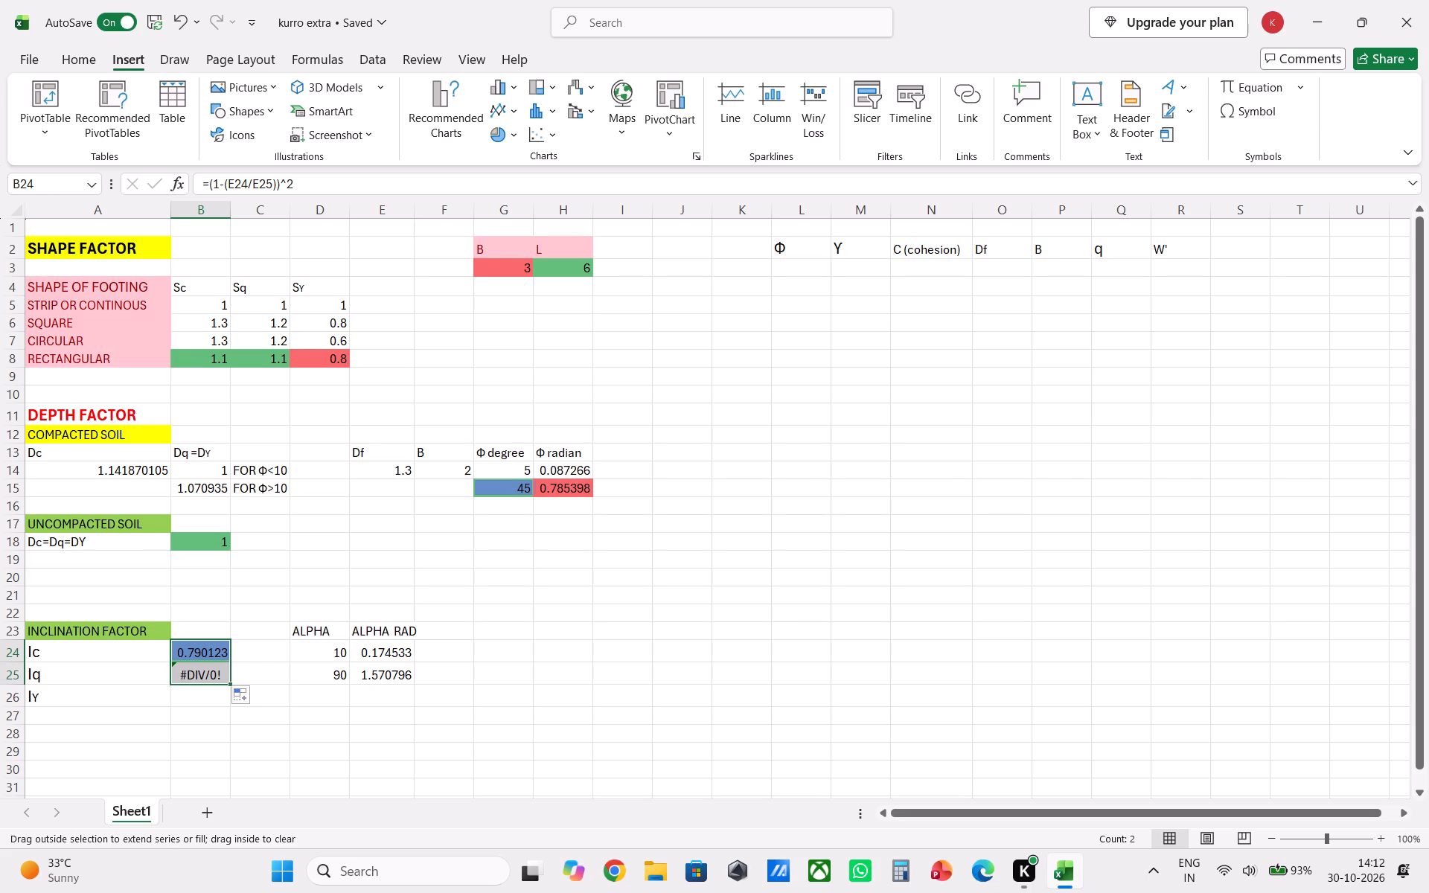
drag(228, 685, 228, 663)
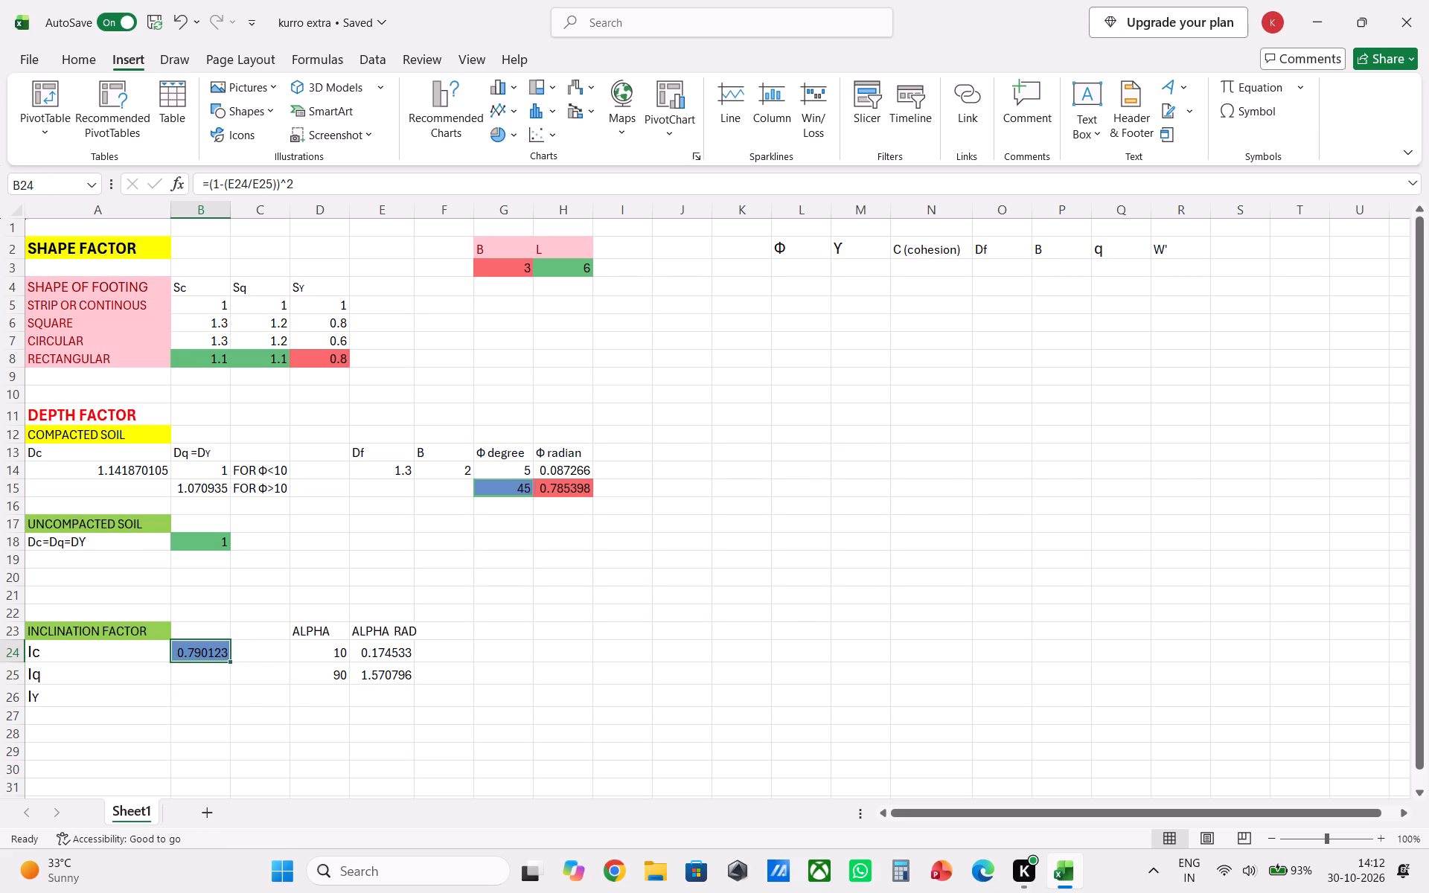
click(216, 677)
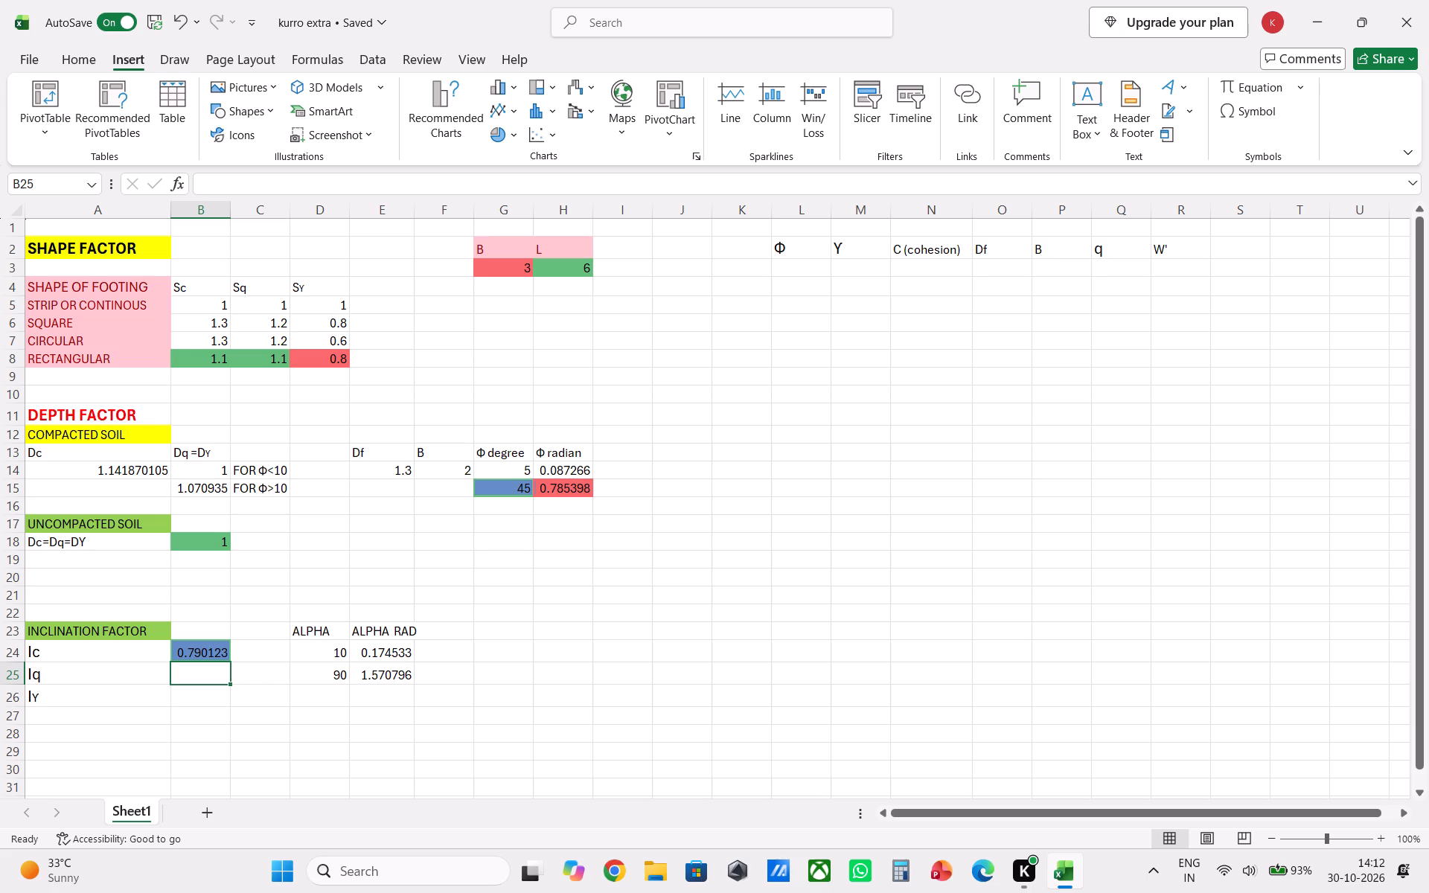
Try to copy the formula text =(1-(E24/E25))^2 from B24 into B25, beside the Iq label.
click(208, 653)
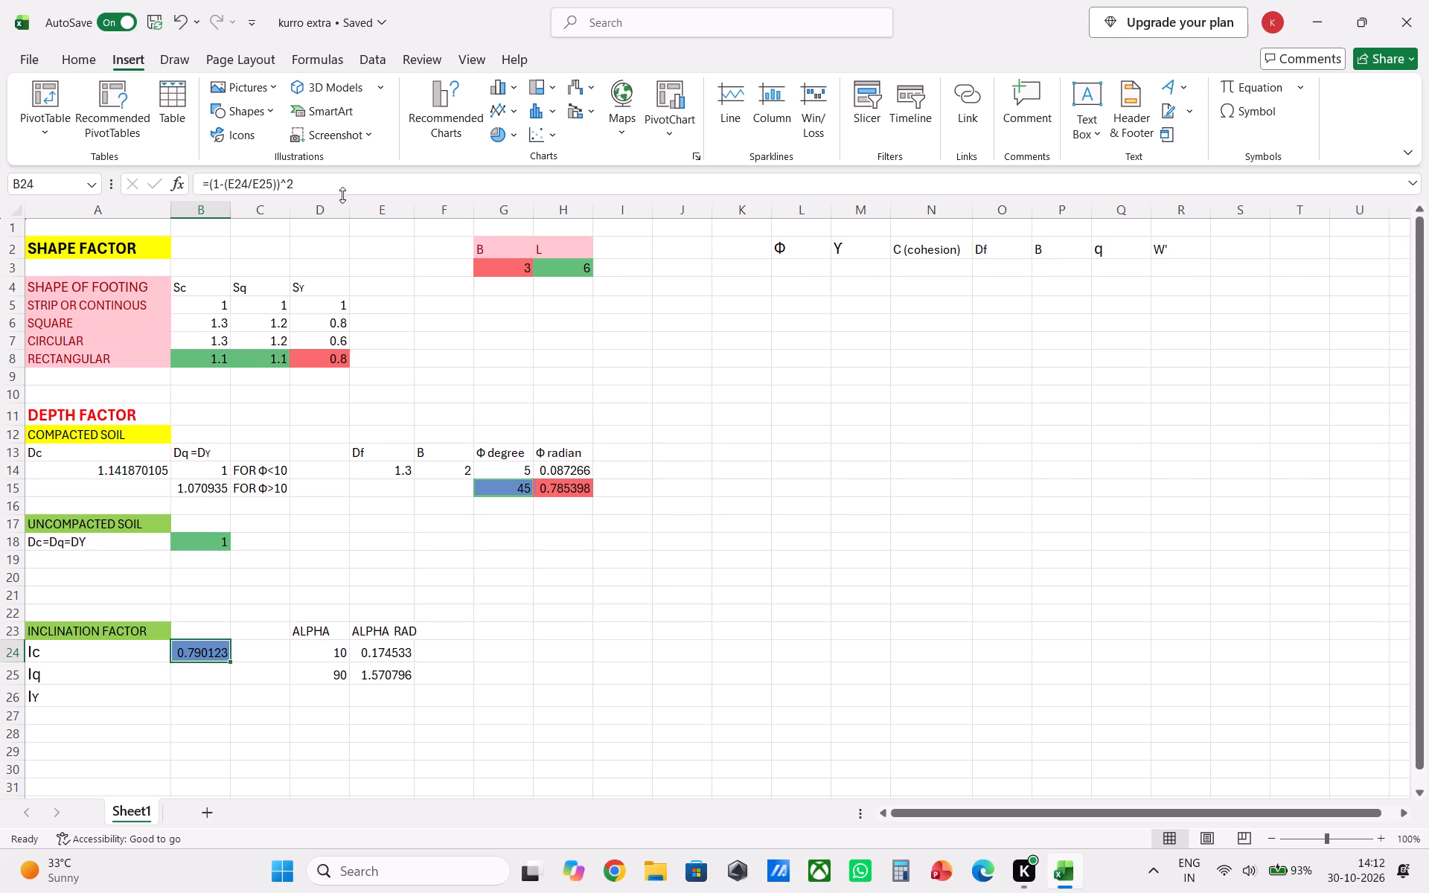
drag(333, 179, 194, 182)
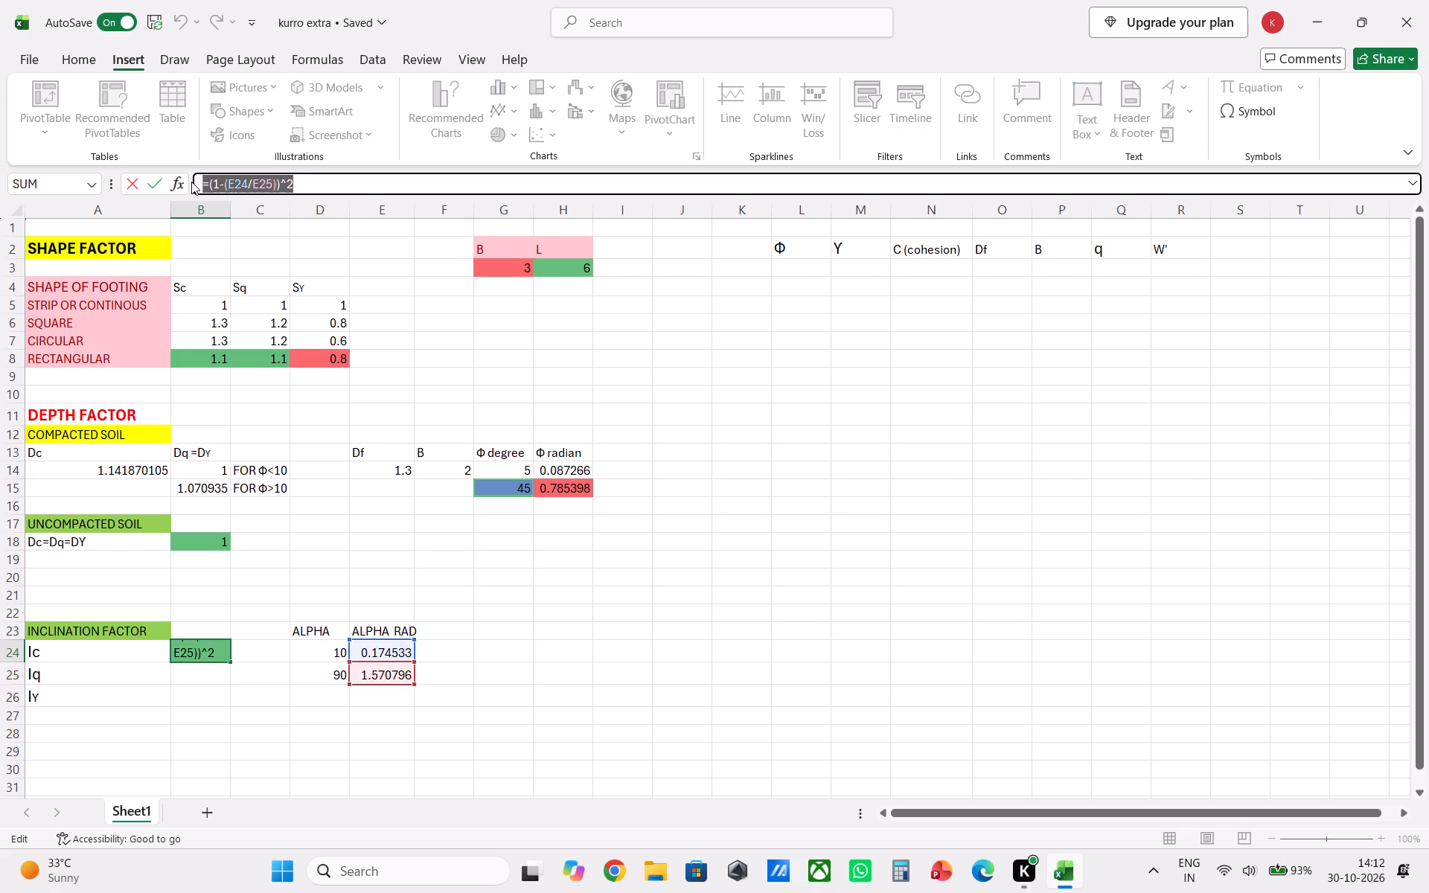
key(ctrl+c)
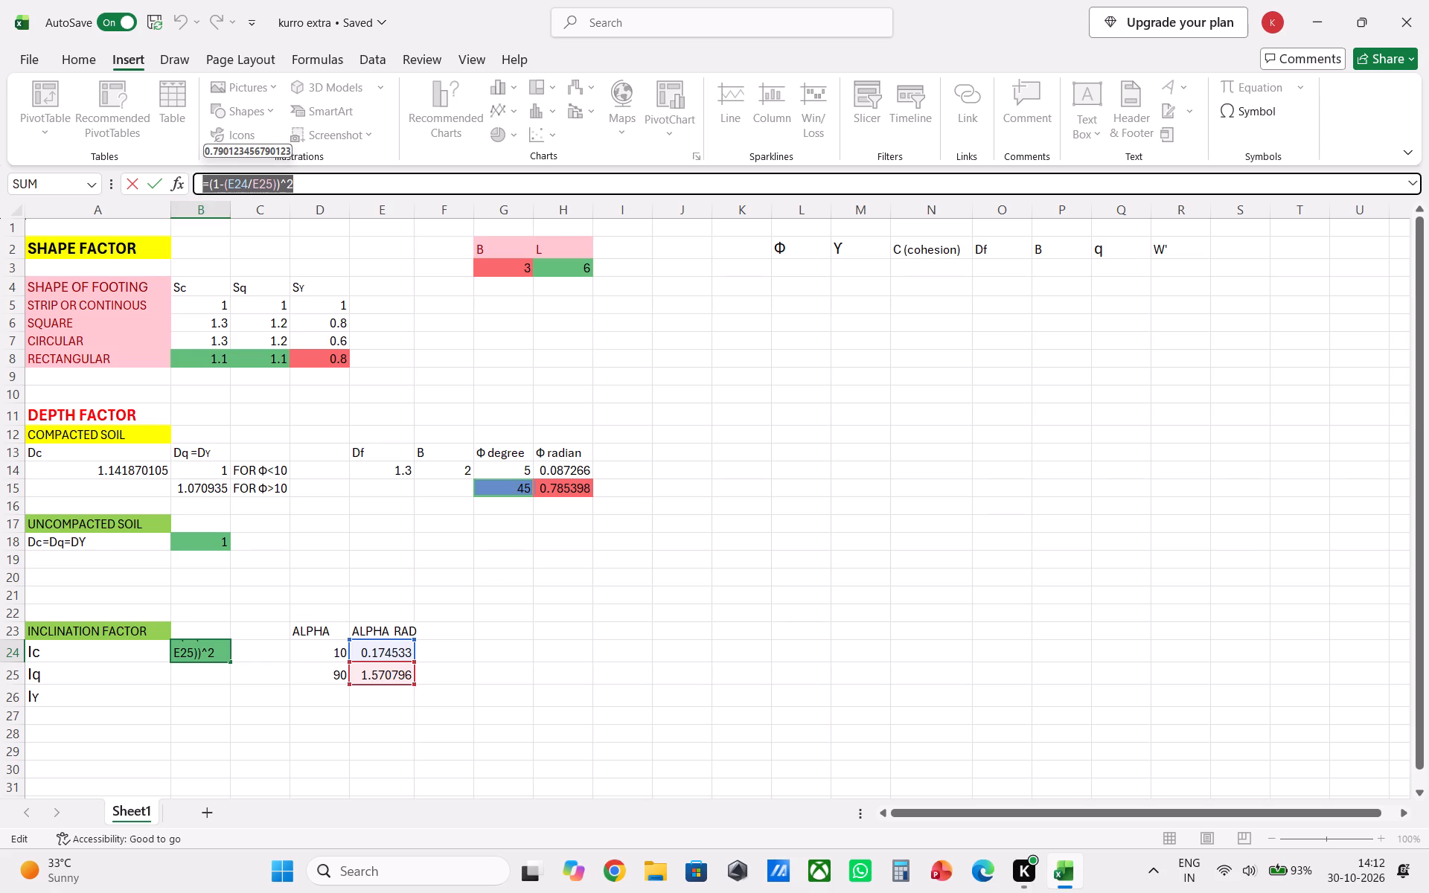
click(191, 678)
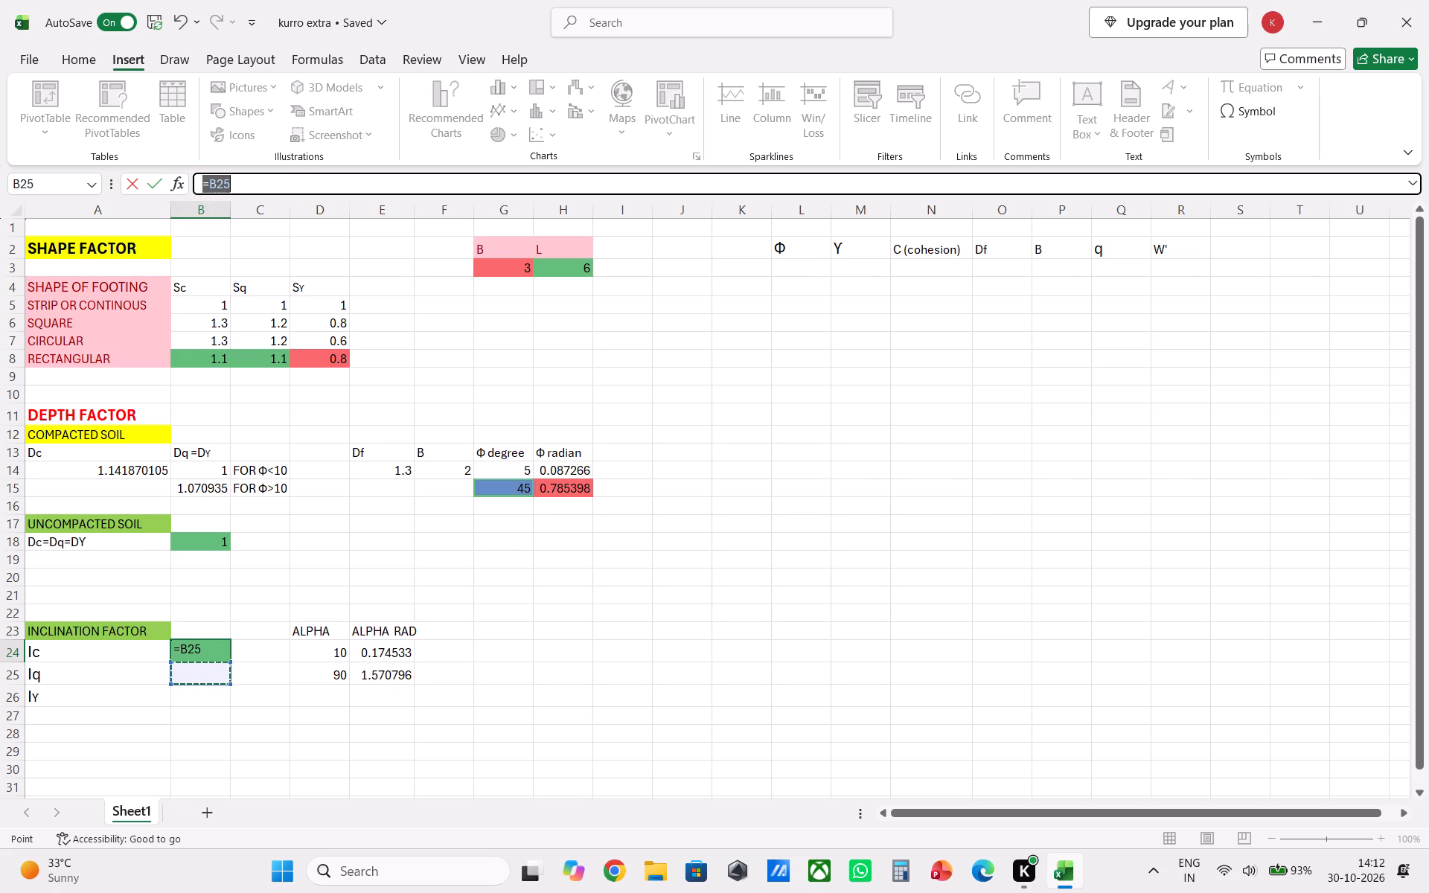
key(ctrl+v)
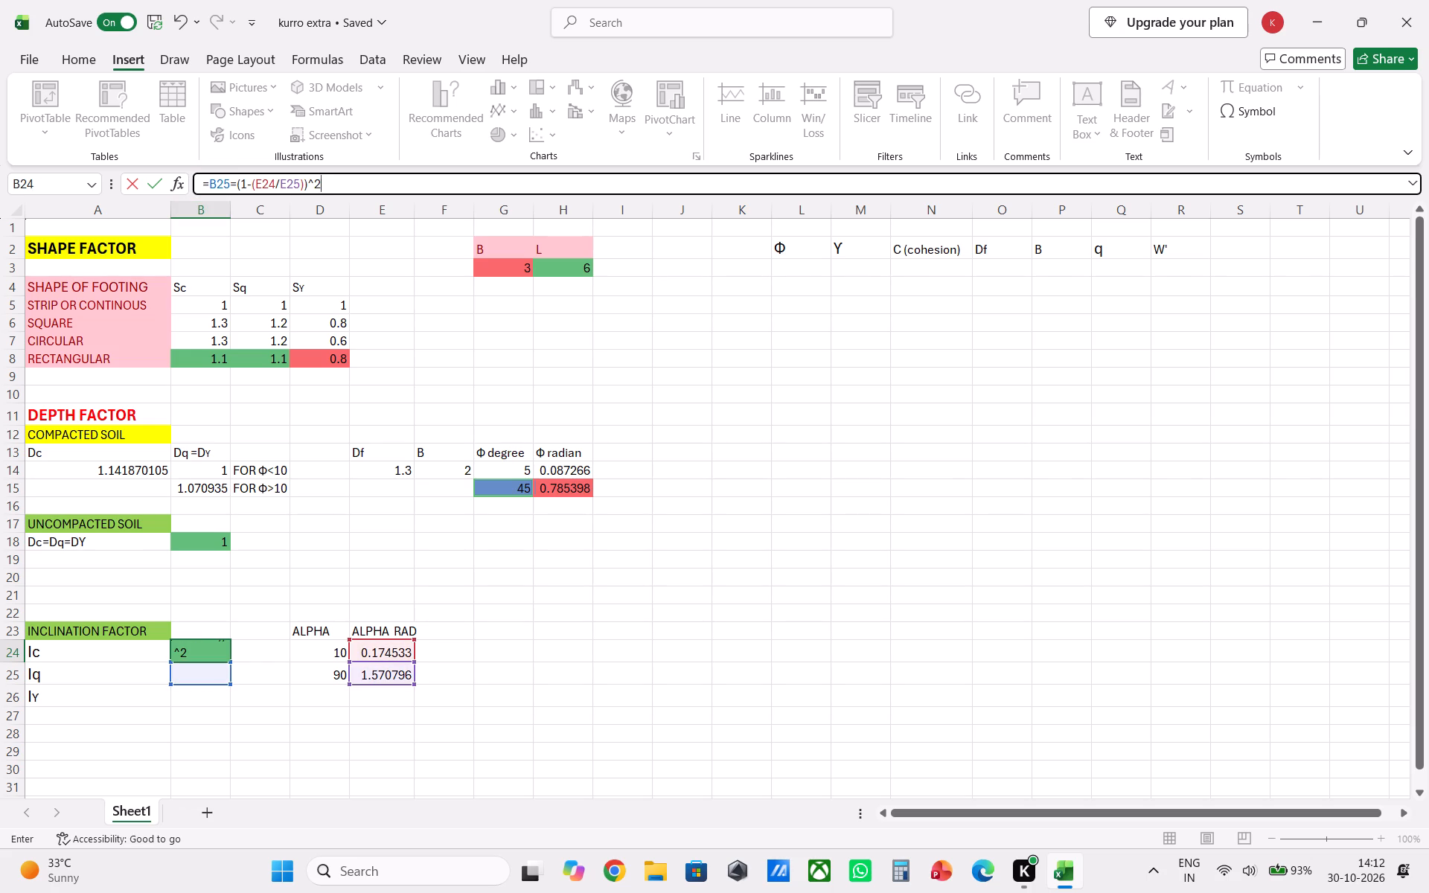
key(Return)
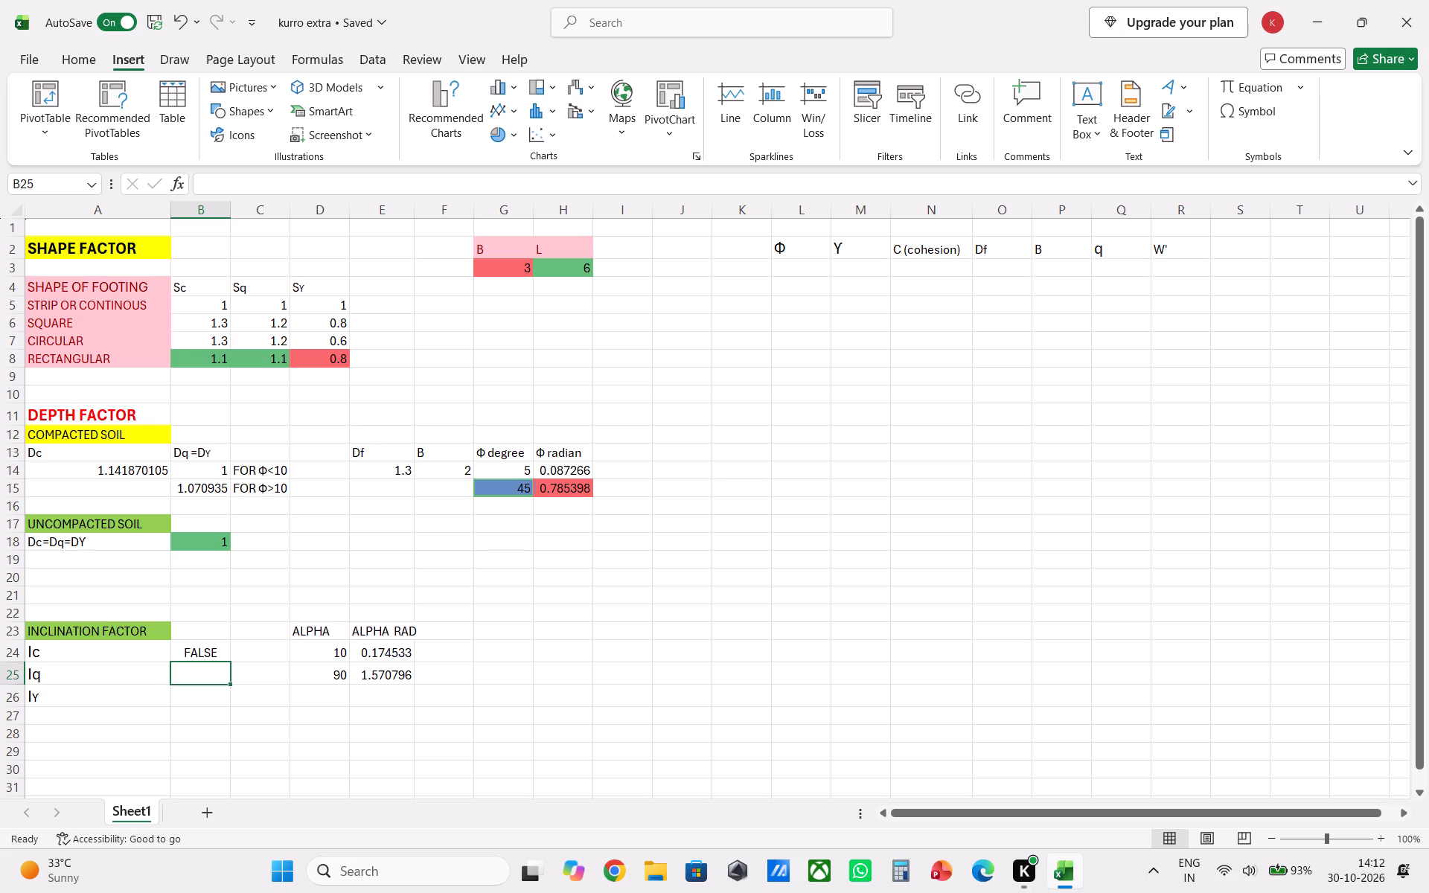
Examine the formula in B24 beside the Ic label, including the cells it references.
drag(237, 657, 228, 653)
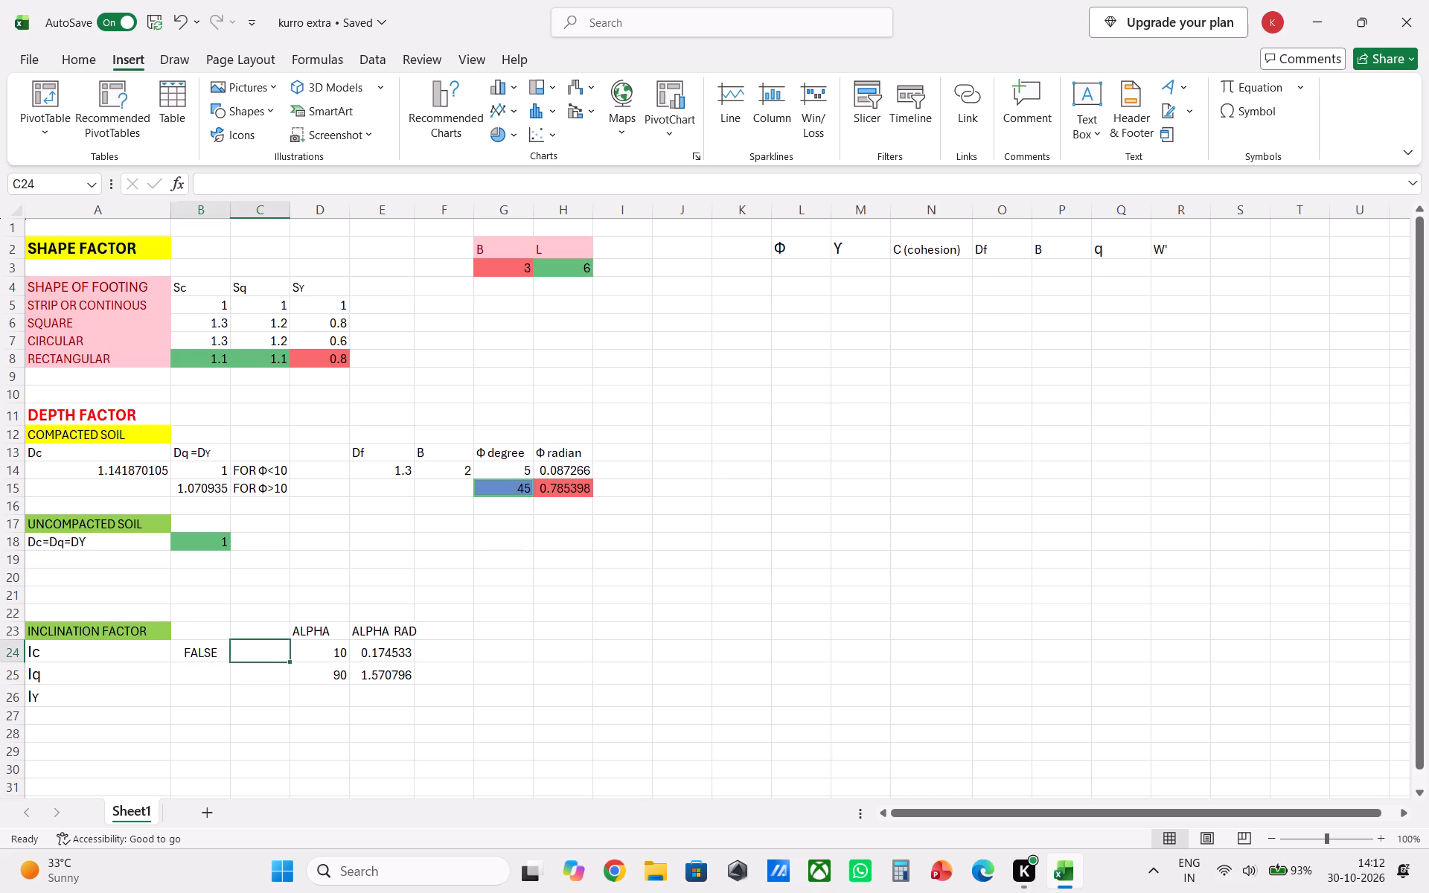
drag(228, 653, 226, 652)
click(214, 650)
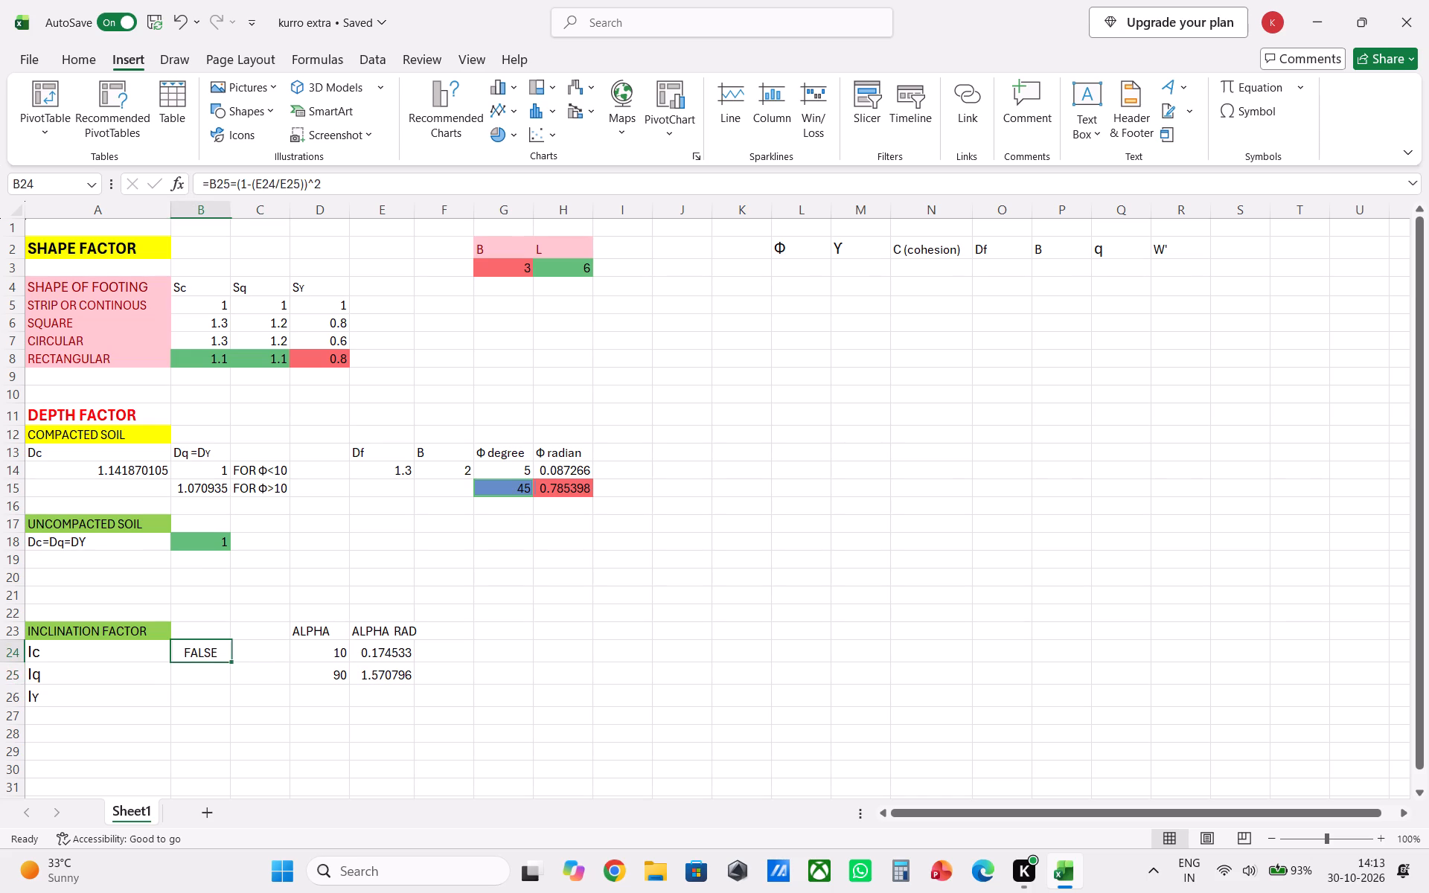
double_click(188, 650)
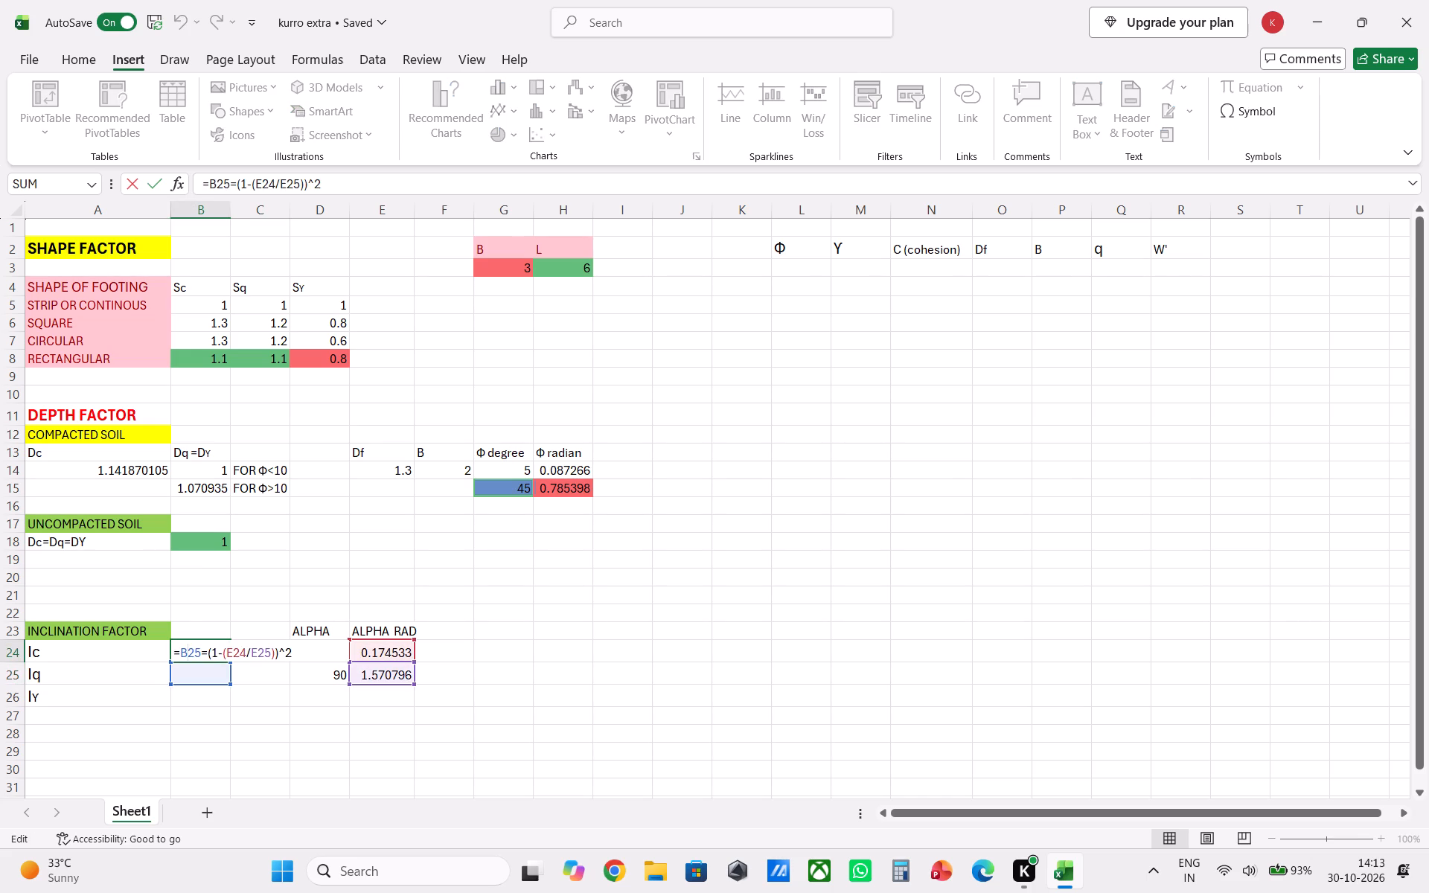
key(Return)
key(Return)
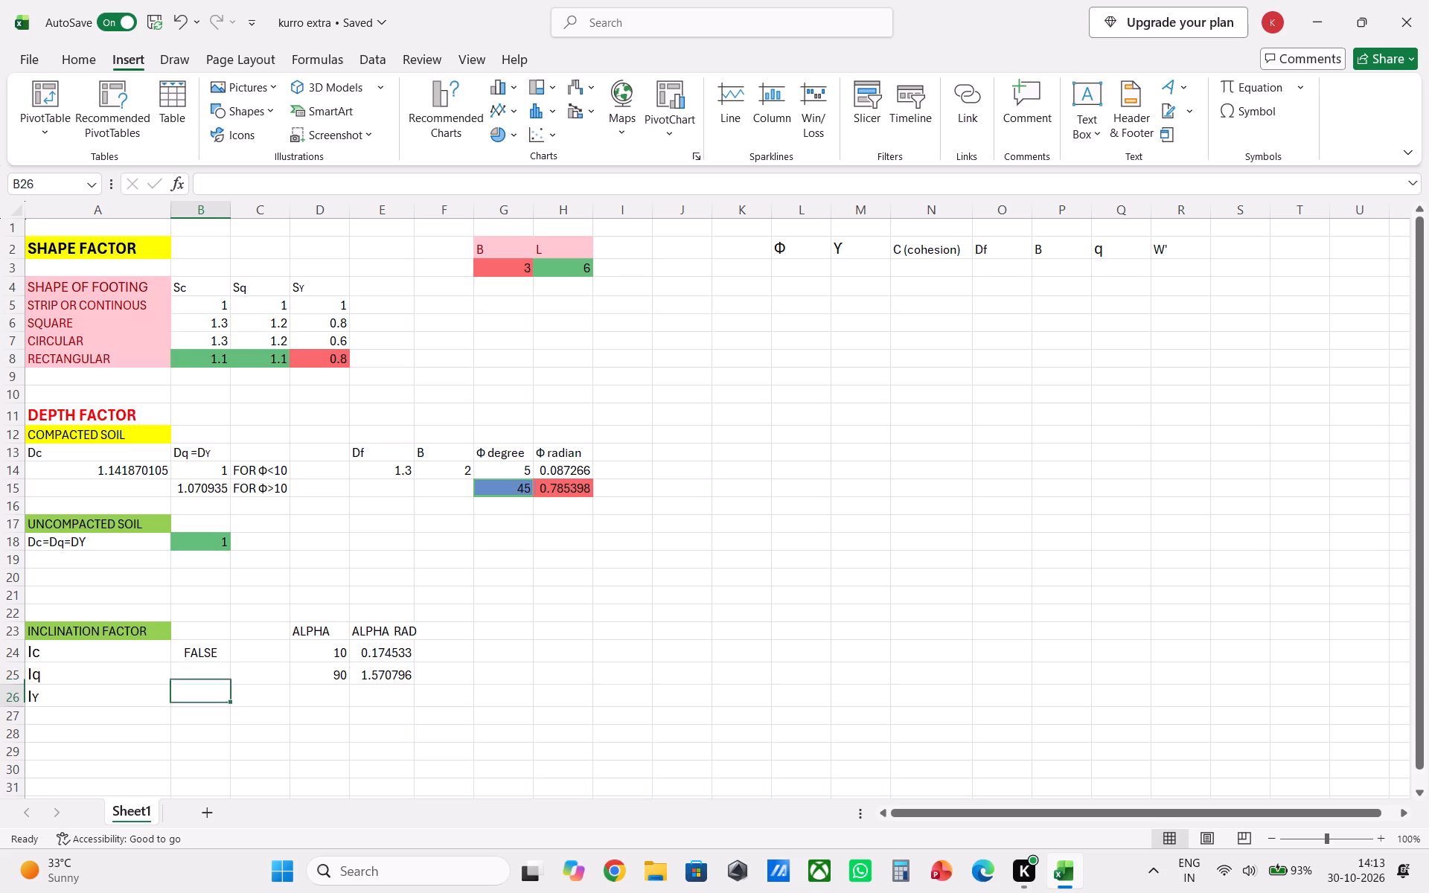
key(Return)
key(Up)
key(Up)
key(Up)
key(Up)
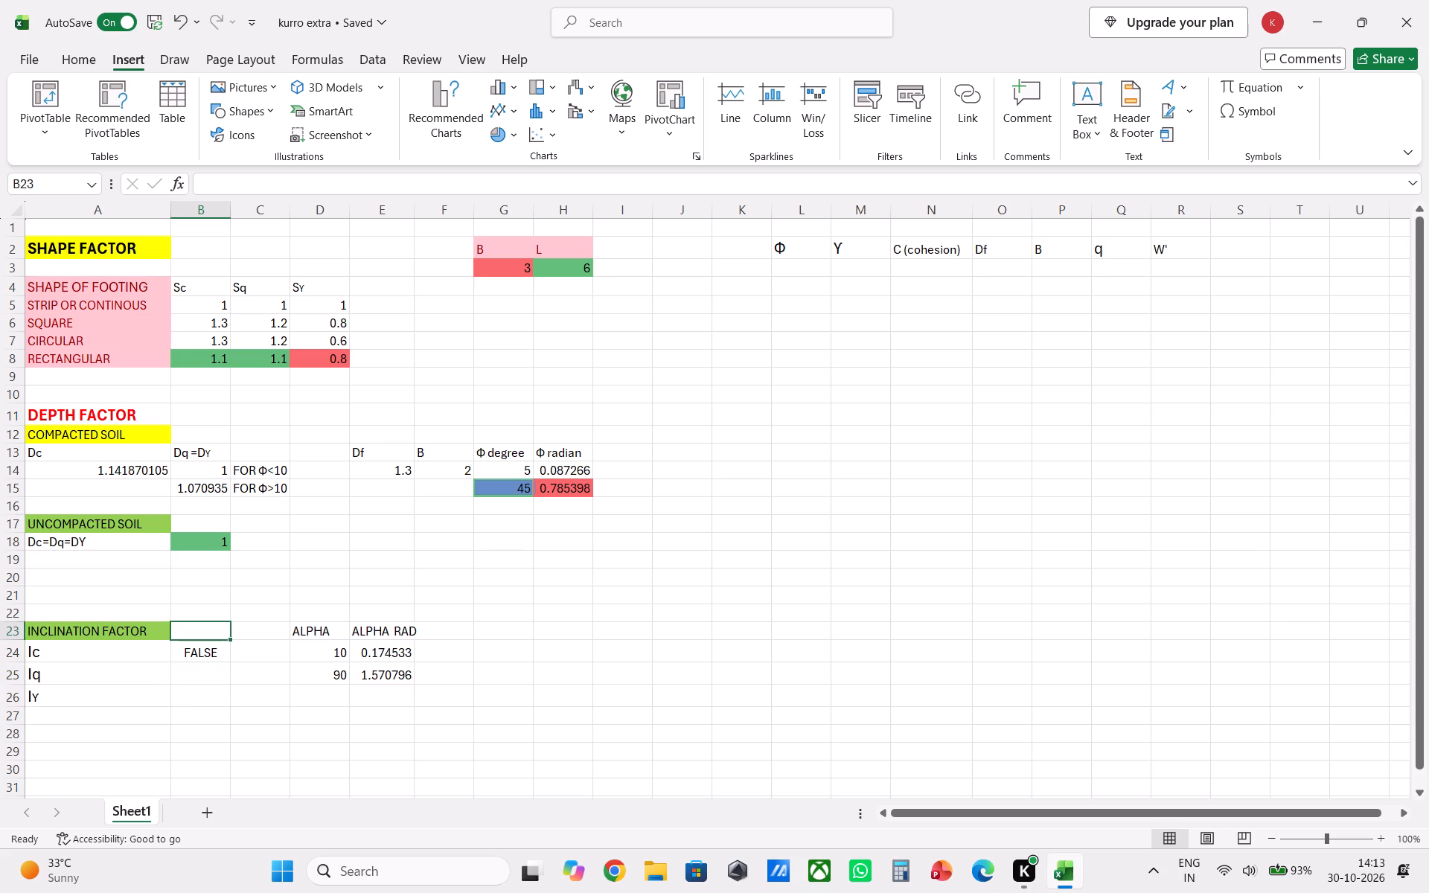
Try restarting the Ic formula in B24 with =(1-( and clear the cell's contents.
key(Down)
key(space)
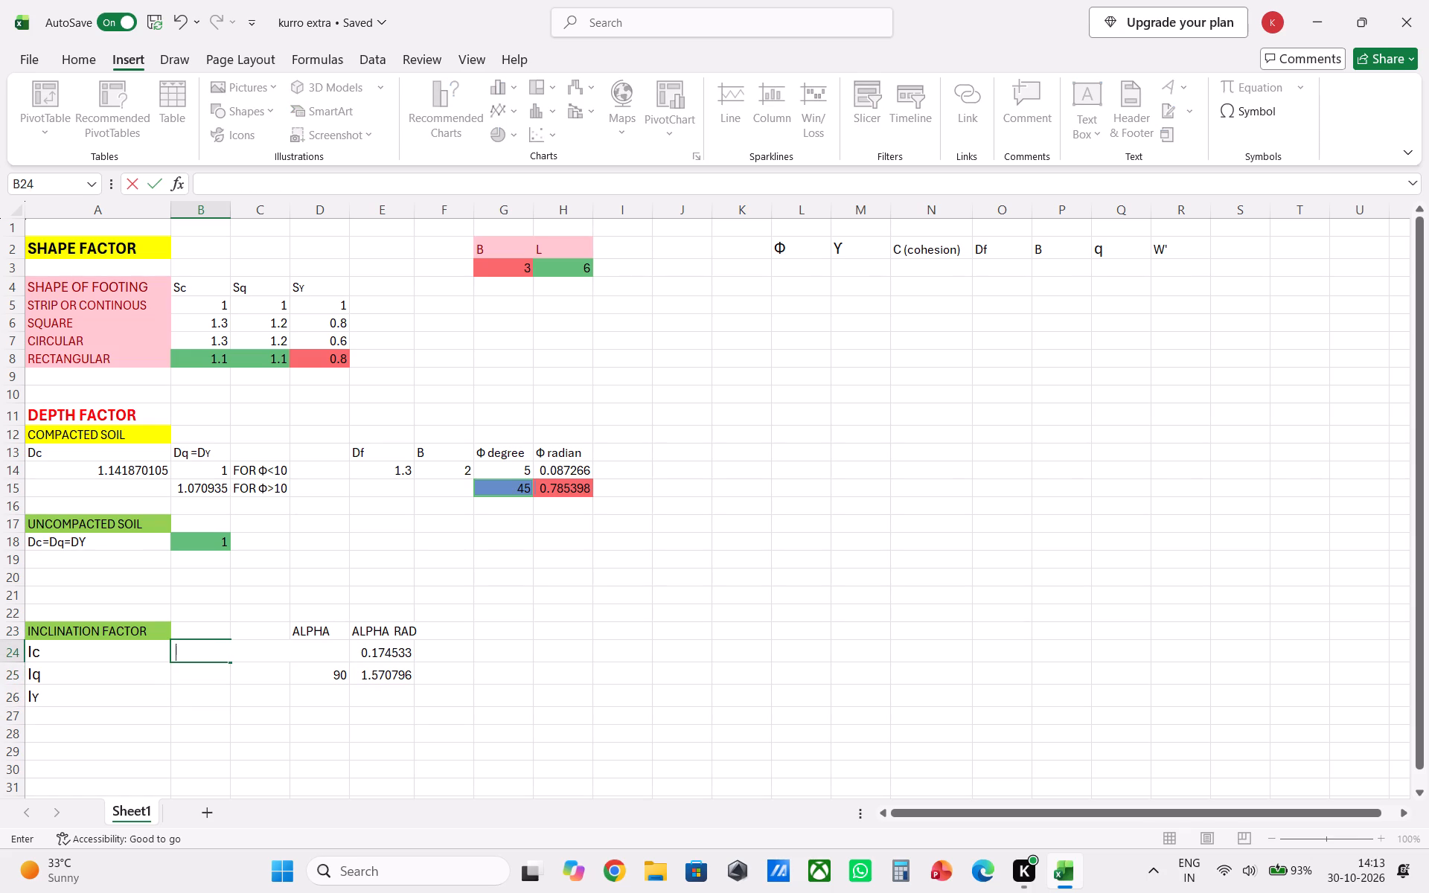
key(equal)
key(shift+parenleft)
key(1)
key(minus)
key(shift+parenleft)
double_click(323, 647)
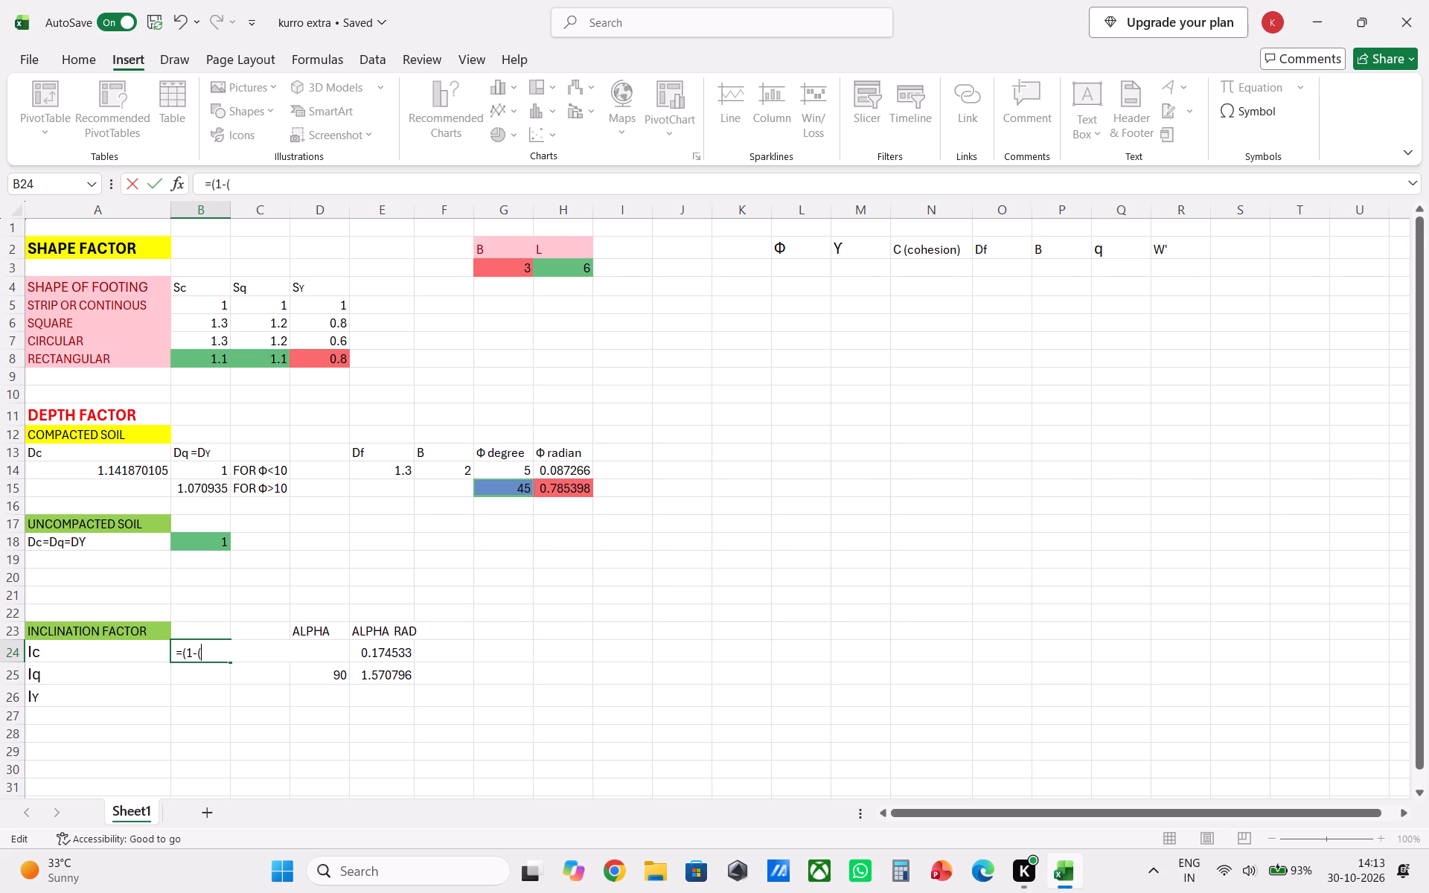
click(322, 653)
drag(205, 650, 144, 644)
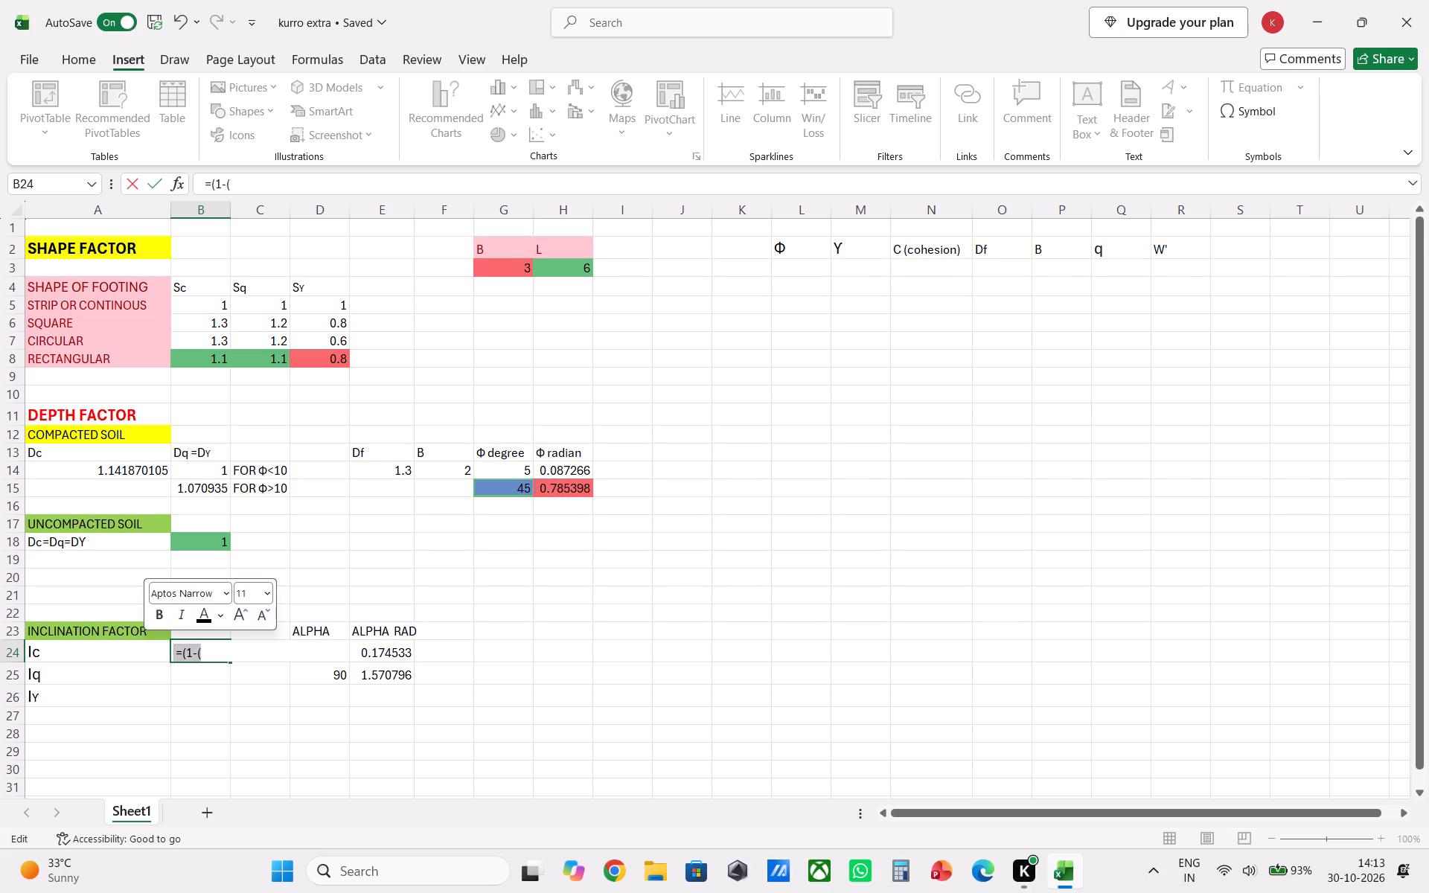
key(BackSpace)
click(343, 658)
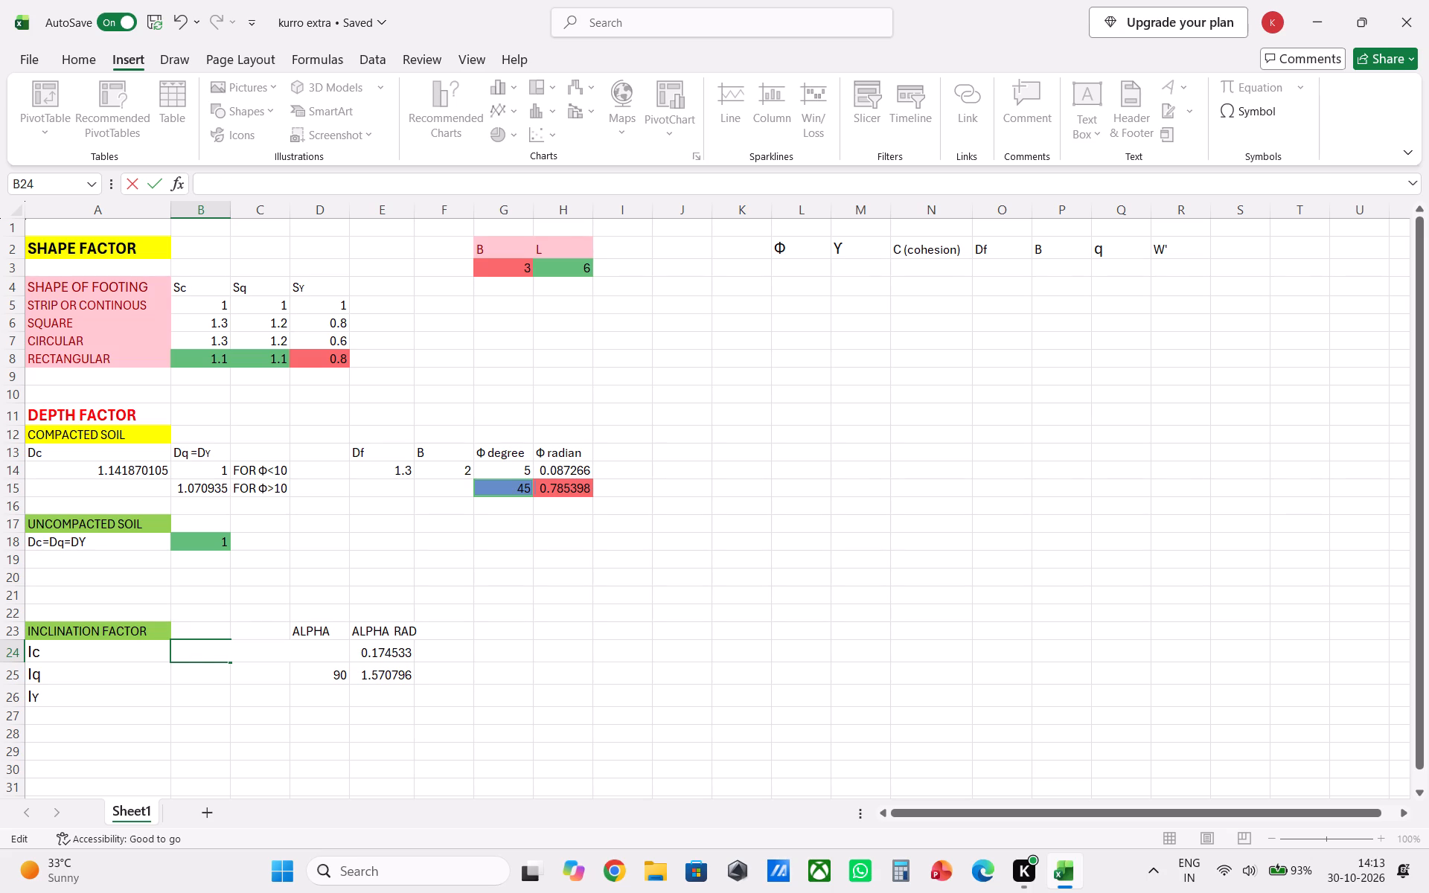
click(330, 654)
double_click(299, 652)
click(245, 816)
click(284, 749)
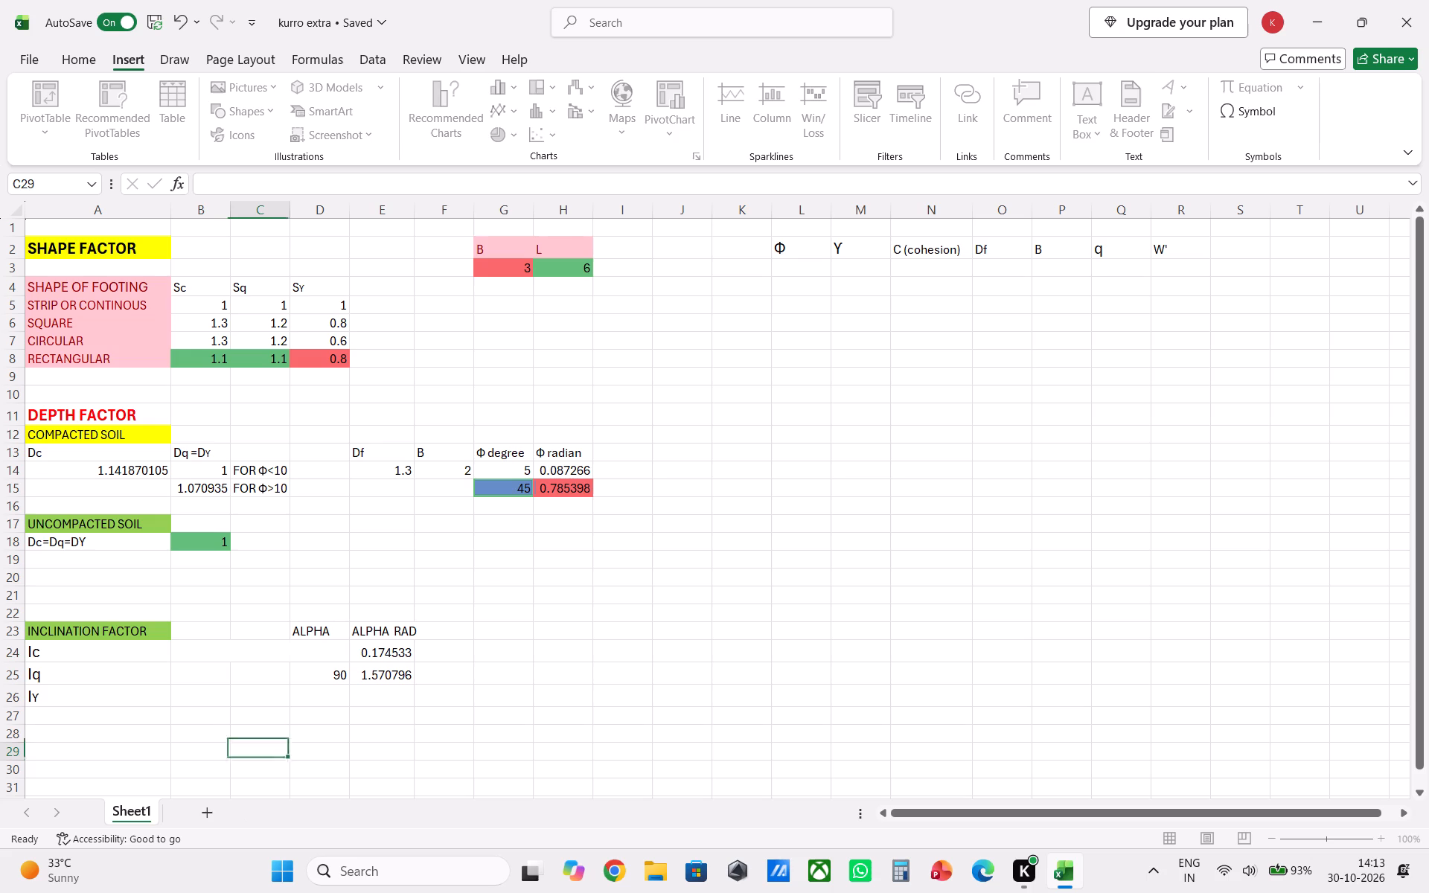
Enter the formula =(1-(E24/E25))^2 in B24, beside the Ic label.
click(206, 655)
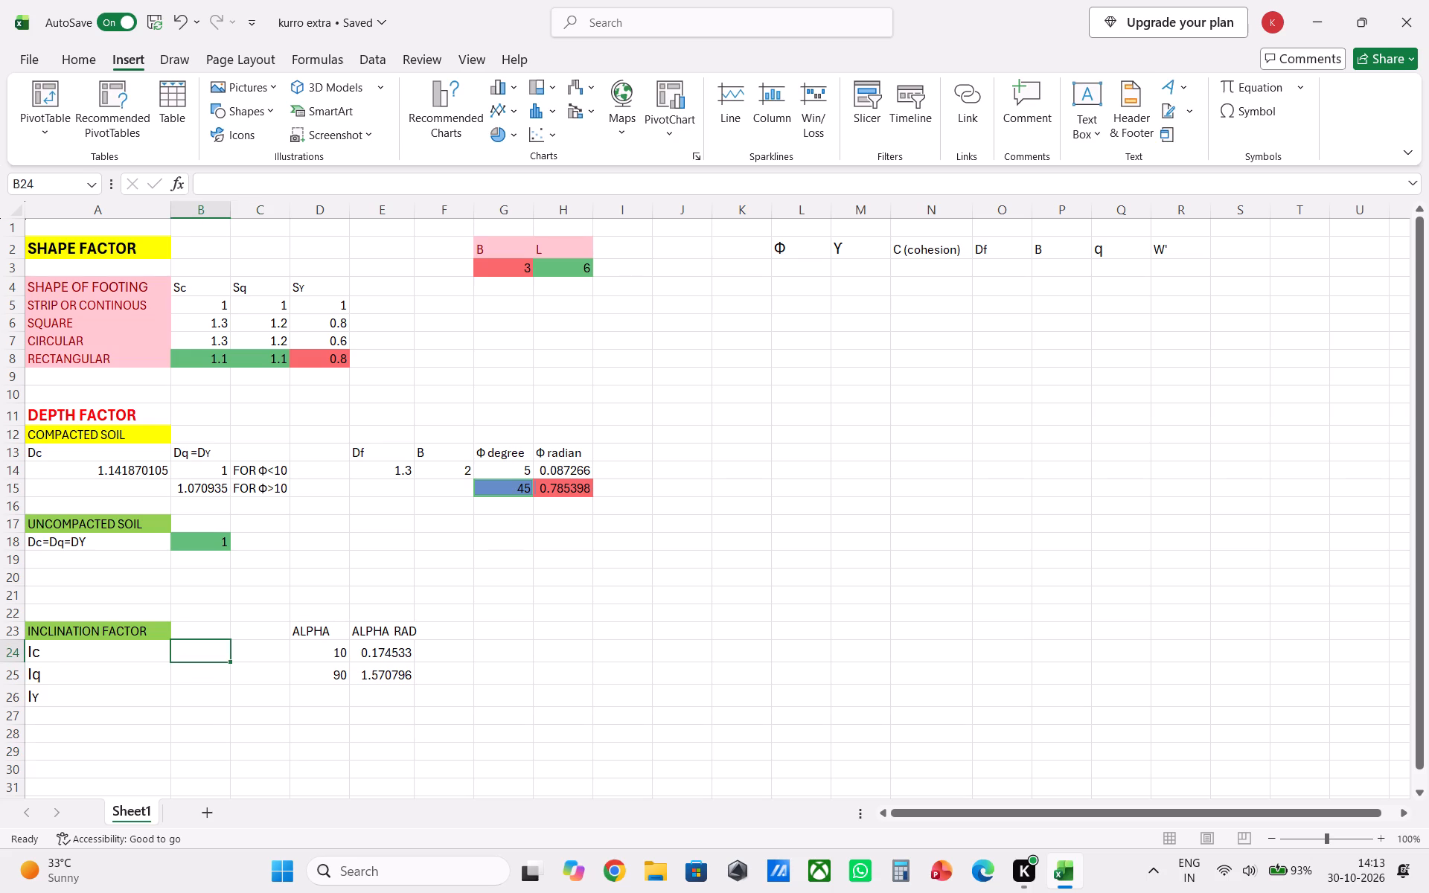
key(equal)
key(shift+parenleft)
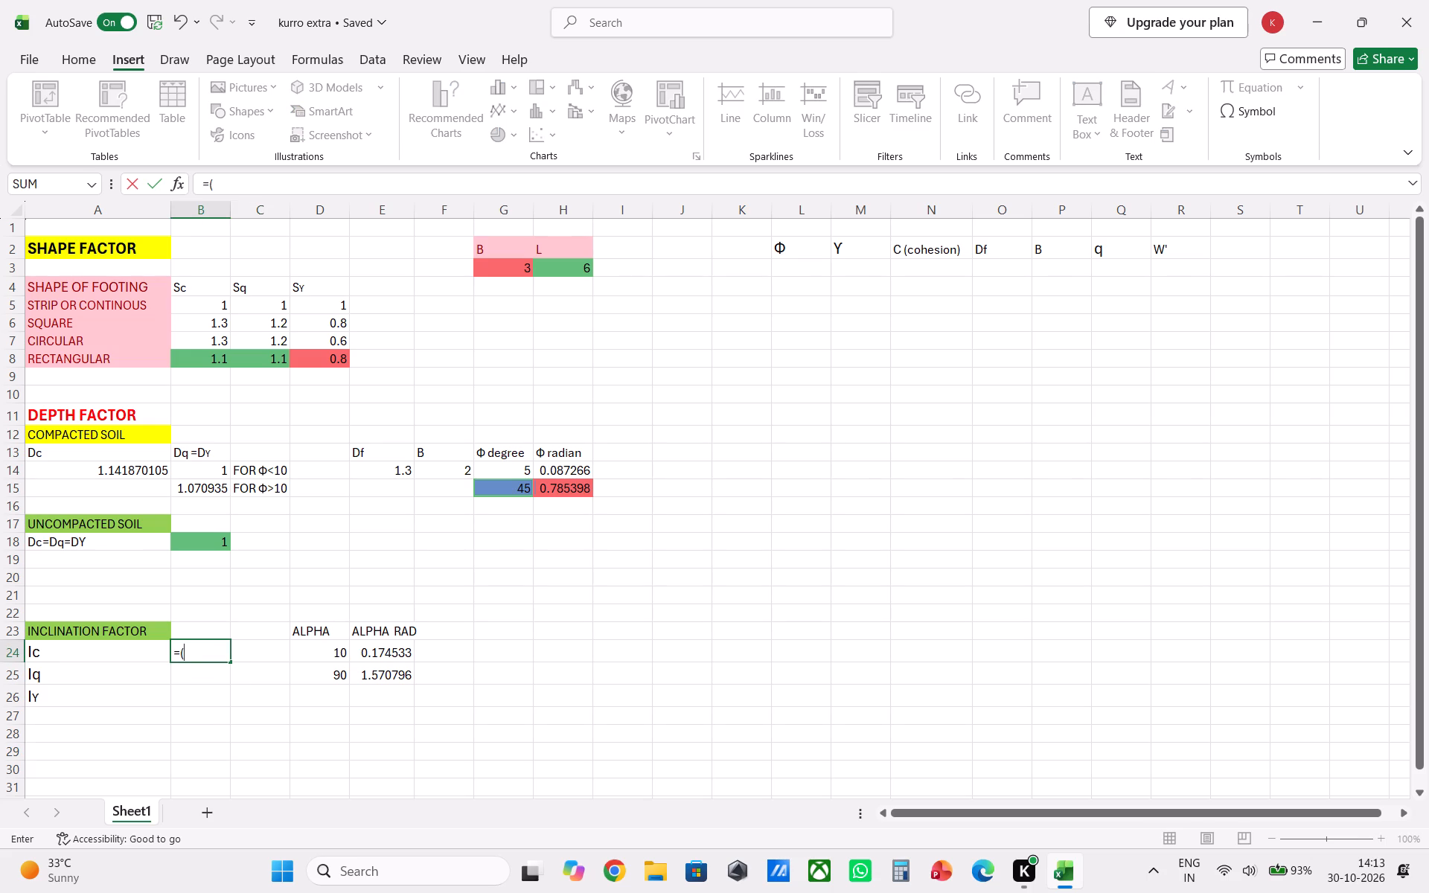
text(1-)
key(shift+parenleft)
click(388, 656)
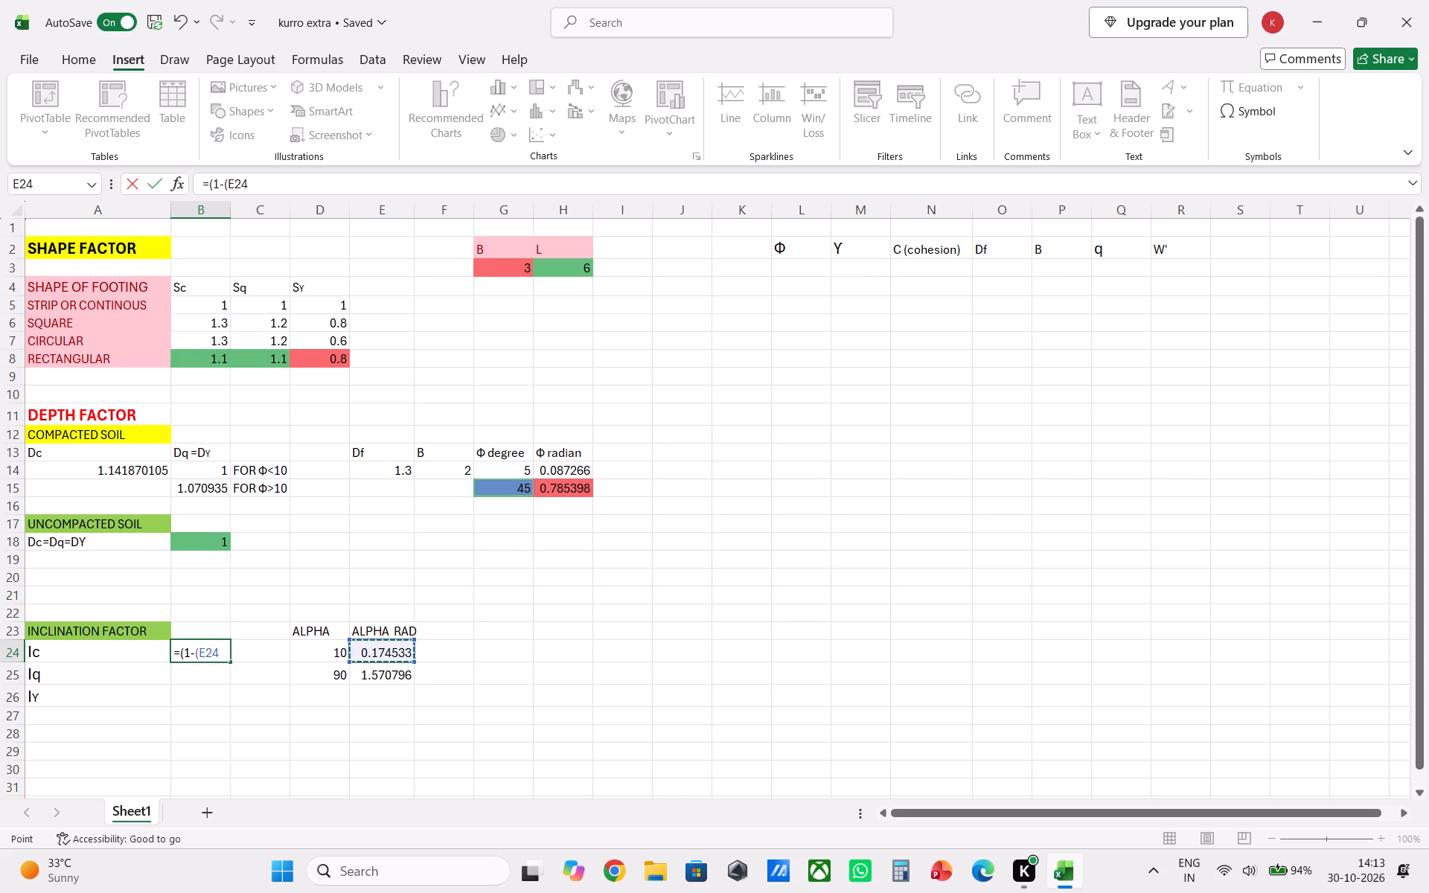
key(slash)
click(393, 680)
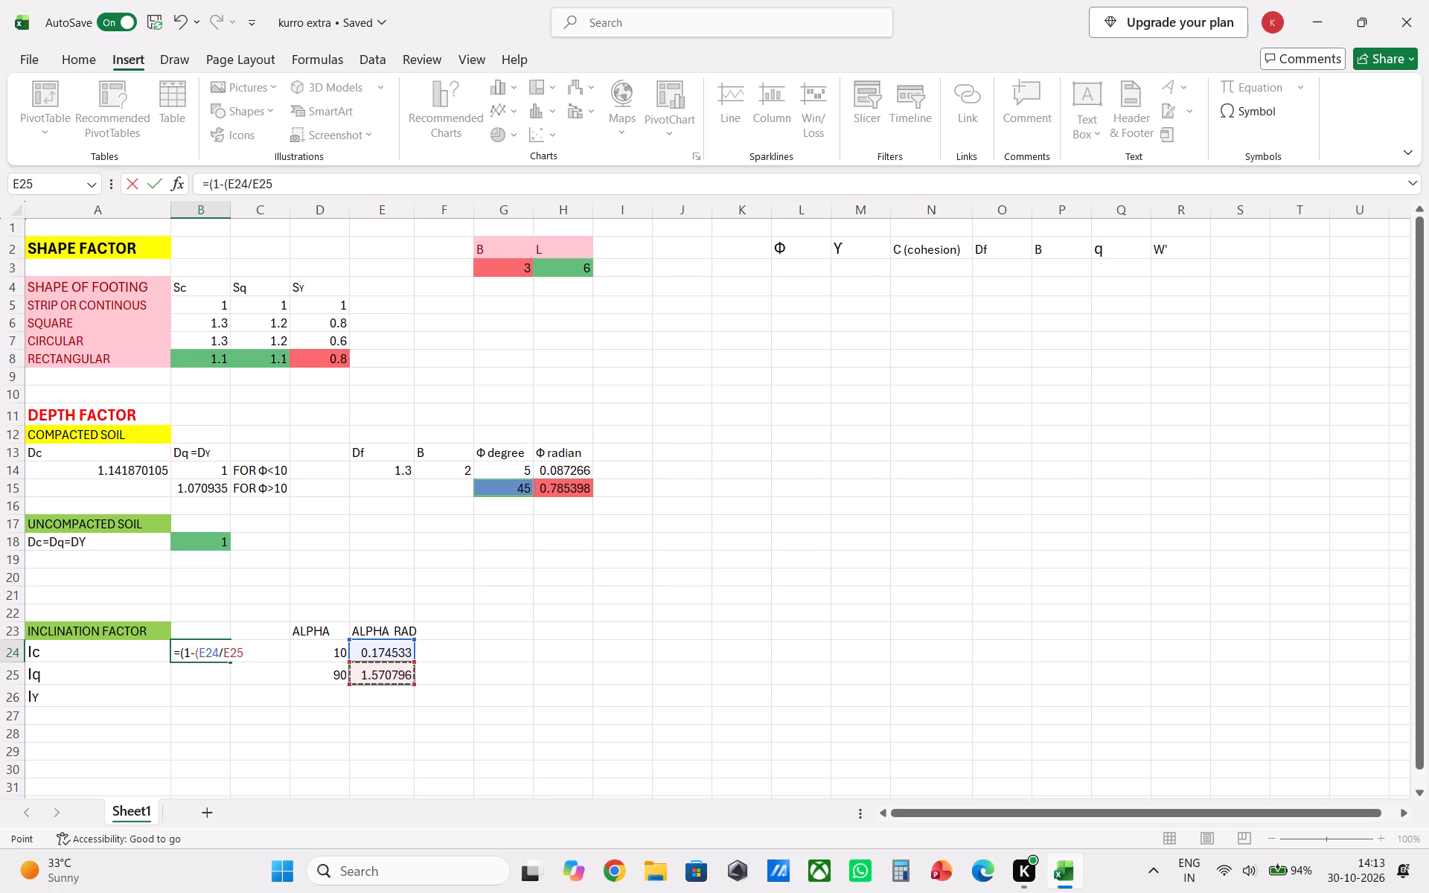
key(shift+parenright)
key(shift+parenright)
text(^2)
key(Return)
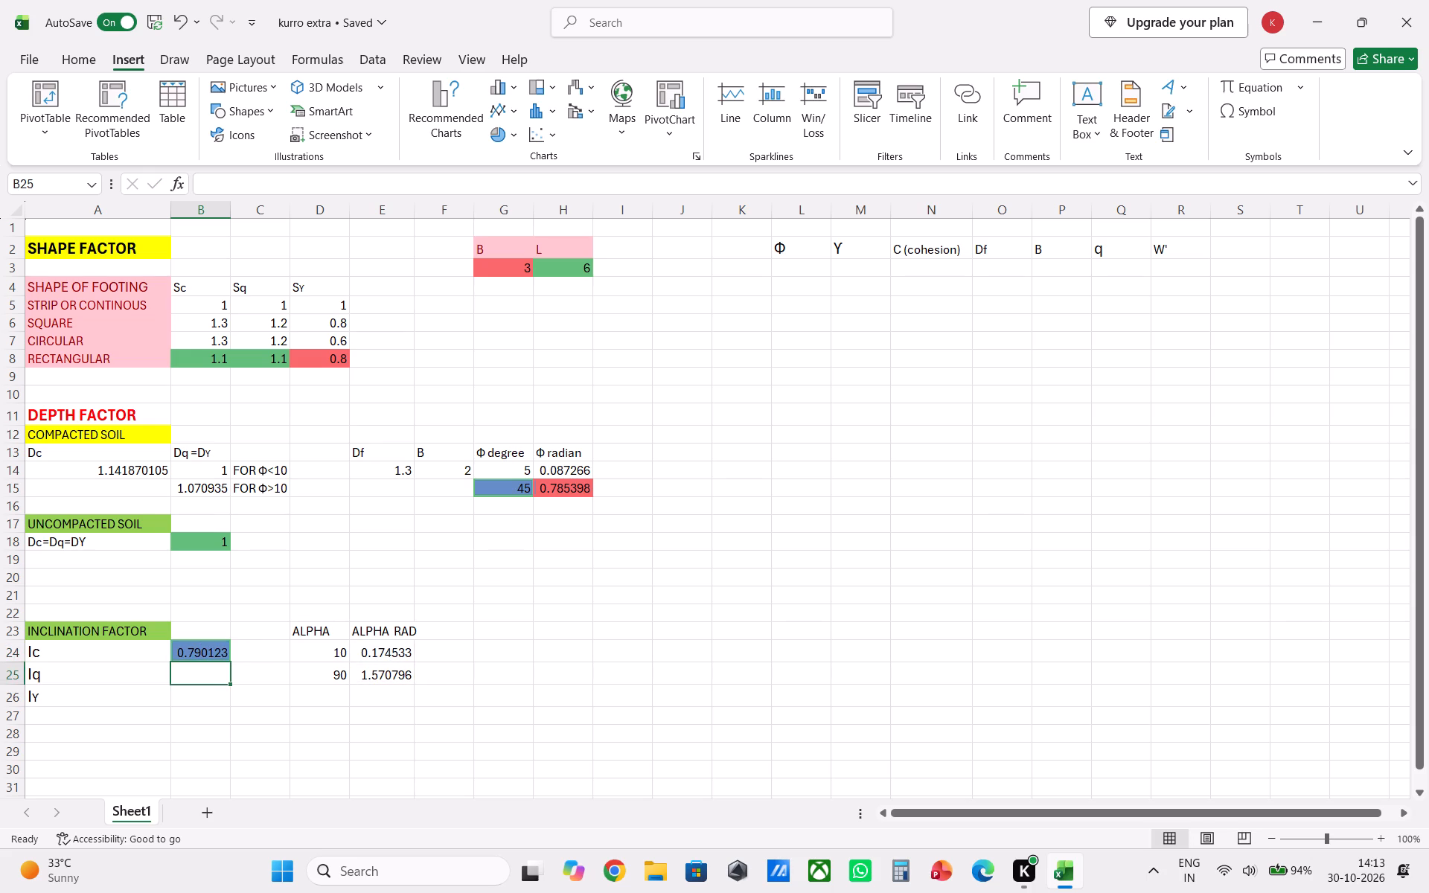
Enter the formula =(1-(E24/H14))^2 in B26, beside the IƳ label, using the first Φ radian value.
key(Down)
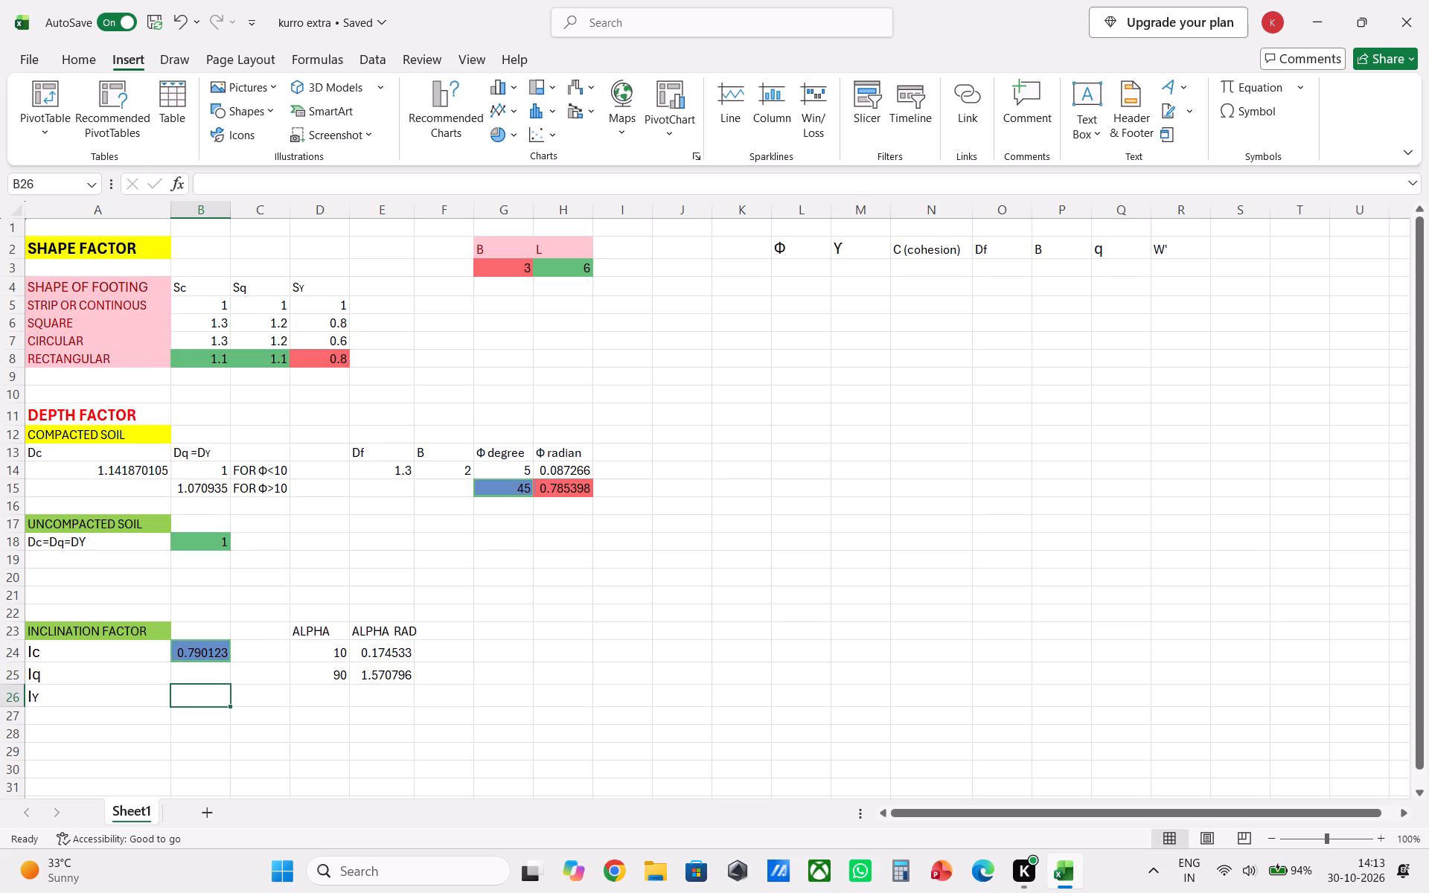
key(Up)
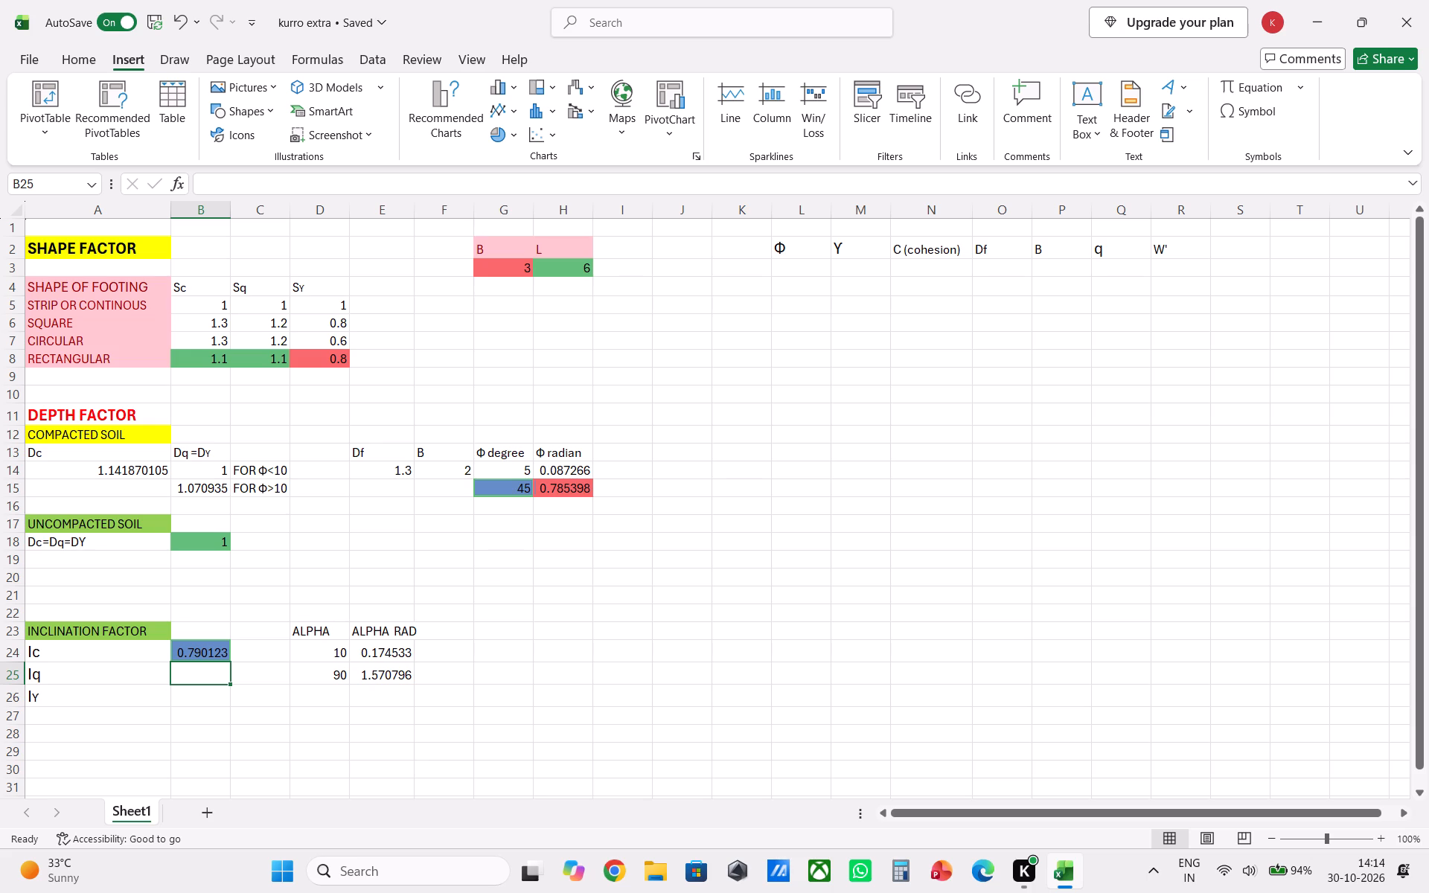
click(204, 698)
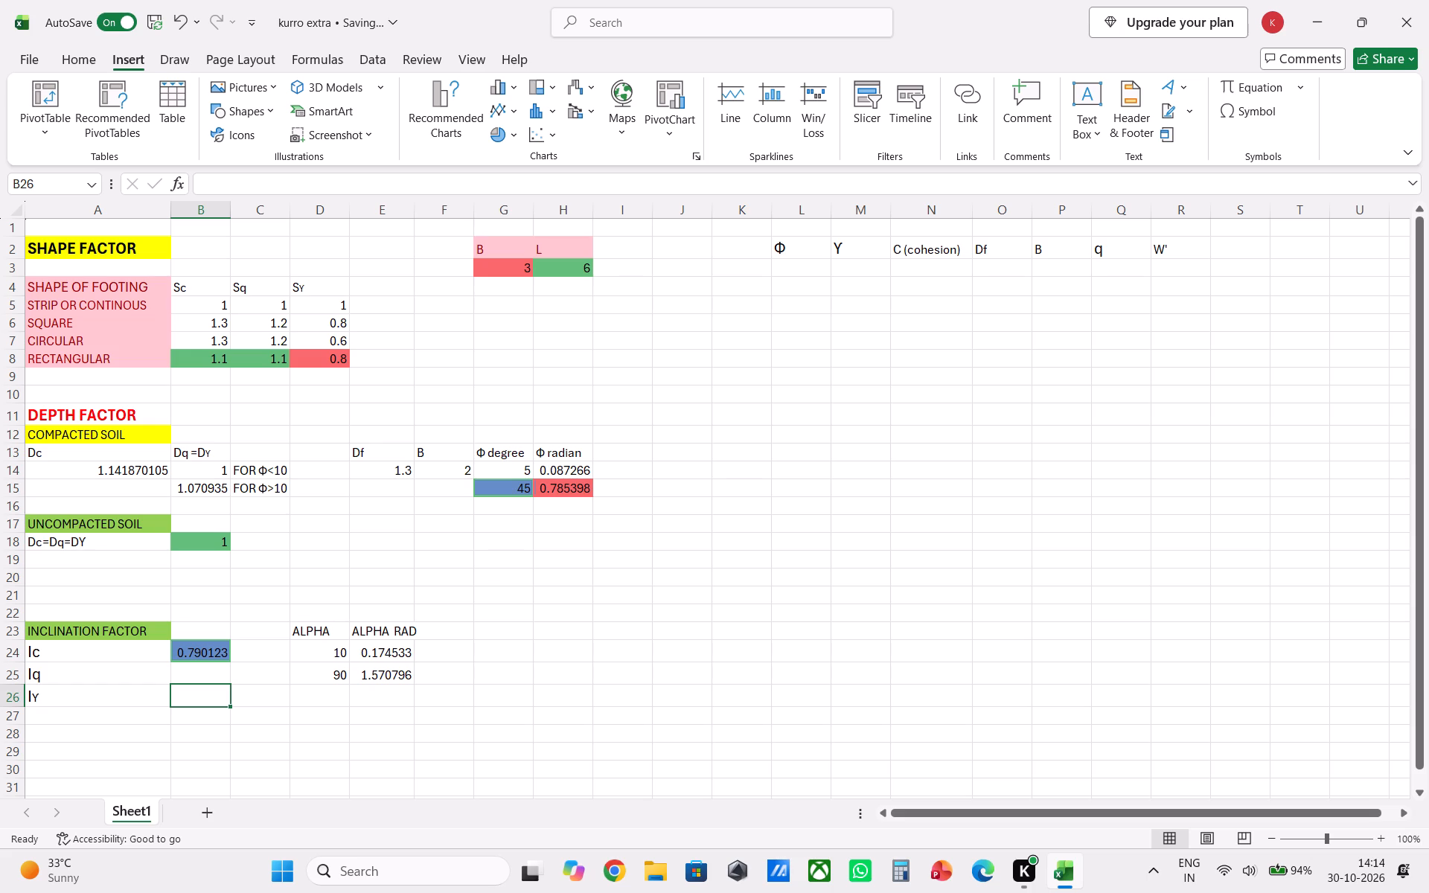
text(=()
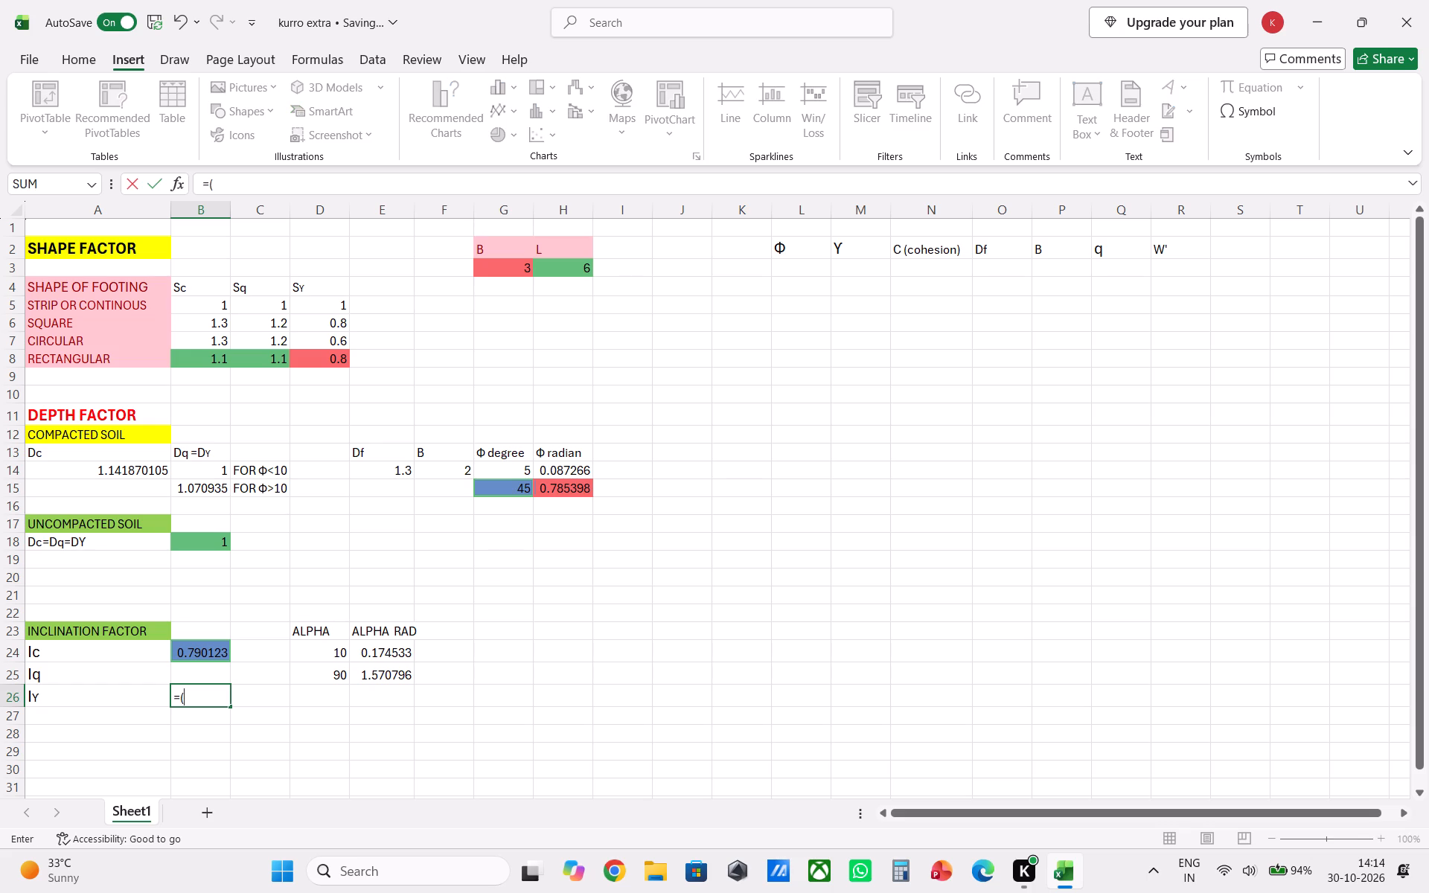
key(1)
key(minus)
key(shift+parenleft)
click(405, 654)
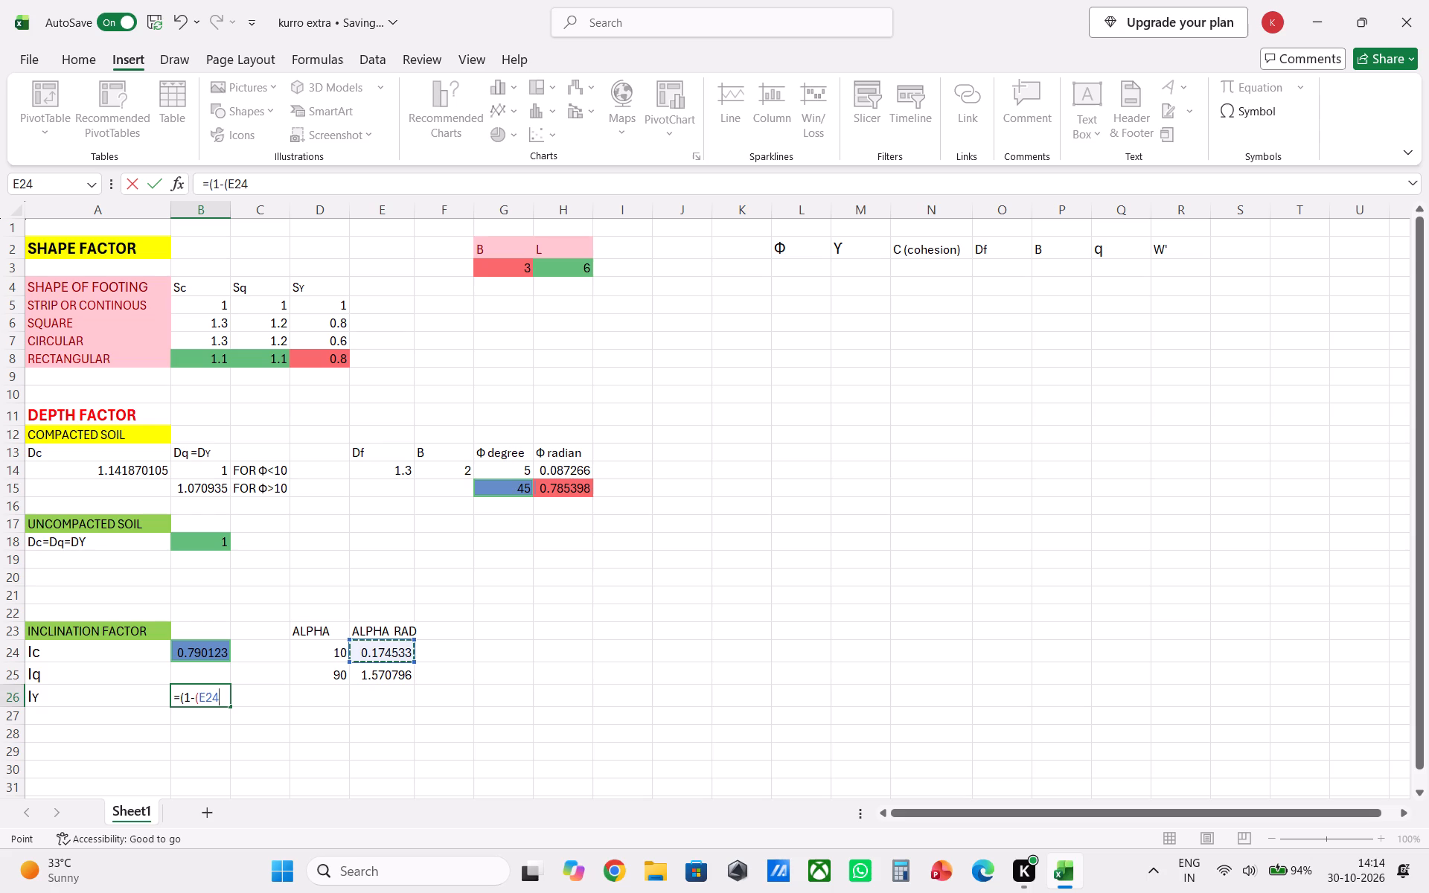
key(slash)
click(565, 473)
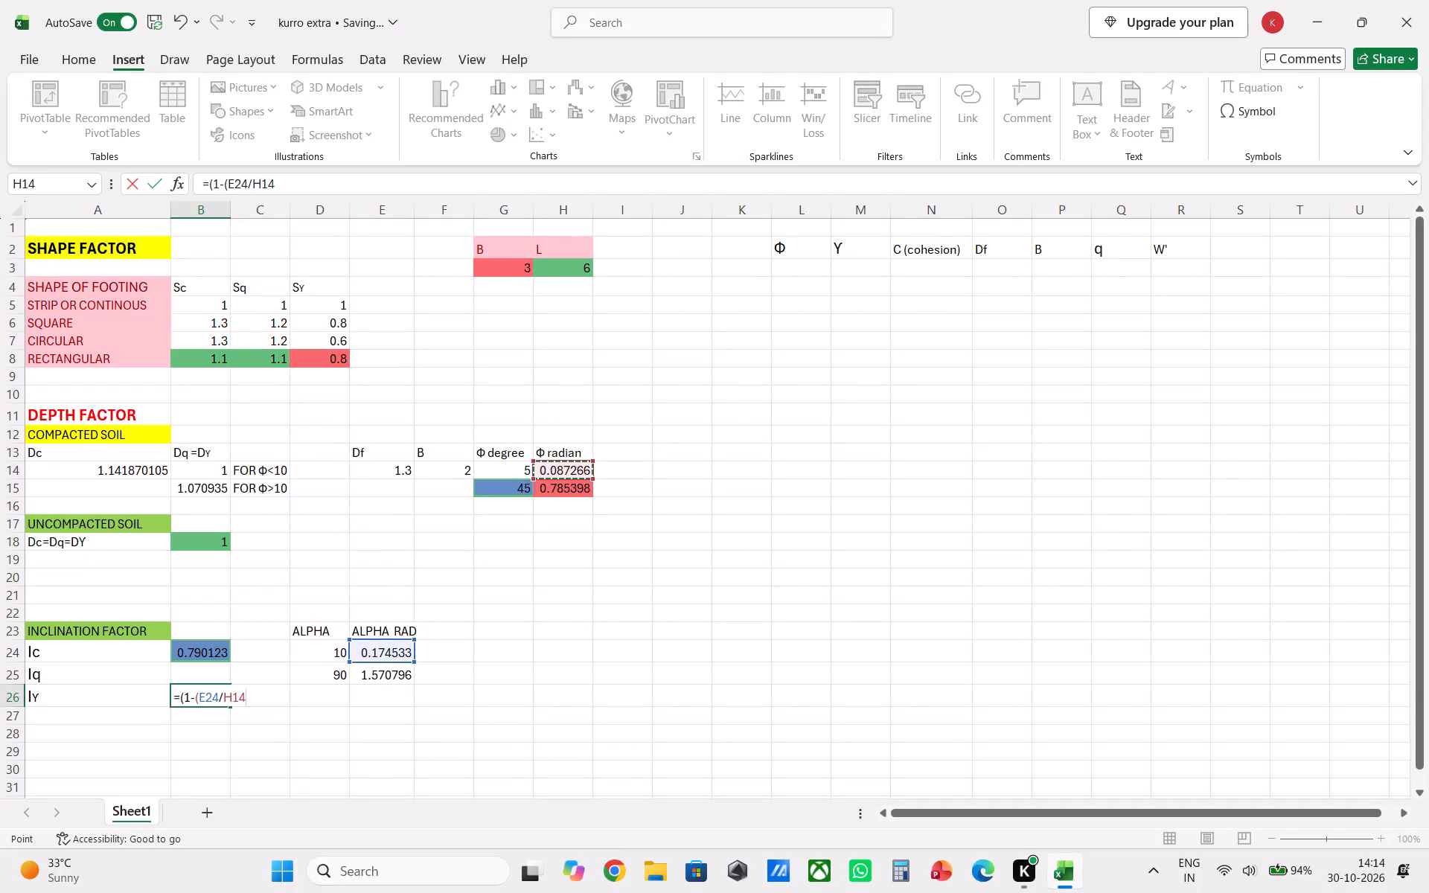
key(shift+parenright)
text()^2)
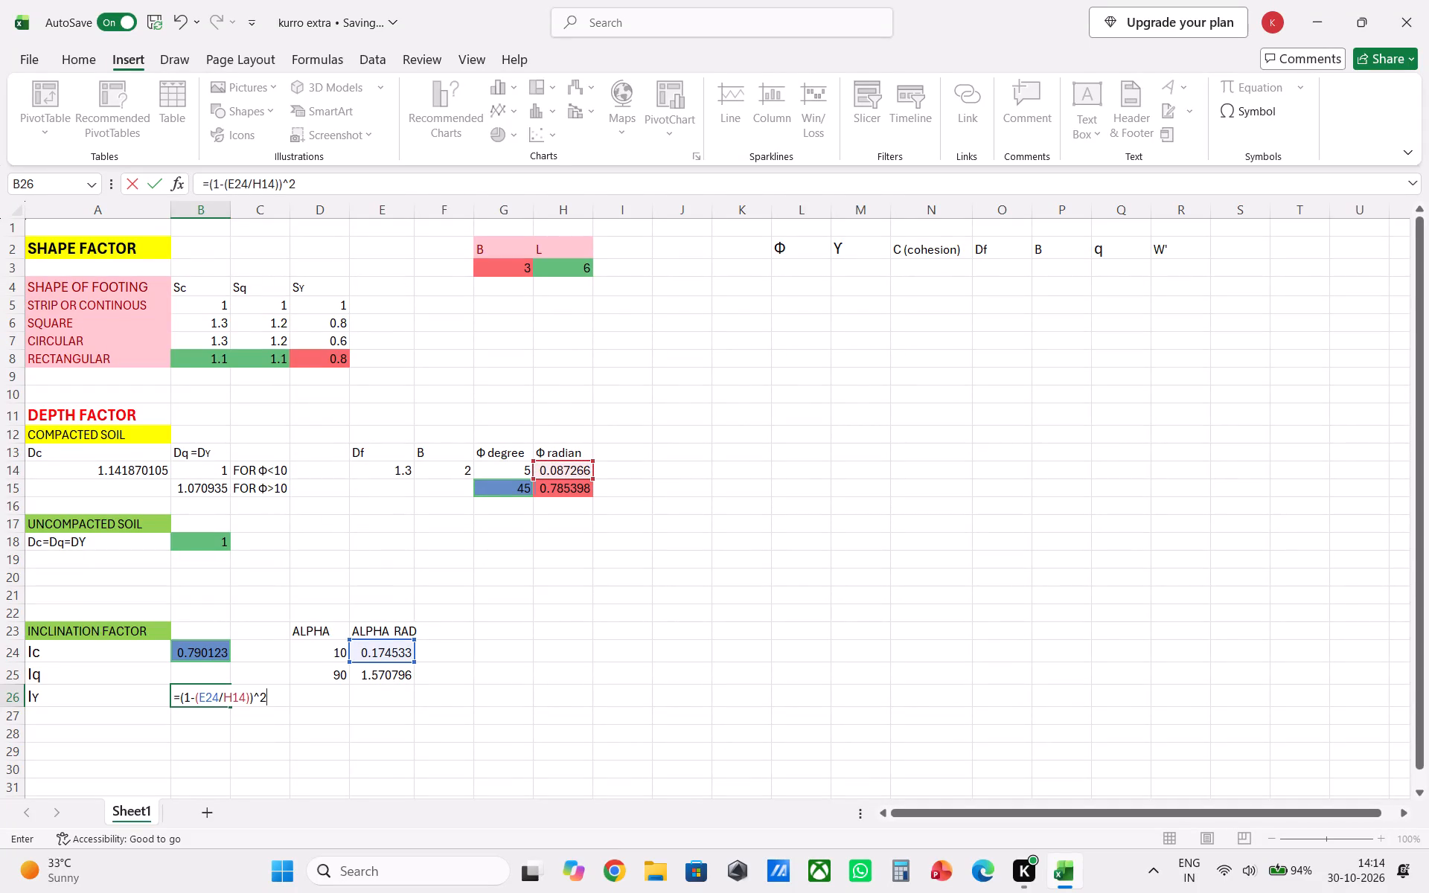
key(Return)
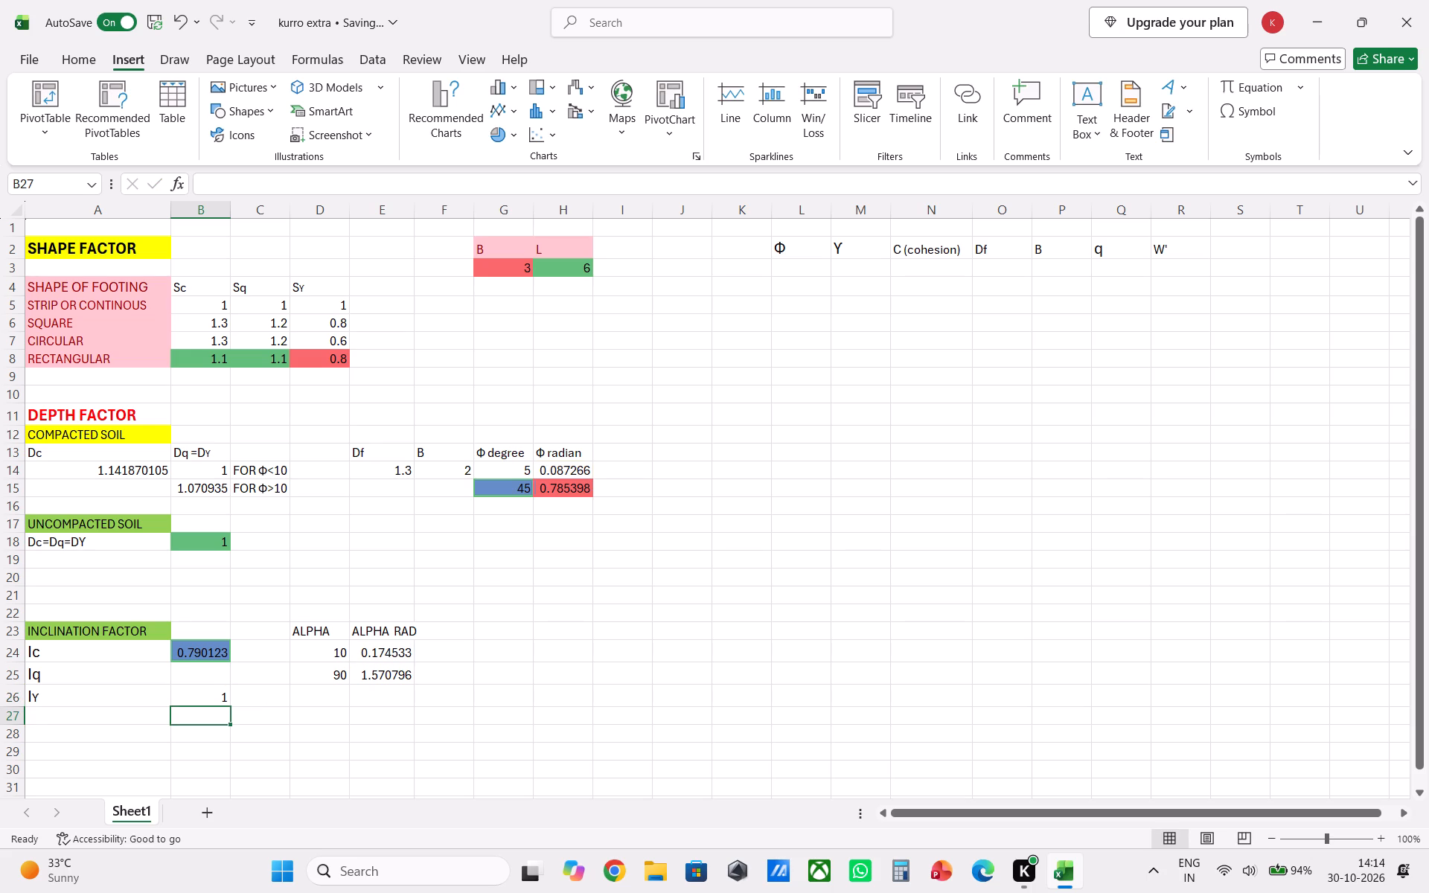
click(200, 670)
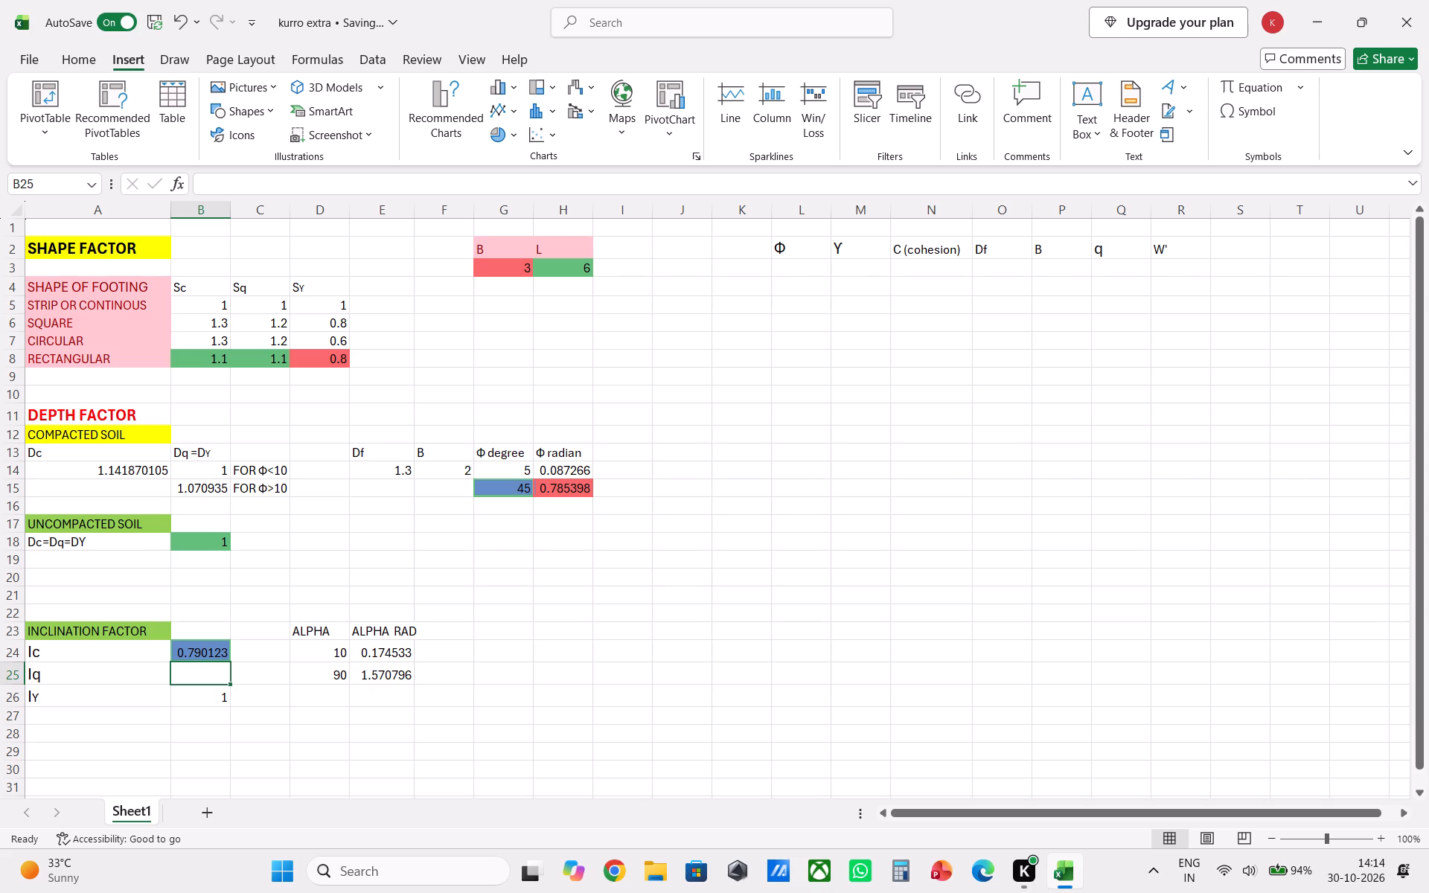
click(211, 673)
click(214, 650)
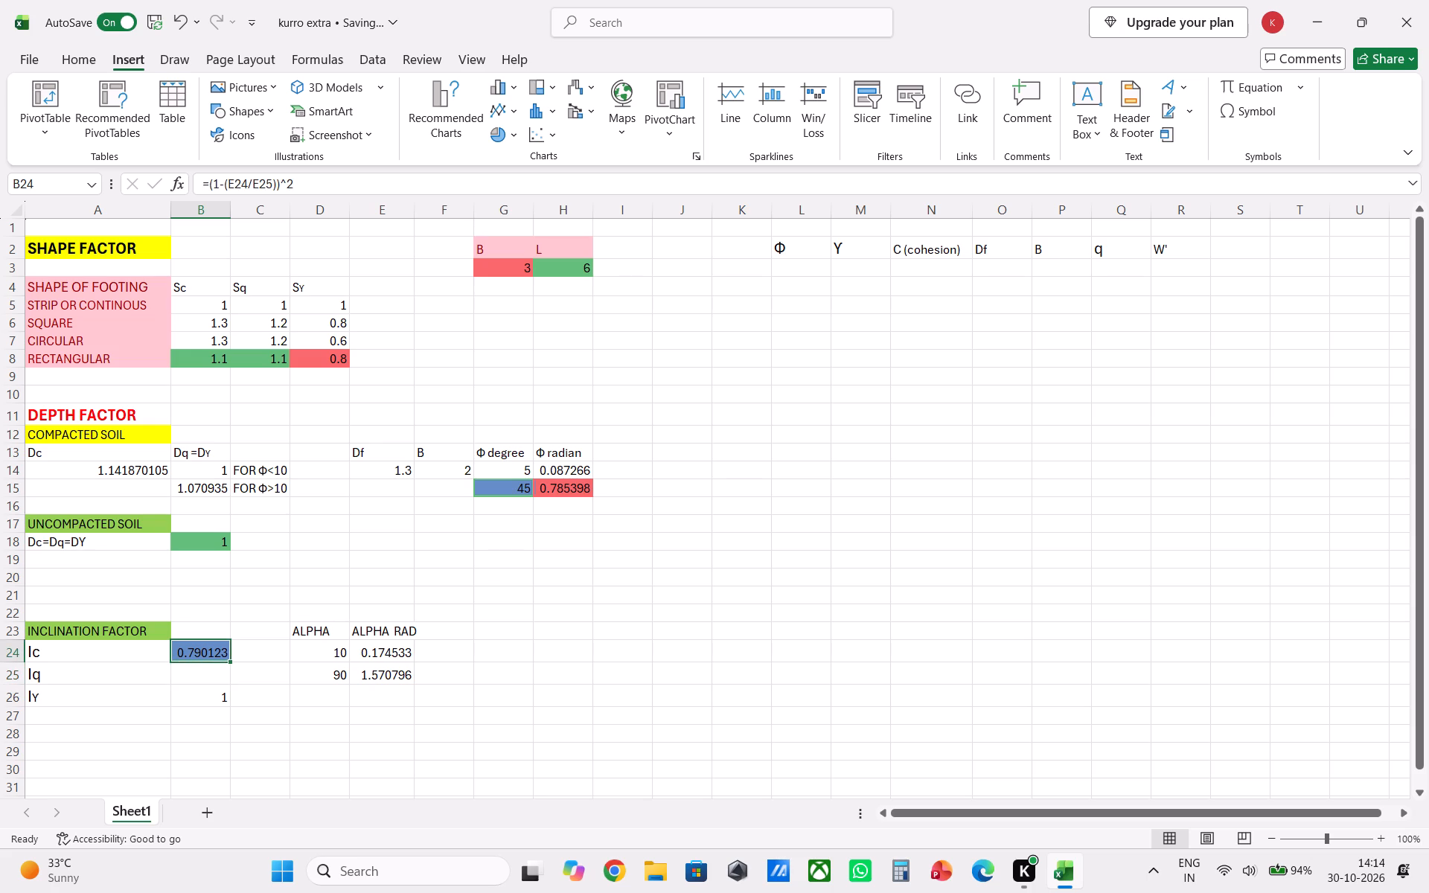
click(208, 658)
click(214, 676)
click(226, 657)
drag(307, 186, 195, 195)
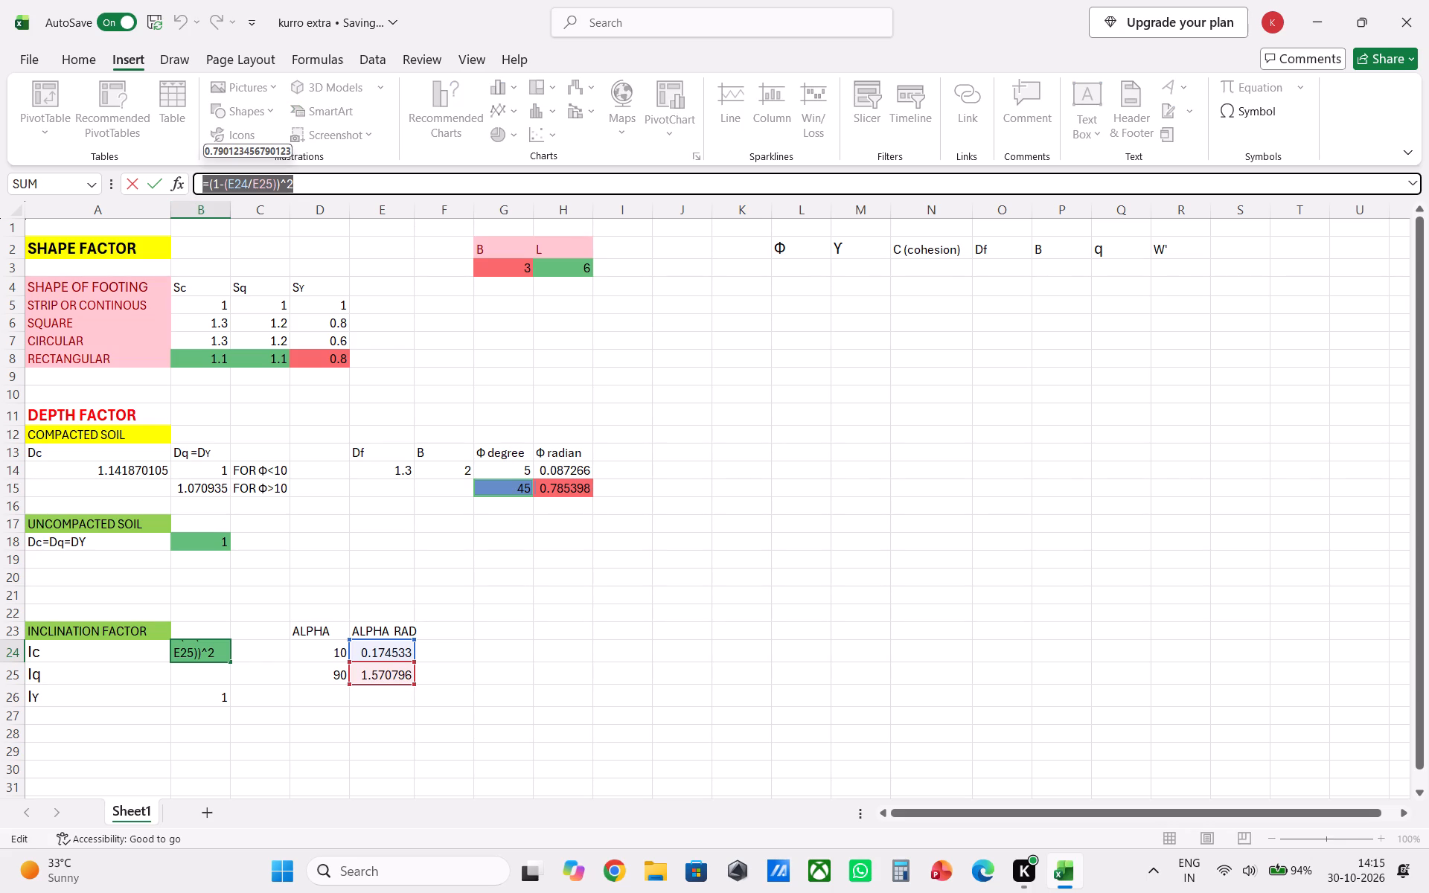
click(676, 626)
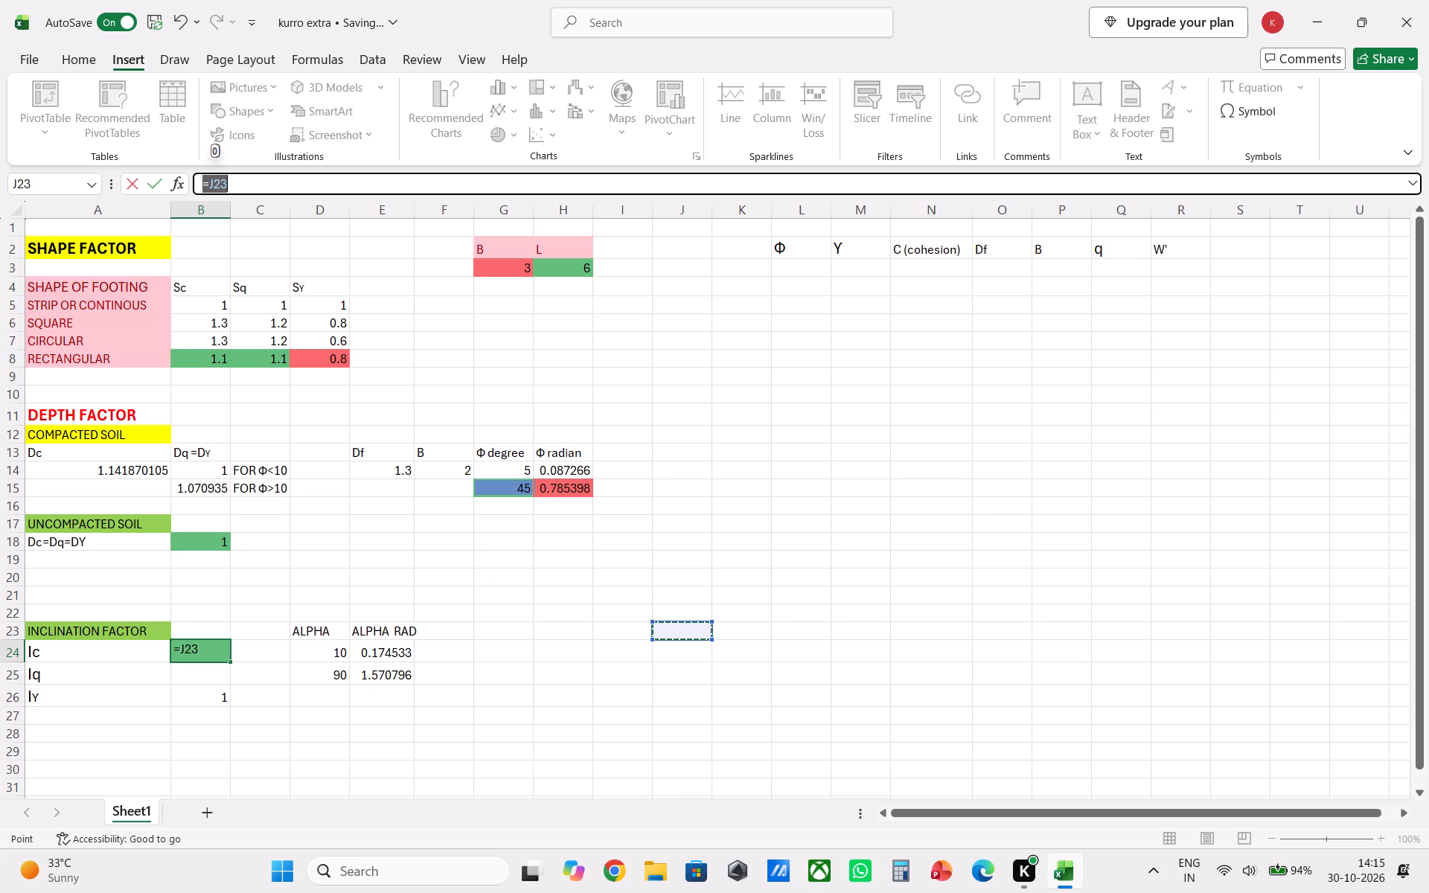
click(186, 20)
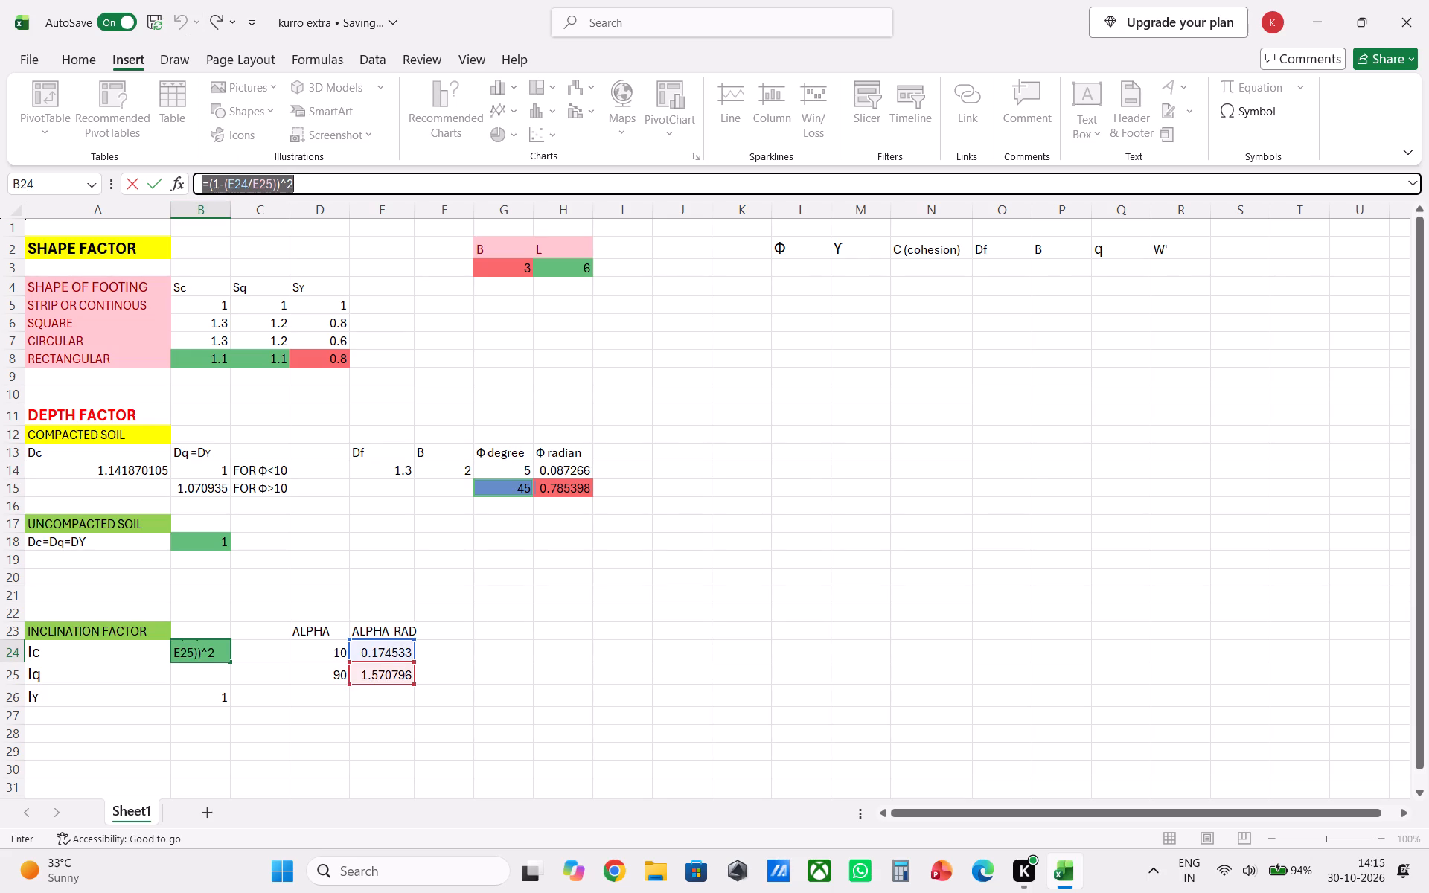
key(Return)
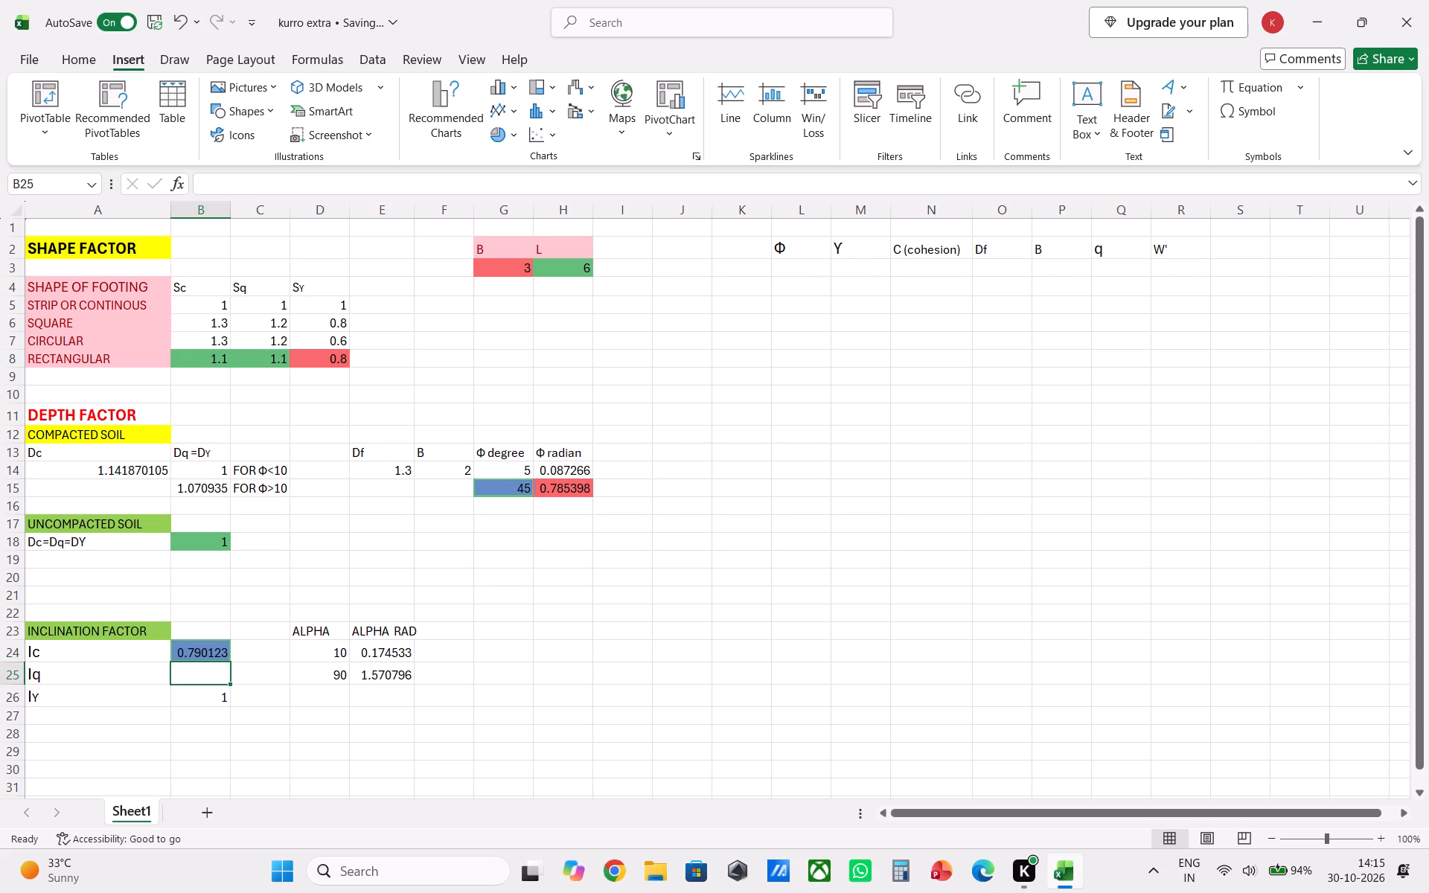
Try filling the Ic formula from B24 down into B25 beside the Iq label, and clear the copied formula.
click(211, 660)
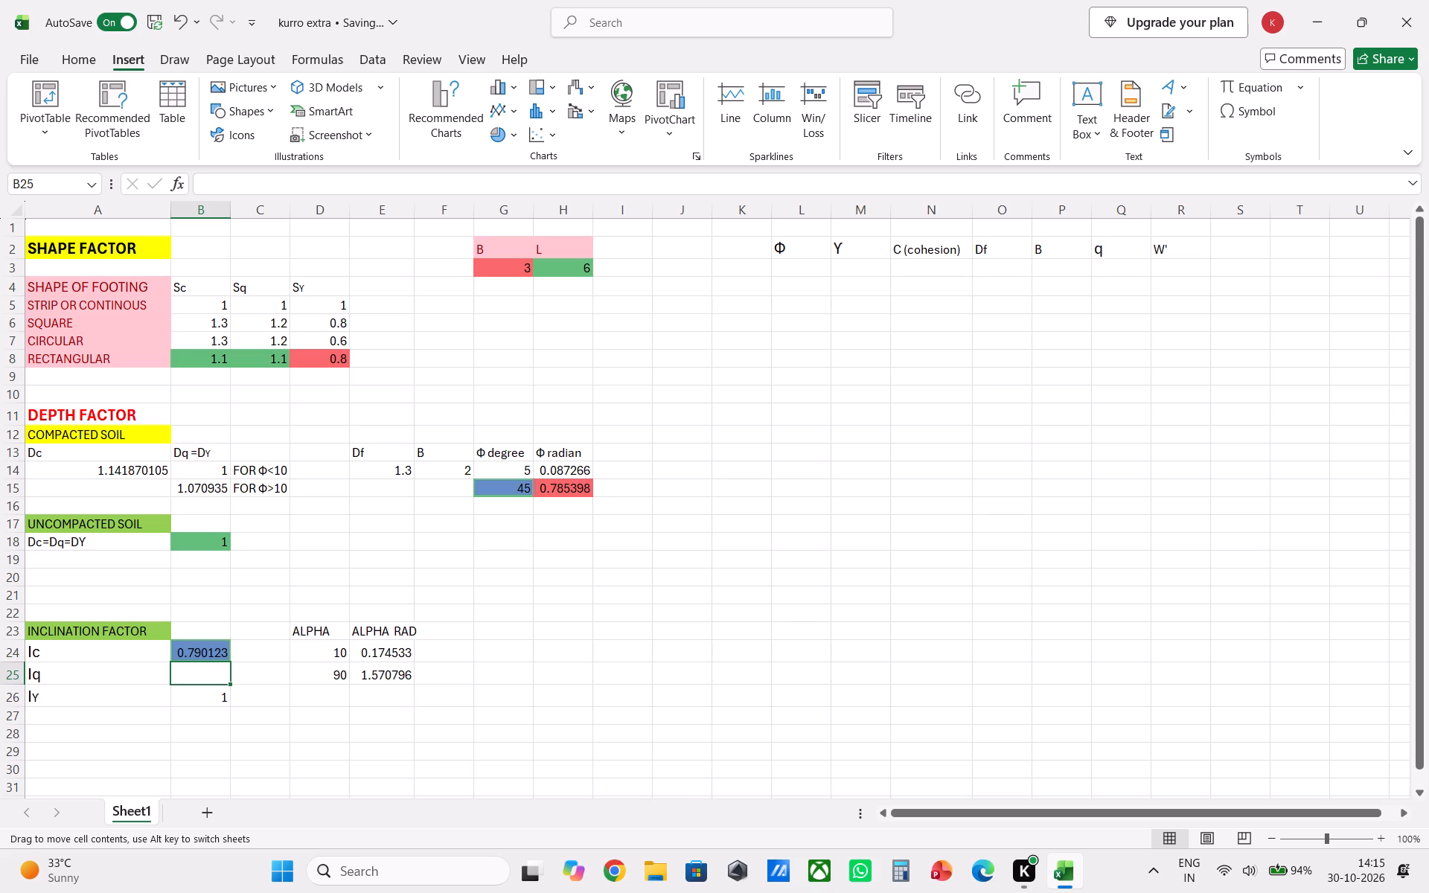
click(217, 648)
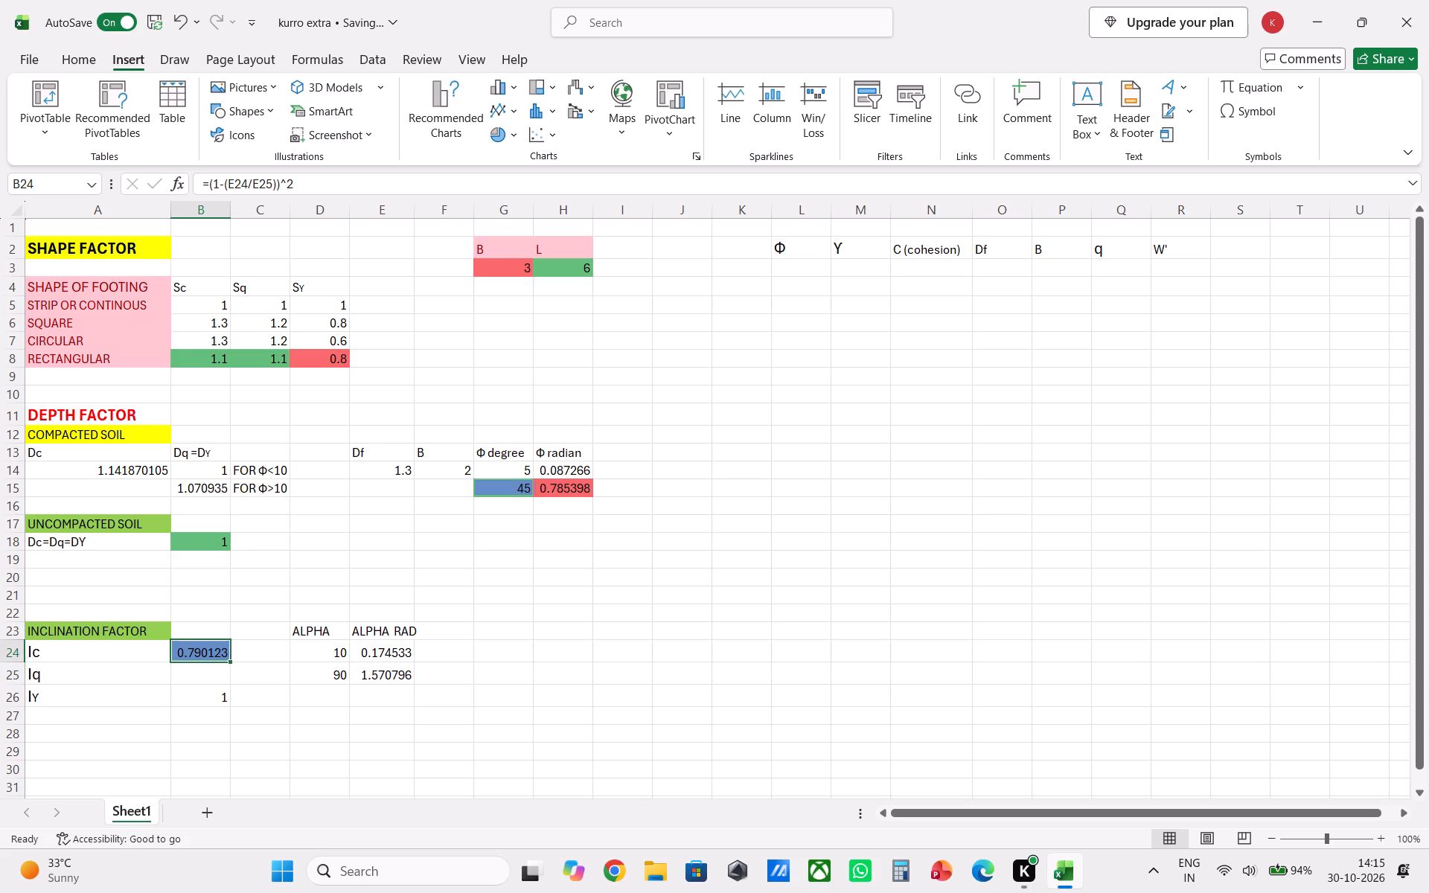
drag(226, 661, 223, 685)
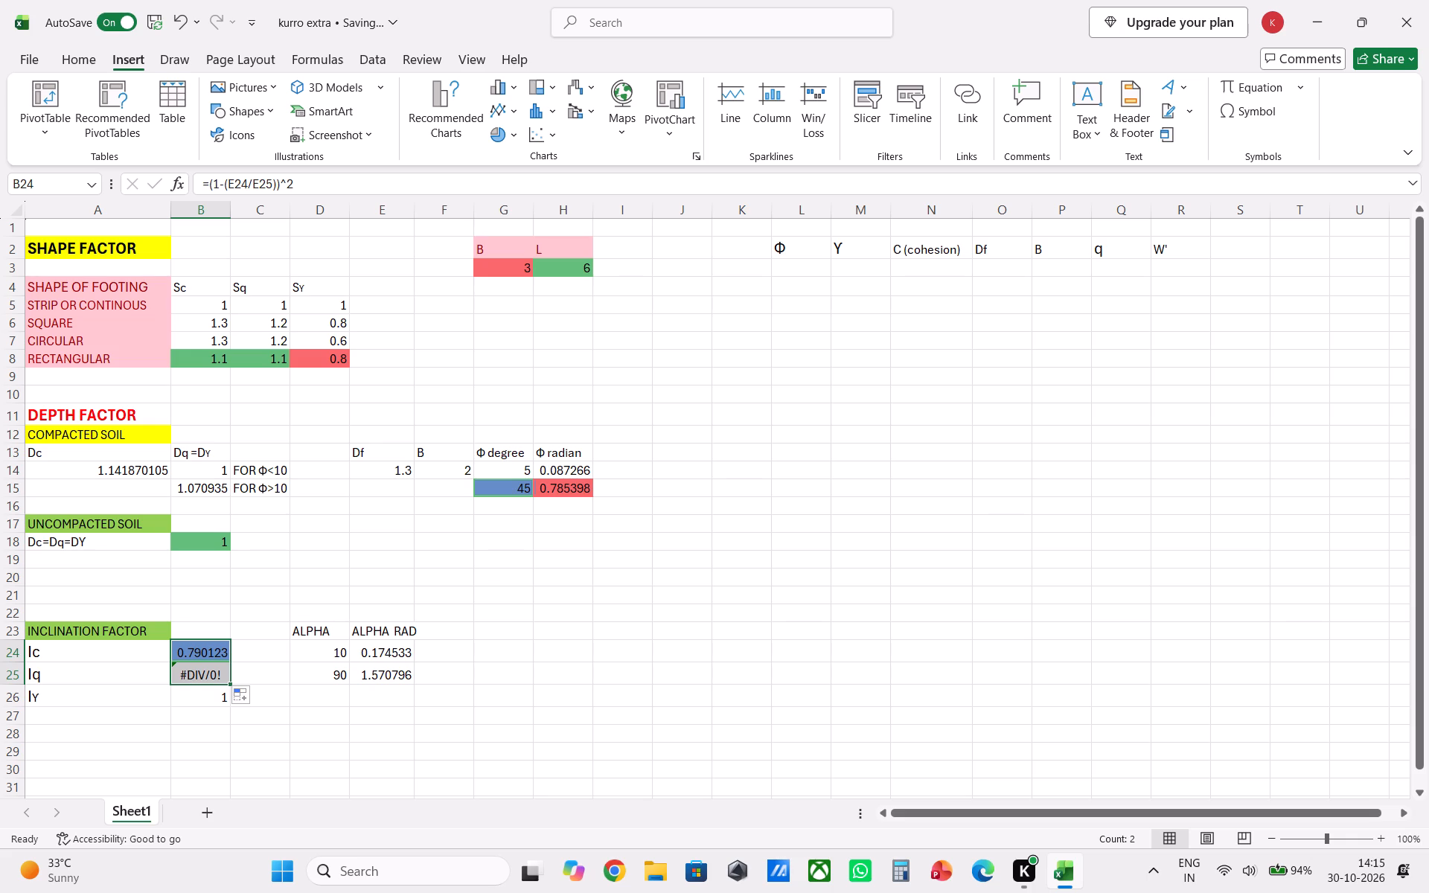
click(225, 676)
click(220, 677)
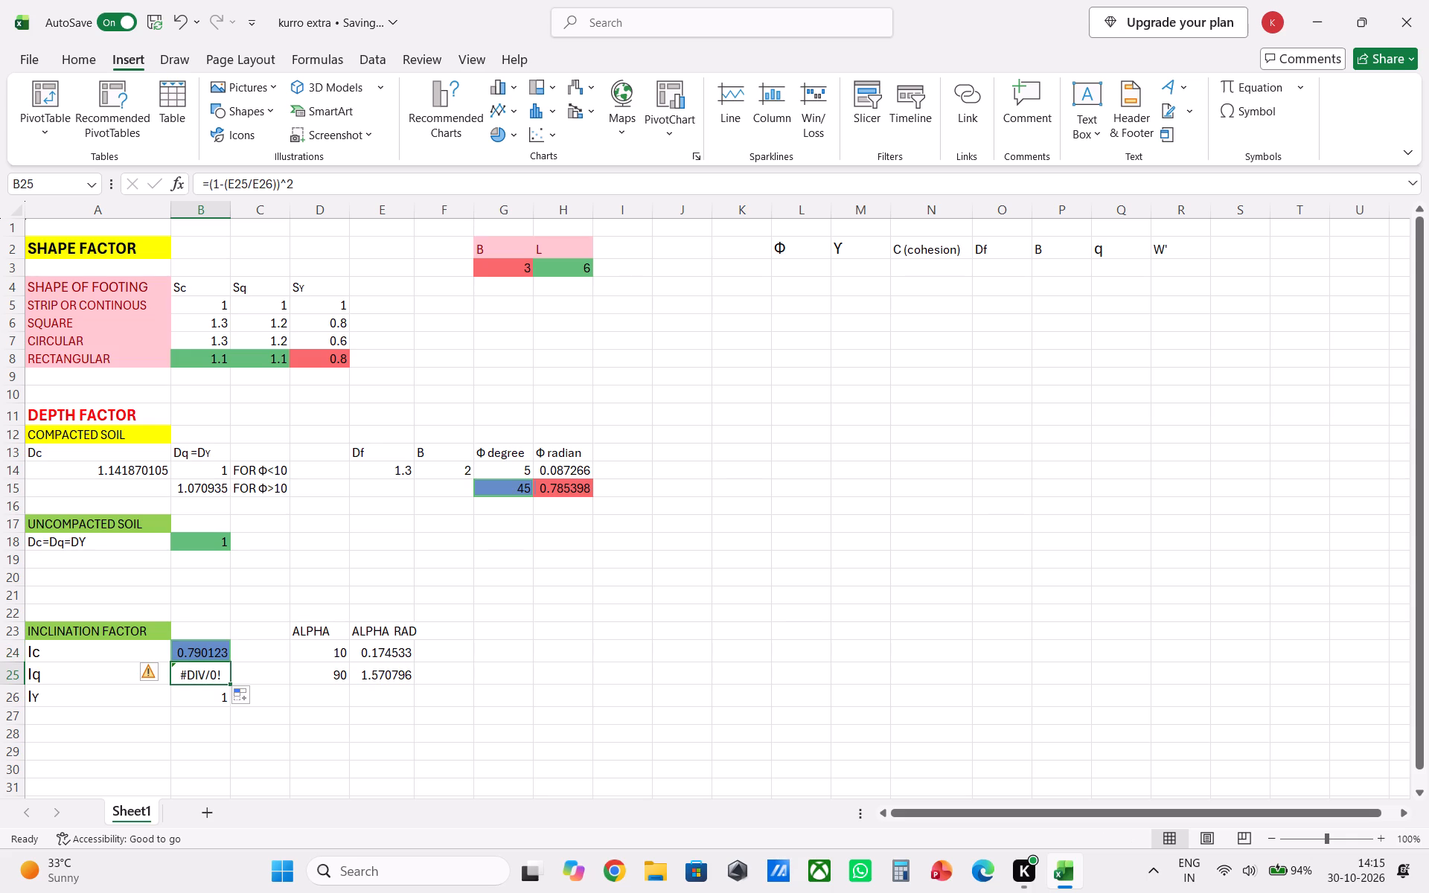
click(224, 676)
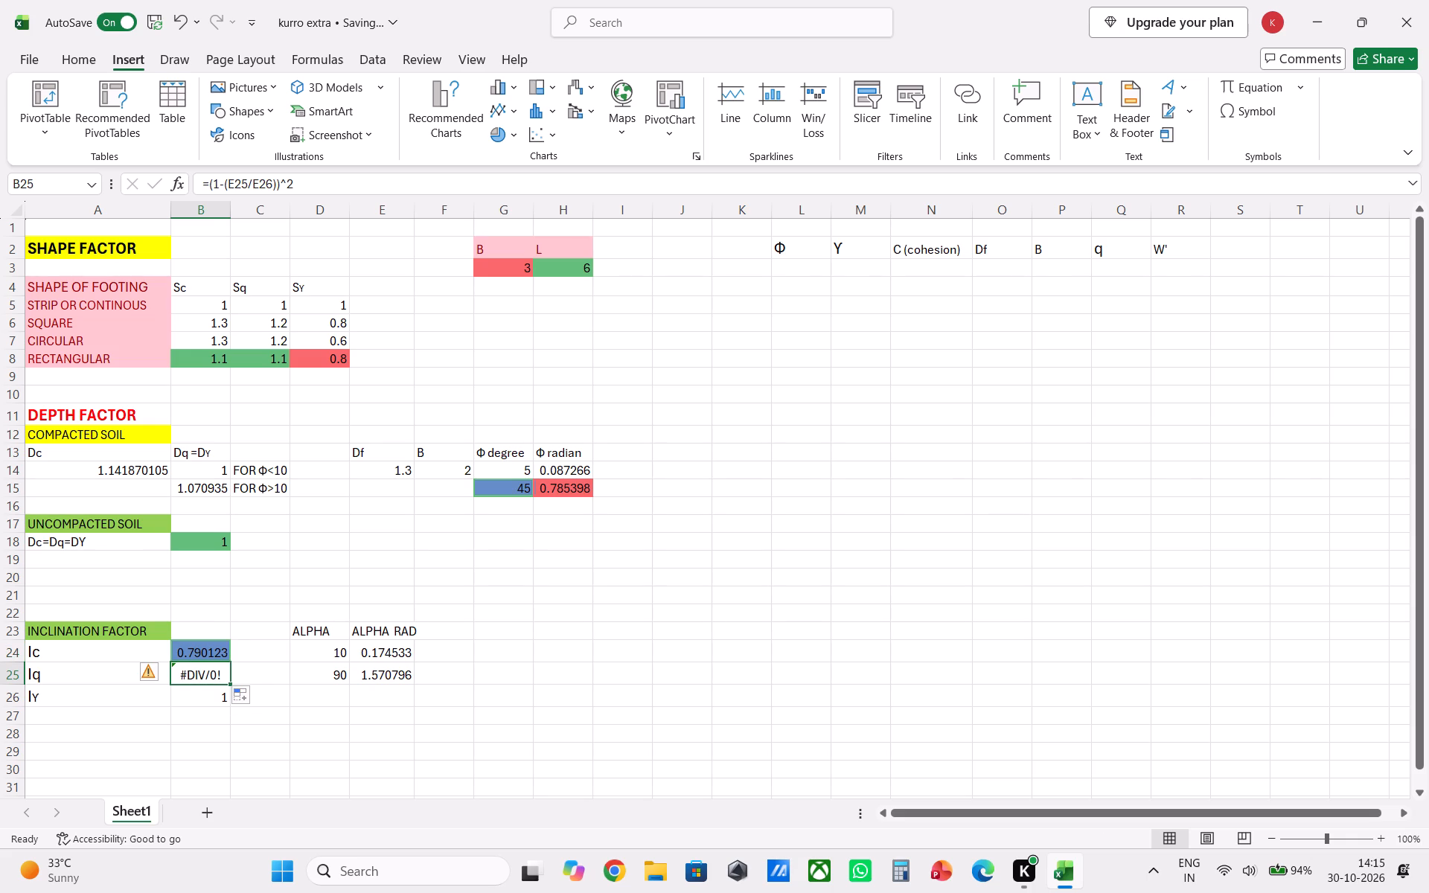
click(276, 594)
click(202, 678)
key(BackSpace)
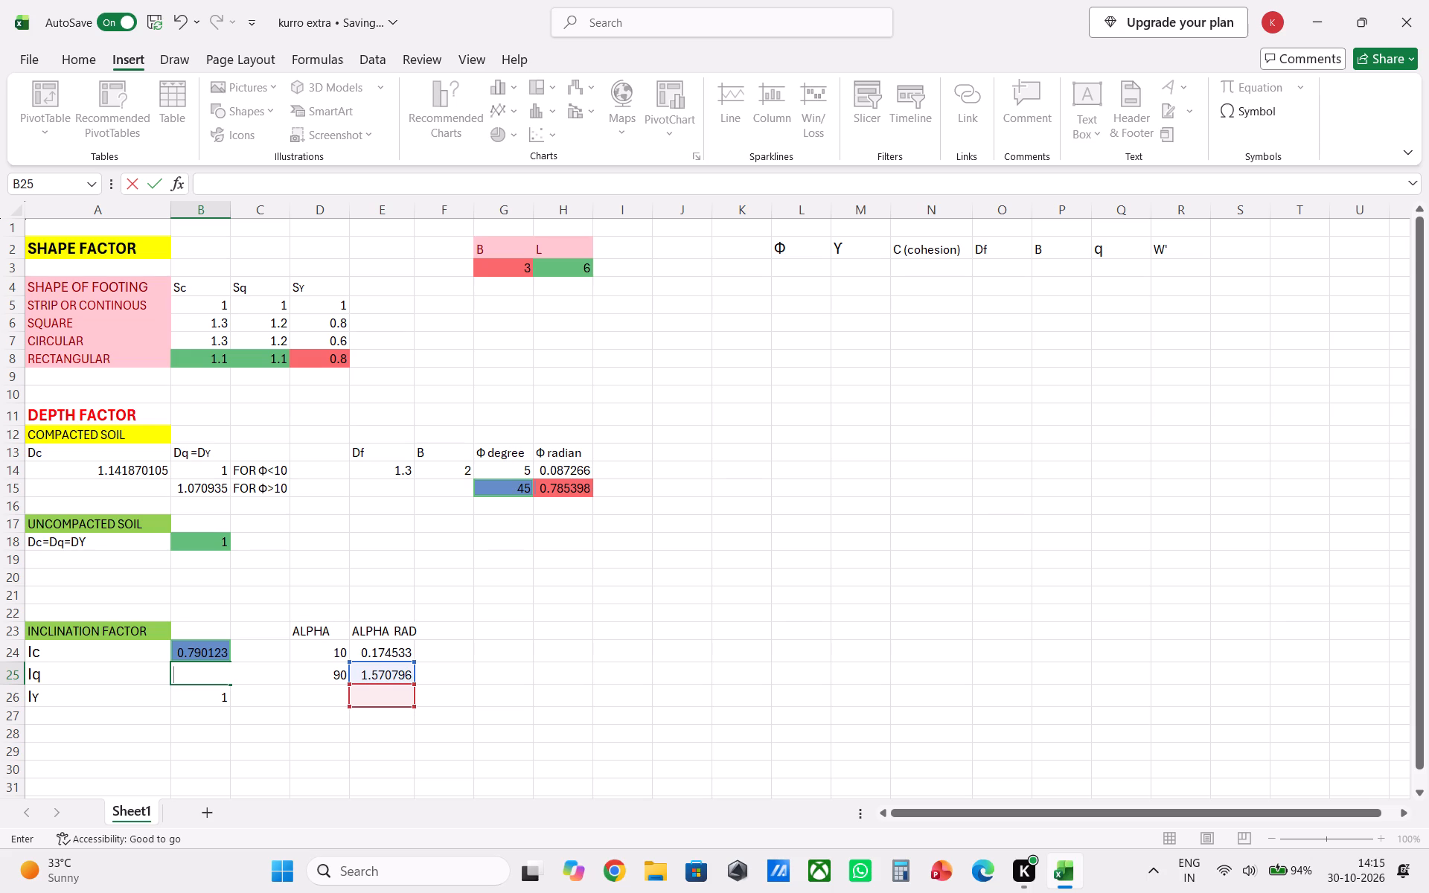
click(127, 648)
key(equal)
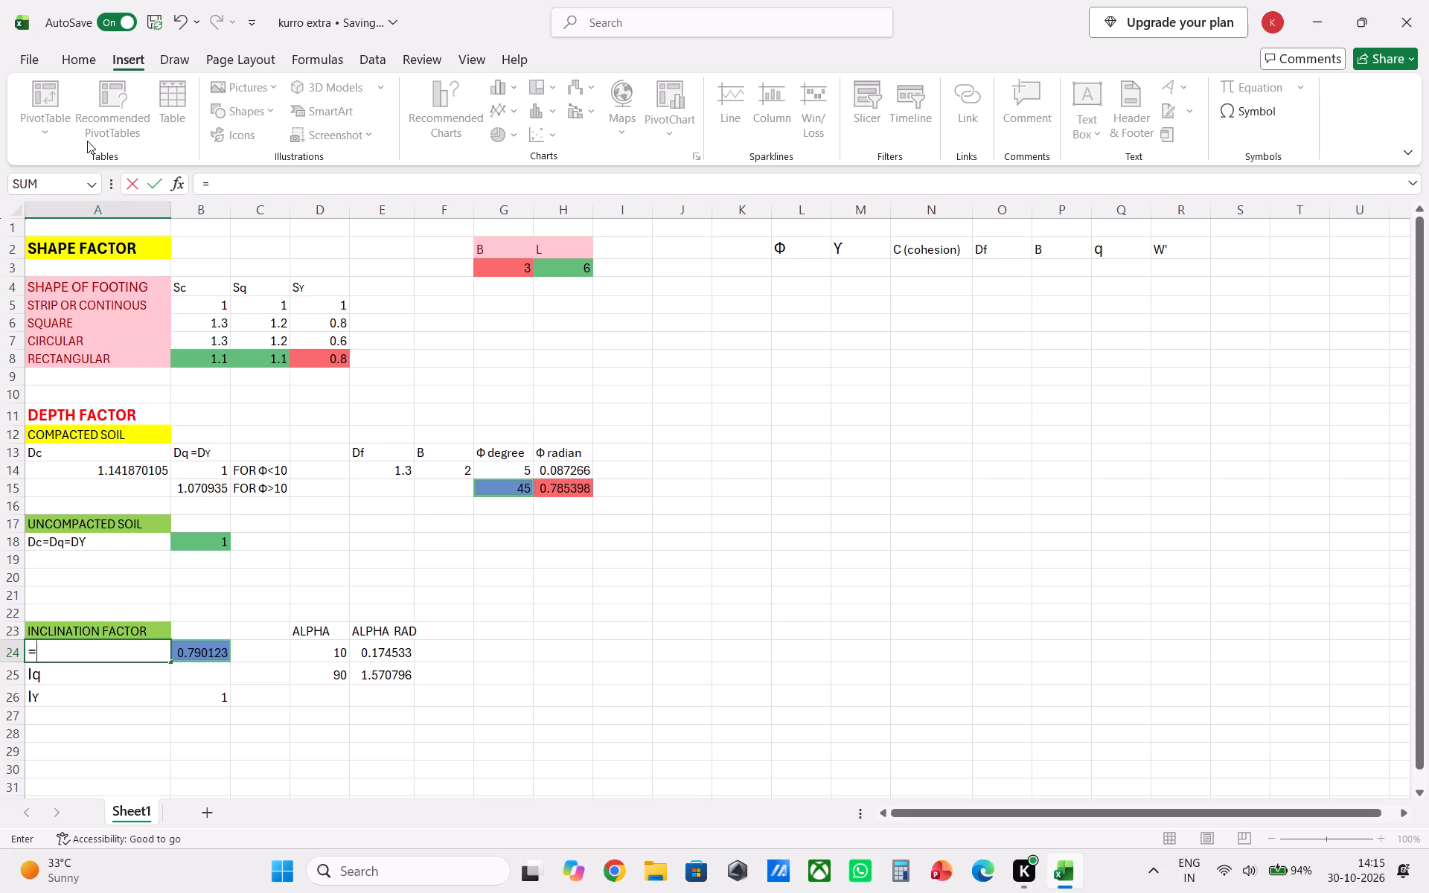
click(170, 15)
Enter the formula =B24 in B25, beside the Iq label, so that Iq equals Ic.
click(202, 679)
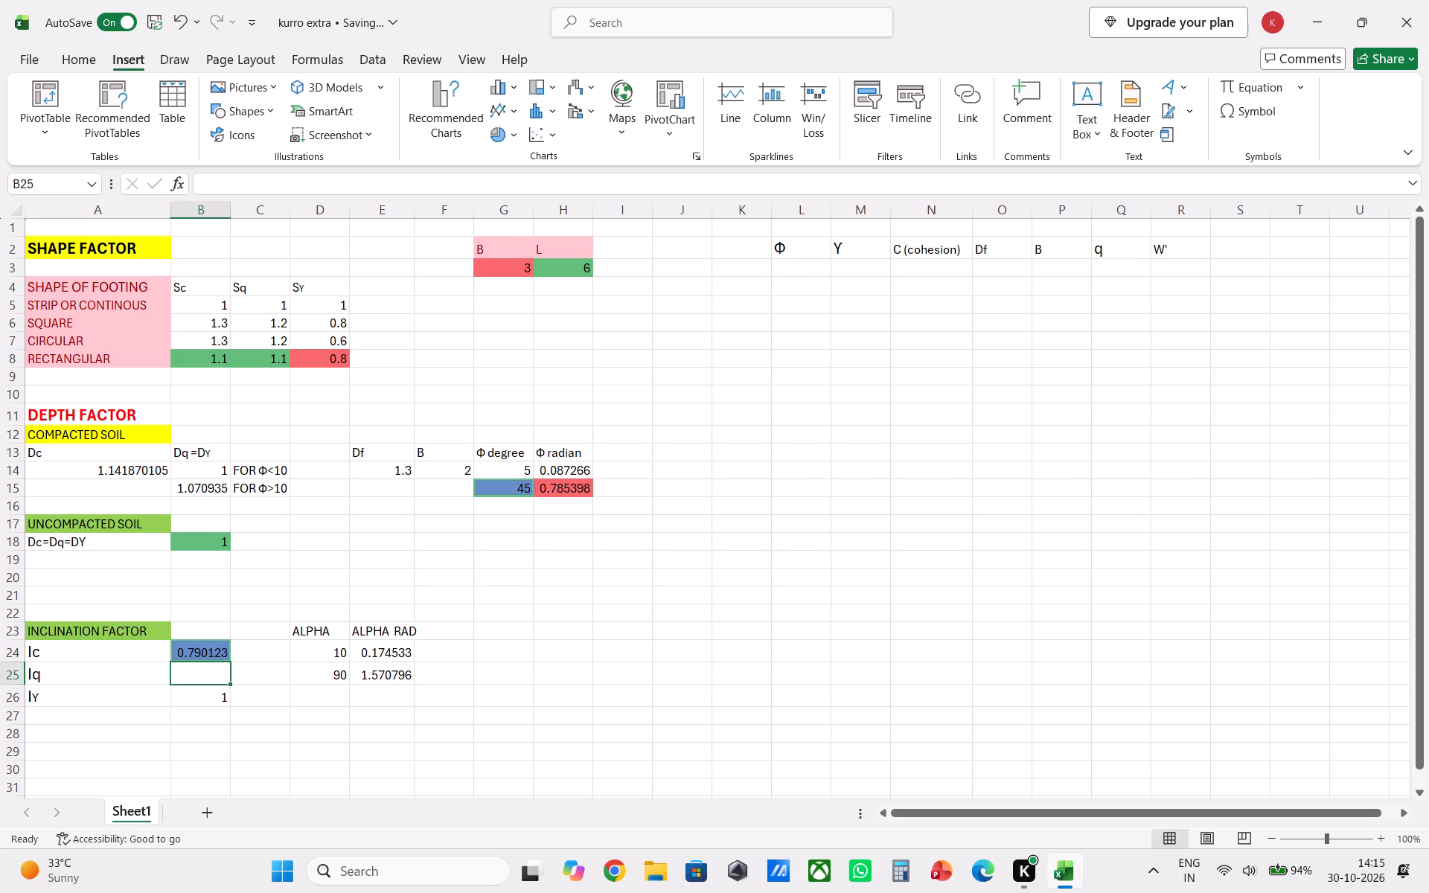
key(equal)
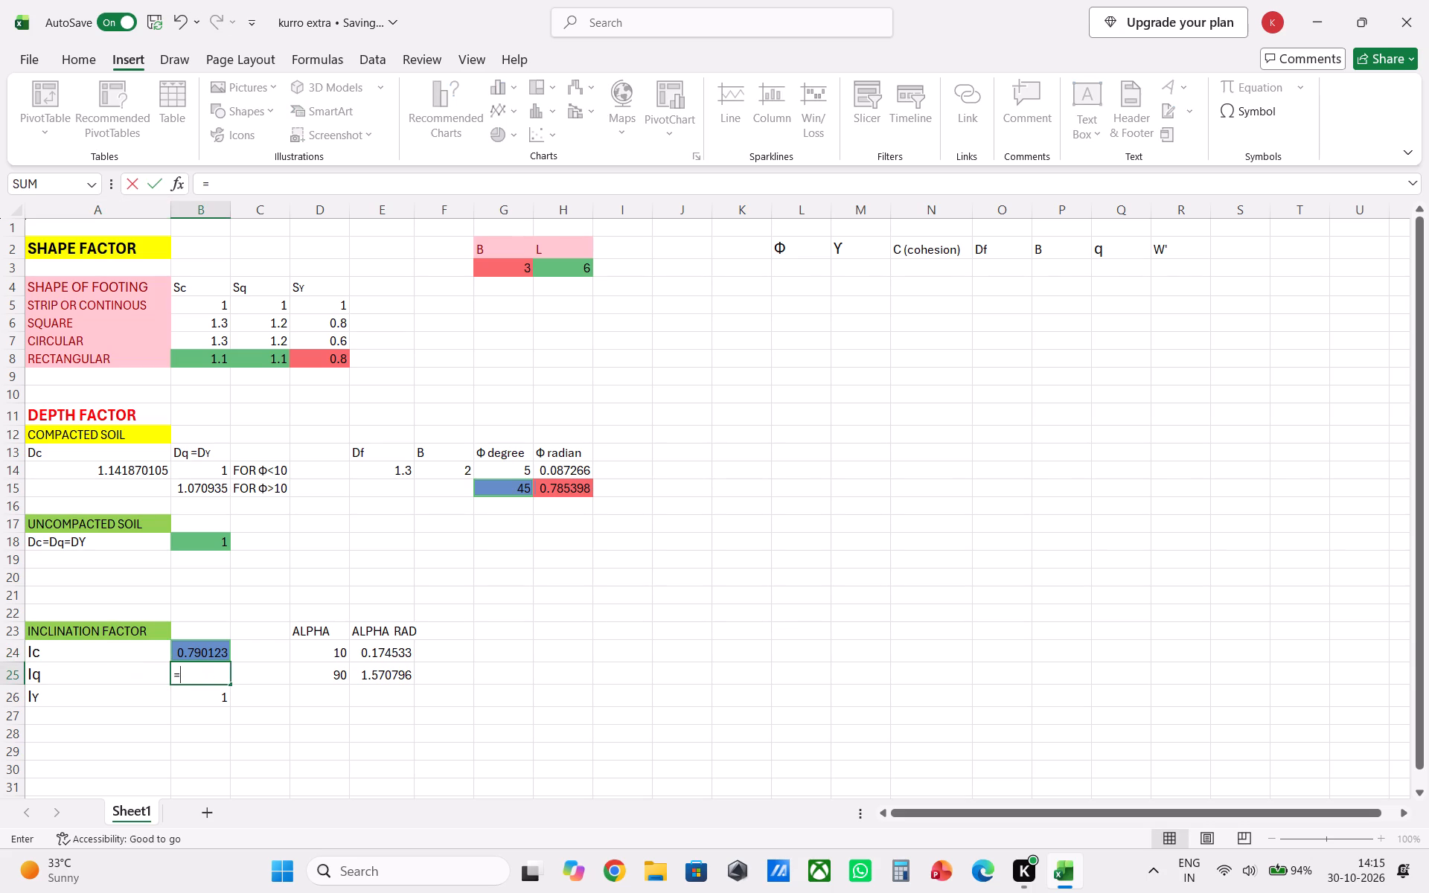
click(205, 654)
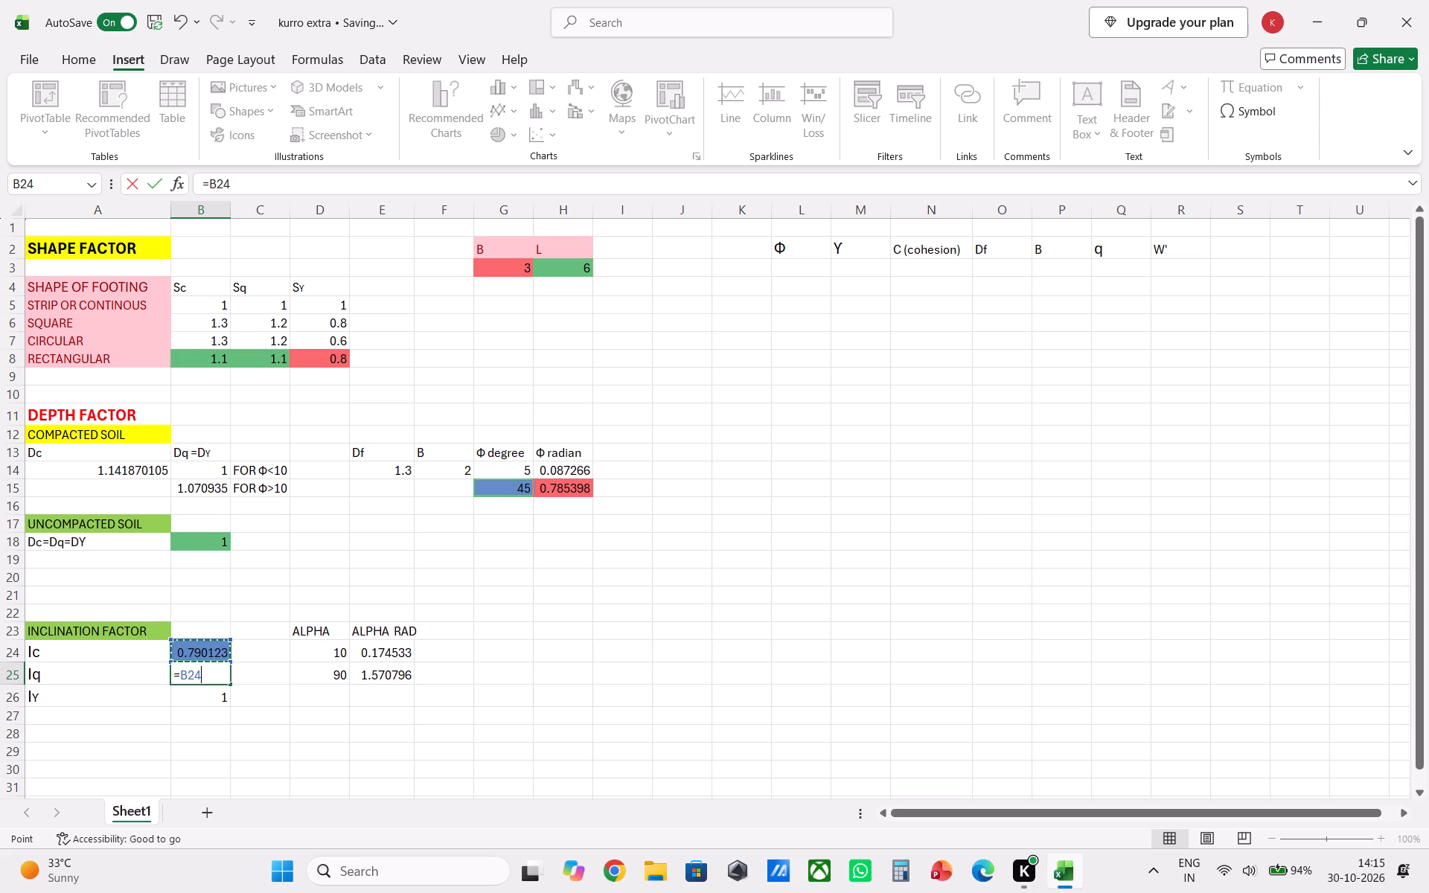
key(Return)
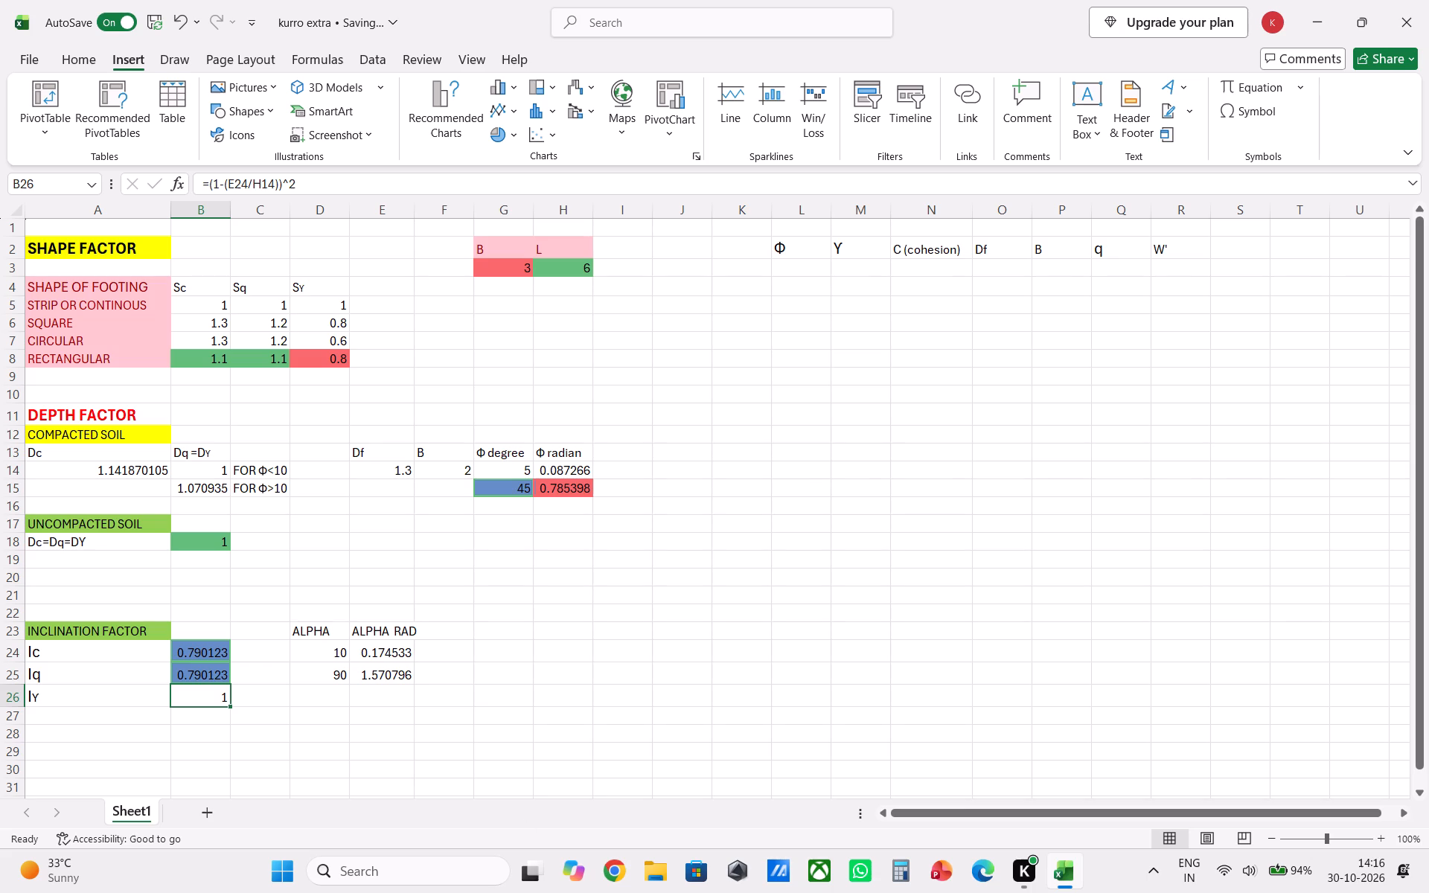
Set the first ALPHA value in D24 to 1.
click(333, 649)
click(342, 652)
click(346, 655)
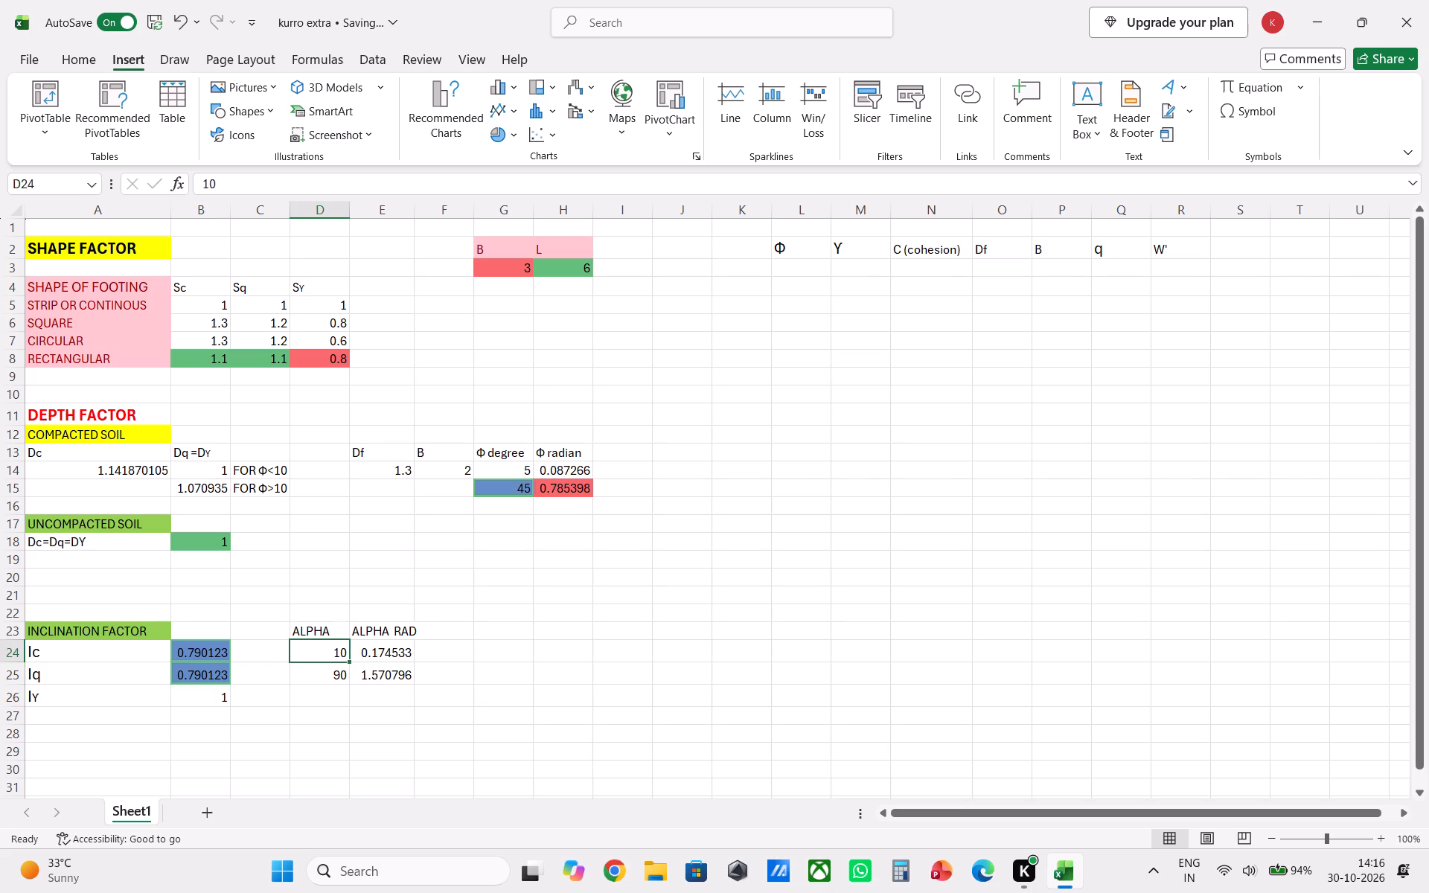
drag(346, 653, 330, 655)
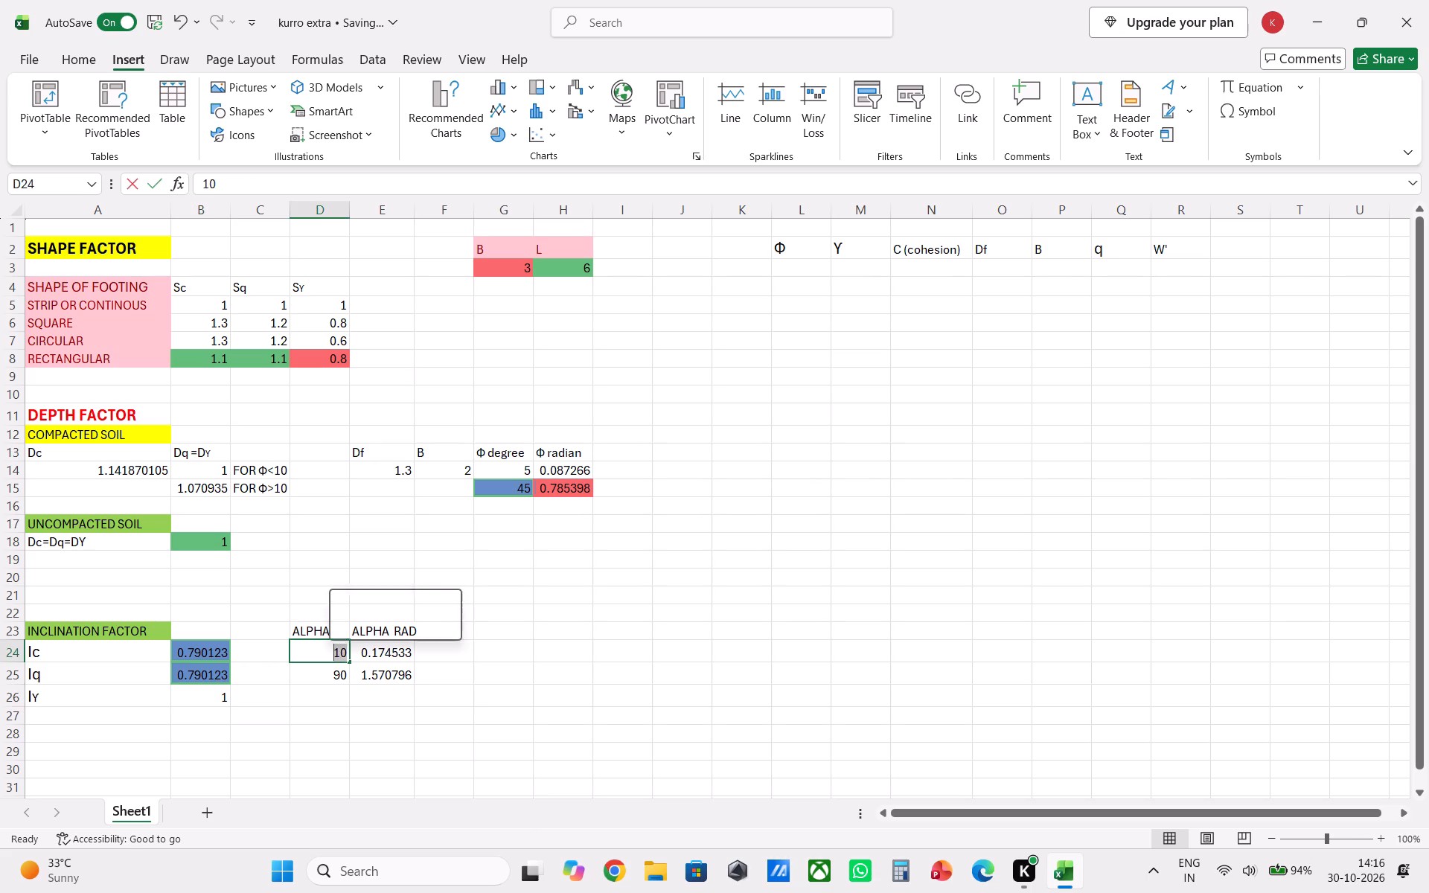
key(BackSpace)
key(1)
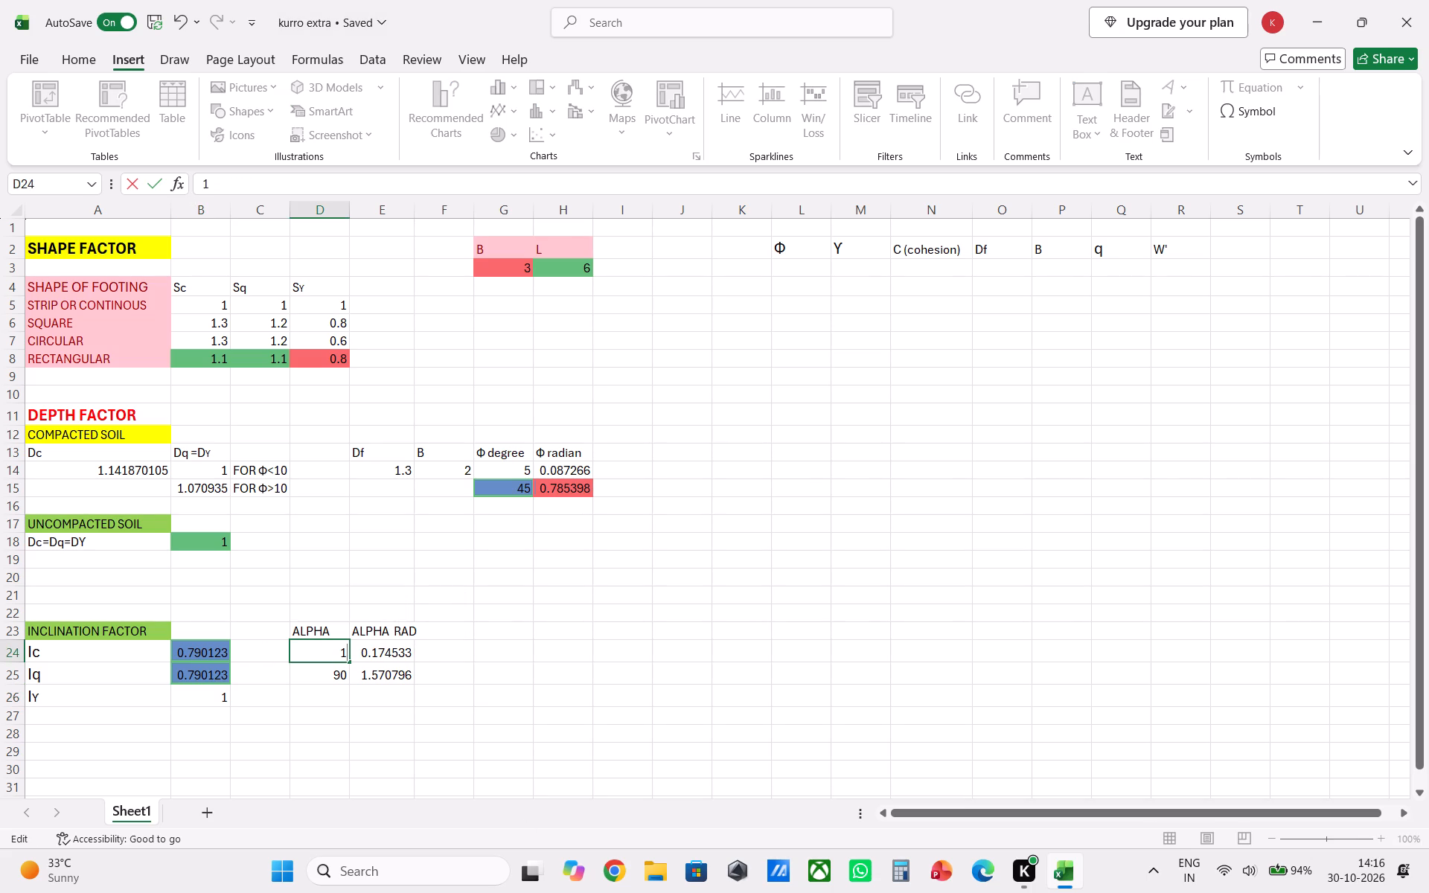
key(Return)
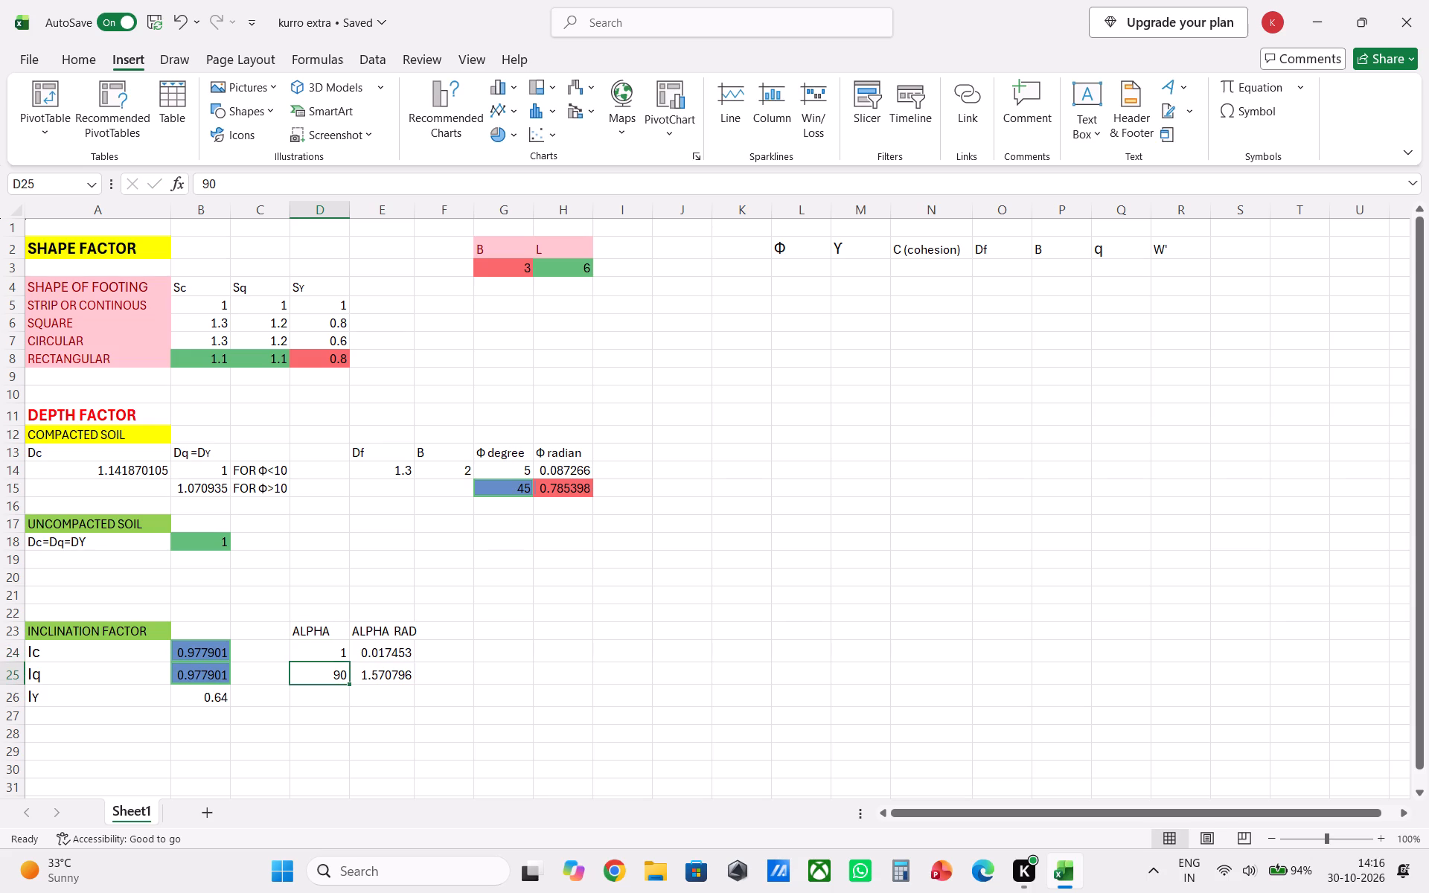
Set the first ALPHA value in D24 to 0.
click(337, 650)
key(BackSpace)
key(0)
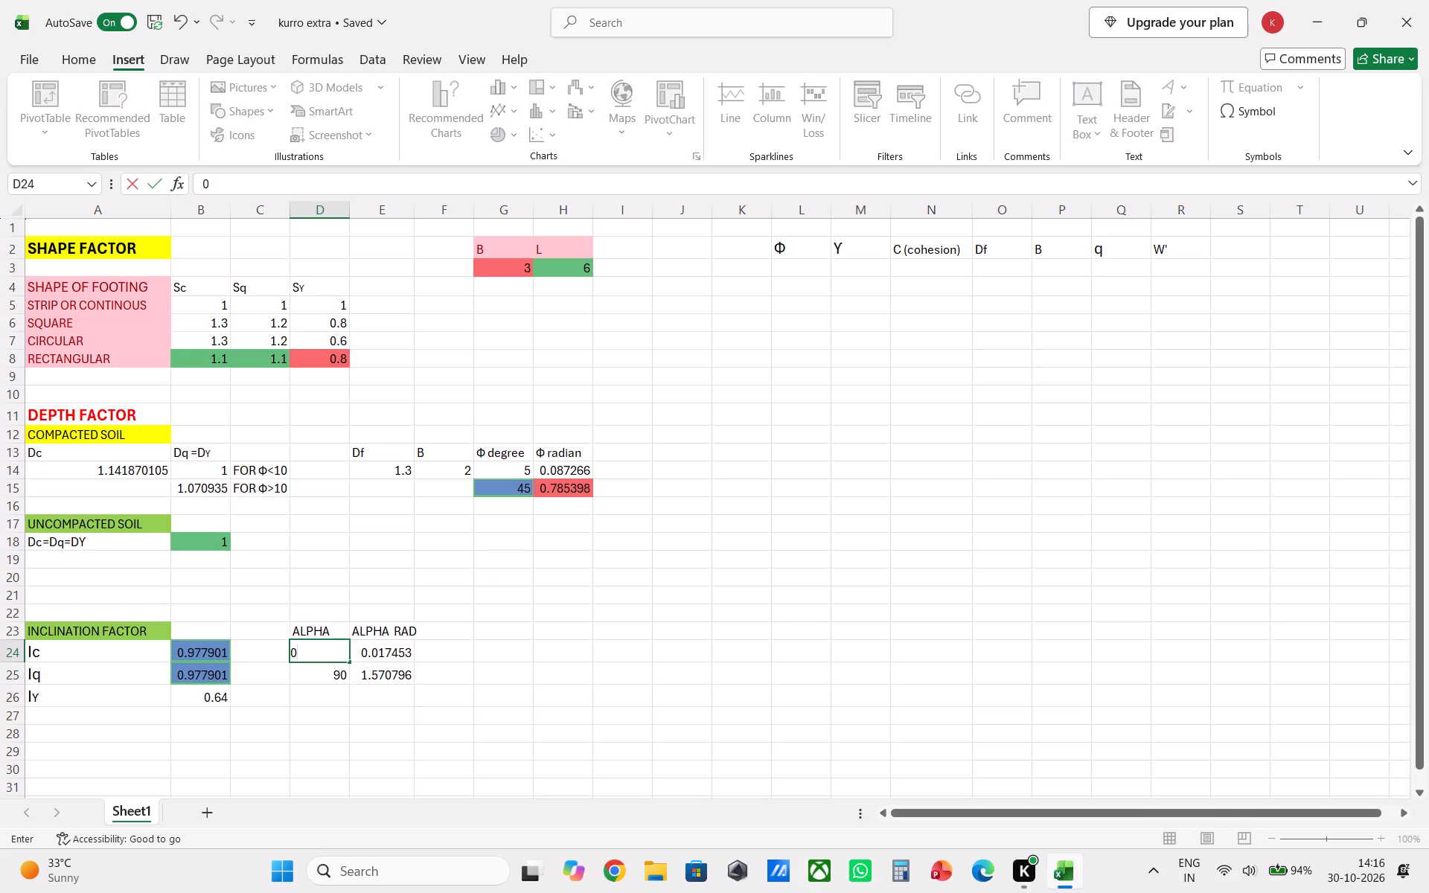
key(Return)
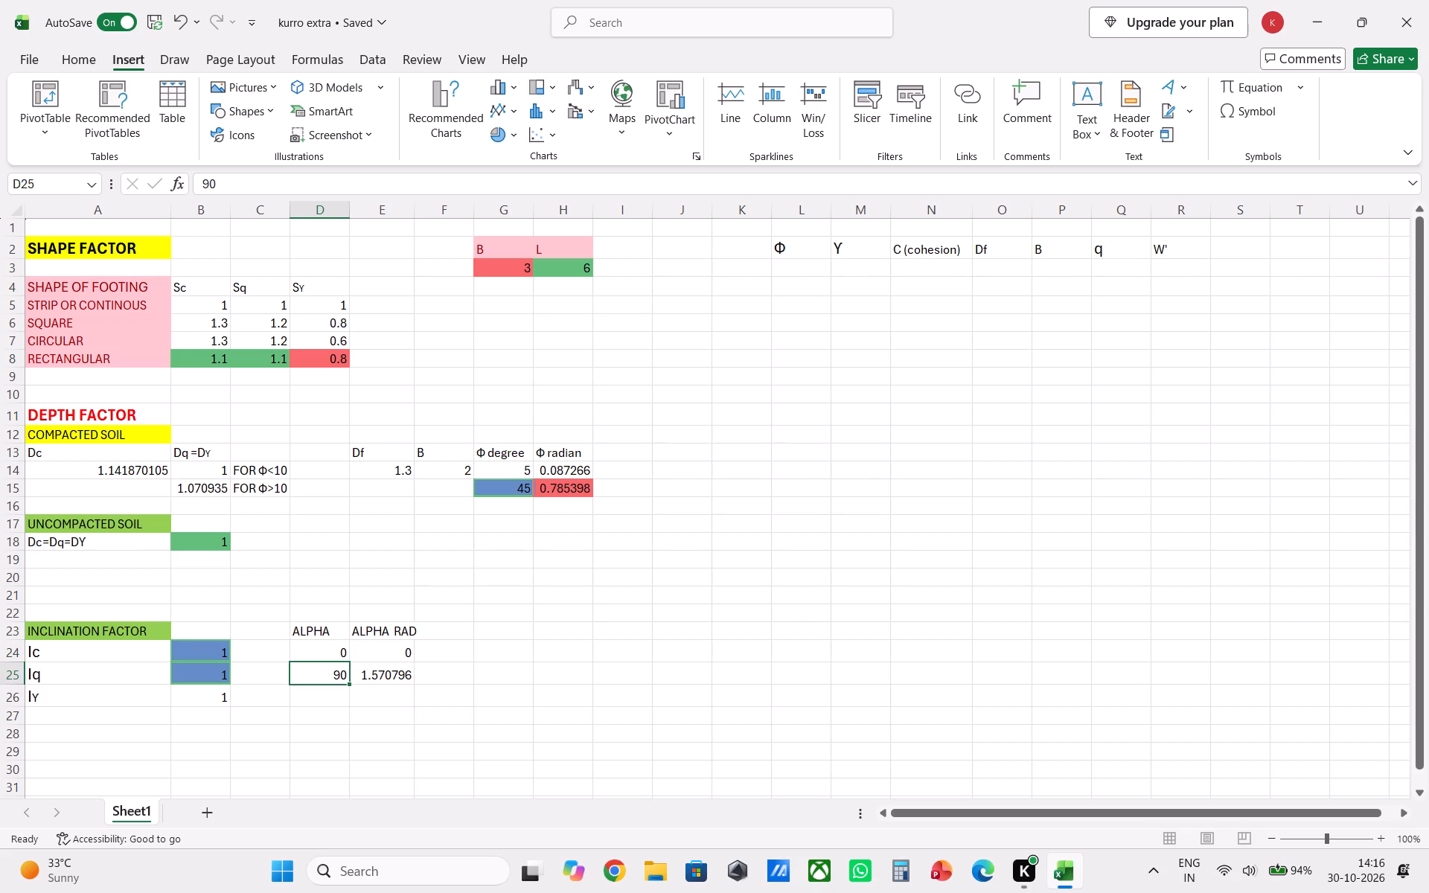
Set the first Φ degree value in G14 of the depth factor section to 30.
click(531, 469)
click(531, 471)
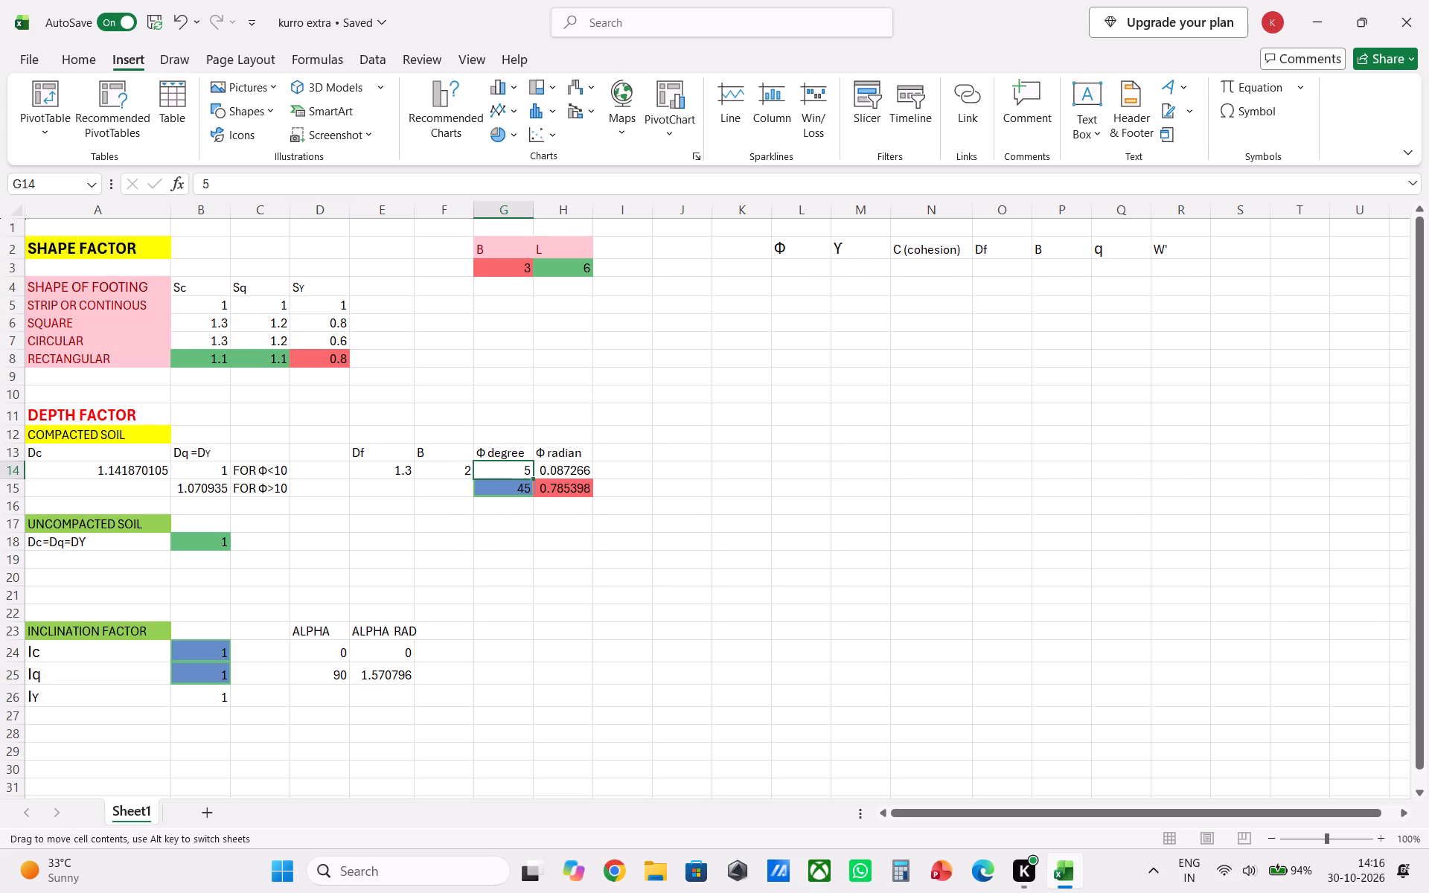
click(534, 470)
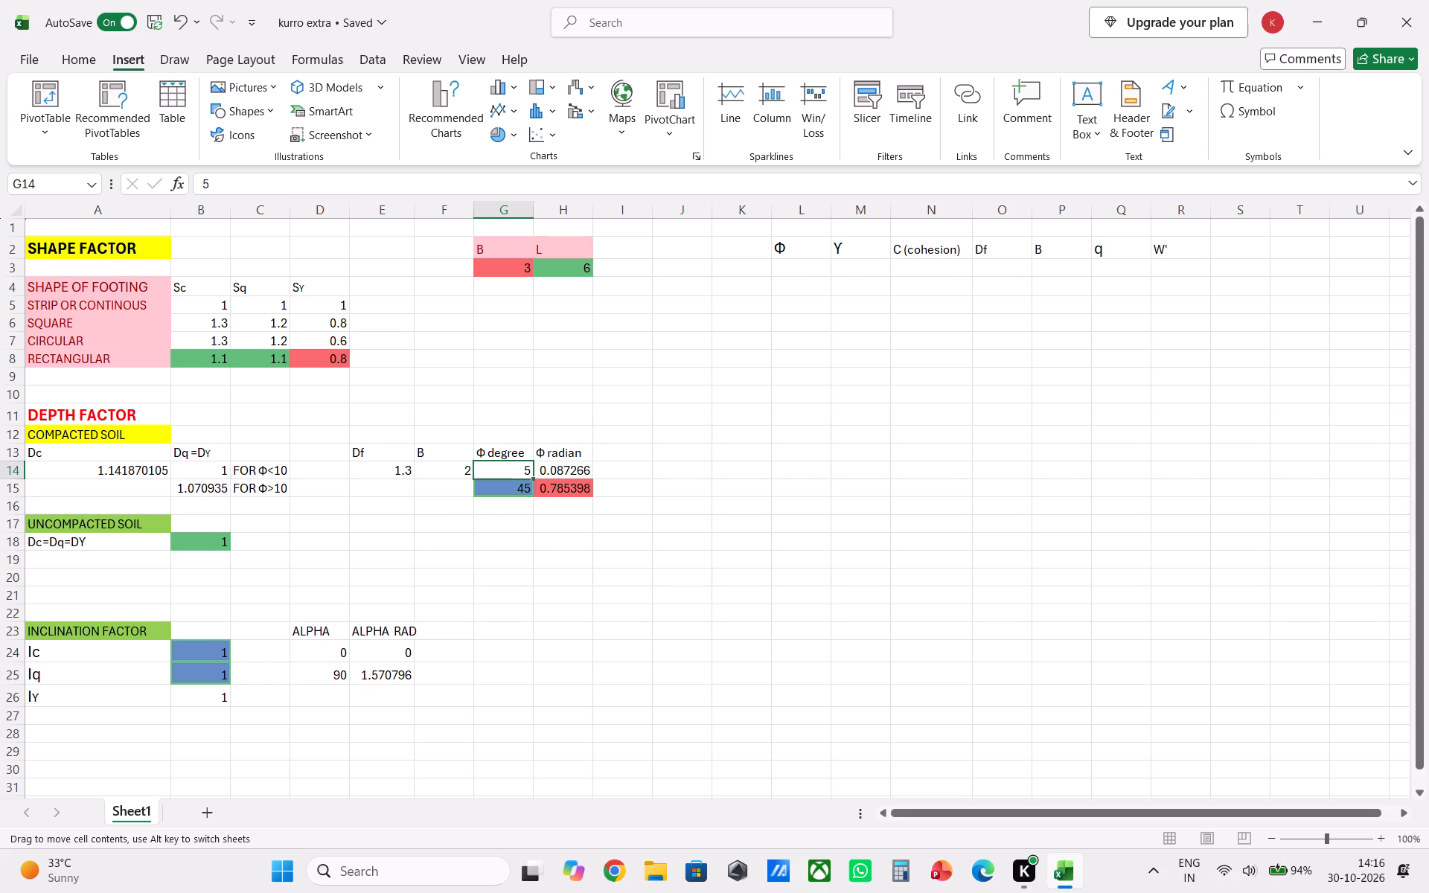
click(527, 470)
click(528, 470)
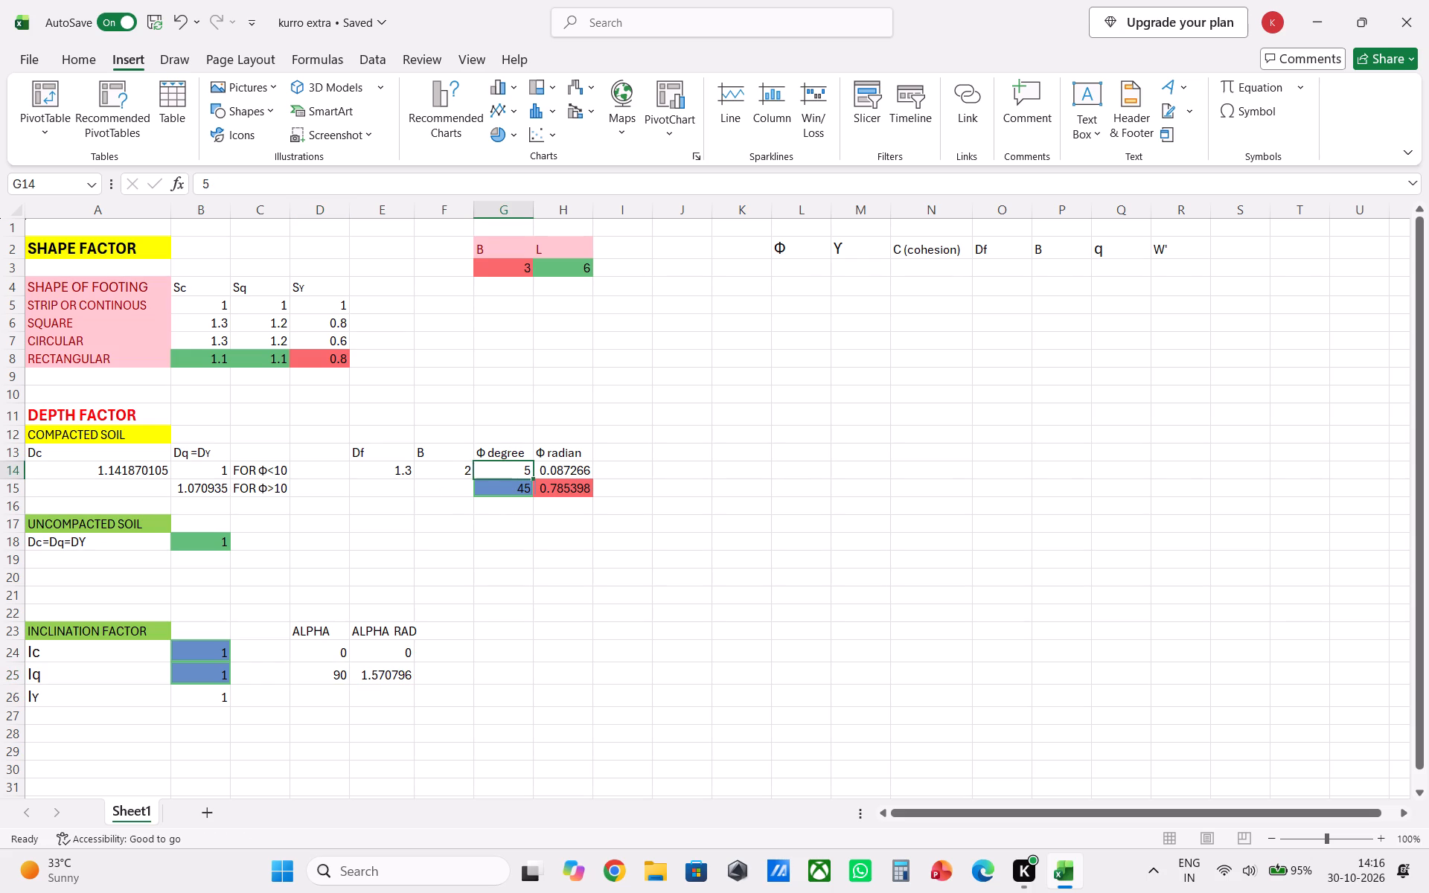
key(BackSpace)
text(30)
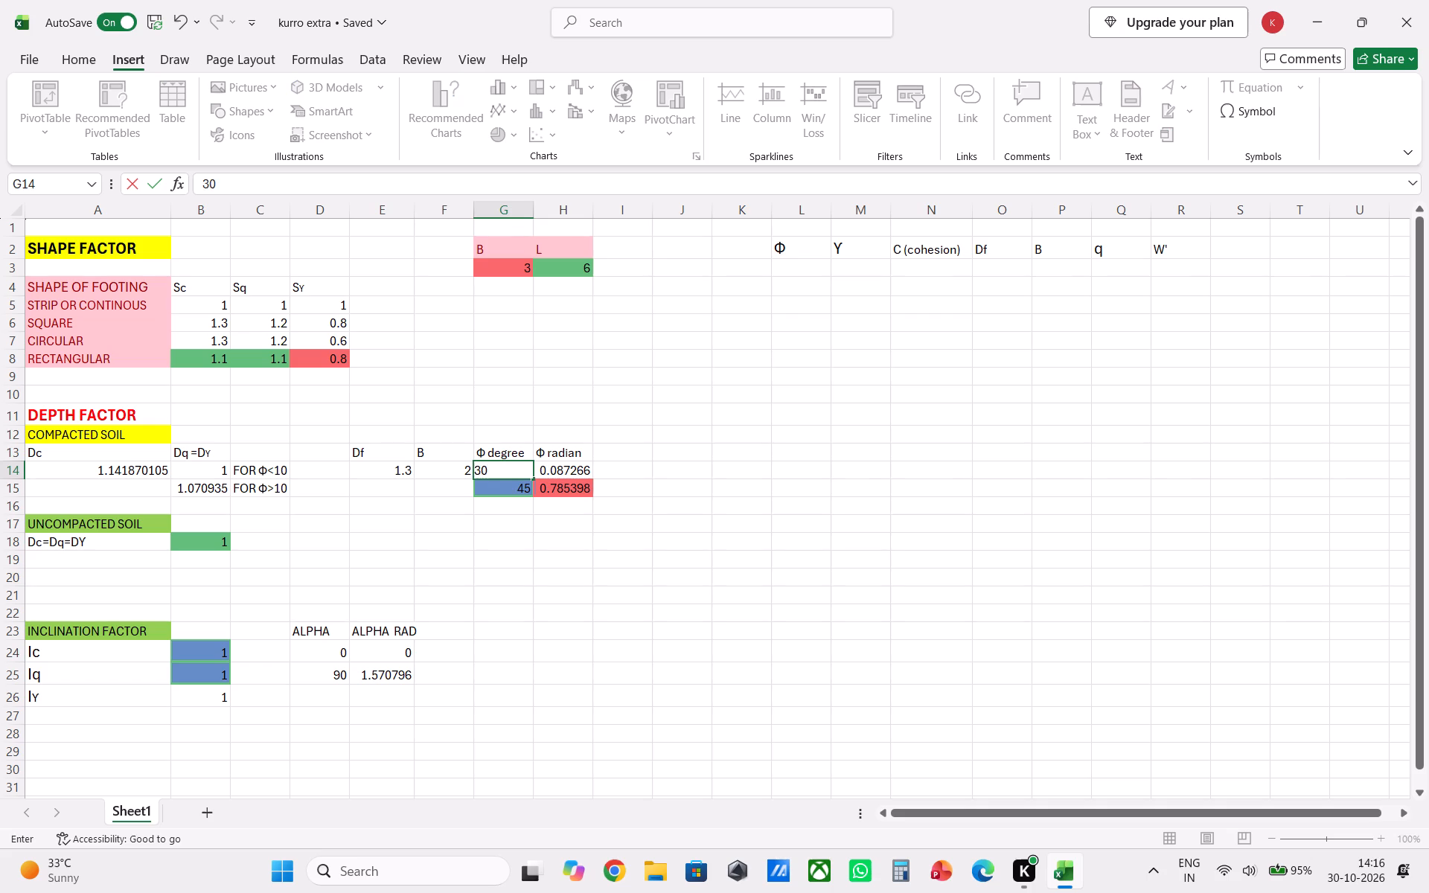
key(Return)
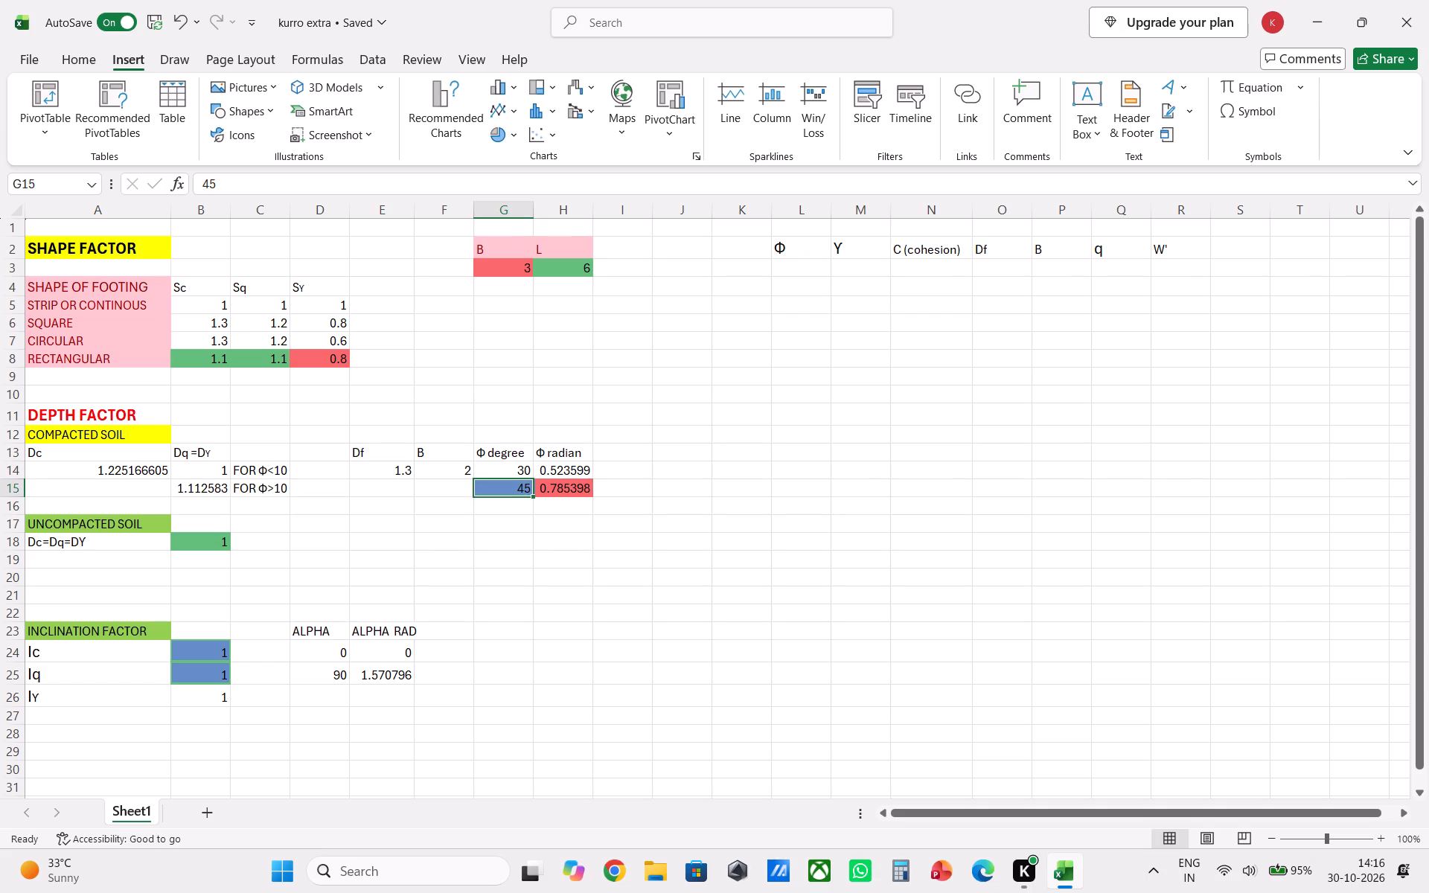
Set the first ALPHA value in D24 of the inclination factor section to 1.
click(345, 658)
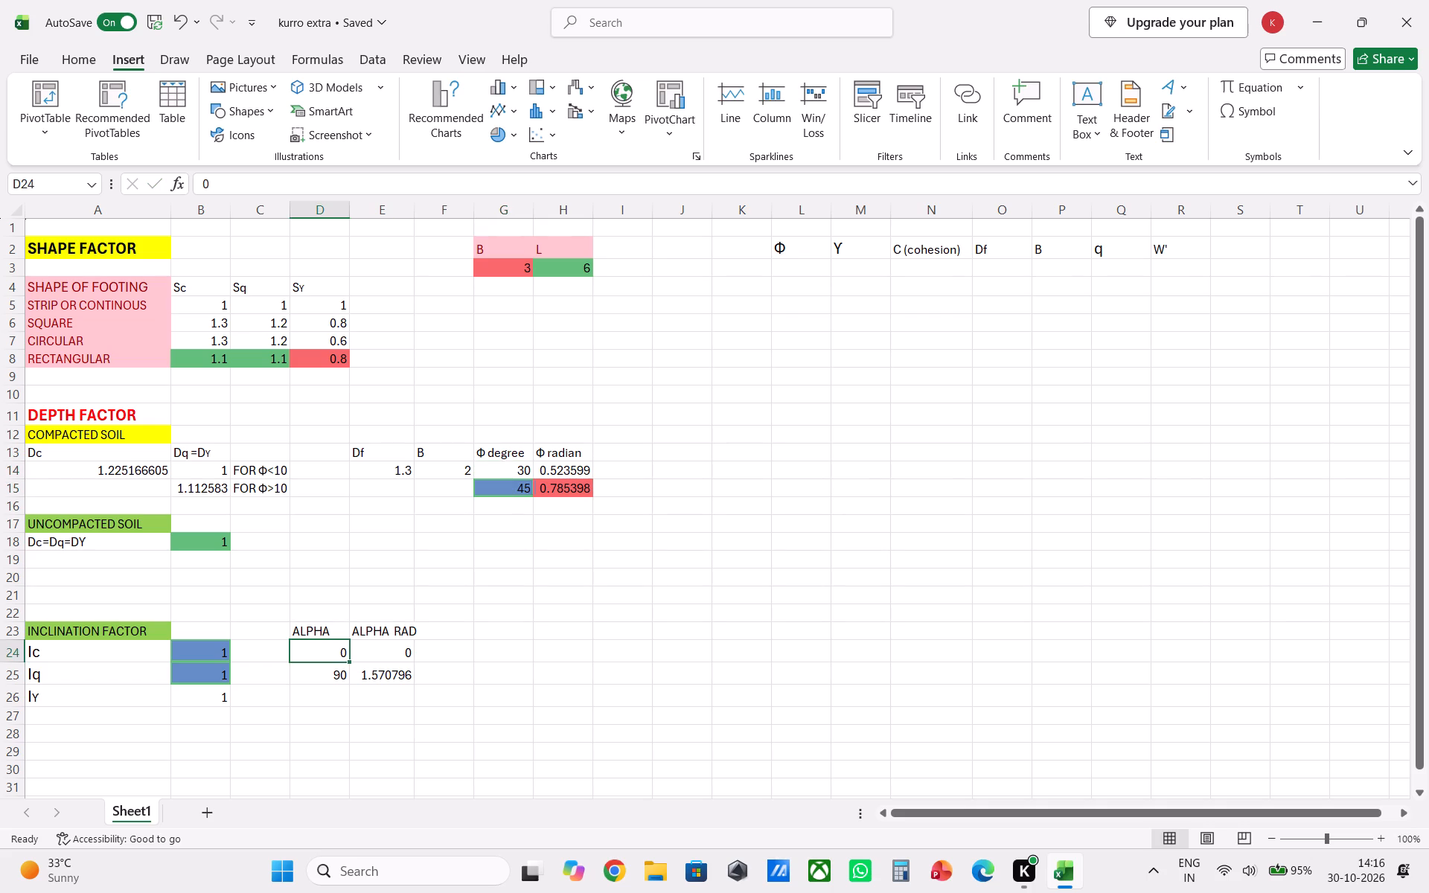
click(343, 653)
key(BackSpace)
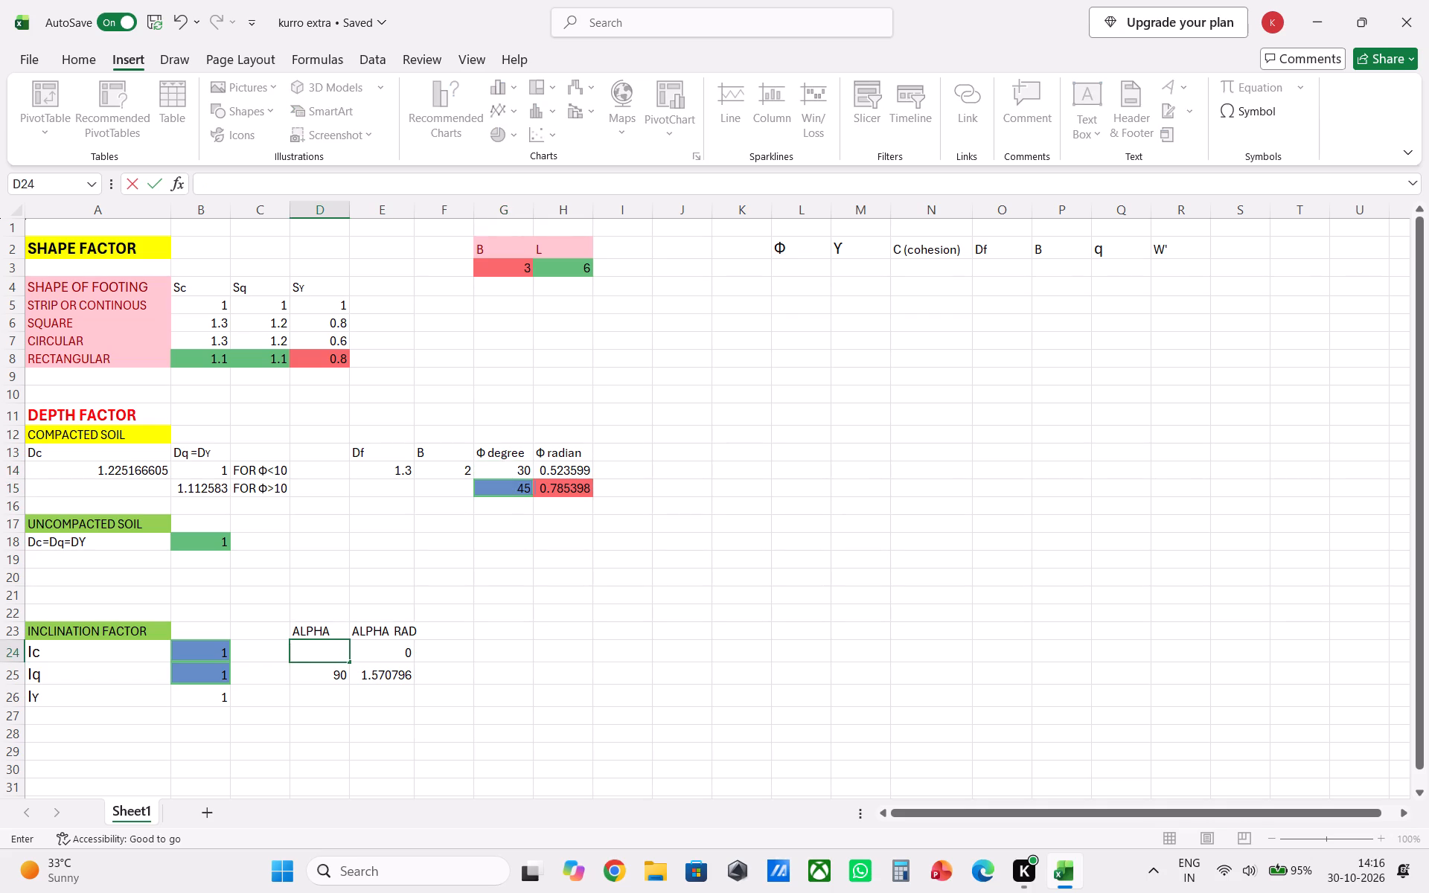
key(1)
key(Return)
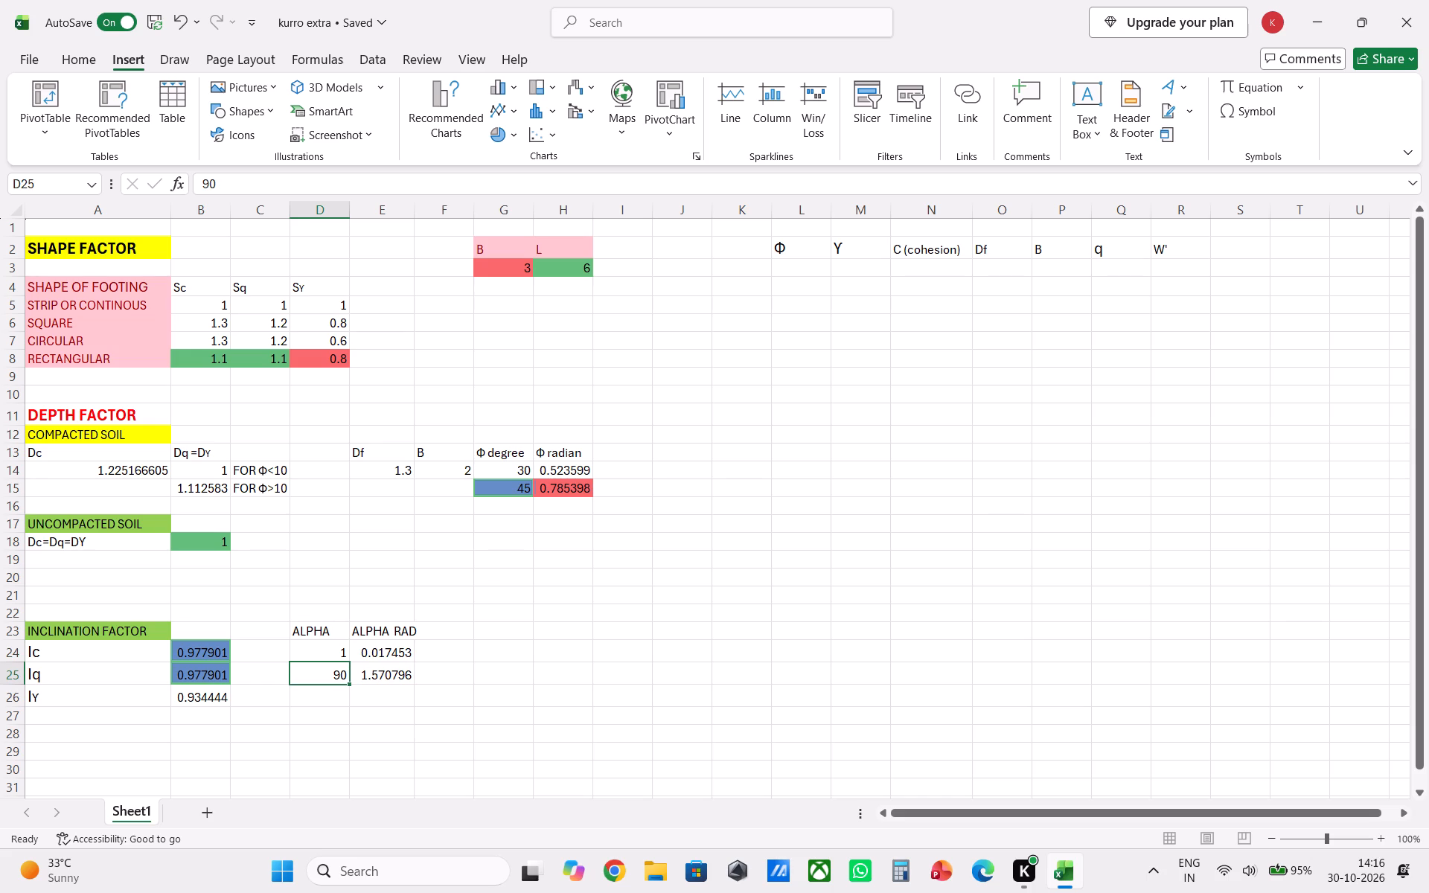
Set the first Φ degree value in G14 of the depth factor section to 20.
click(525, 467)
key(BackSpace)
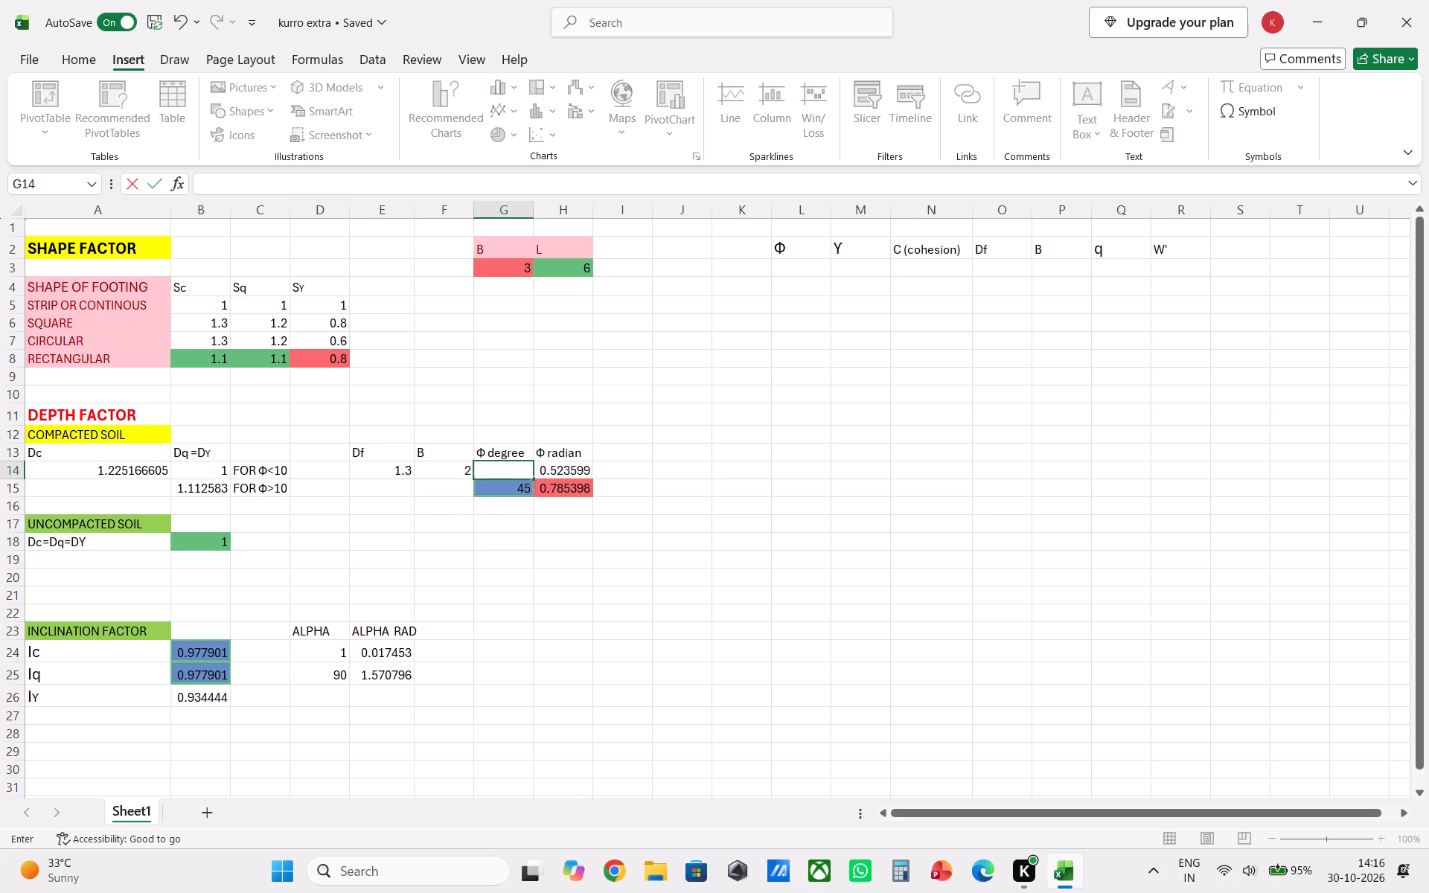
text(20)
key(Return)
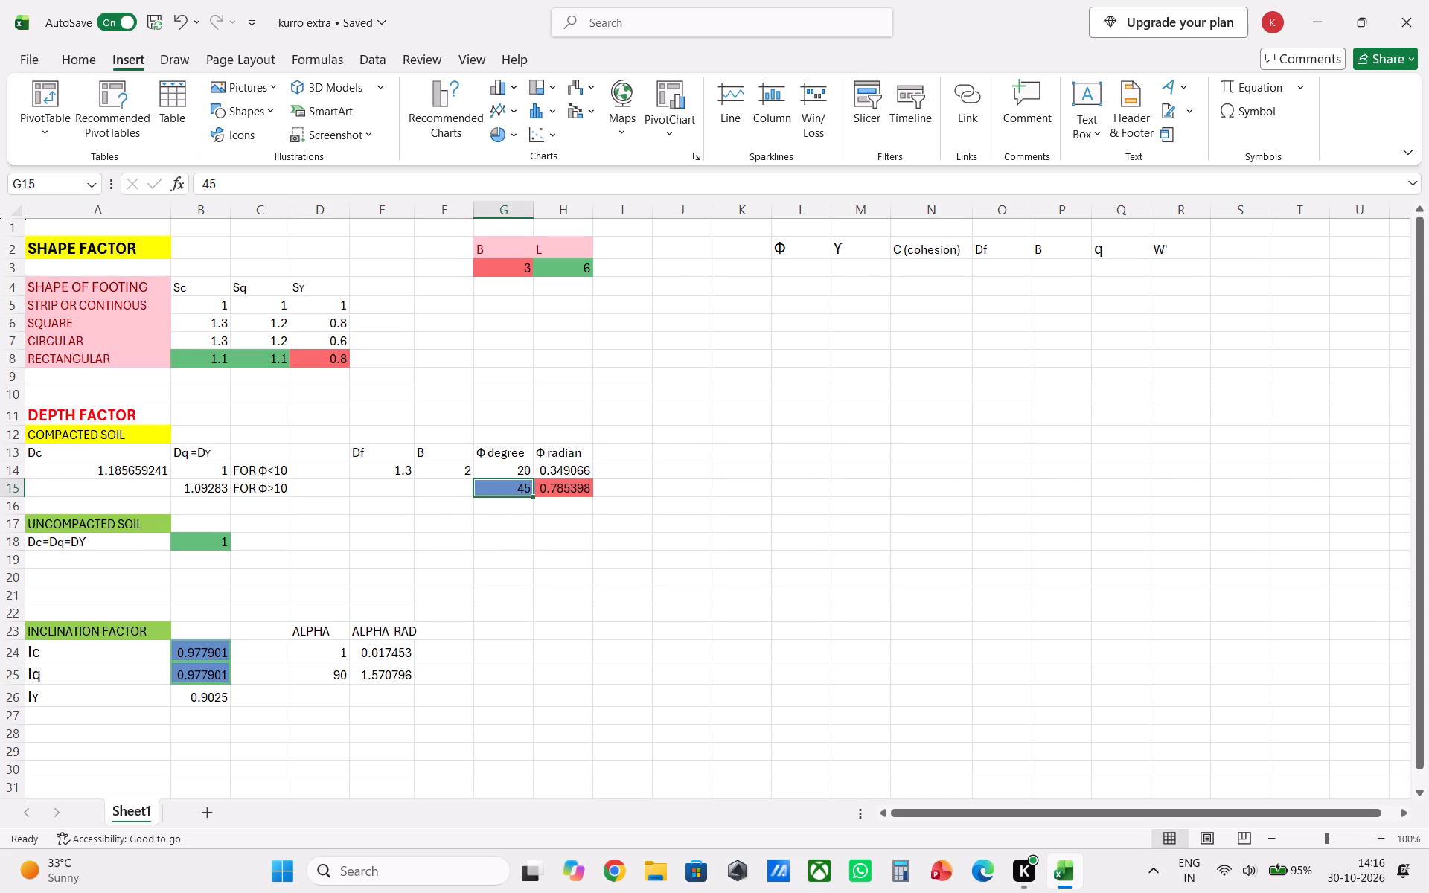
Set the first Φ degree value in G14 of the depth factor section to 30.
click(525, 467)
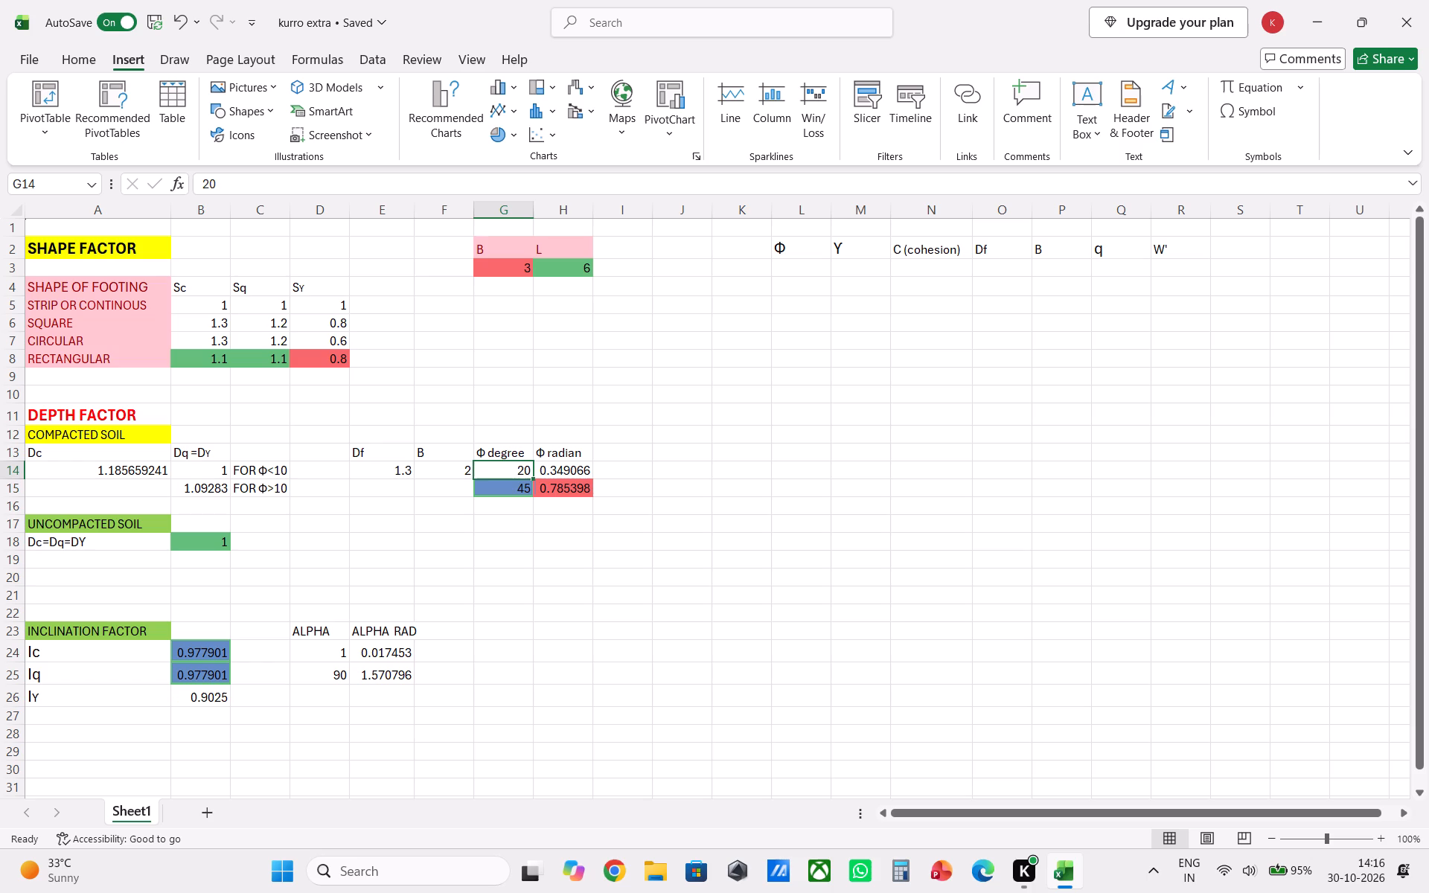
key(BackSpace)
text(30)
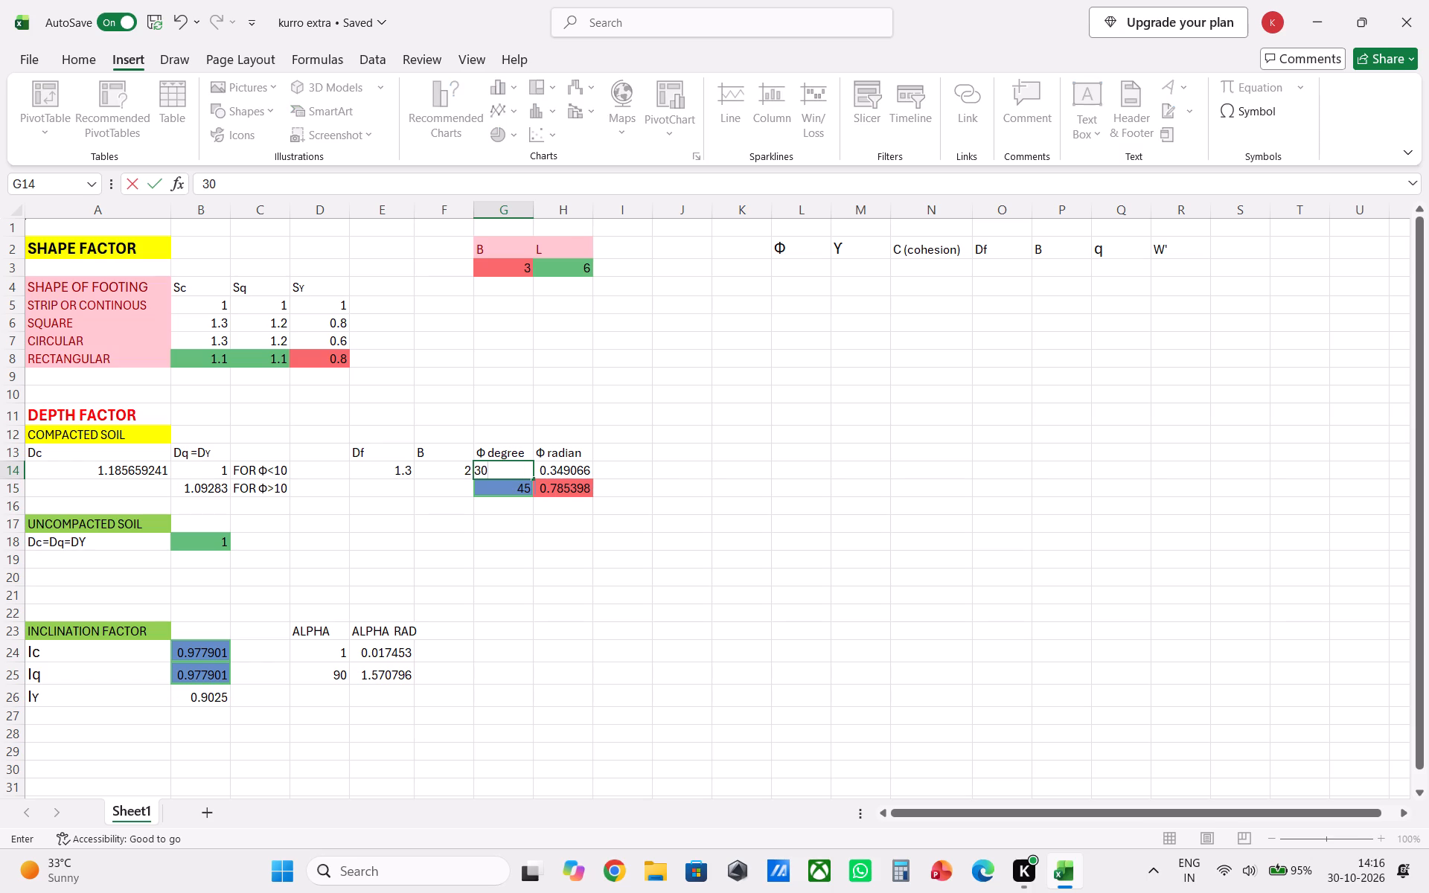
key(Return)
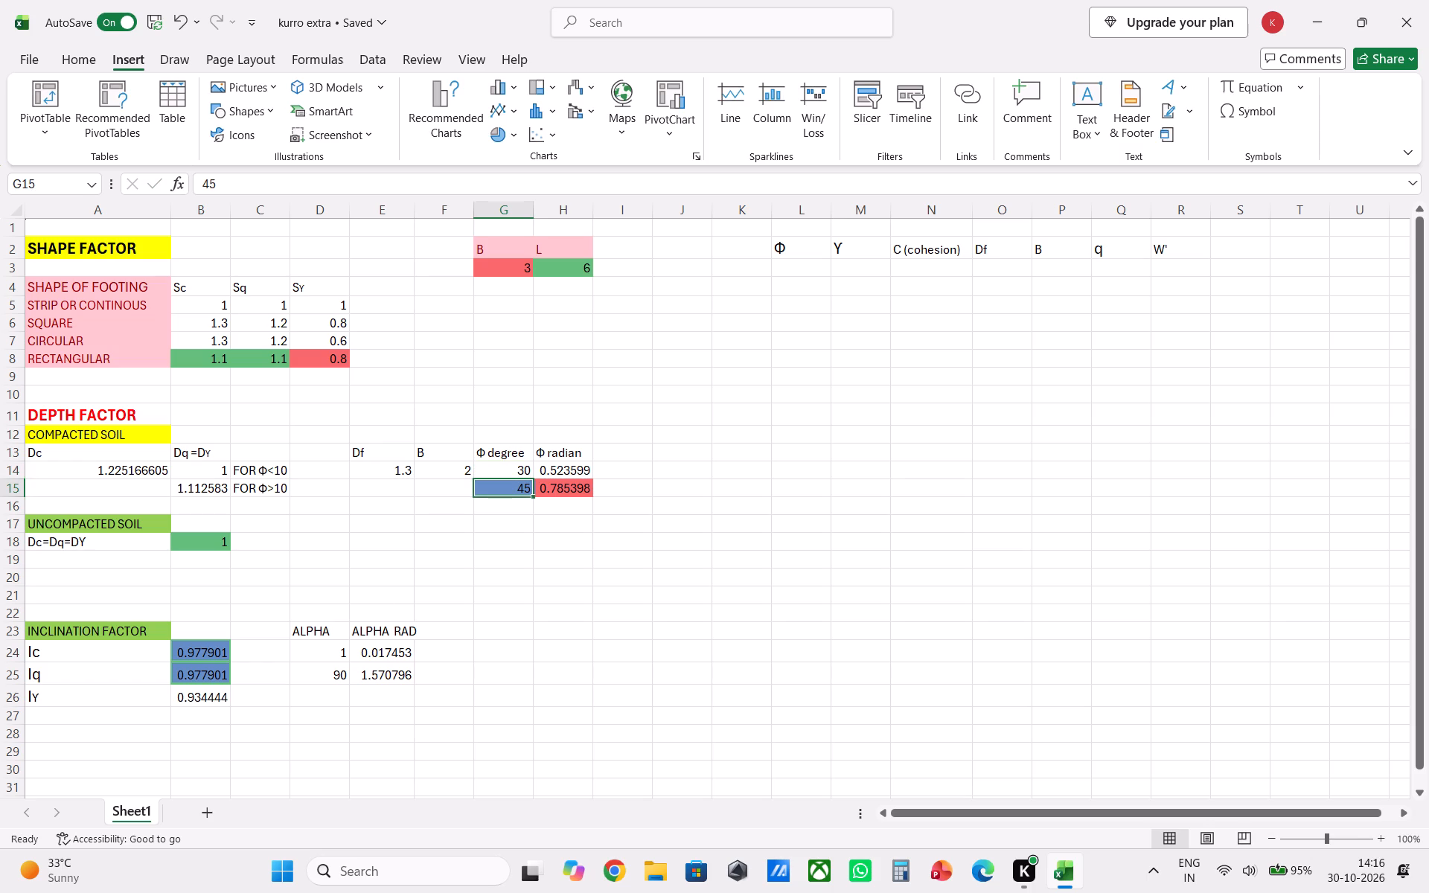
Set the first ALPHA value in D24 of the inclination factor section to 0.
click(333, 653)
key(BackSpace)
key(0)
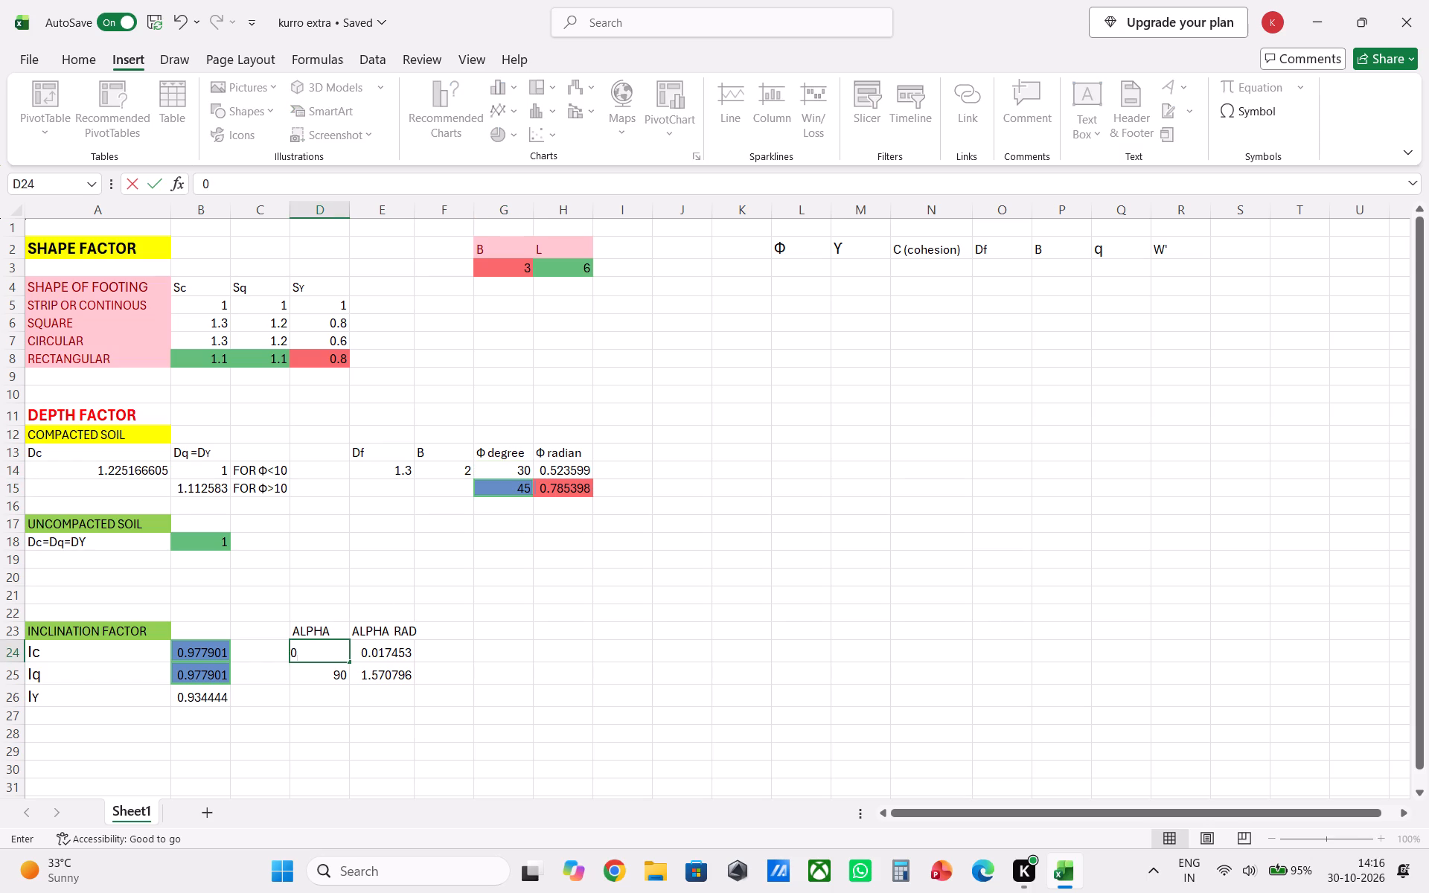
key(Return)
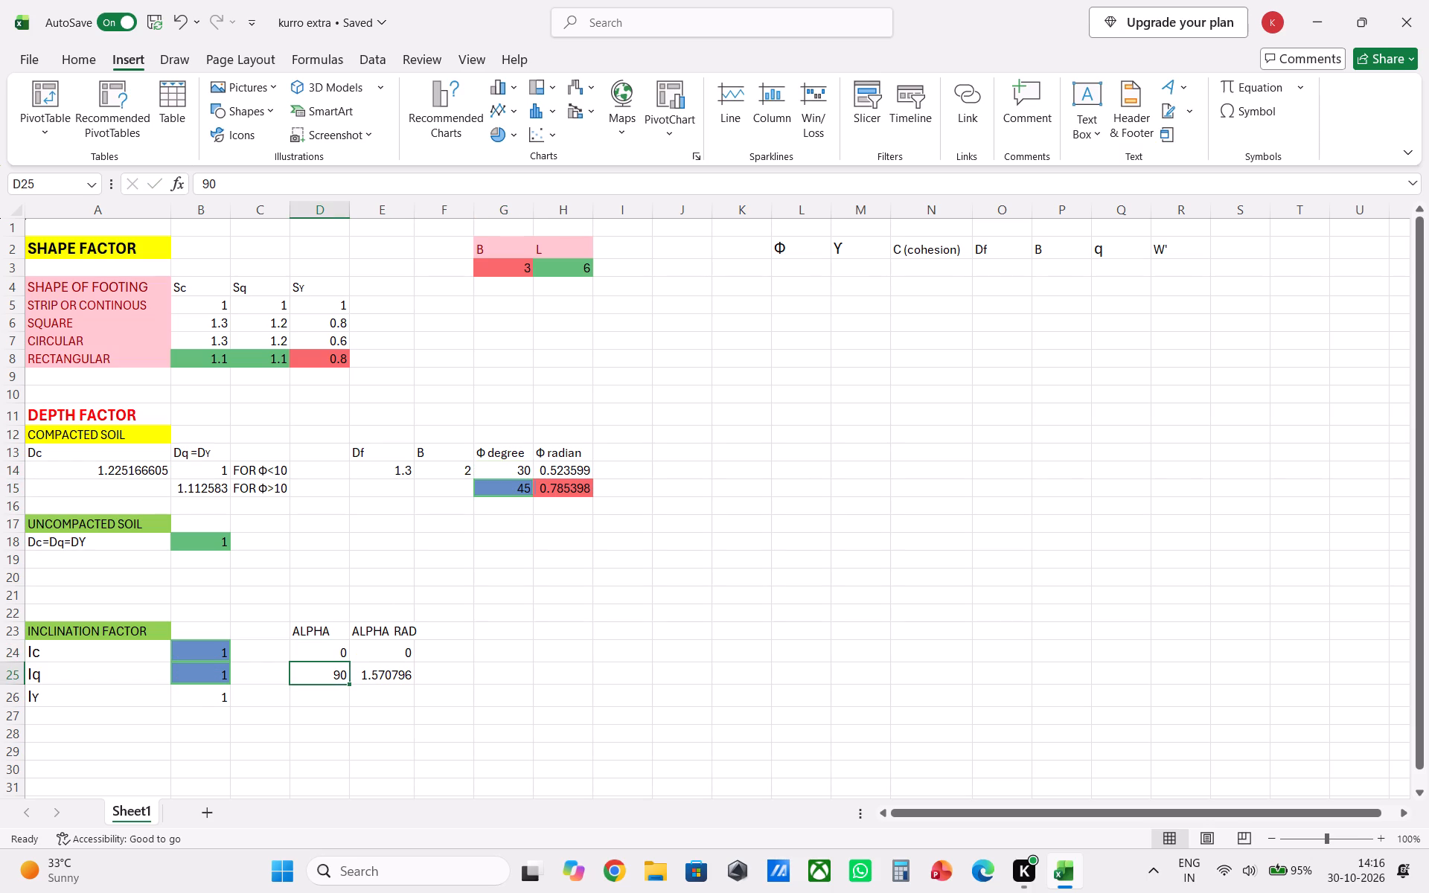
click(339, 733)
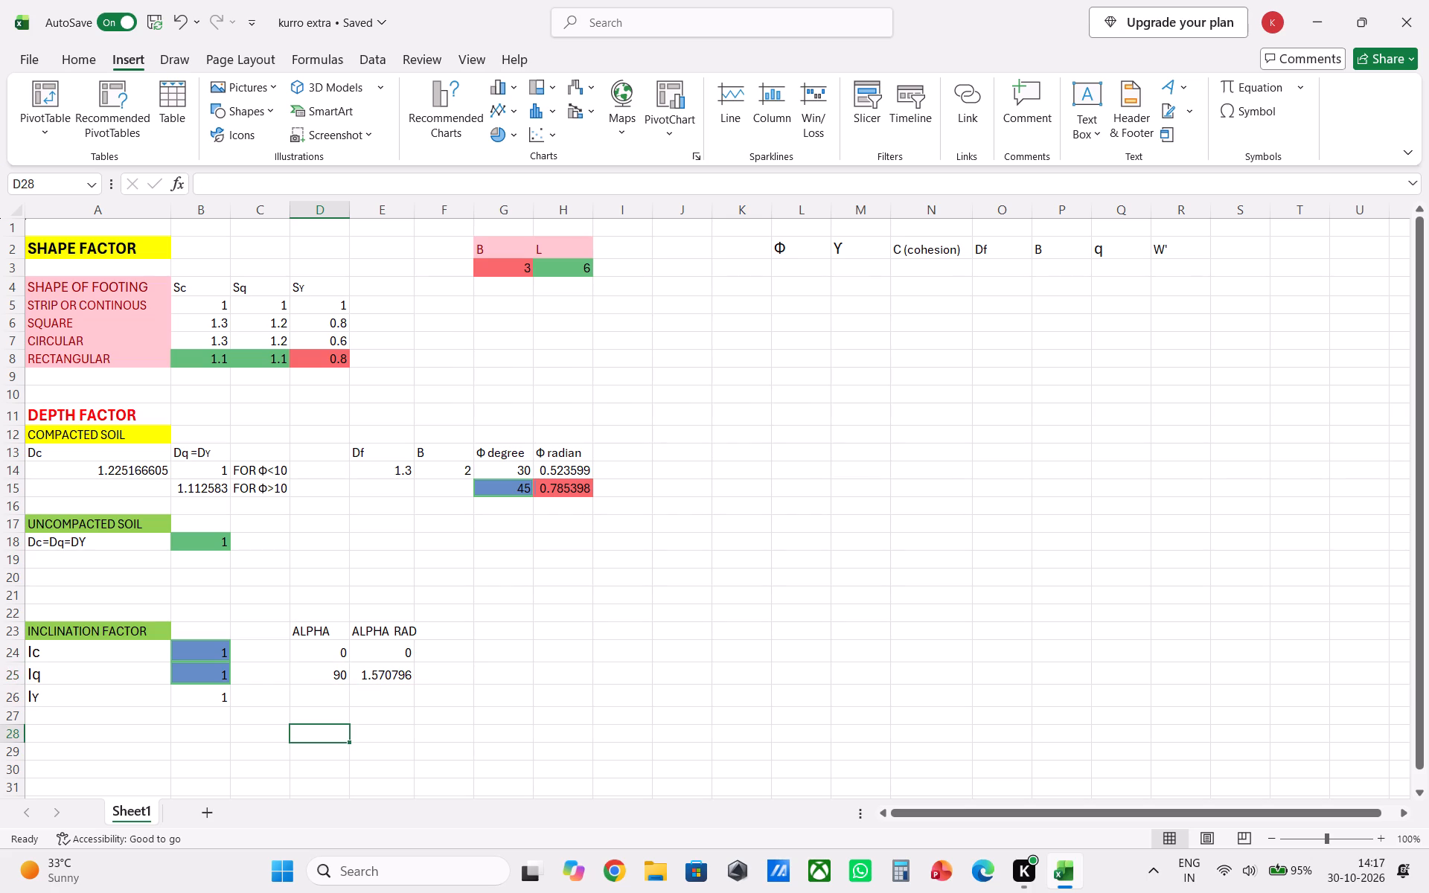
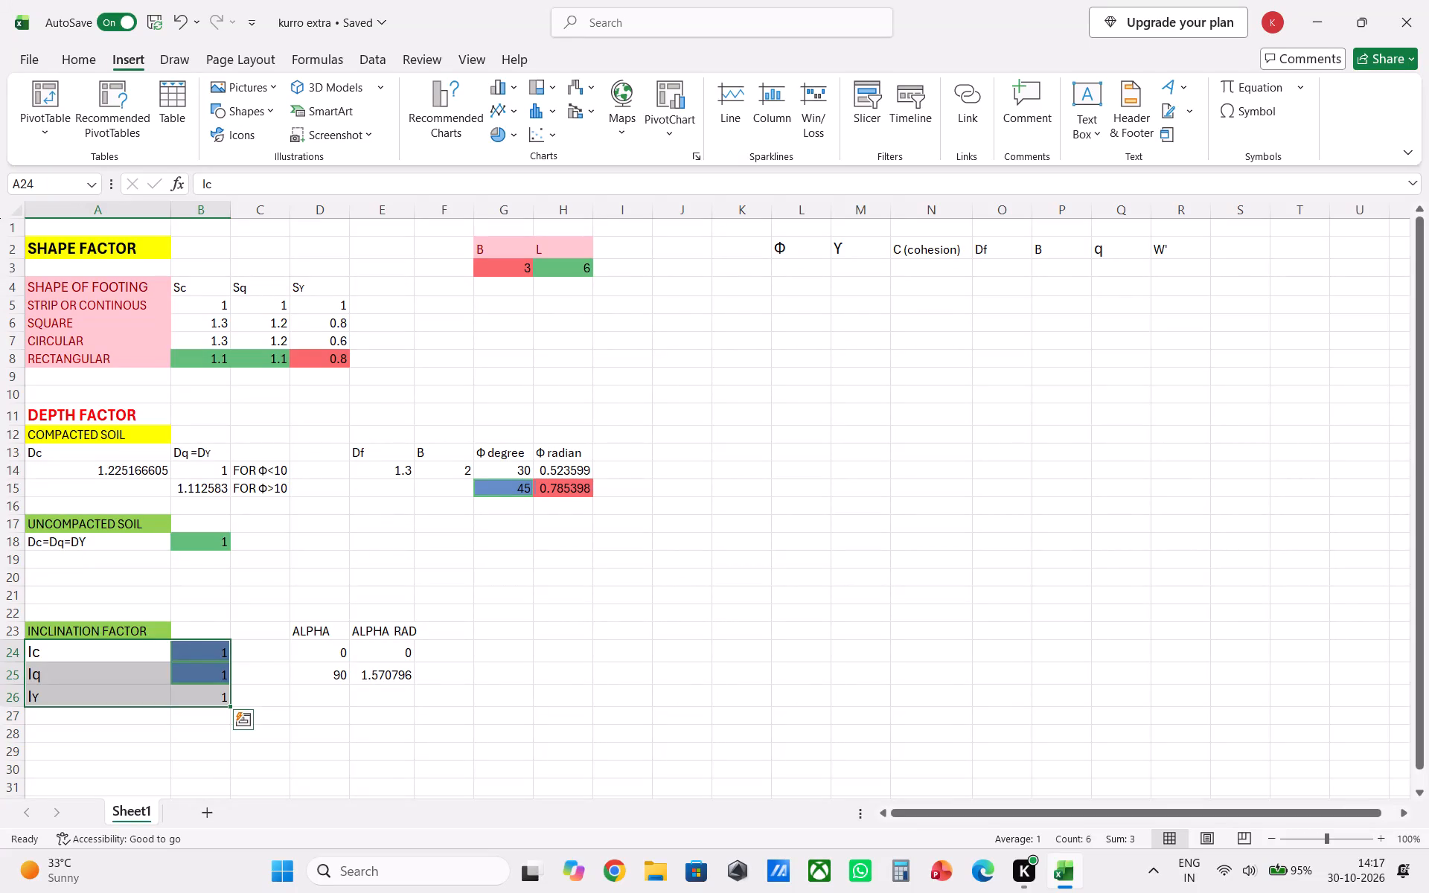
Apply a color scale to the Ic, Iq and IƳ results in B24:B26.
click(243, 723)
click(138, 617)
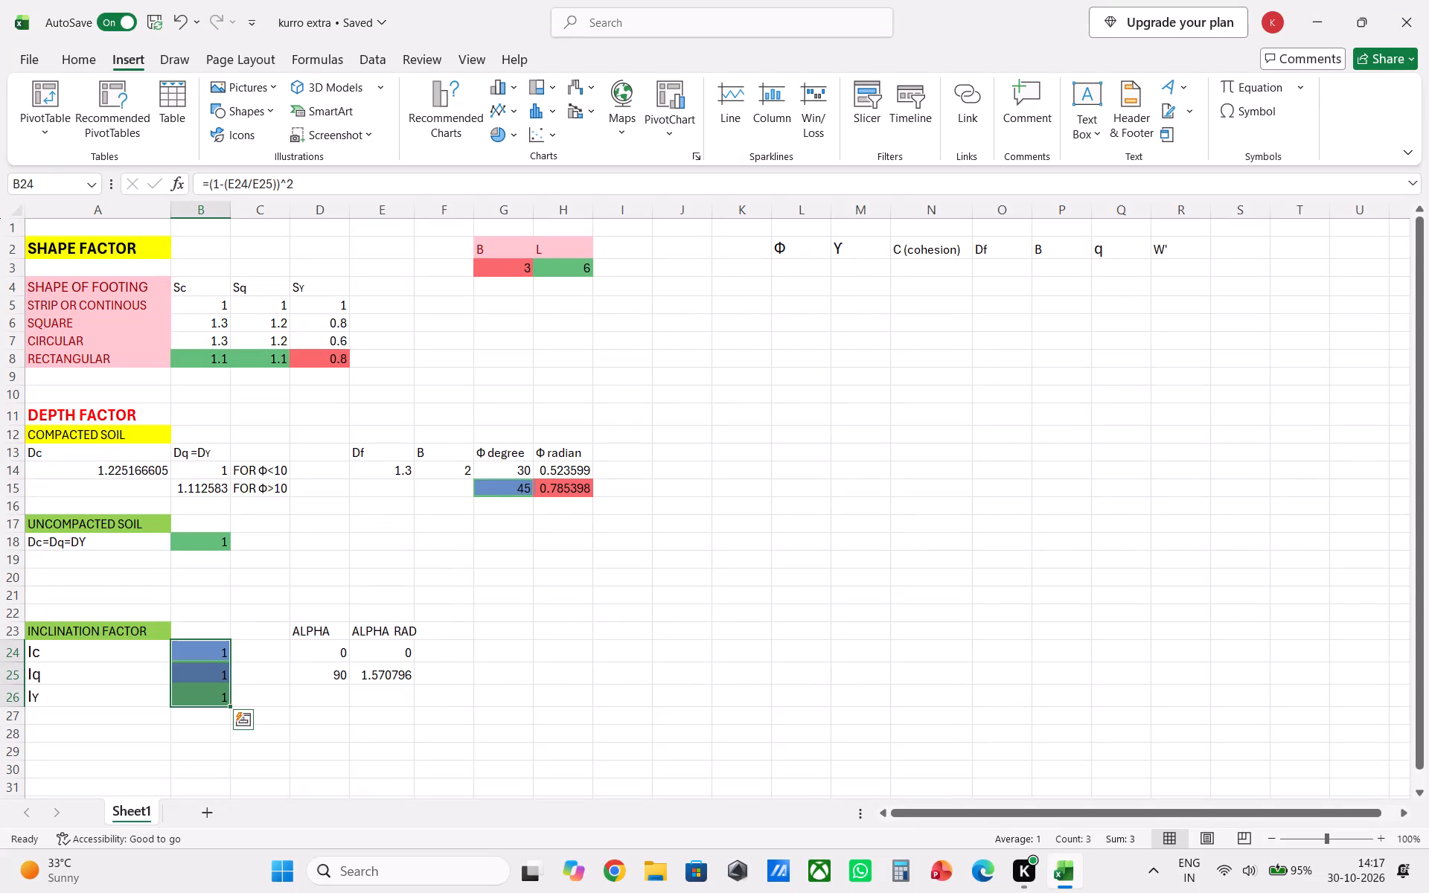
click(193, 787)
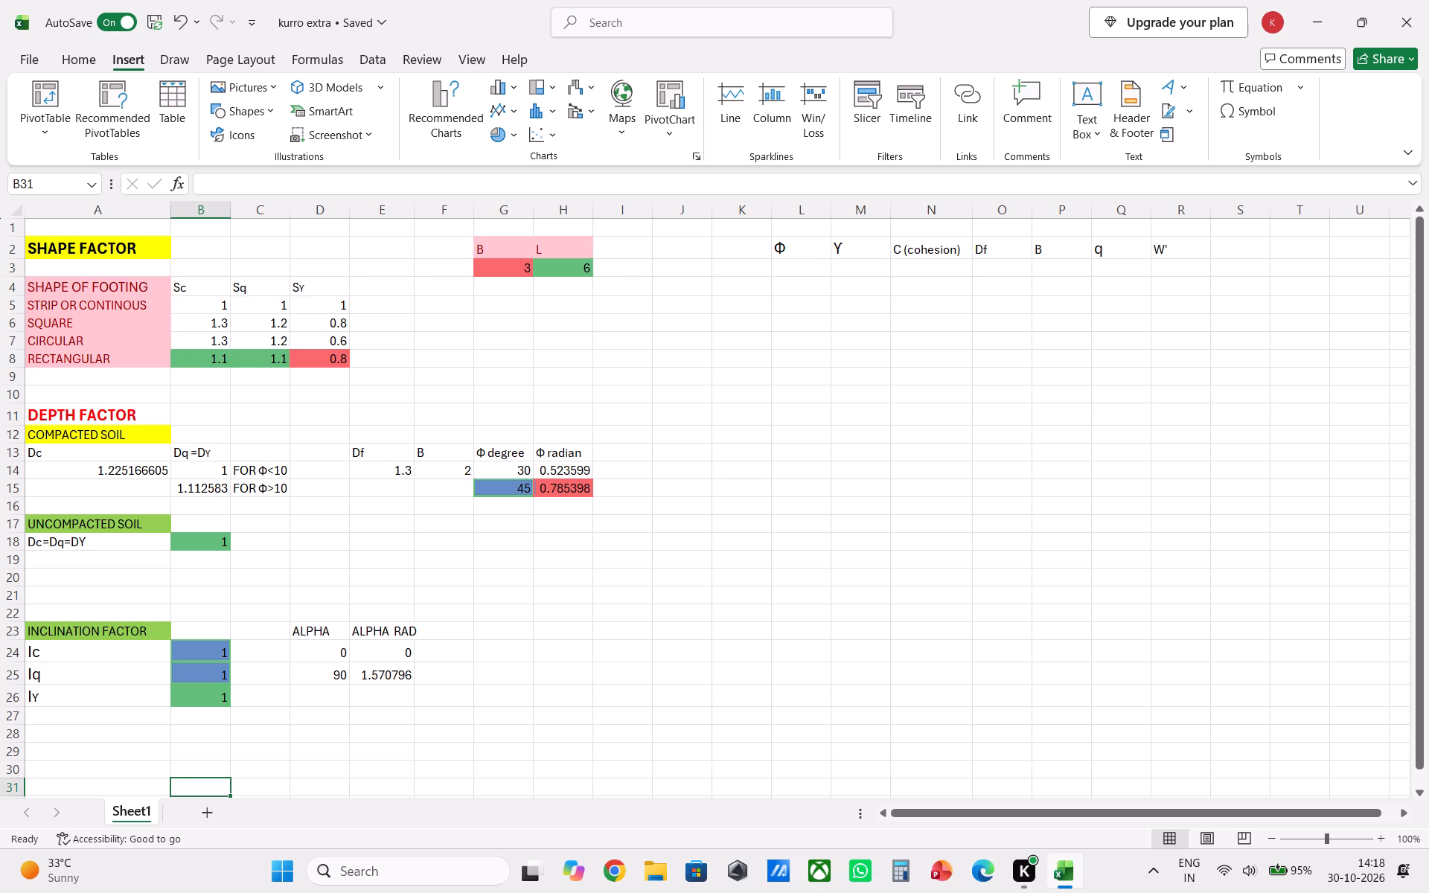
Apply a color scale to the 90-degree ALPHA value and its radian equivalent in D25:E25.
drag(328, 673, 389, 670)
click(423, 696)
click(322, 593)
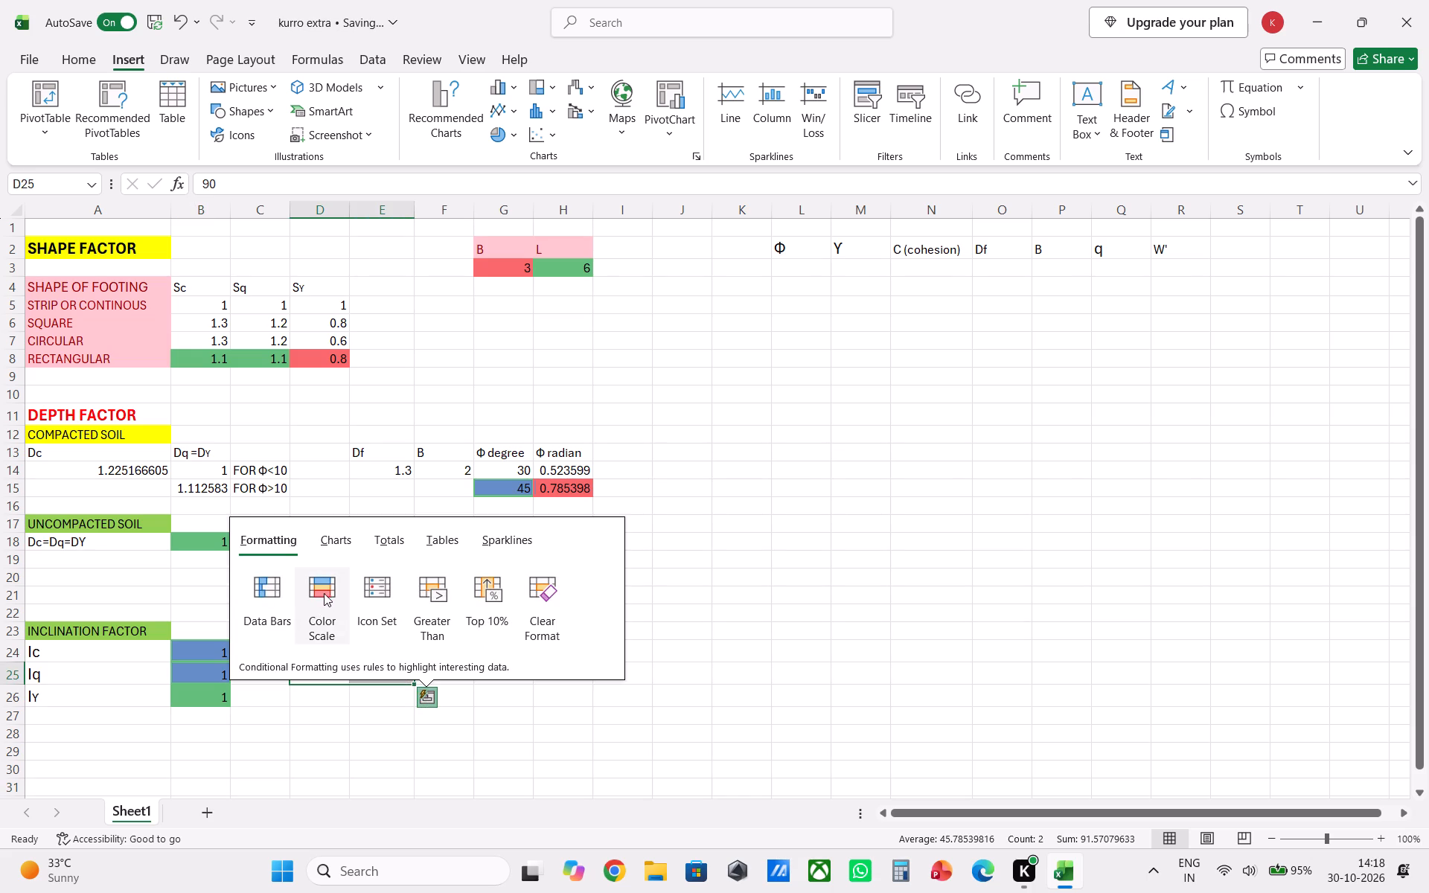
click(356, 754)
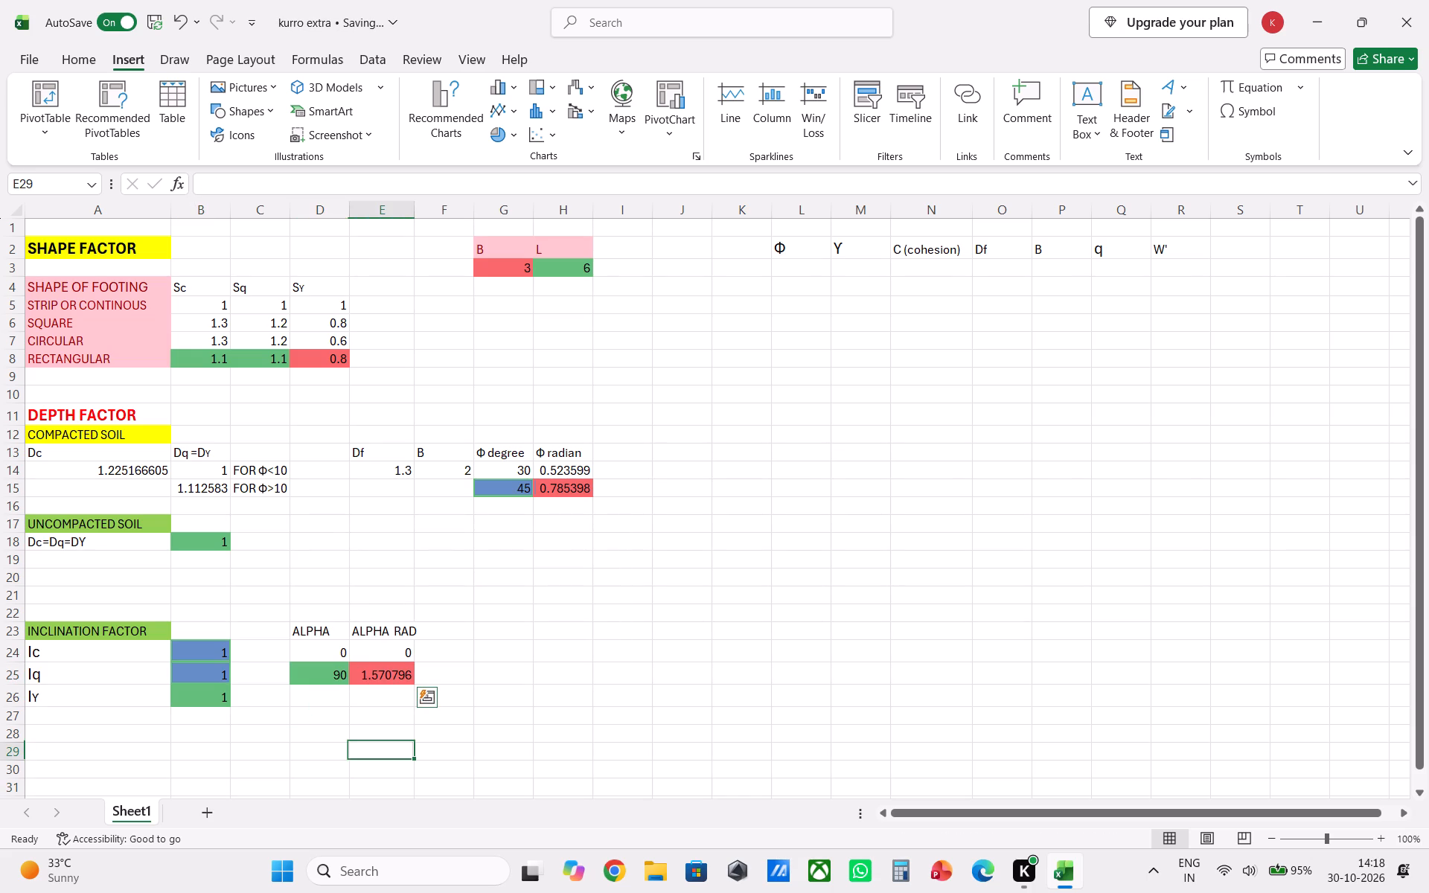
Add an asterisk in F25 beside the second ALPHA RAD value and set its font size to 16.
click(432, 679)
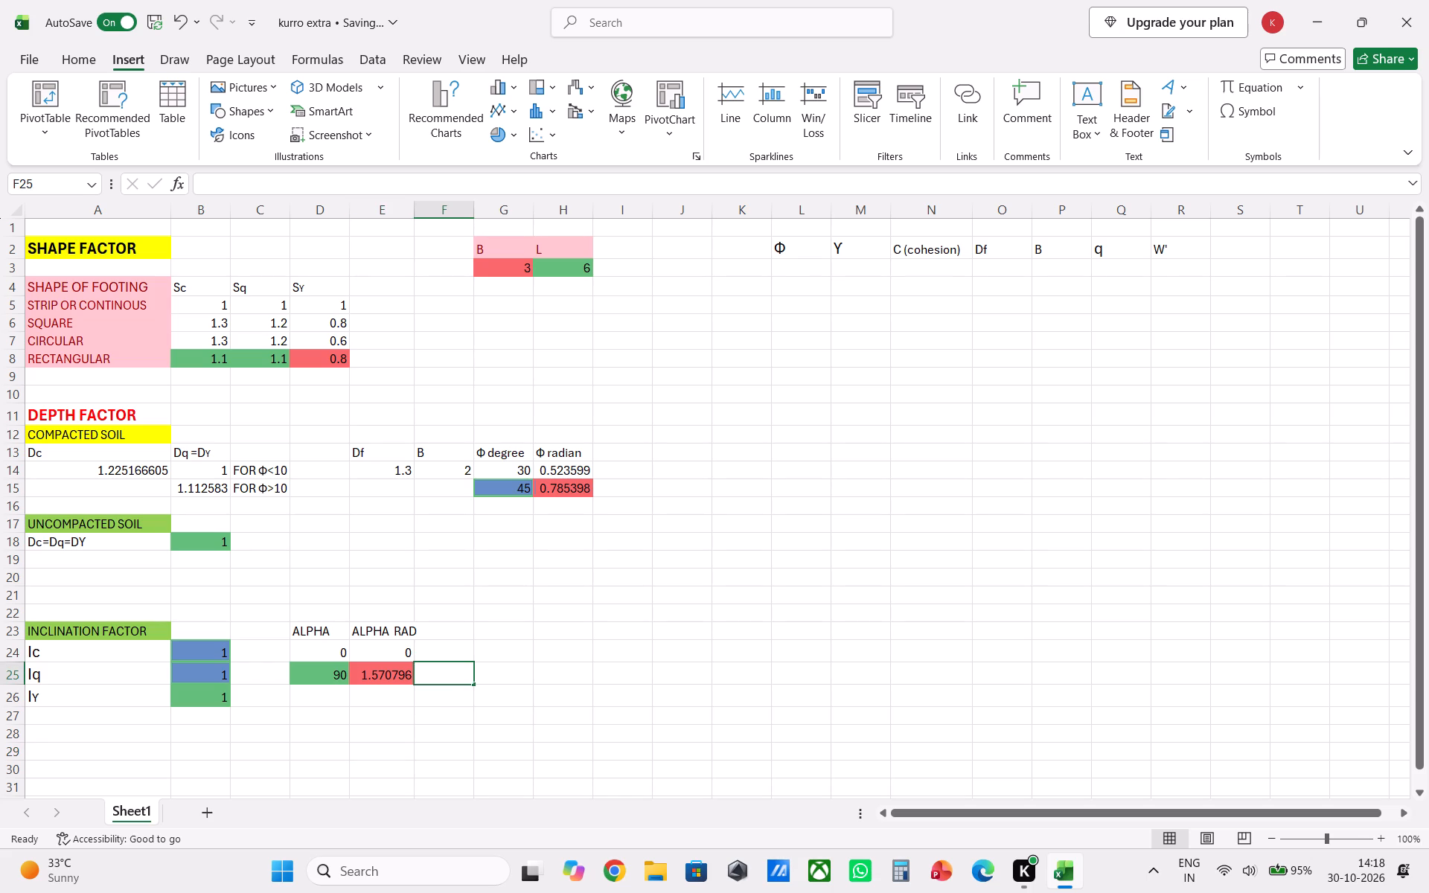
key(asterisk)
click(439, 687)
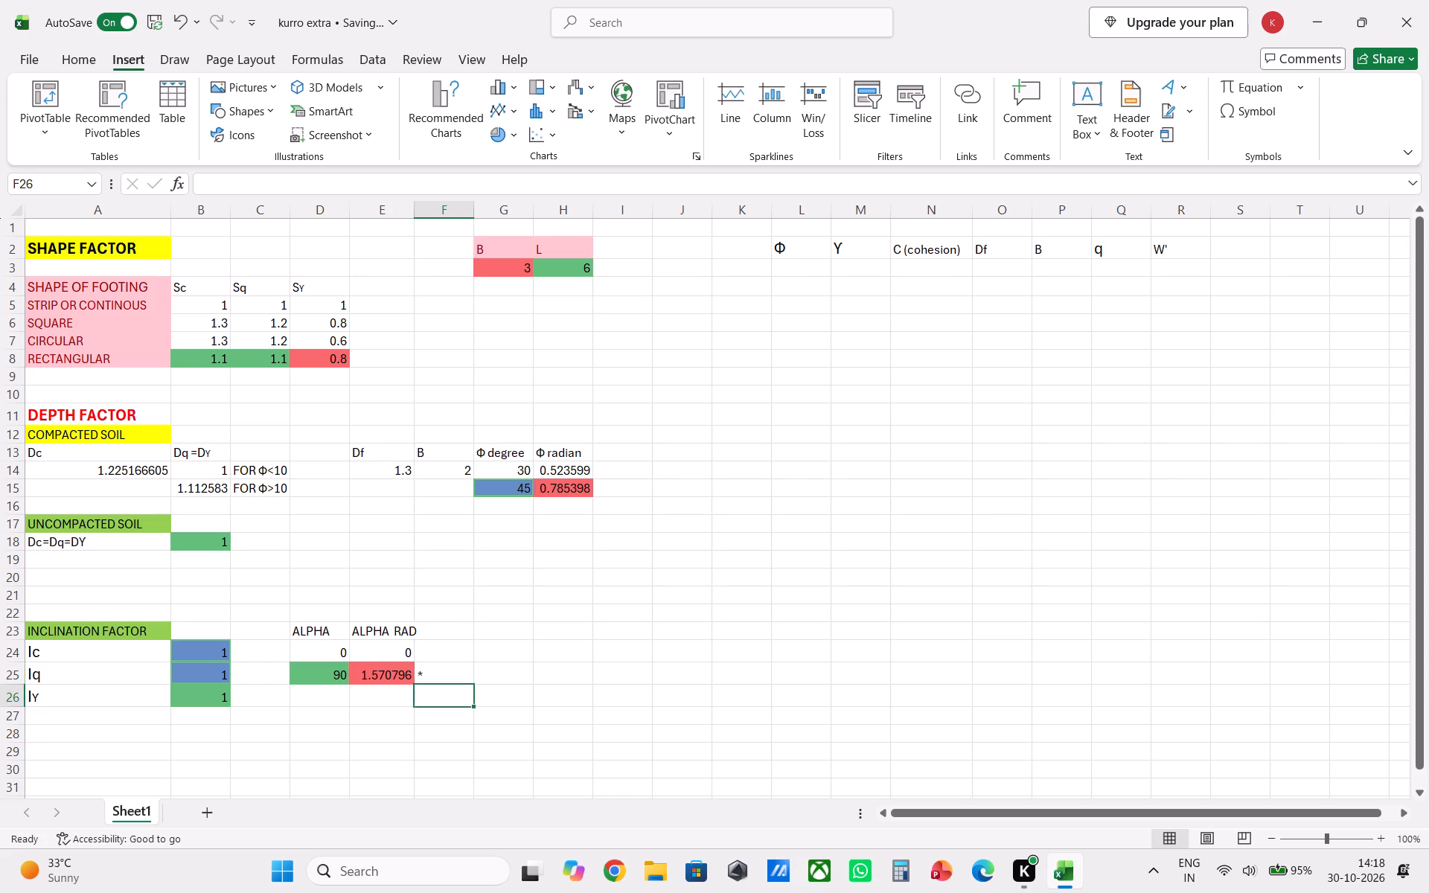
click(438, 681)
drag(438, 680, 414, 679)
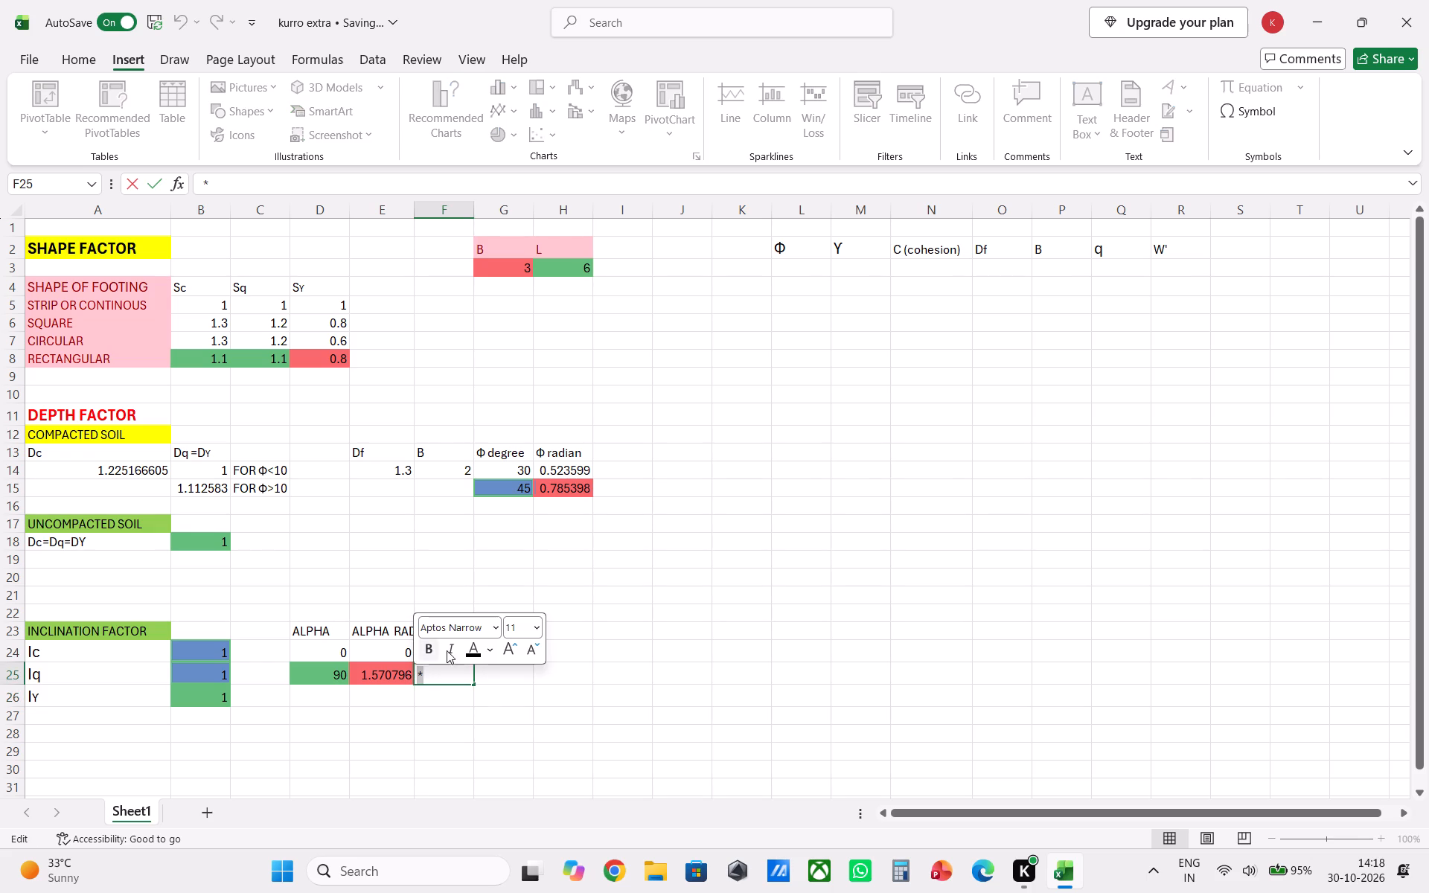
click(537, 629)
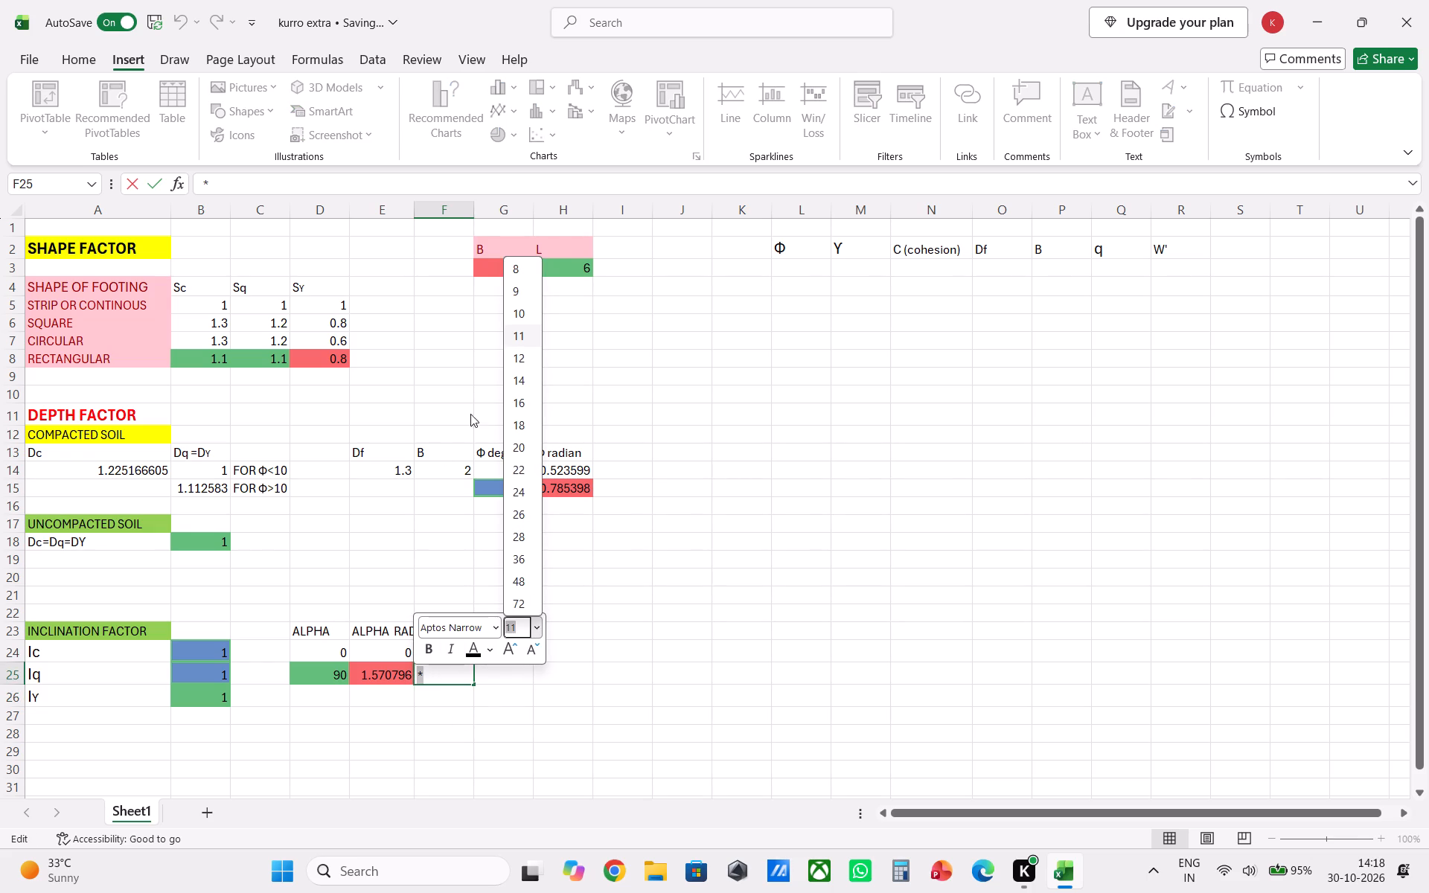
click(508, 397)
click(639, 498)
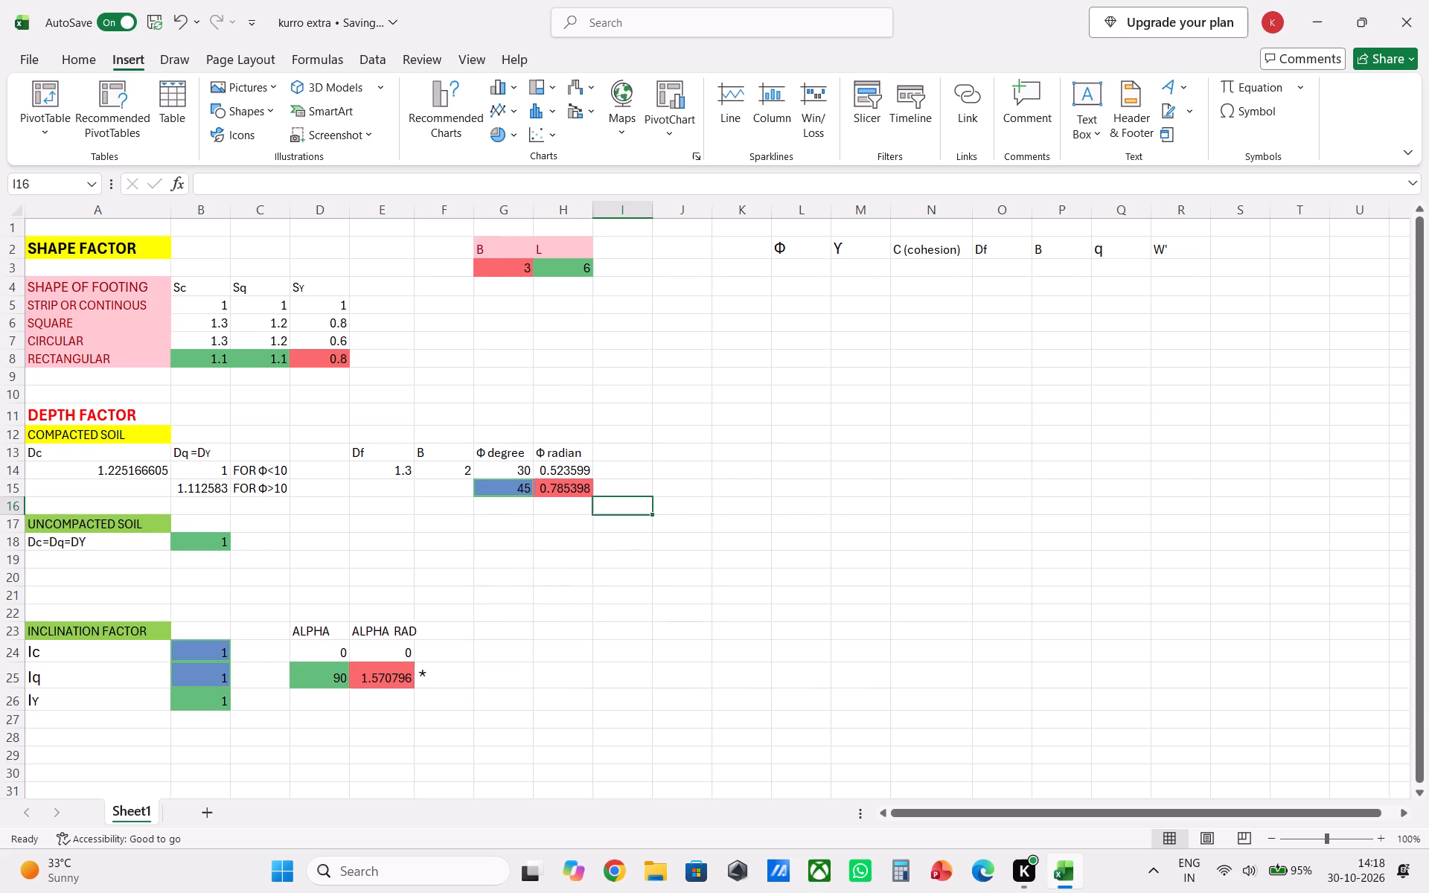
Add an asterisk in I15 beside the second Φ radian value and set its font size to 14.
click(630, 491)
key(asterisk)
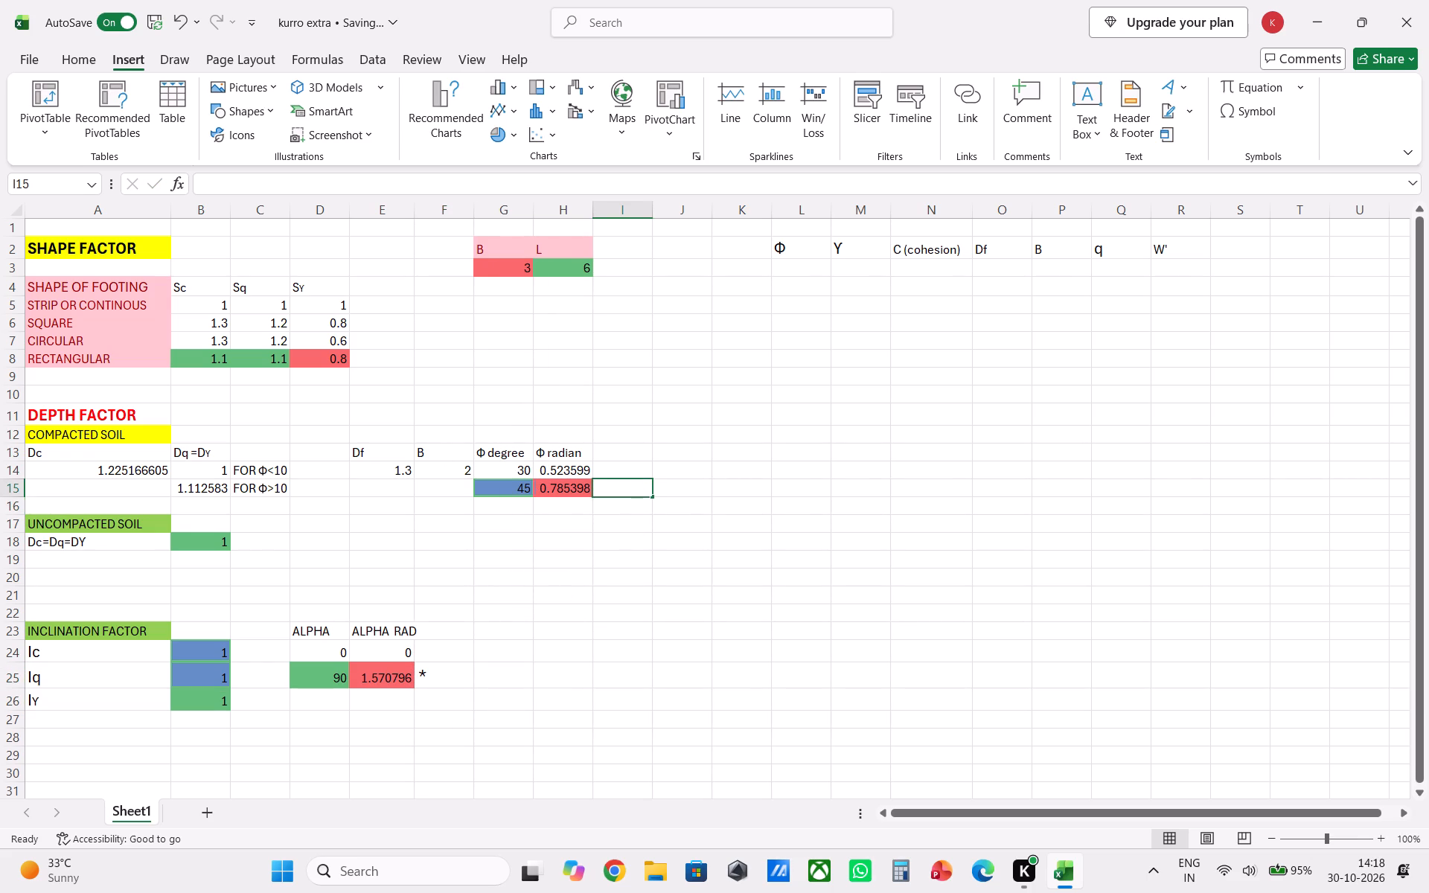
drag(613, 484, 595, 488)
click(715, 437)
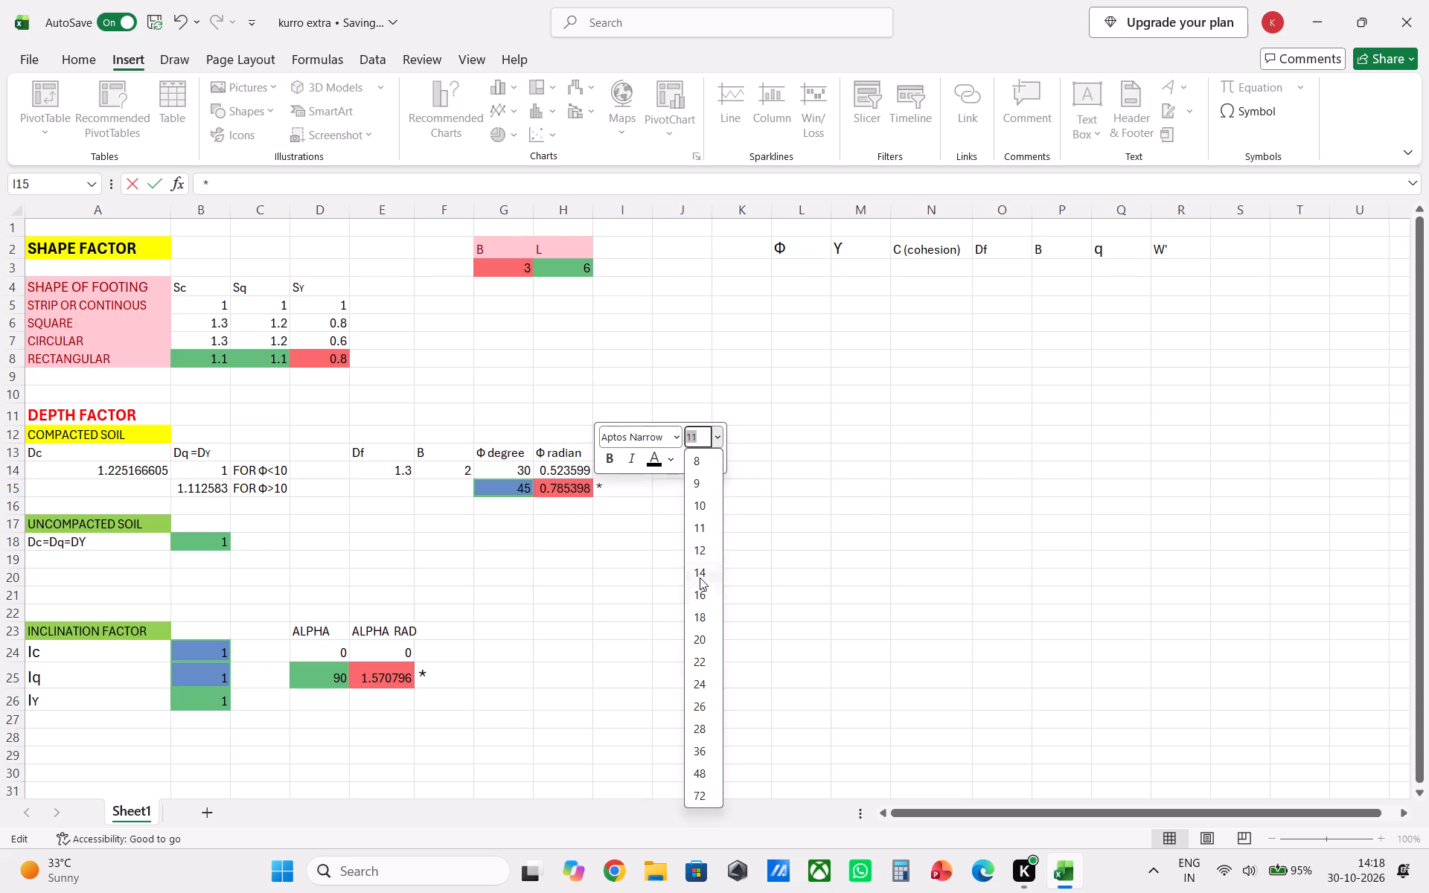
click(700, 574)
click(687, 647)
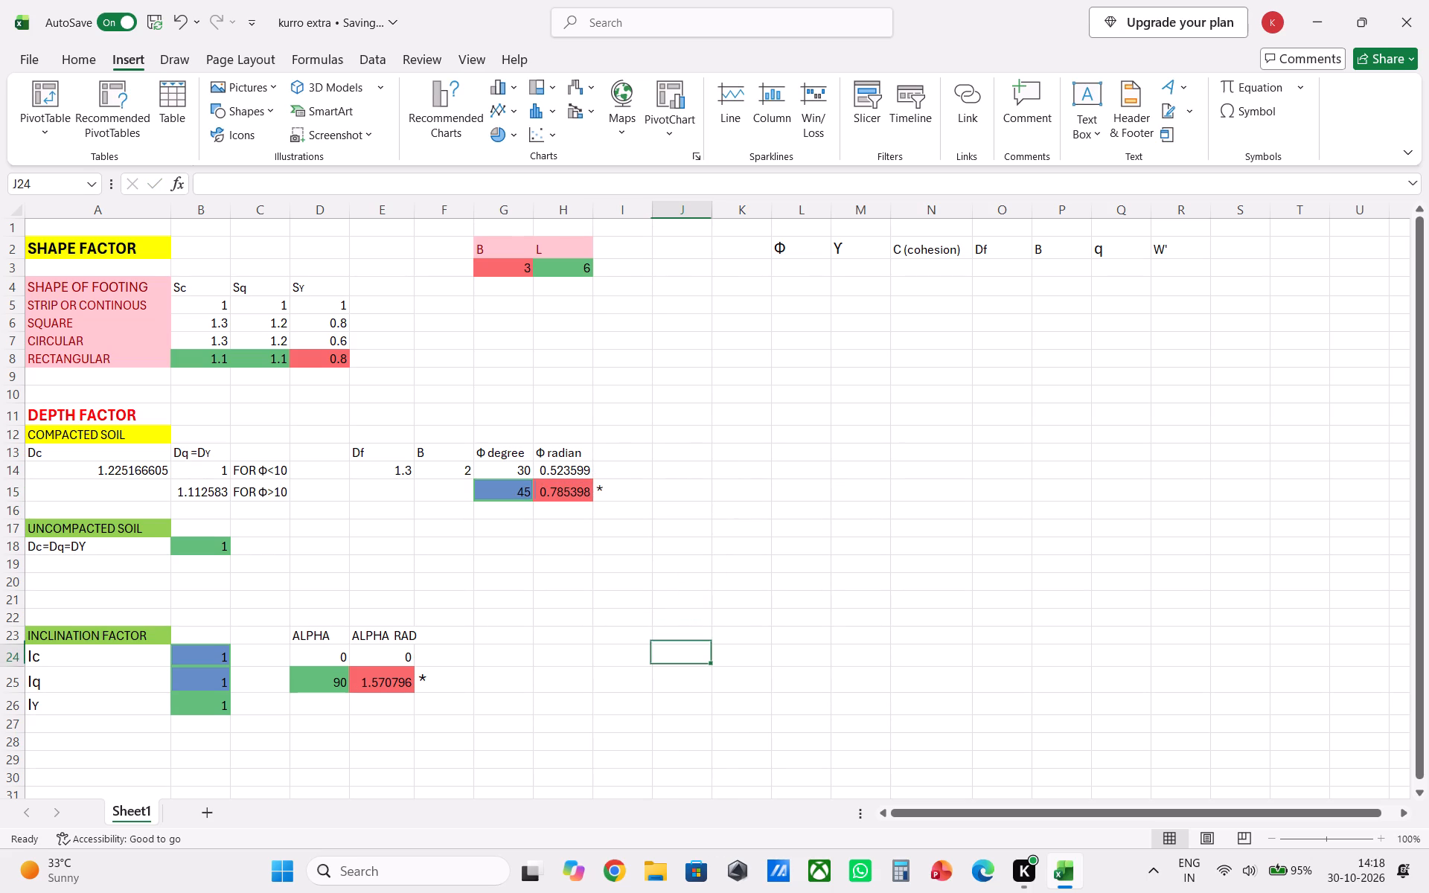
Enter the section heading BEARING CAPACITY FACTOR in A29, below the inclination factor section.
scroll(211, 696, down, 1)
scroll(208, 685, up, 3)
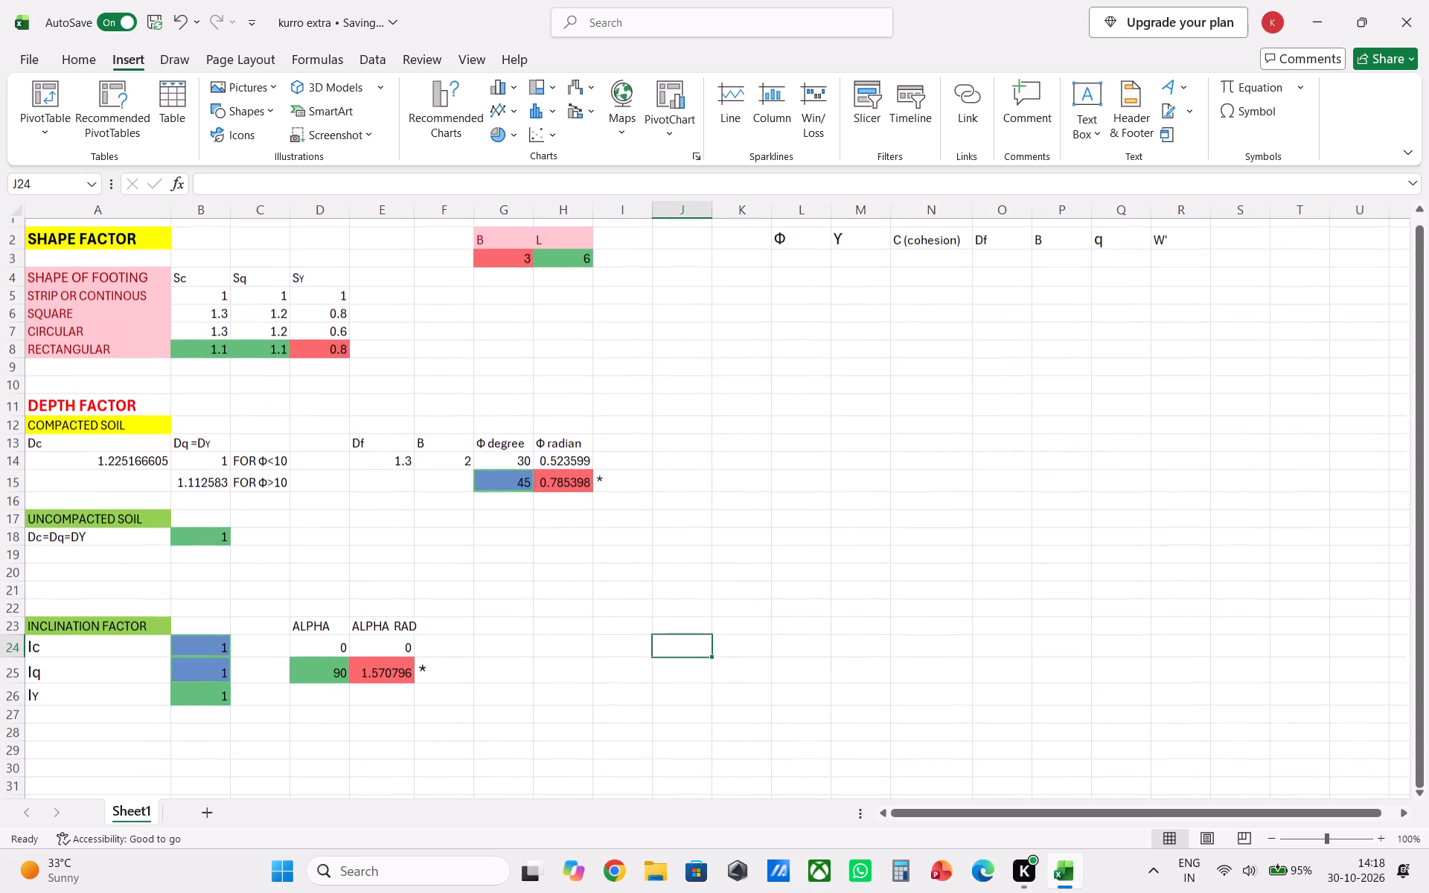
scroll(206, 685, up, 1)
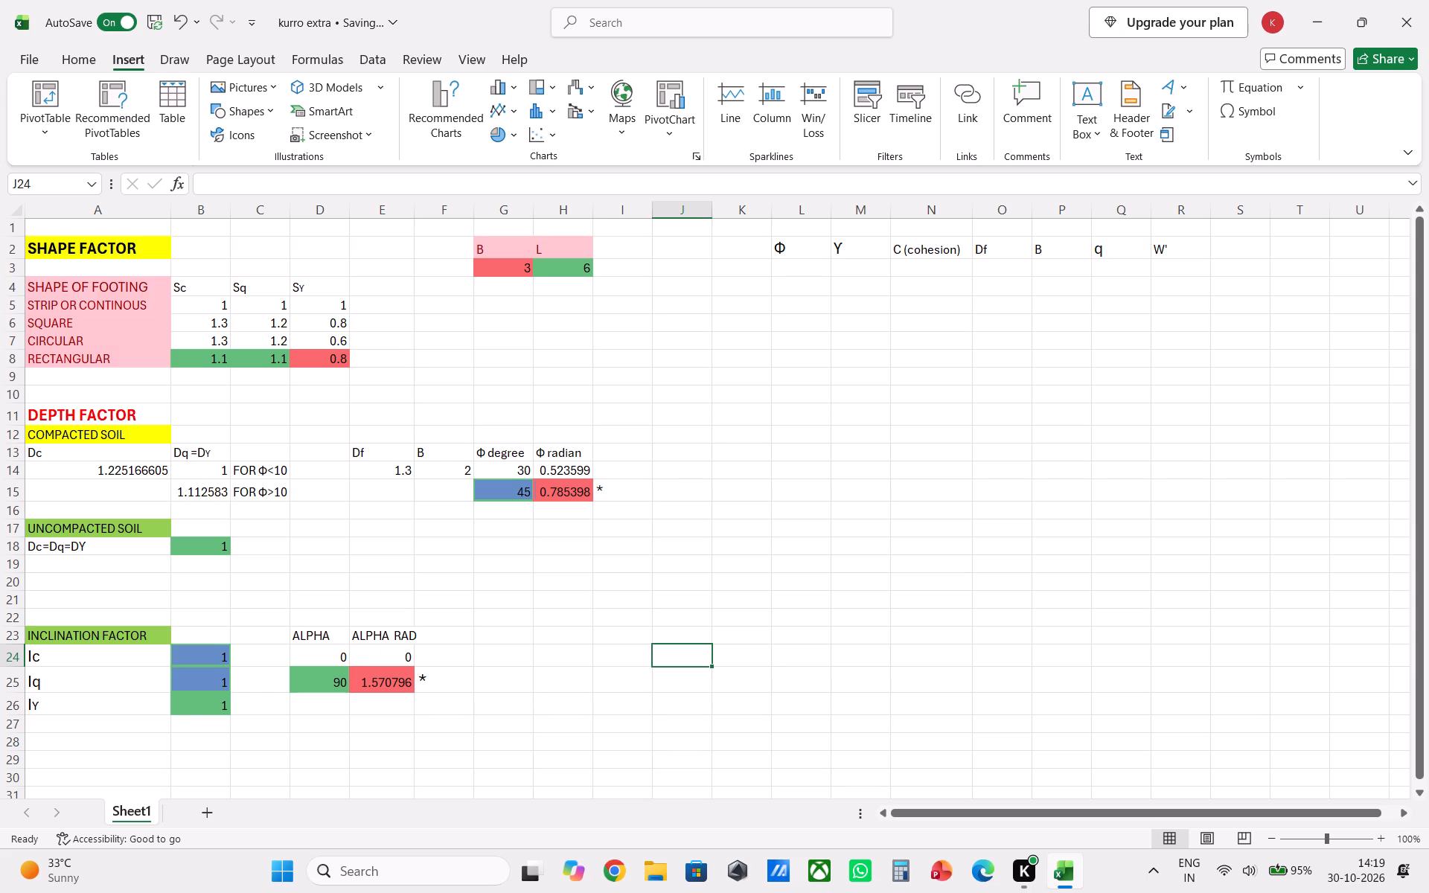
scroll(631, 508, down, 3)
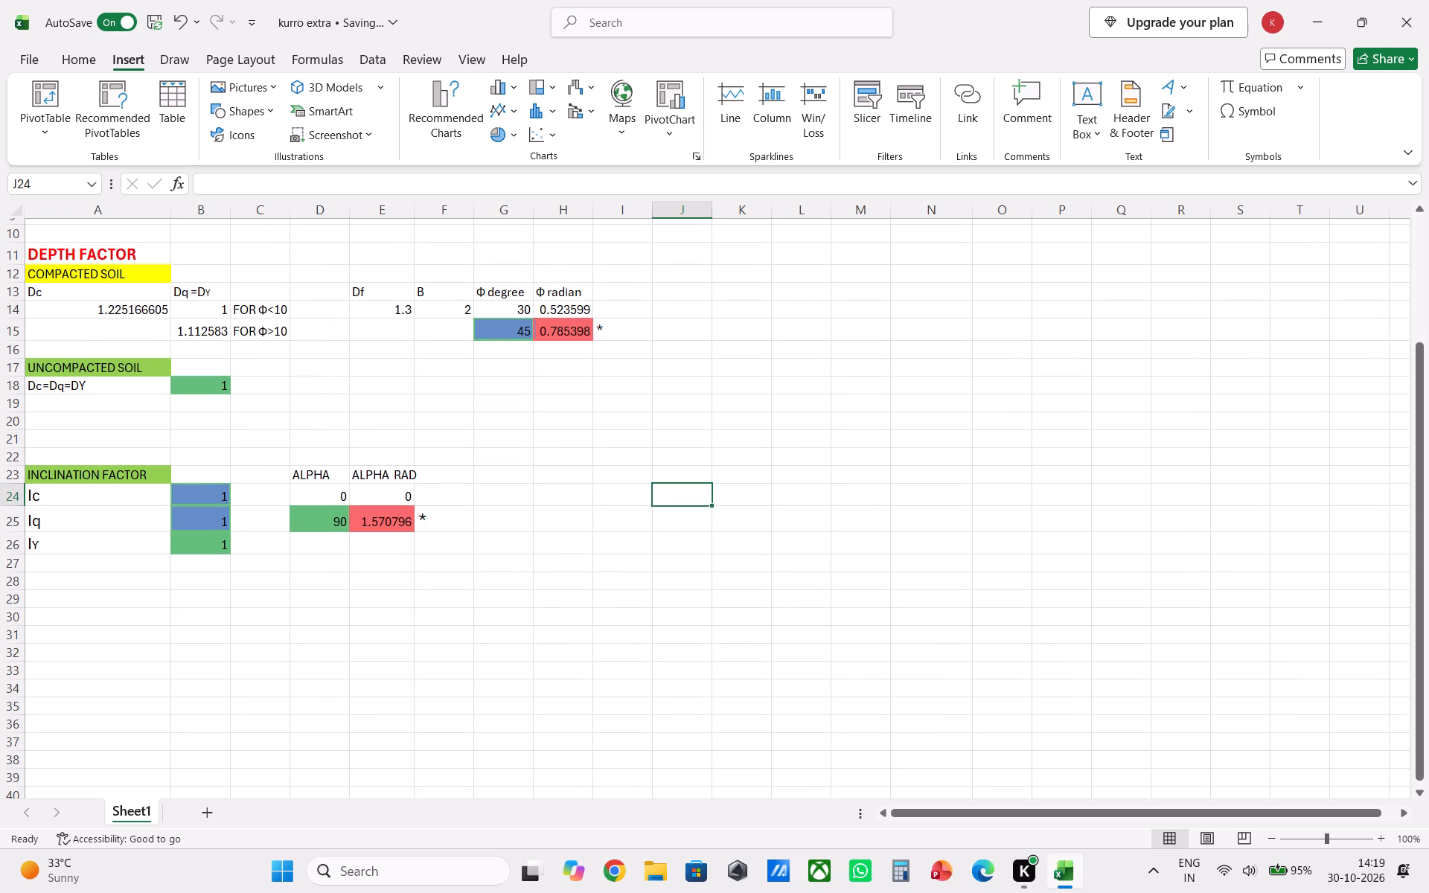
click(113, 590)
click(111, 604)
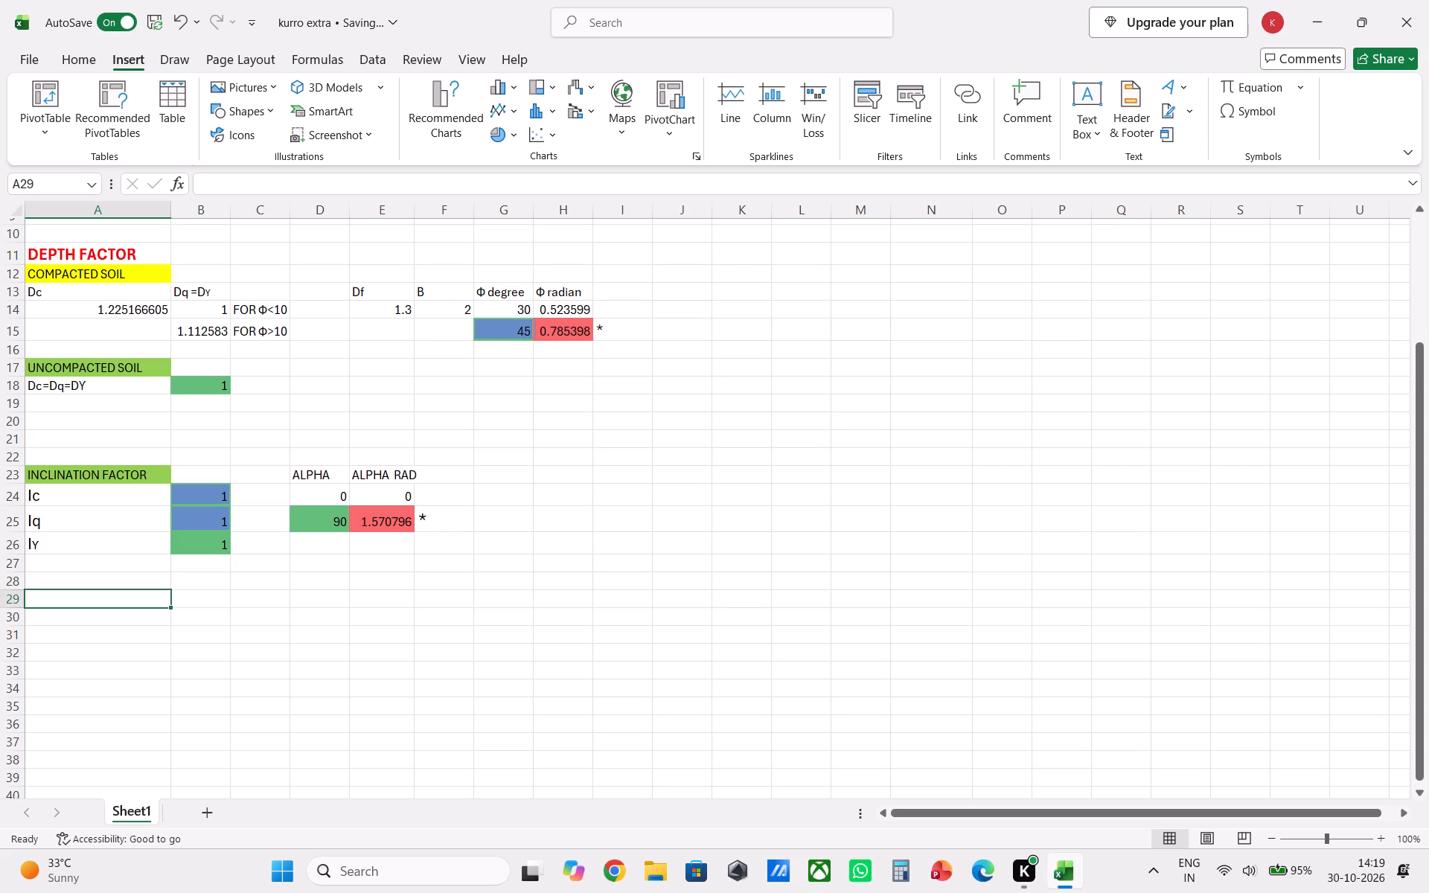
double_click(115, 601)
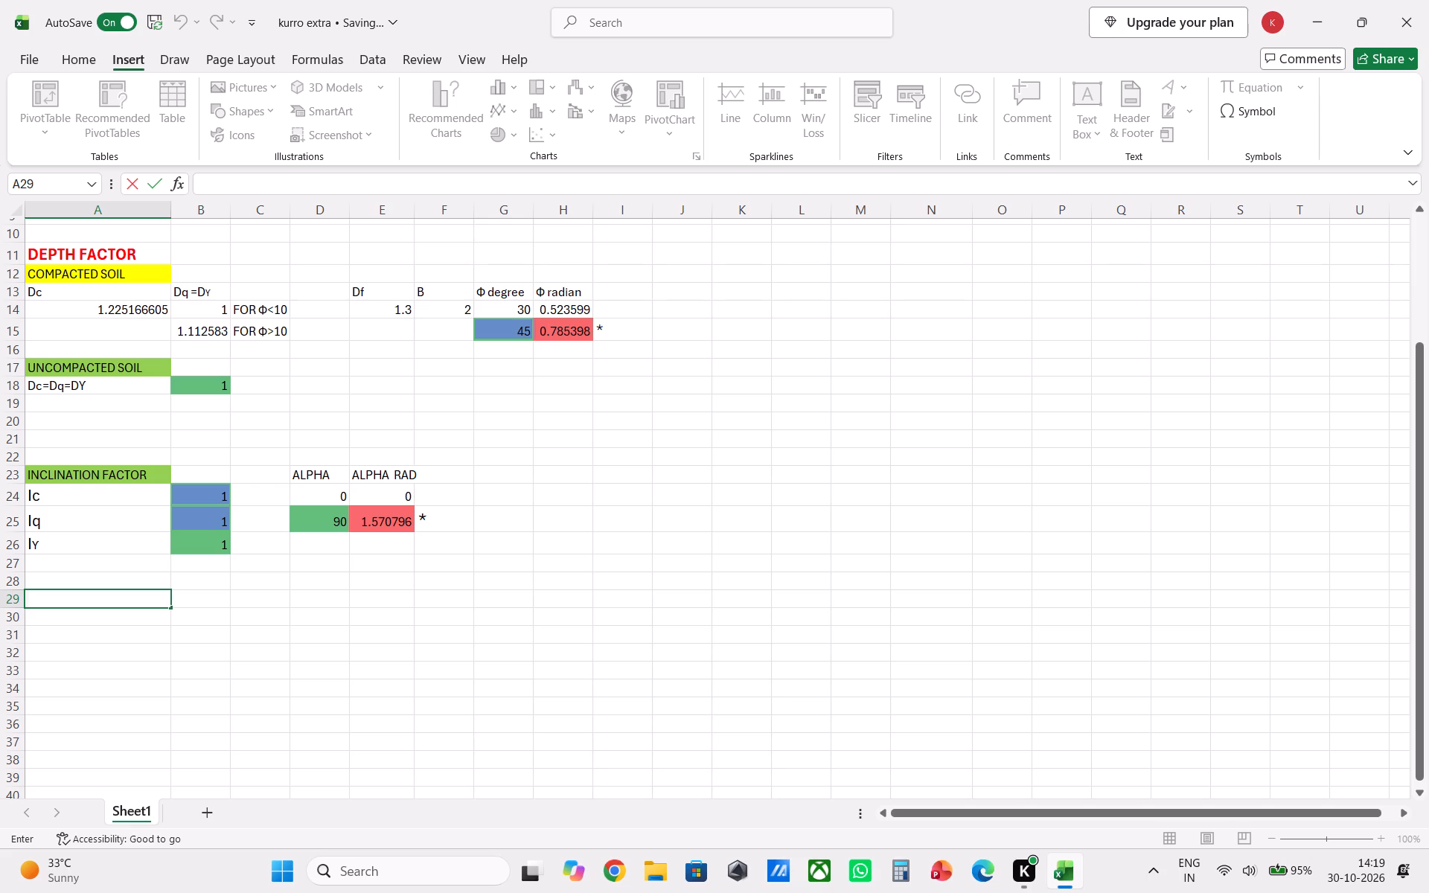
key(b)
text(EA)
text(RING)
key(space)
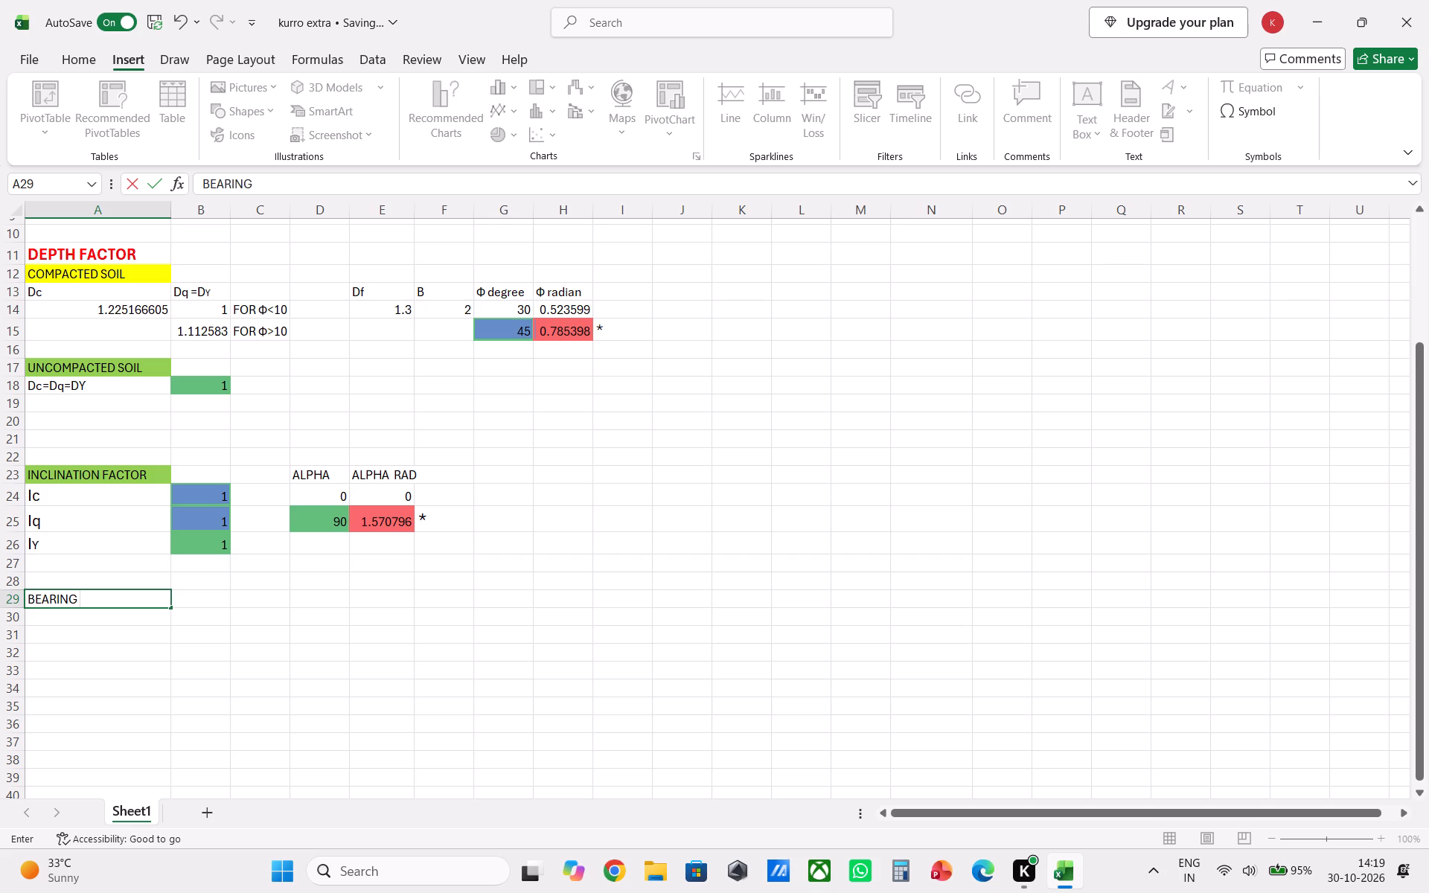
text(CAPA)
text(CI)
text(TY)
key(space)
text(FACTOR)
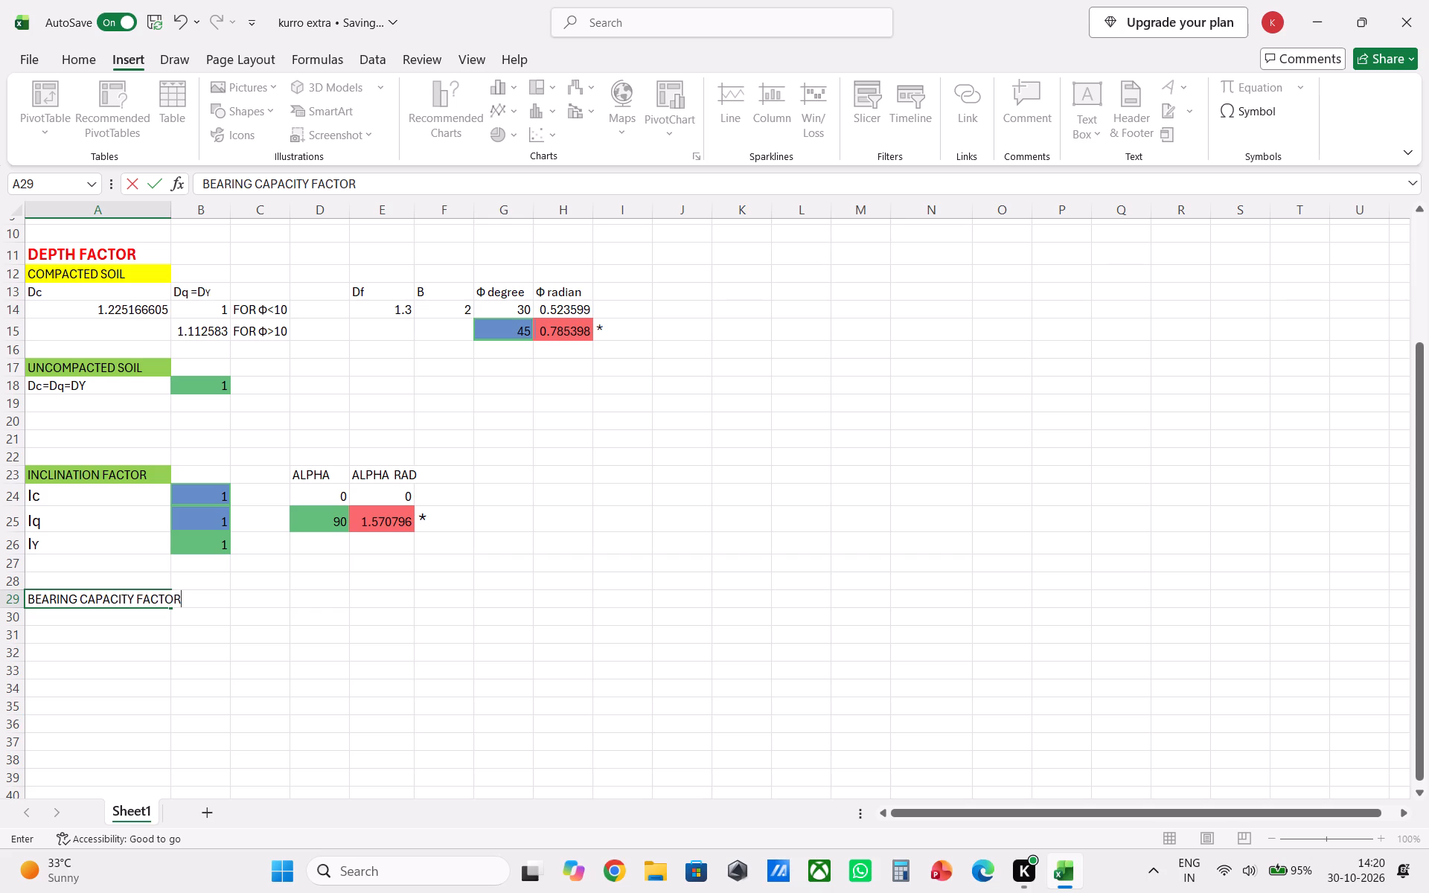
key(Return)
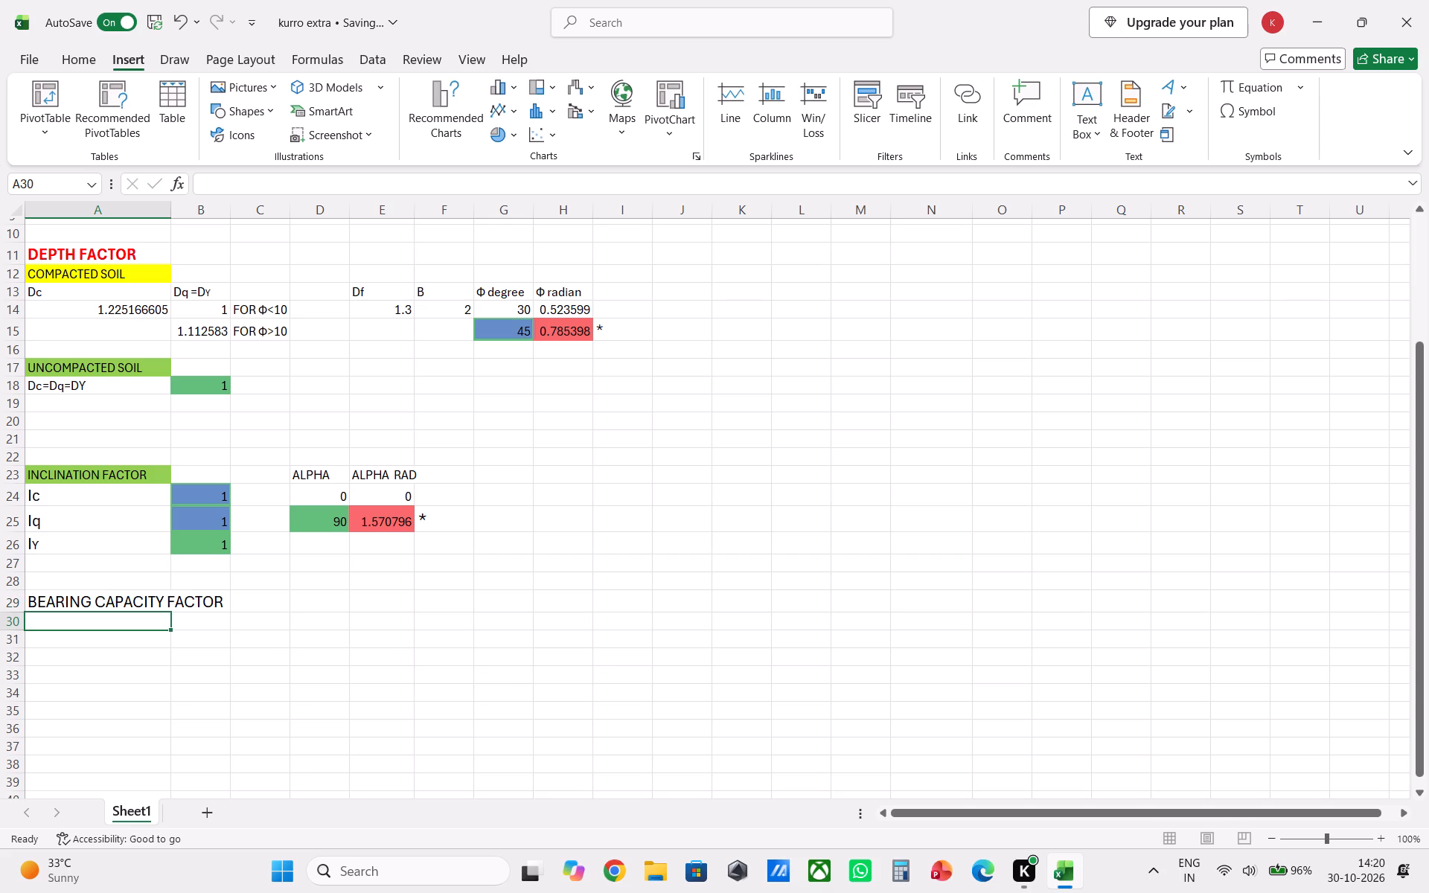
Make the BEARING CAPACITY FACTOR heading text in A29 bold.
drag(219, 600, 170, 601)
click(63, 604)
drag(28, 600, 105, 611)
click(32, 601)
double_click(29, 603)
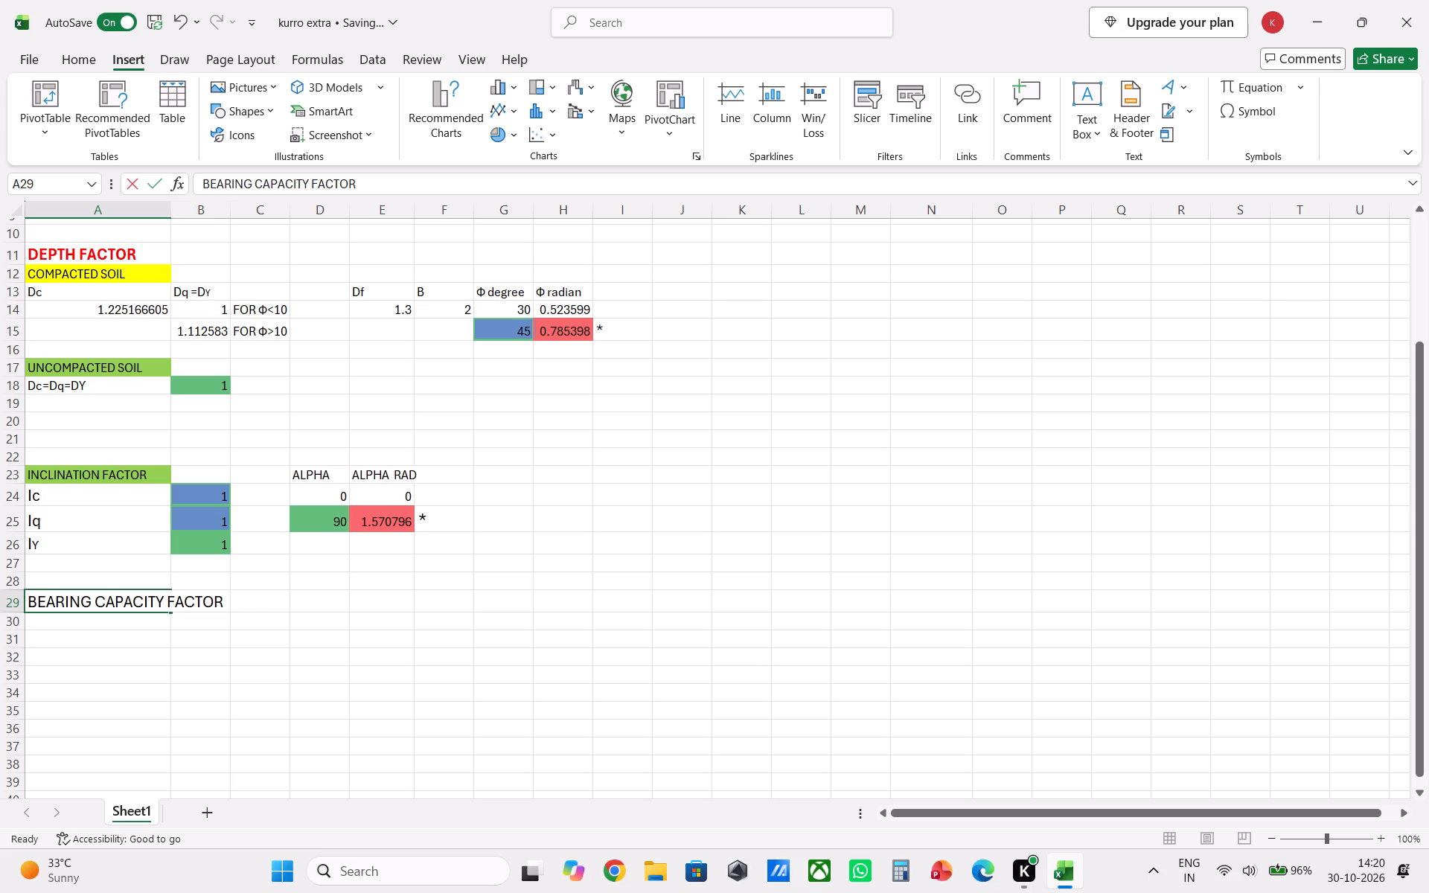
drag(29, 603, 236, 642)
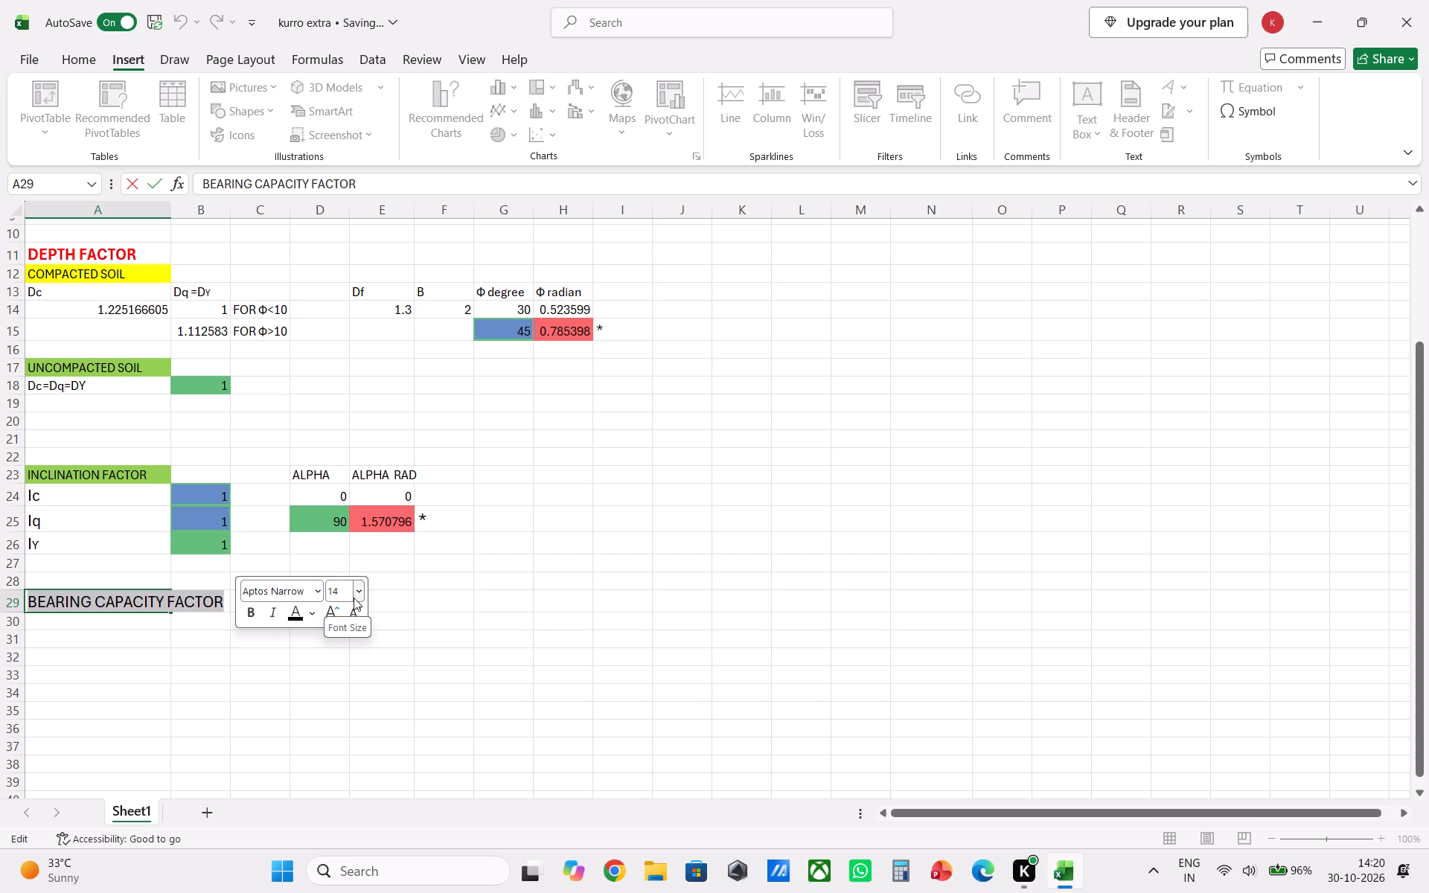
click(249, 609)
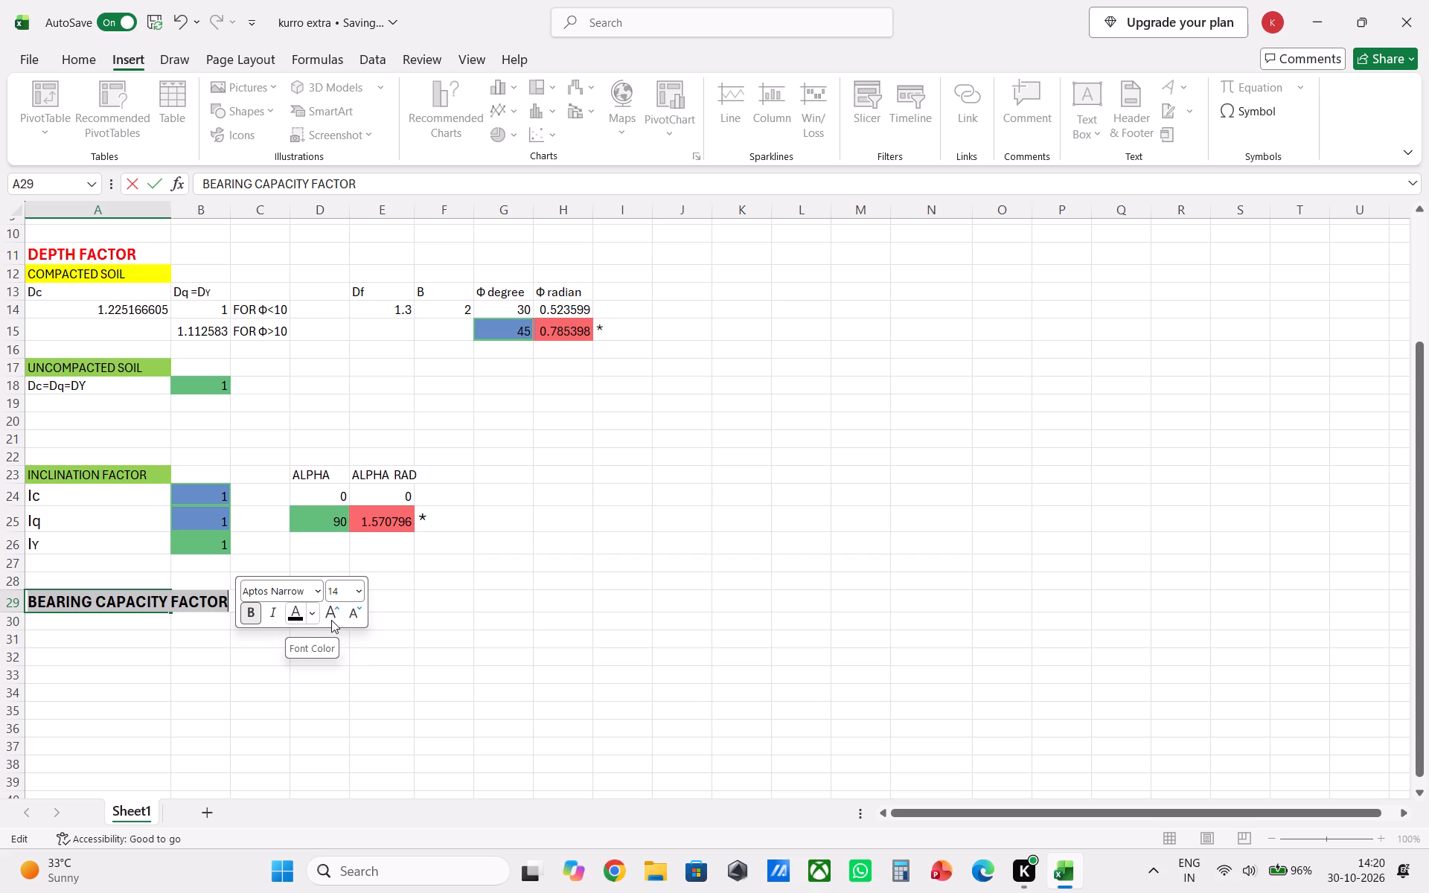
click(217, 597)
click(217, 605)
click(238, 607)
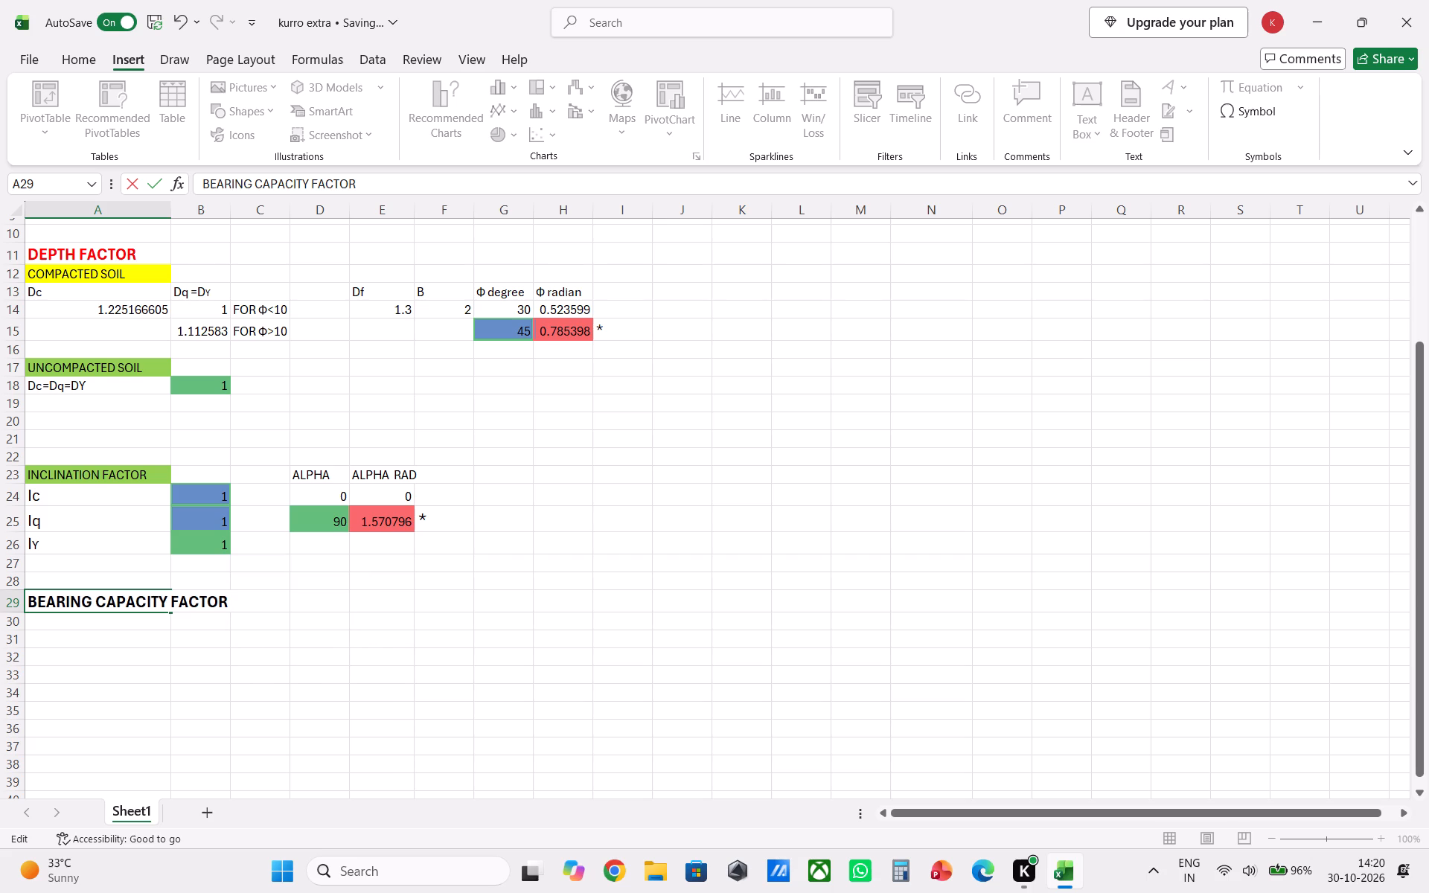
click(168, 615)
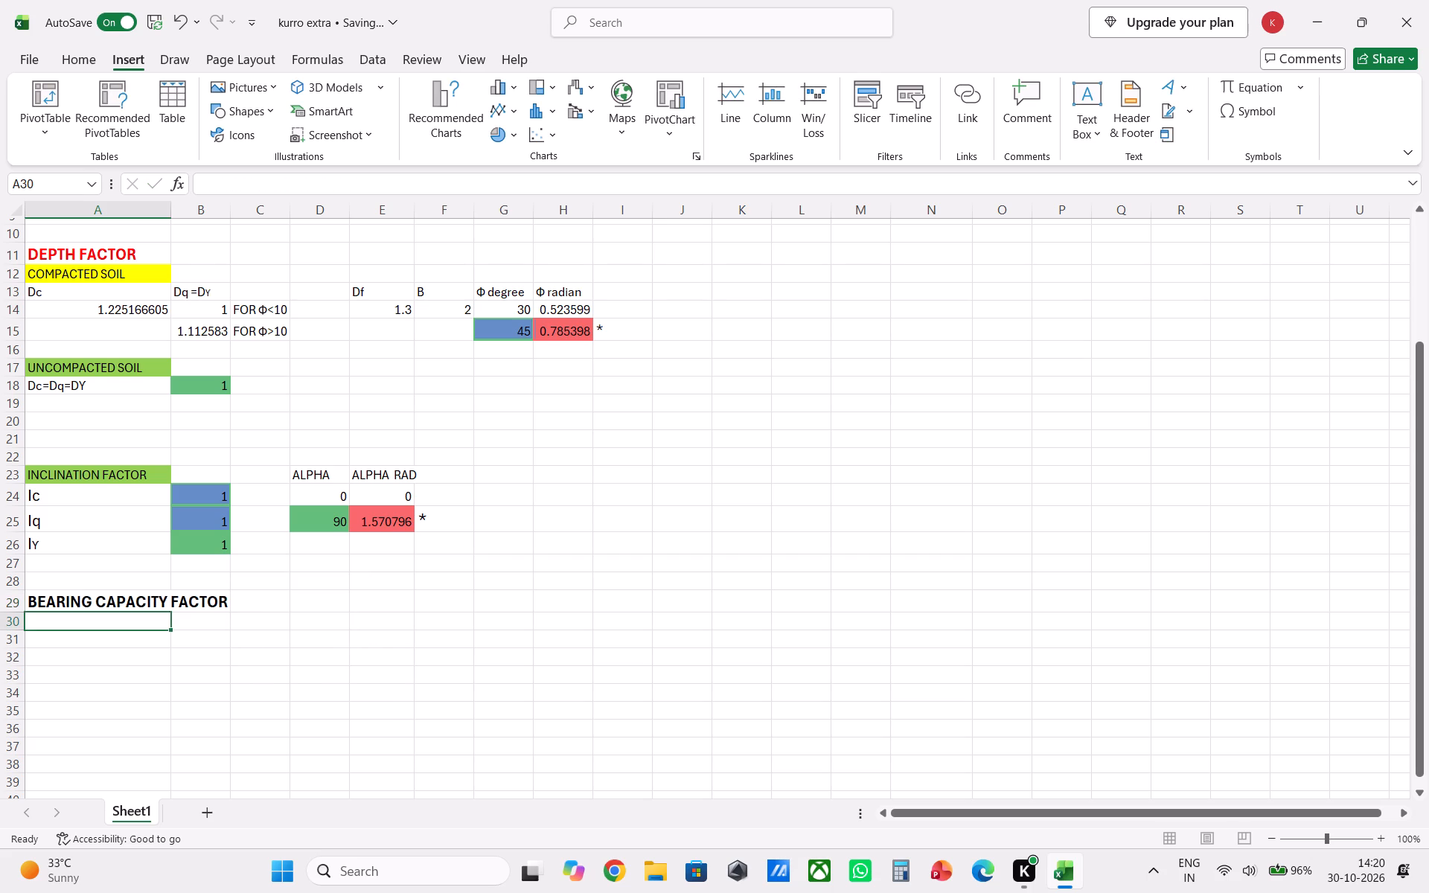
Fill the BEARING CAPACITY FACTOR heading cell A29 with green.
click(172, 604)
click(137, 598)
right_click(137, 598)
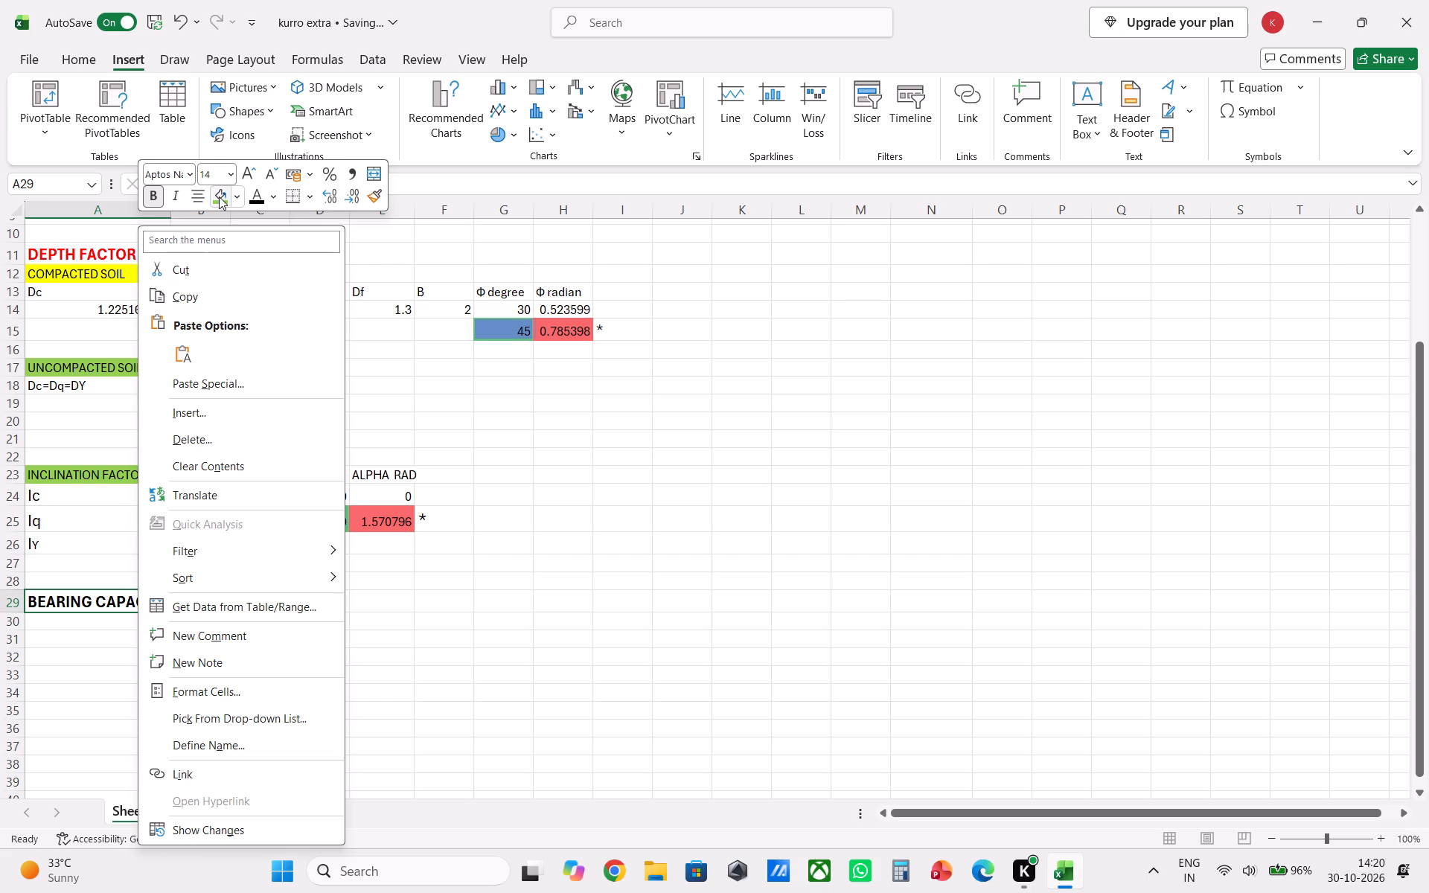
click(219, 196)
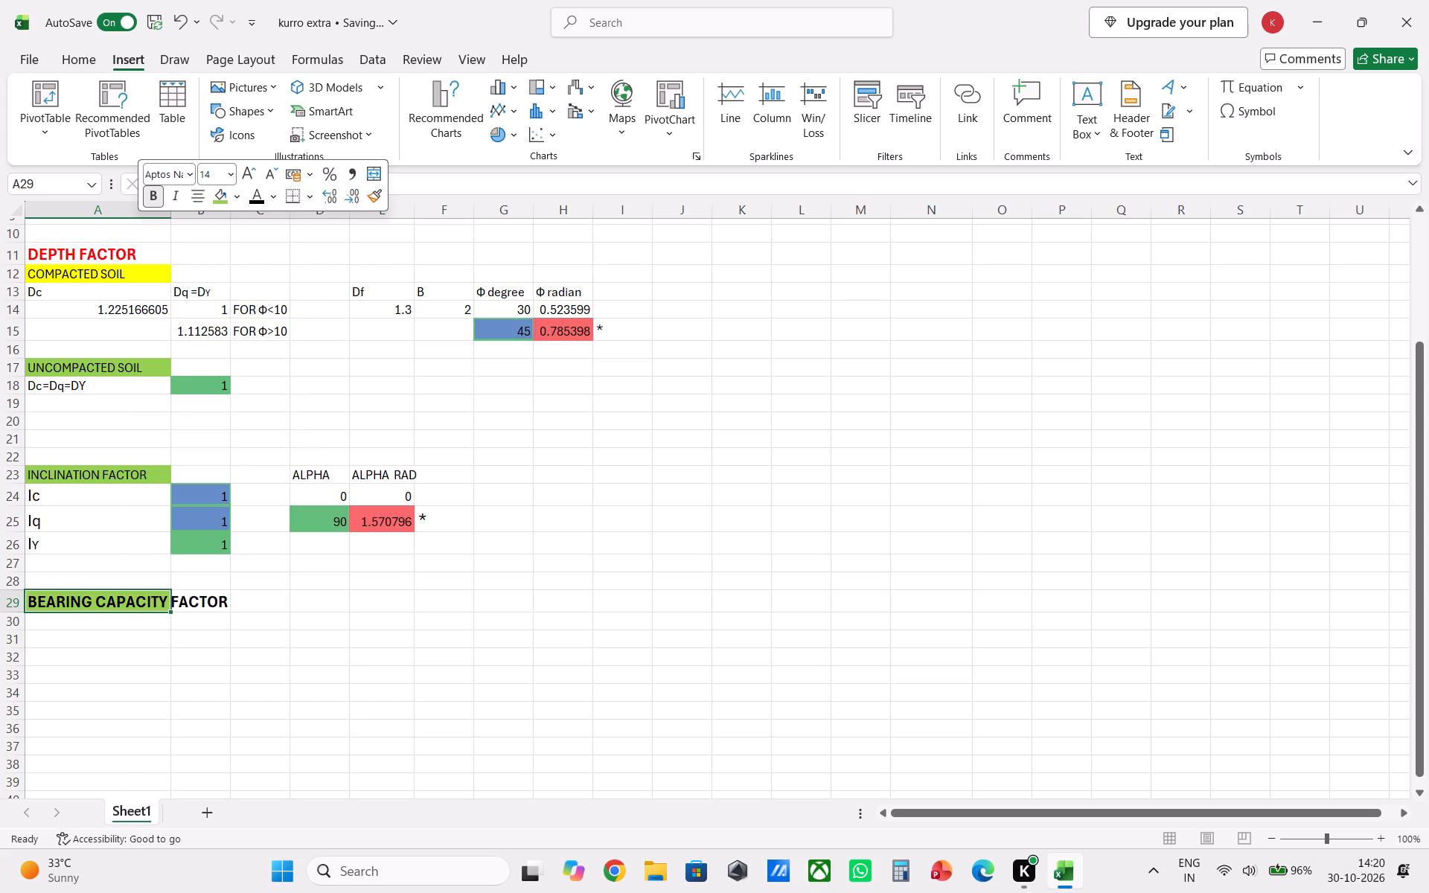
click(167, 630)
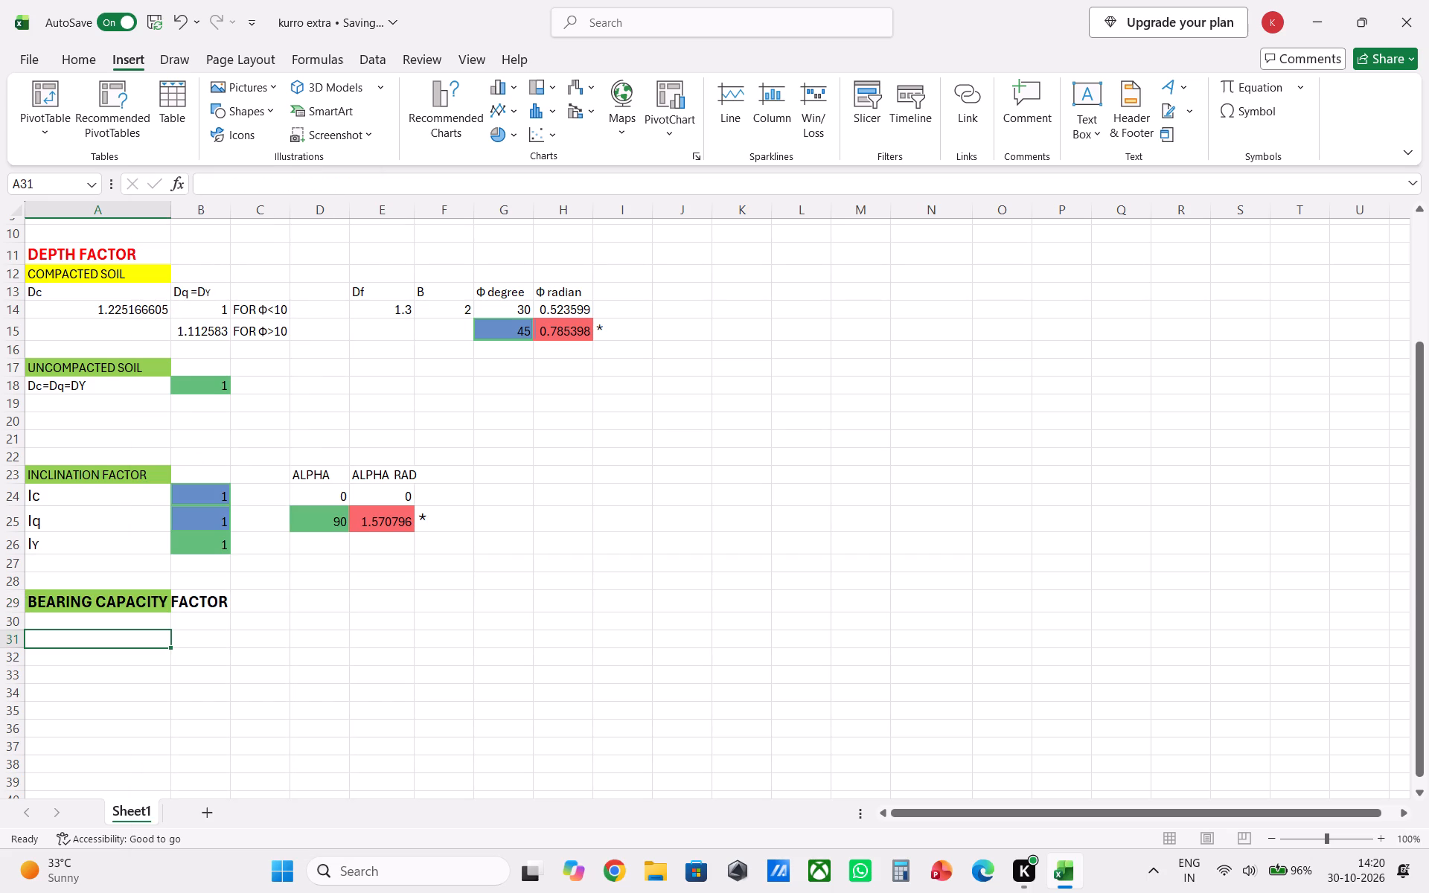
Widen column A to about 29.78 (275 pixels) so the whole BEARING CAPACITY FACTOR heading fits.
drag(171, 215, 230, 210)
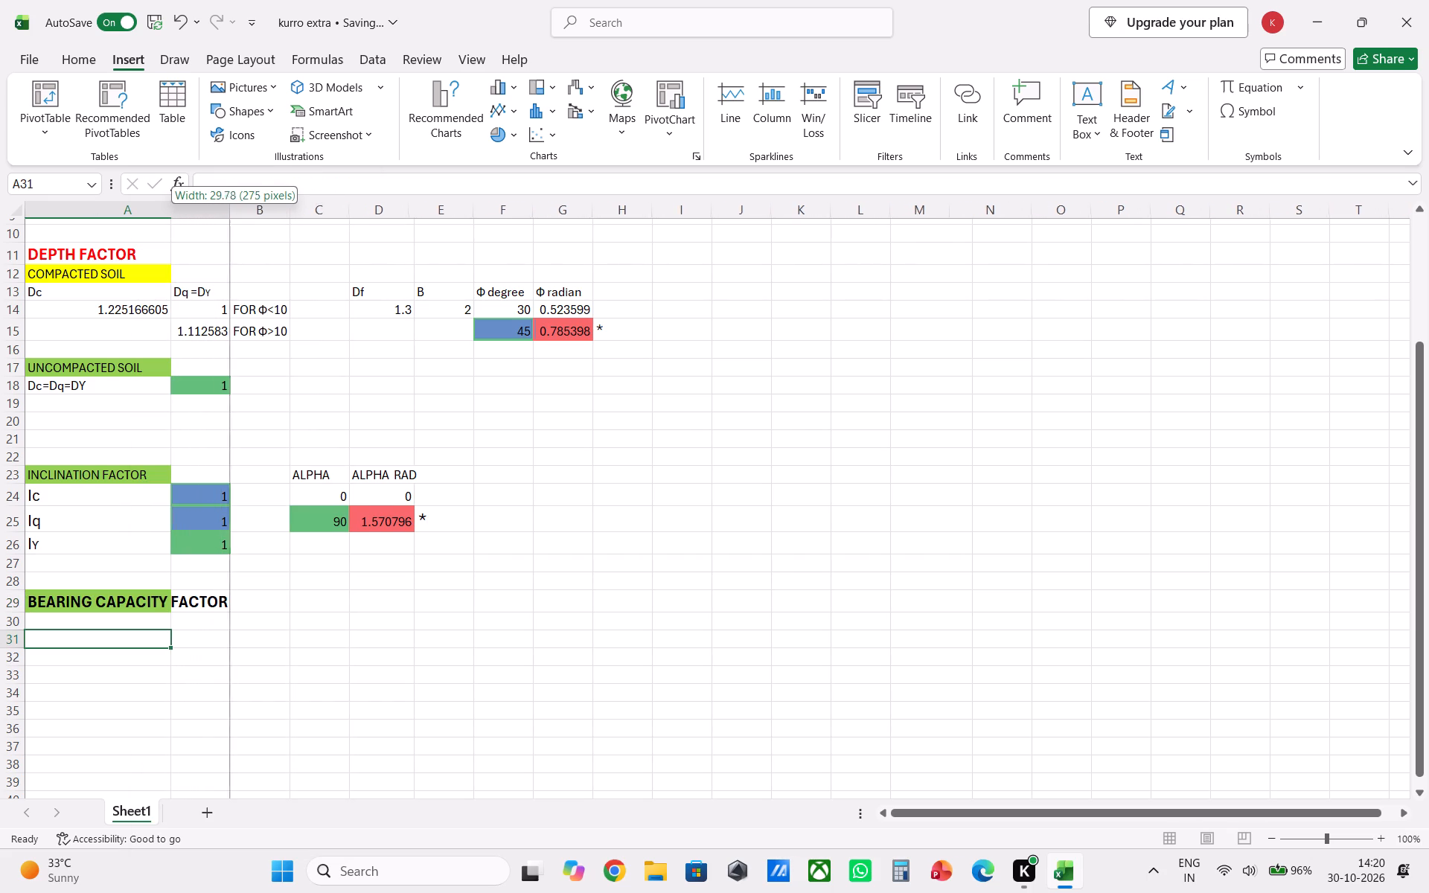
drag(230, 210, 231, 209)
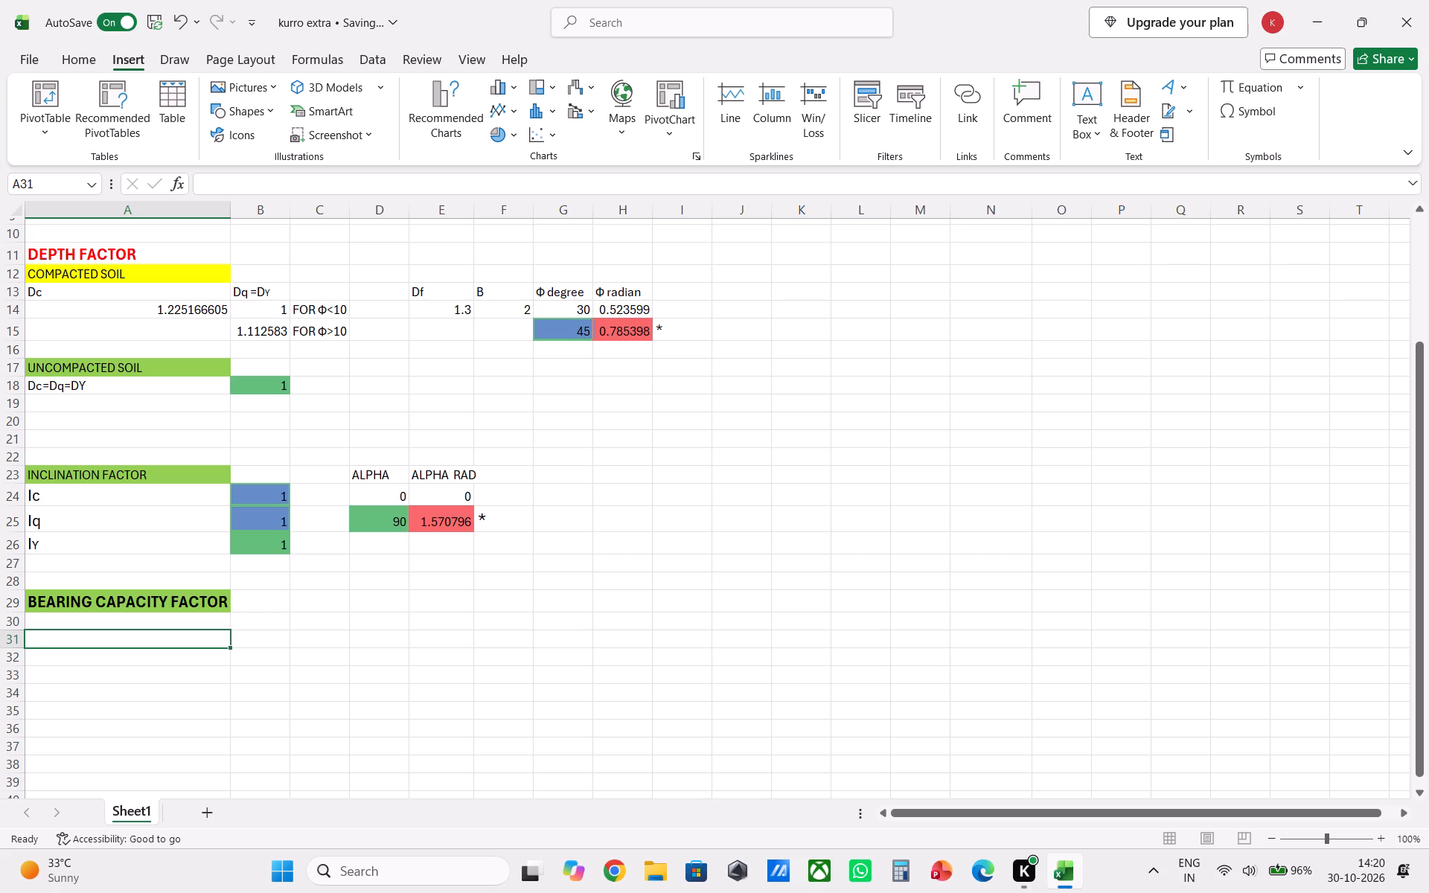
click(101, 621)
click(113, 637)
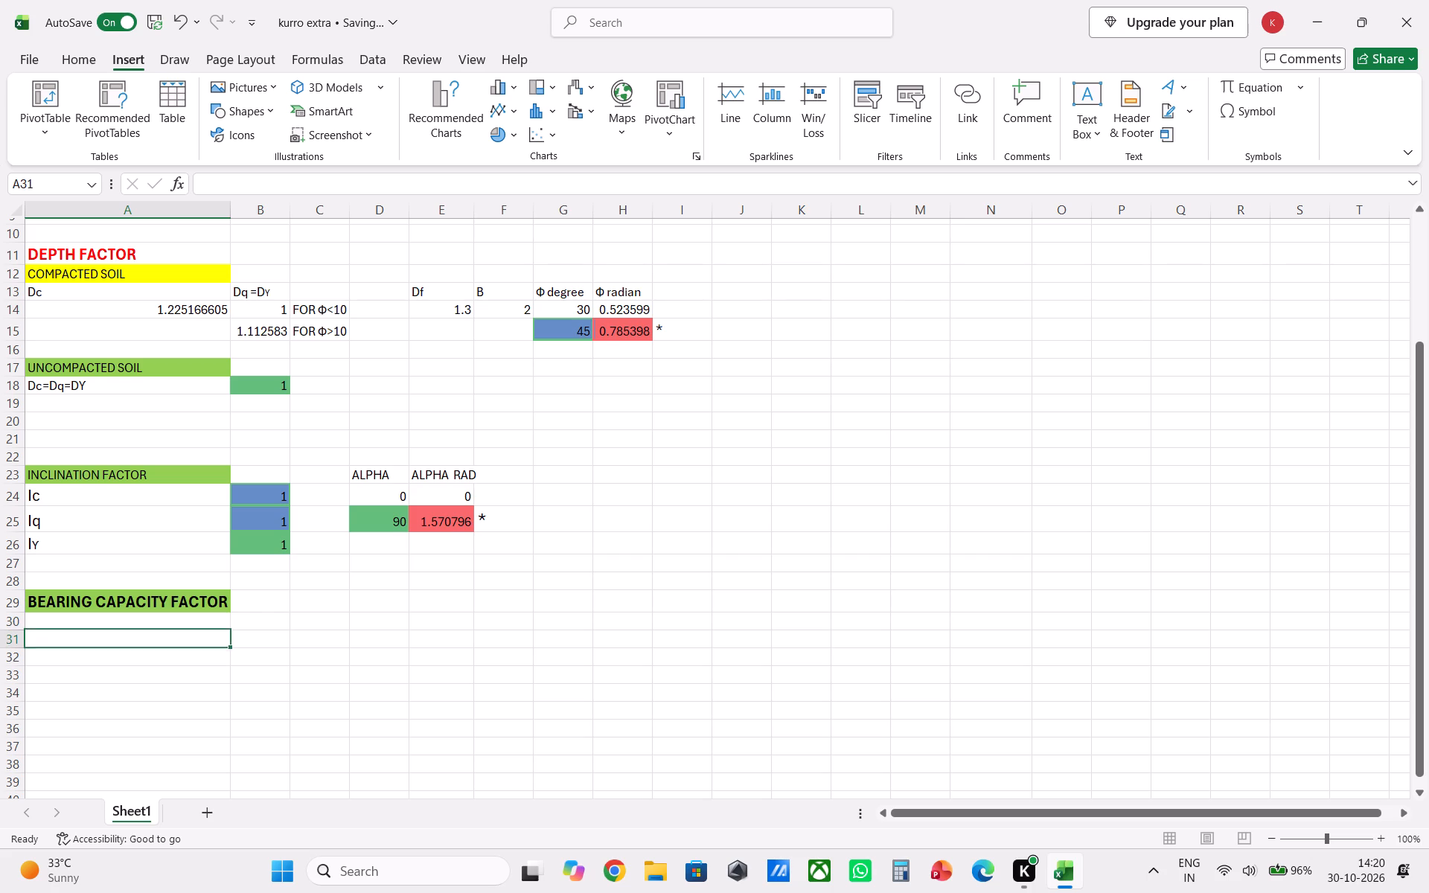
Make the INCLINATION FACTOR heading text in A23 bold.
click(162, 472)
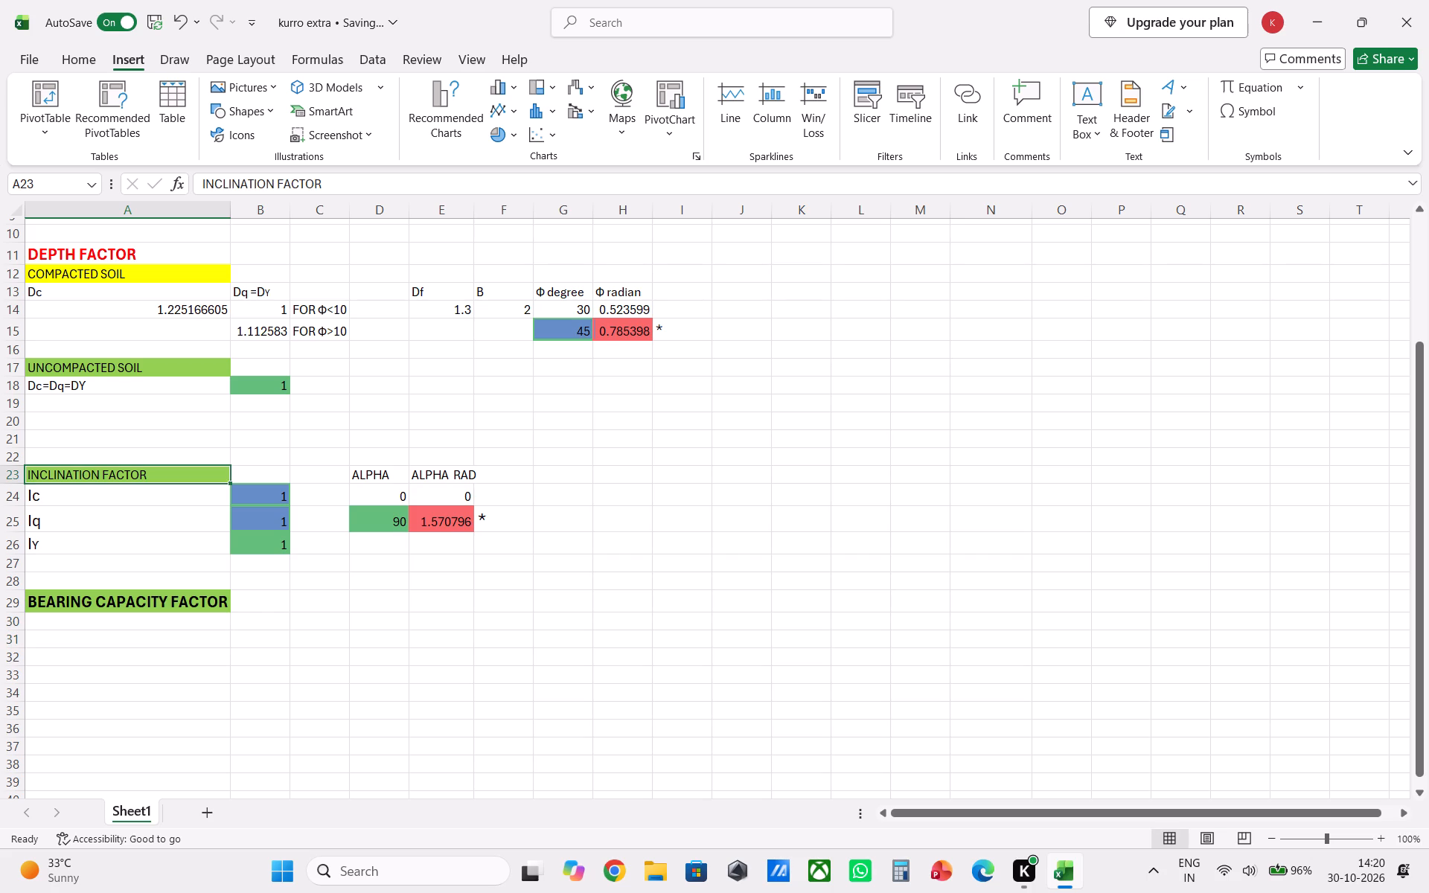
click(150, 478)
click(147, 474)
drag(145, 474, 45, 477)
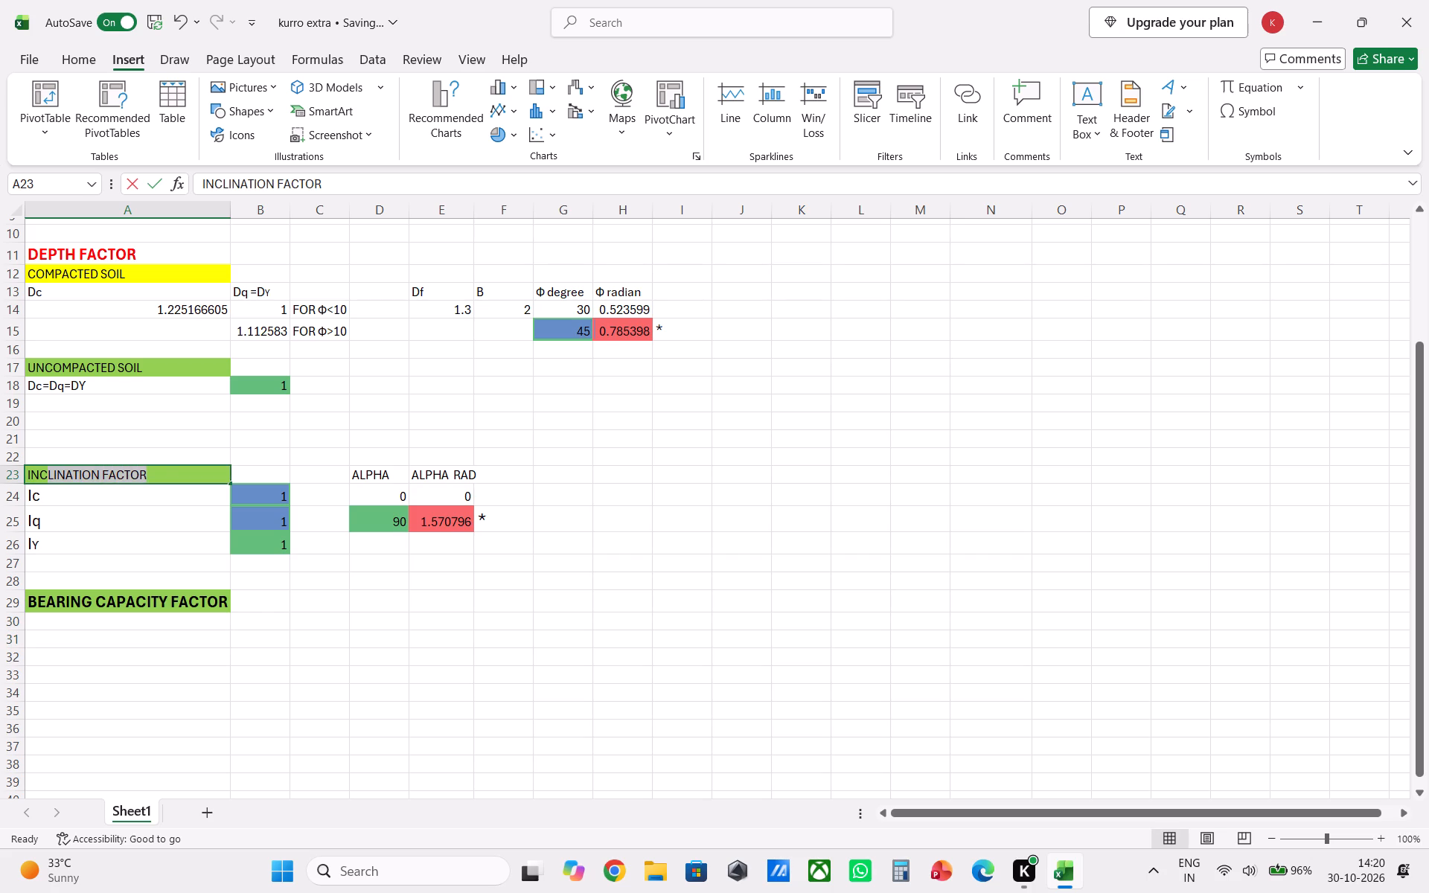
drag(45, 477, 30, 477)
drag(29, 477, 22, 478)
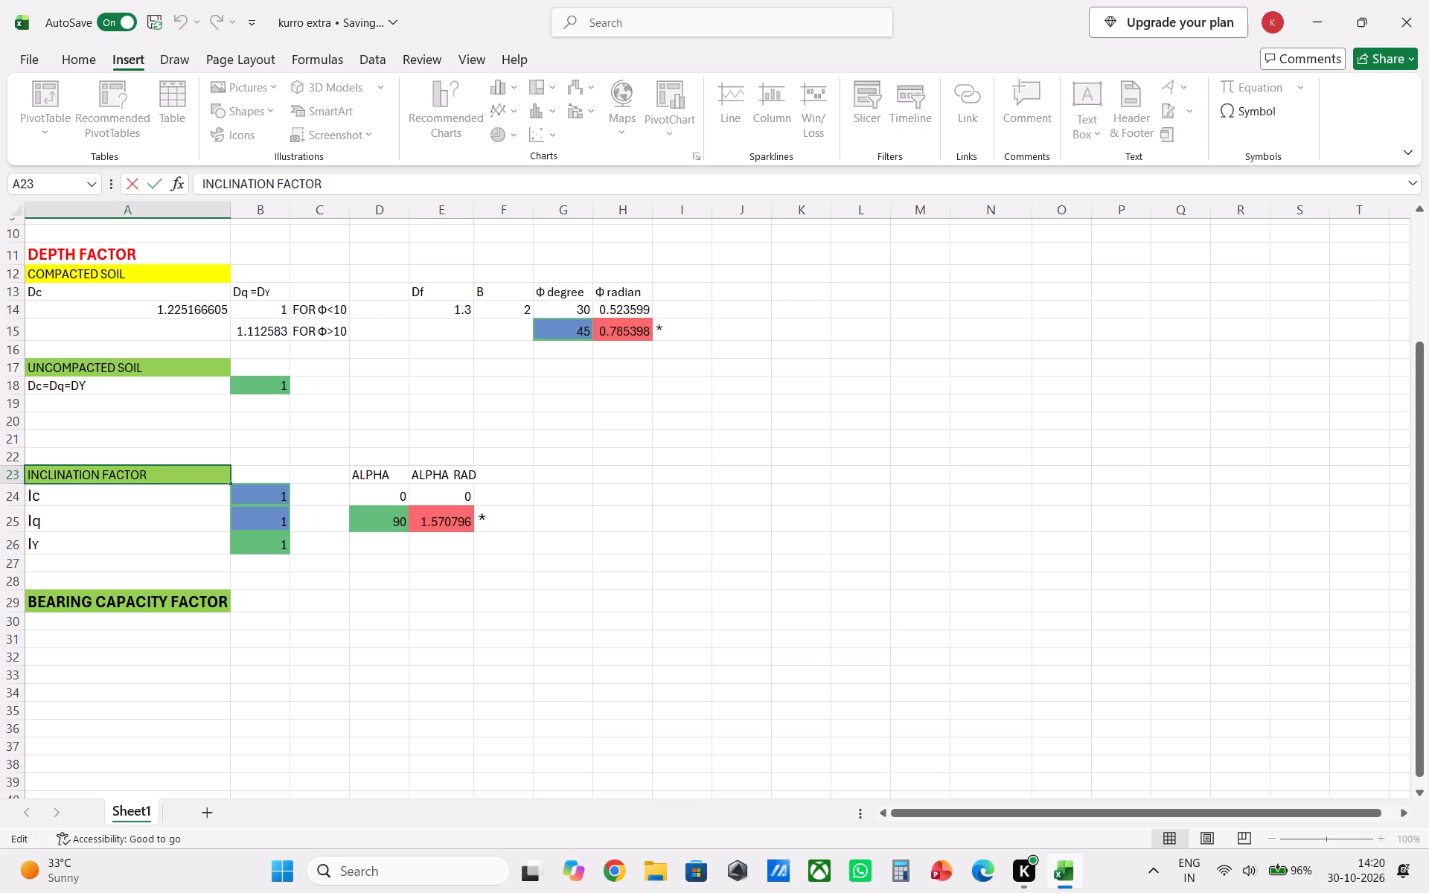
click(153, 477)
drag(151, 473, 26, 474)
click(42, 448)
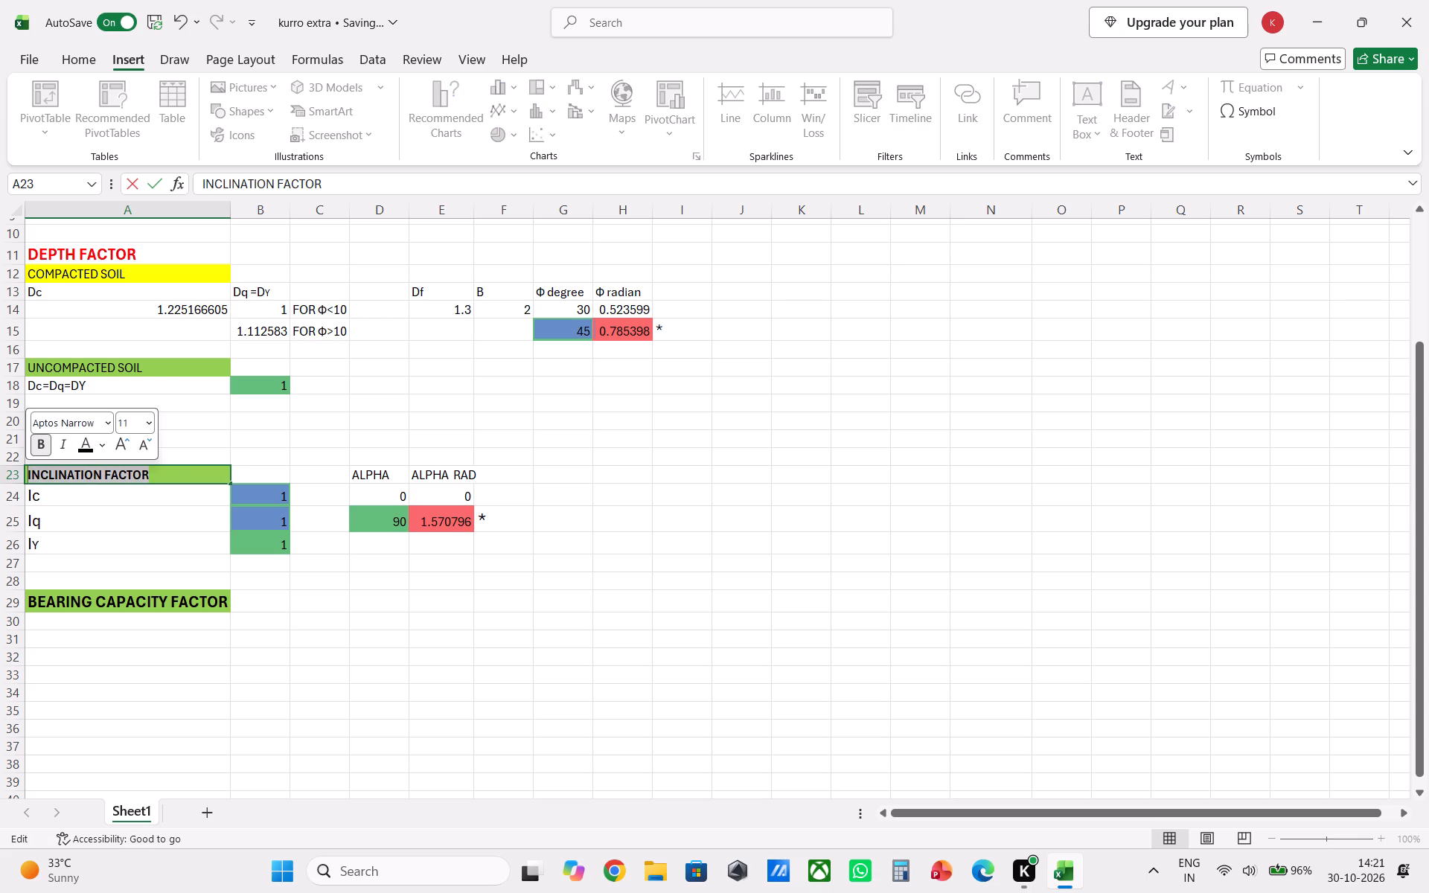
Make the UNCOMPACTED SOIL heading text in A17 bold.
click(170, 367)
triple_click(138, 368)
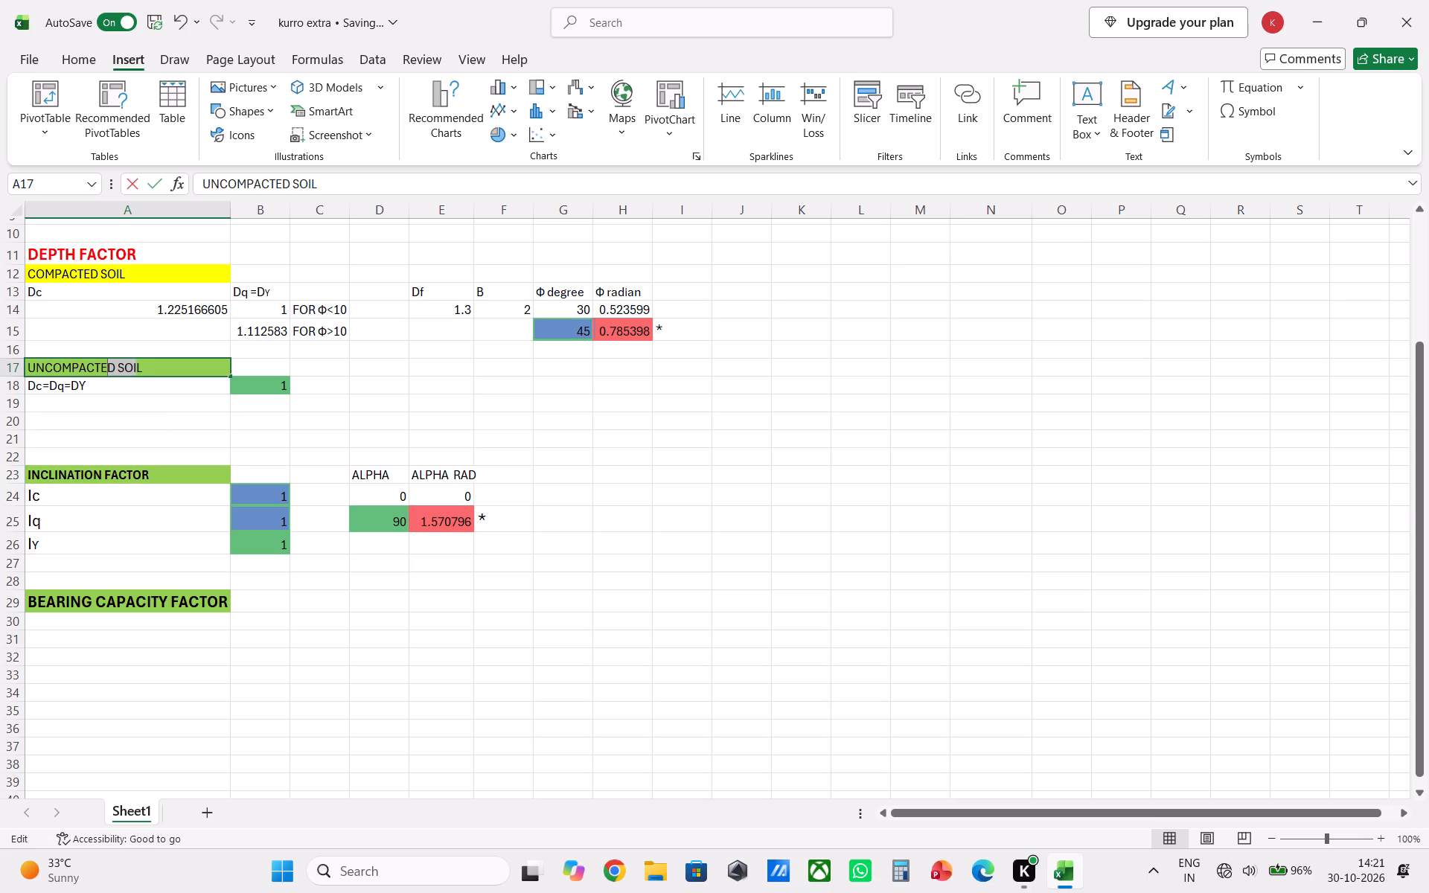
click(144, 370)
drag(145, 370, 31, 366)
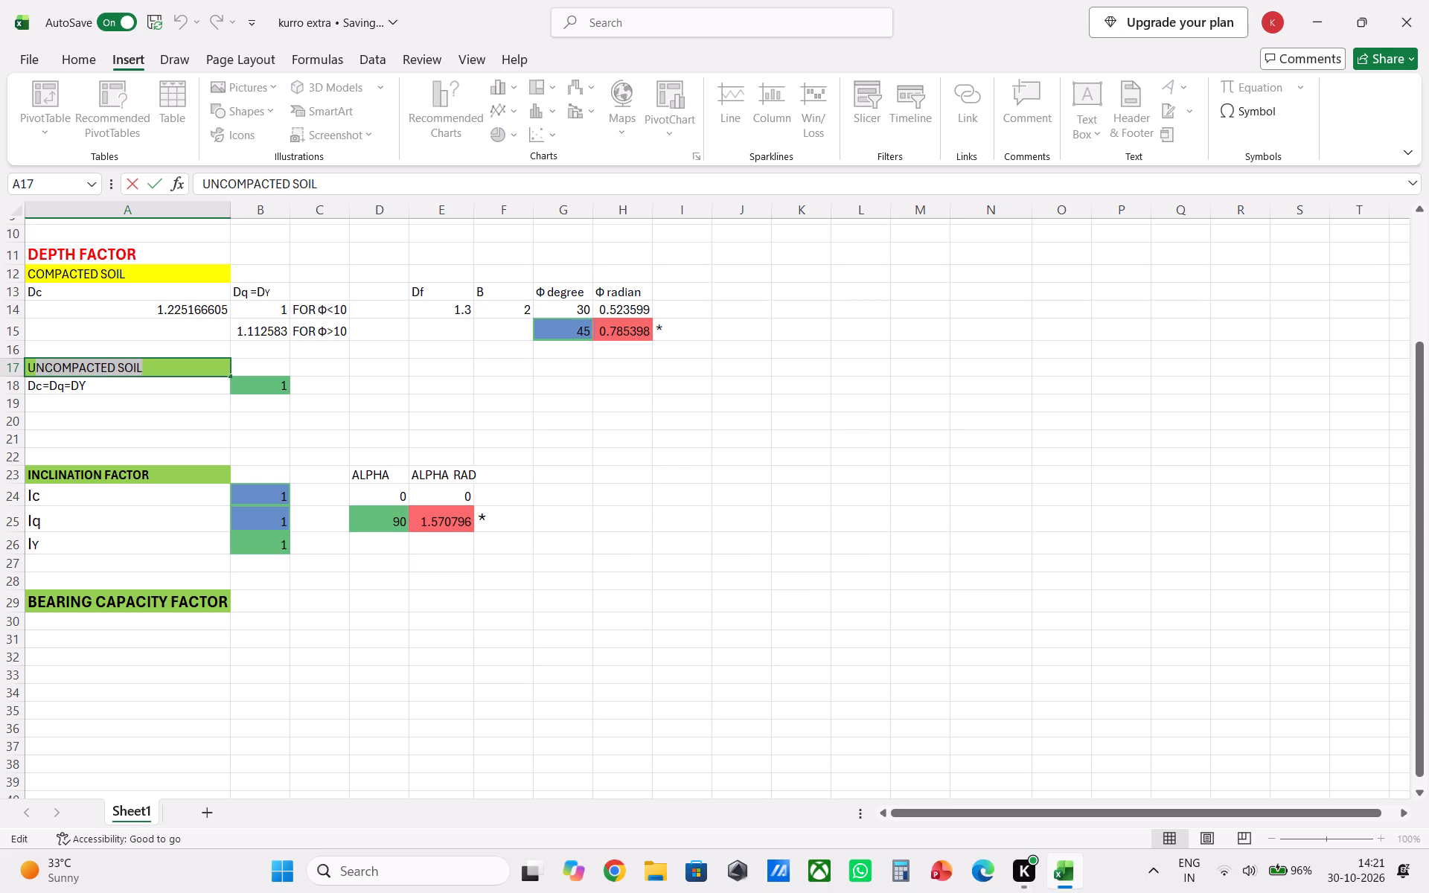
drag(31, 366, 23, 365)
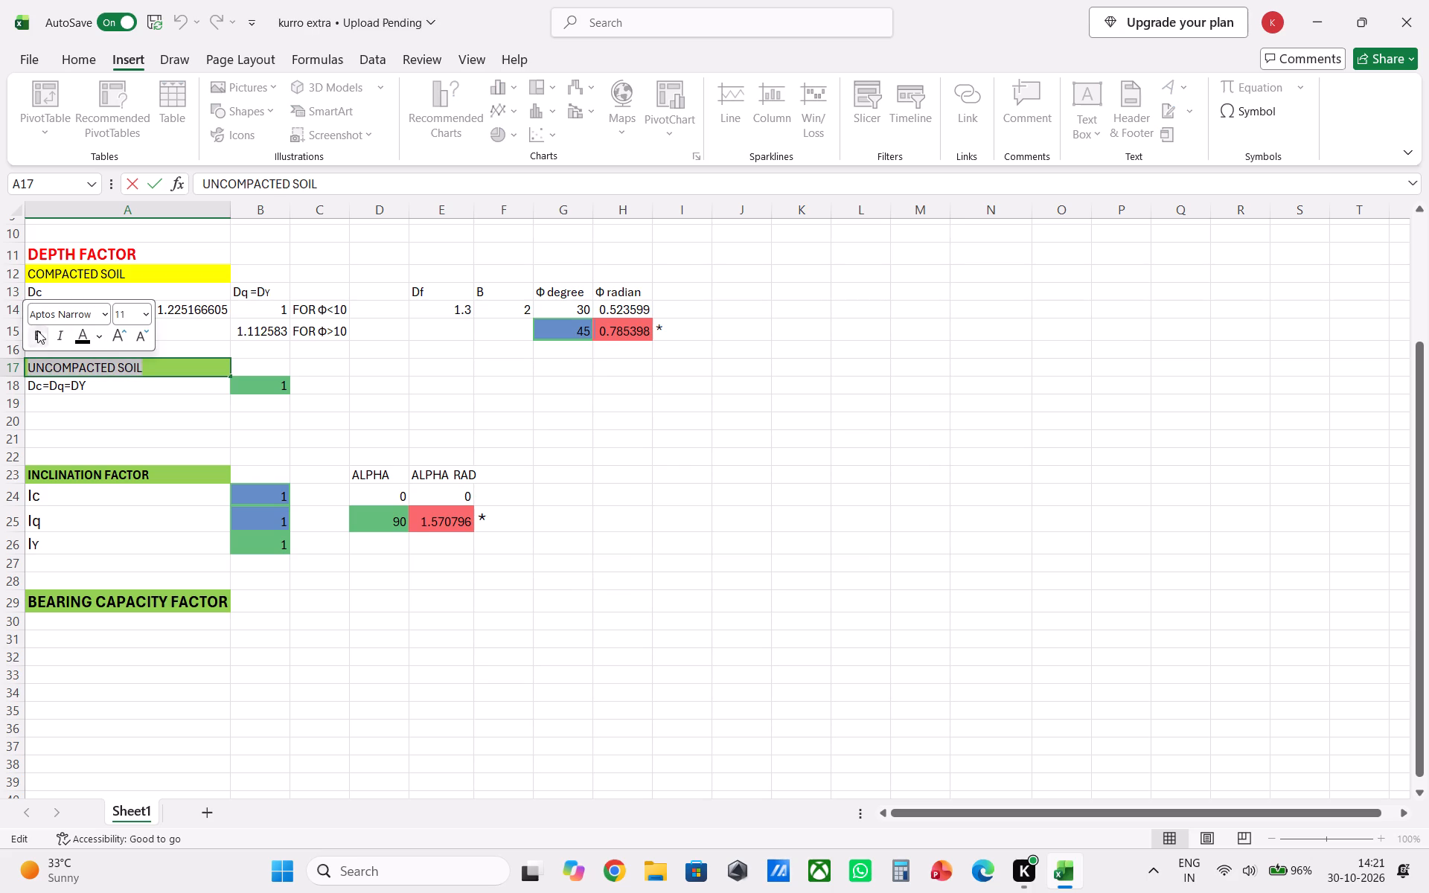
click(37, 330)
Make the COMPACTED SOIL heading text in A12 bold.
click(173, 279)
click(121, 276)
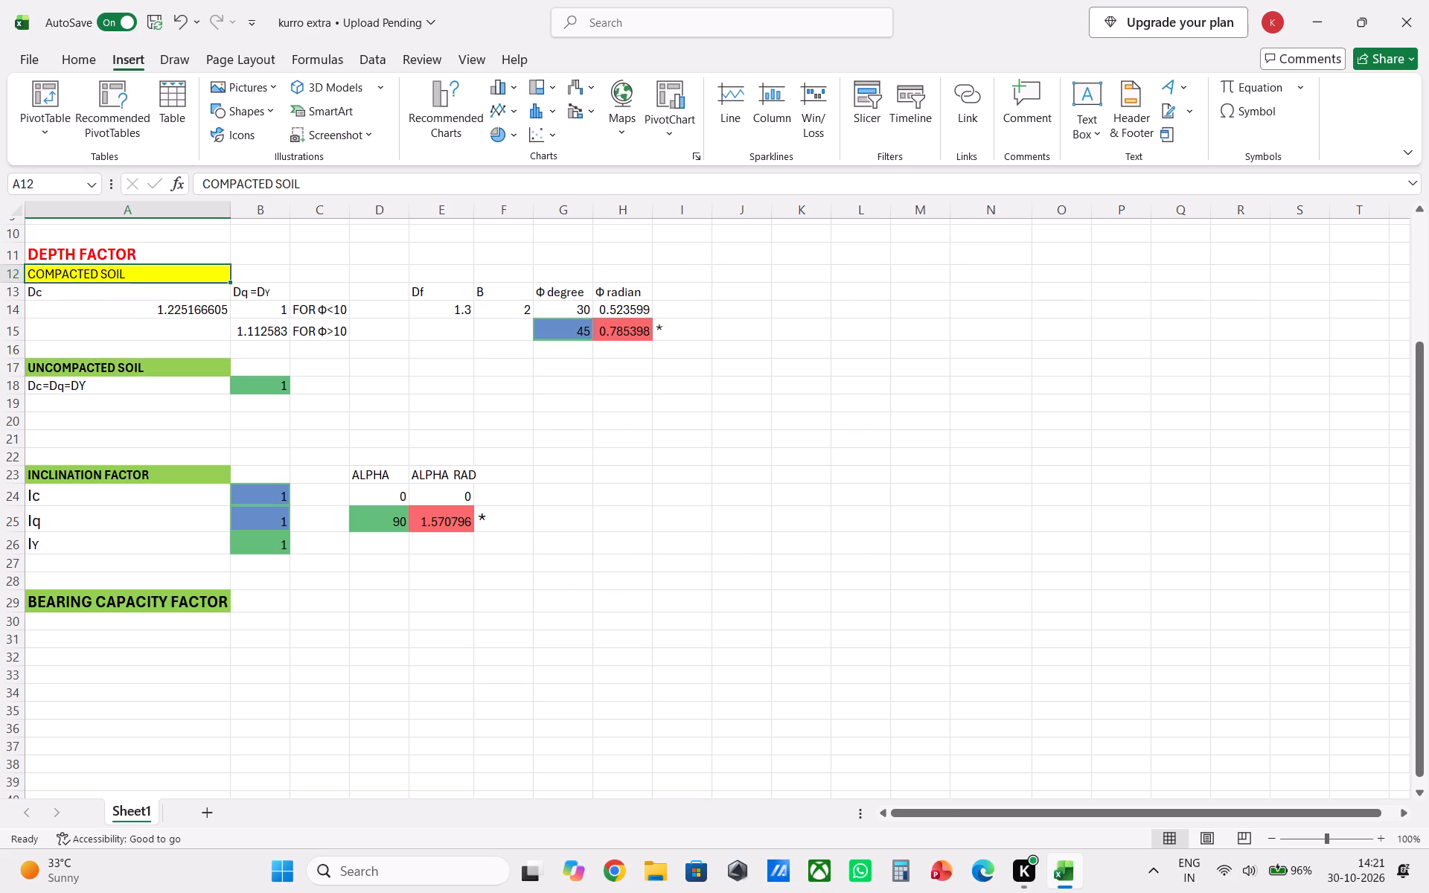
click(122, 272)
click(121, 275)
click(124, 275)
drag(124, 275, 117, 272)
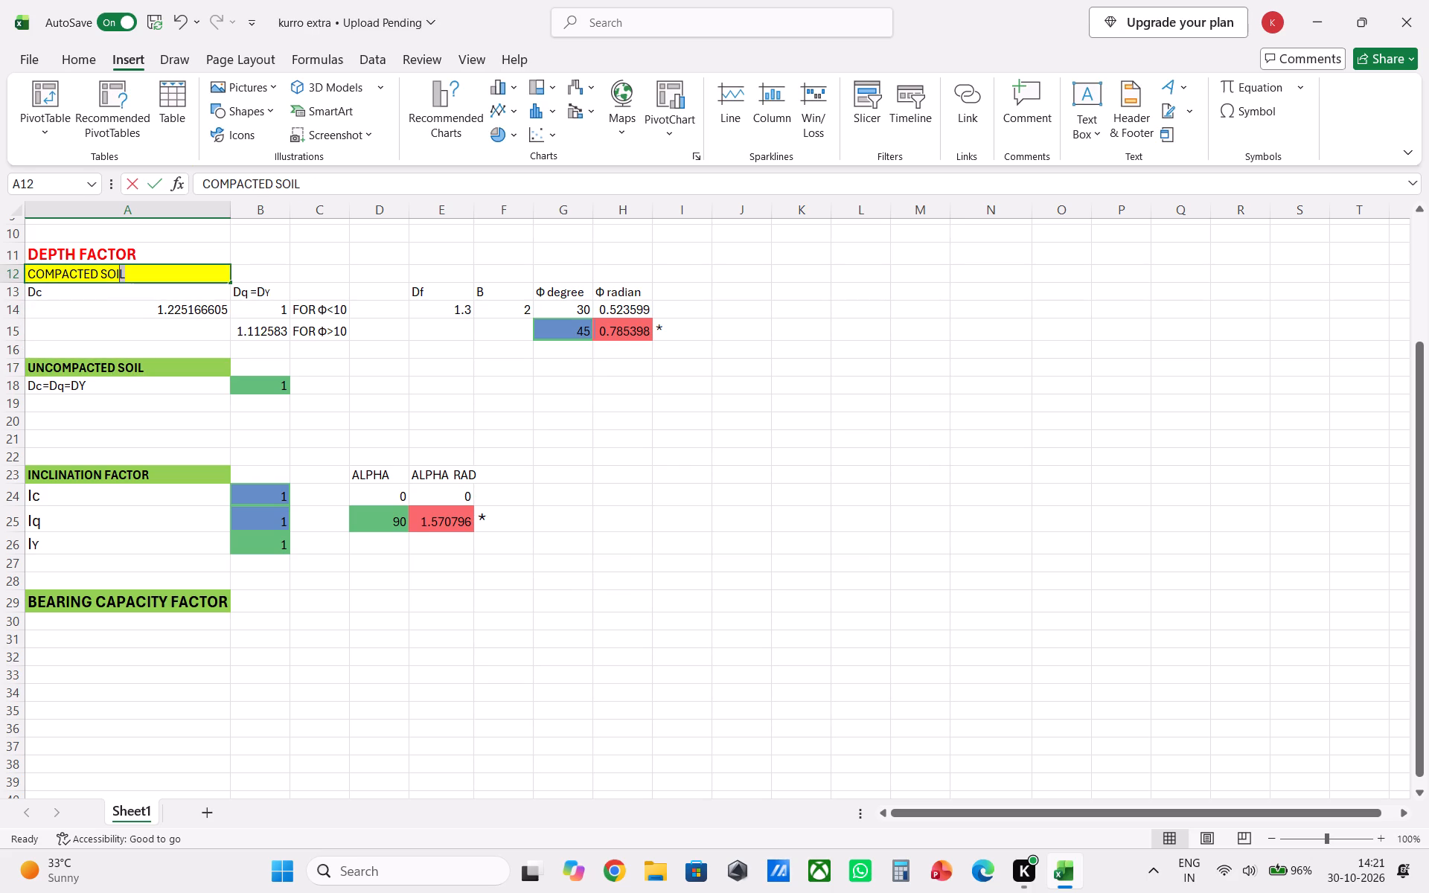
drag(117, 272, 28, 274)
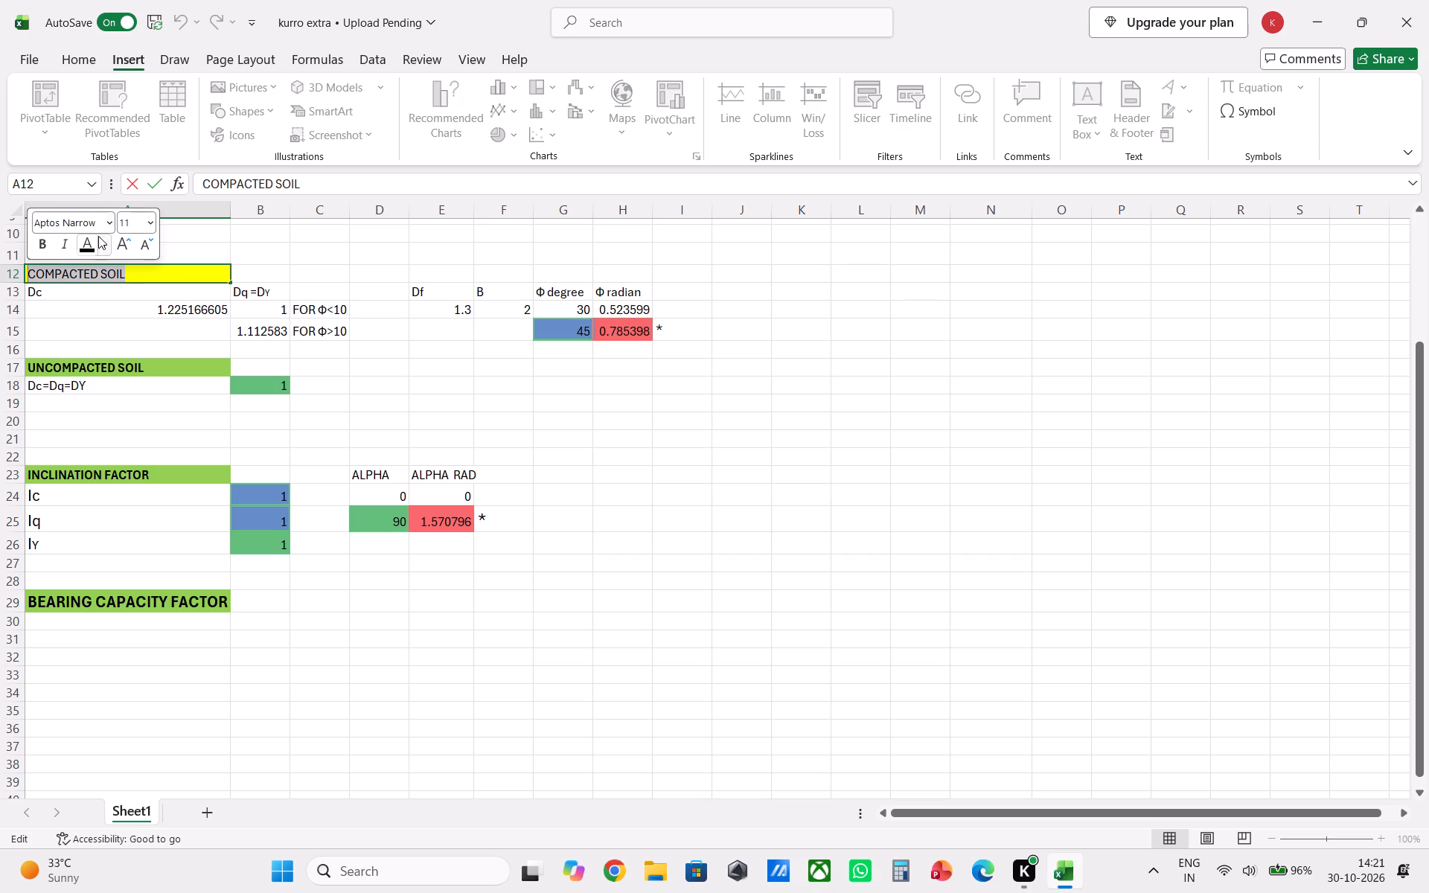
click(40, 249)
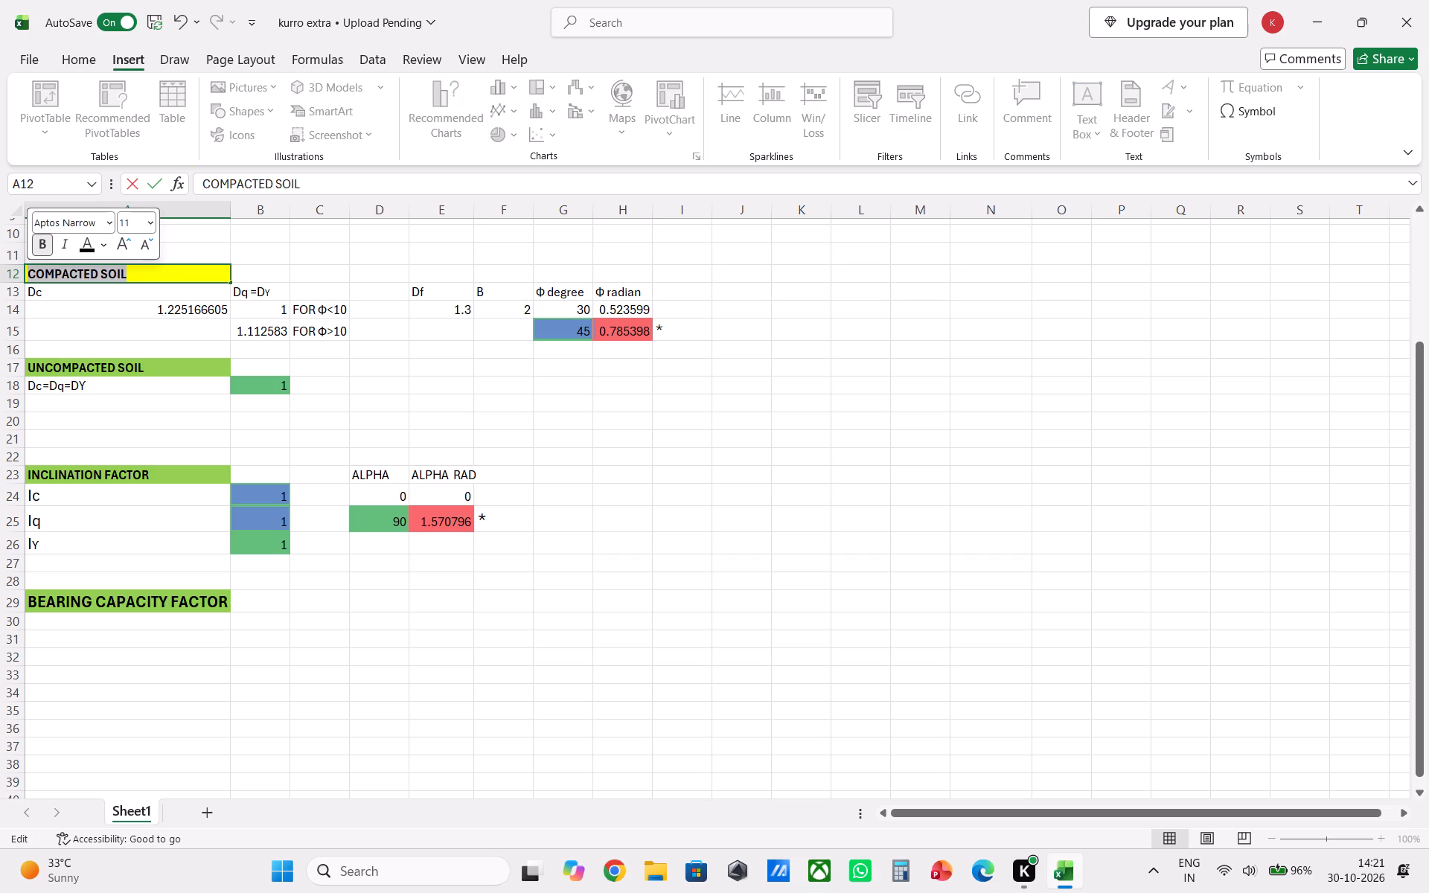
click(348, 264)
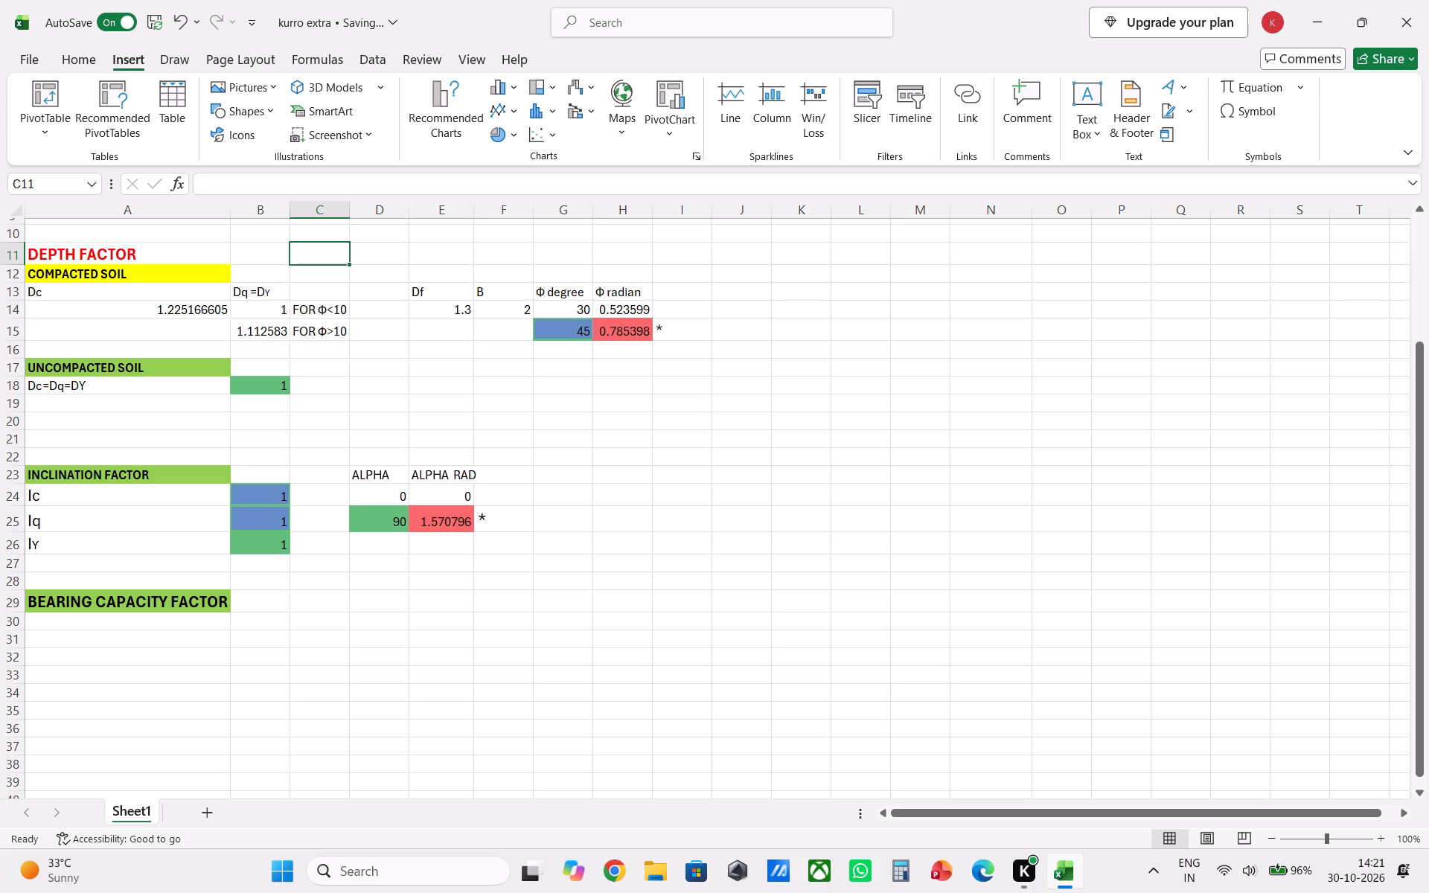
Insert the Greek capital phi symbol (Φ) in A31 as the first column header under BEARING CAPACITY FACTOR.
click(133, 637)
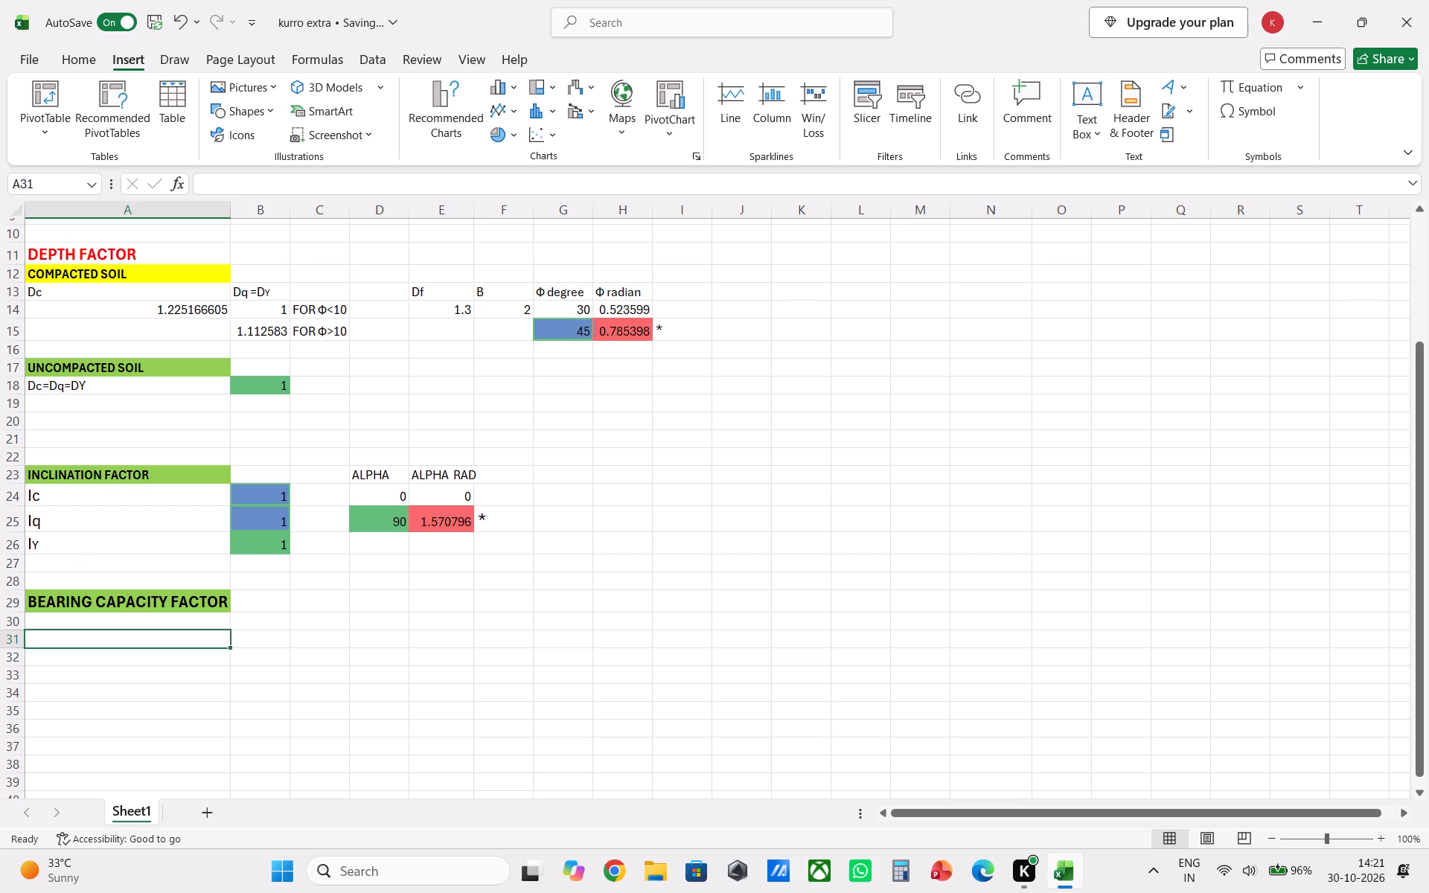
click(1218, 100)
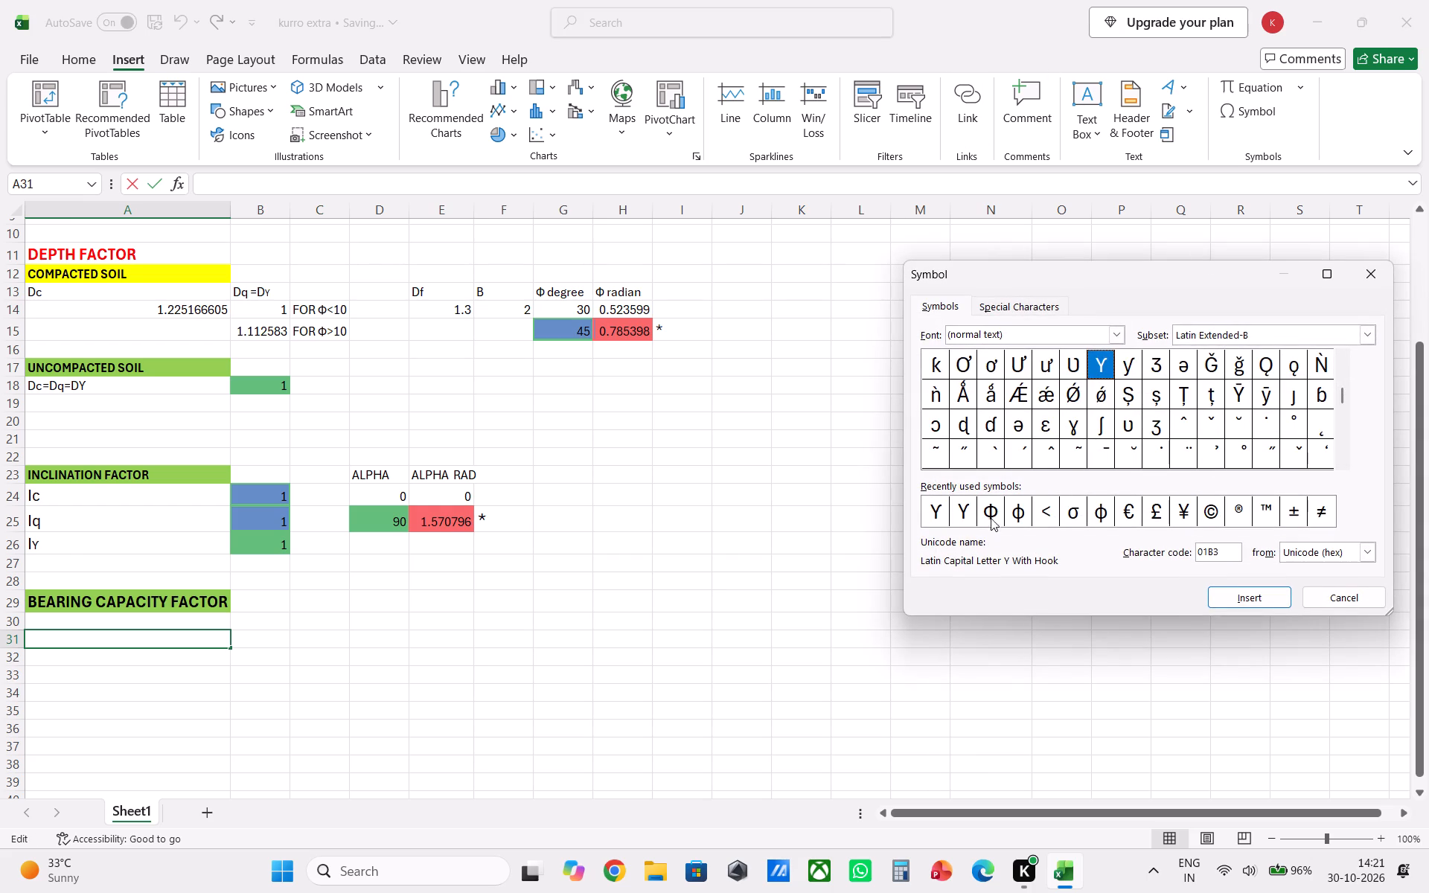
click(991, 510)
click(1237, 586)
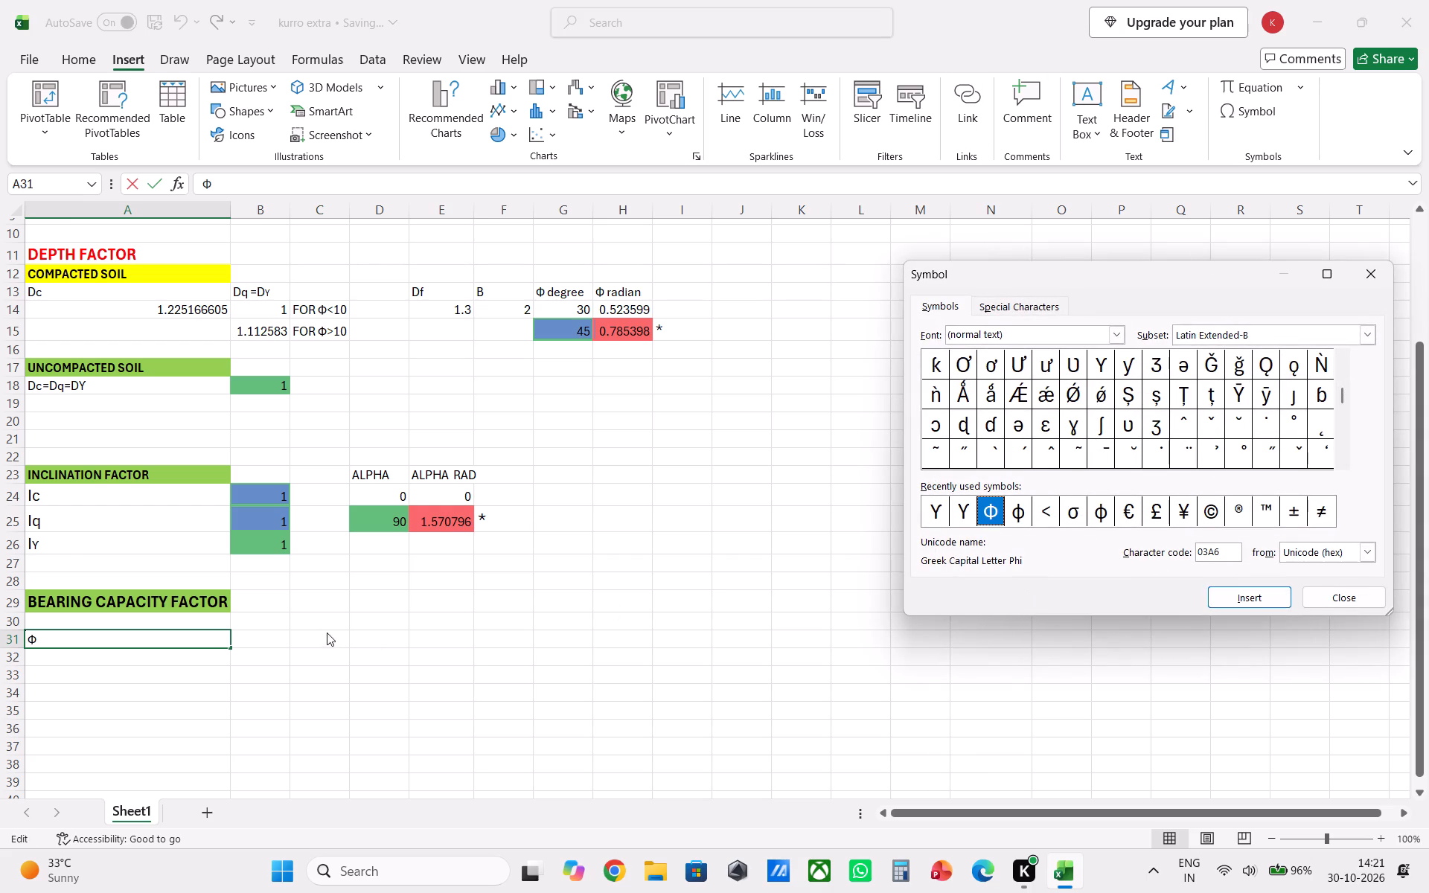
click(246, 631)
click(252, 638)
key(Right)
key(Right)
key(Right)
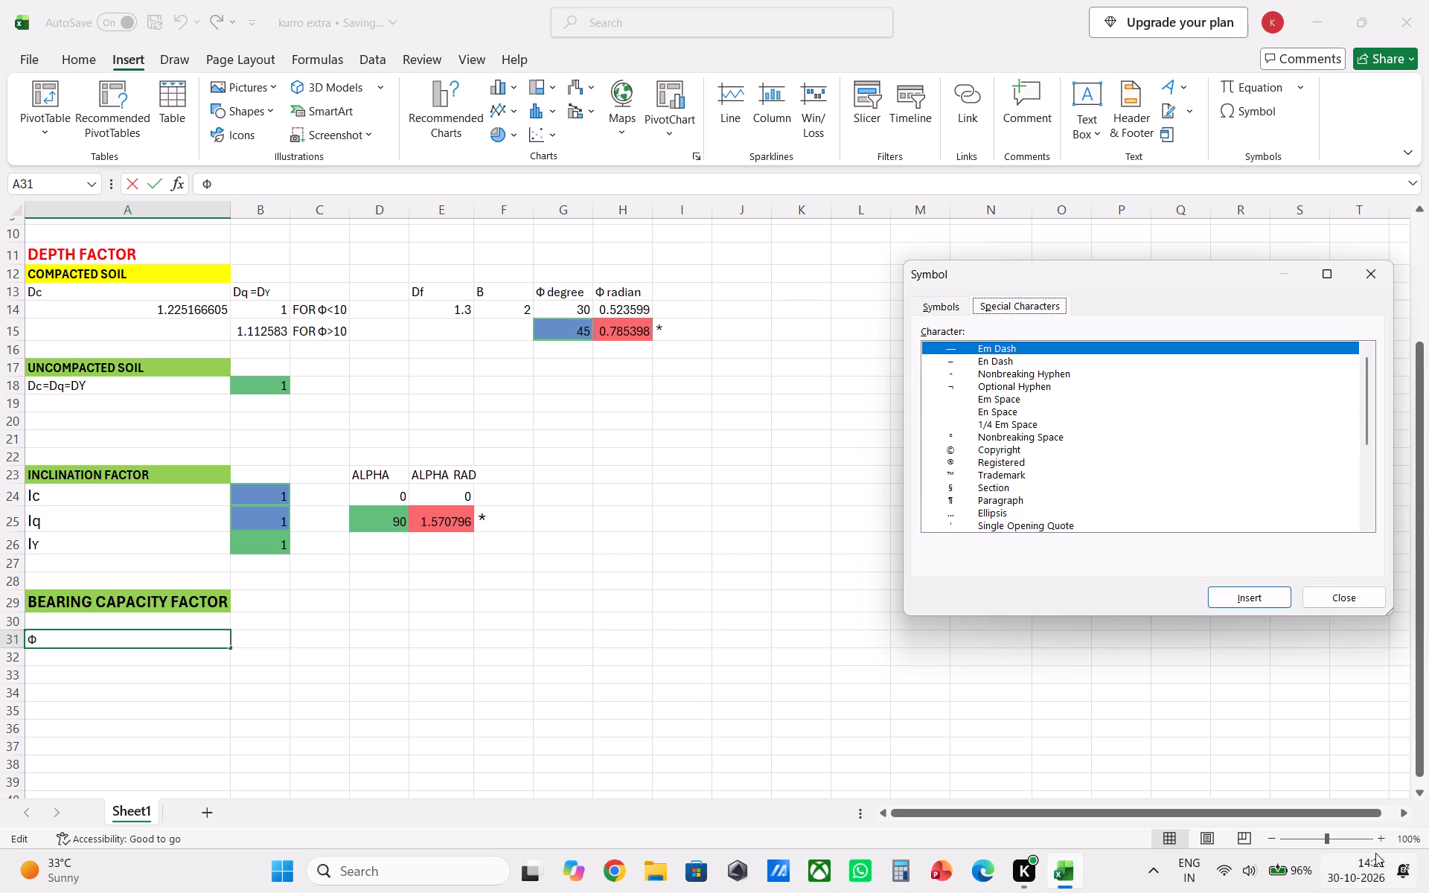
click(1351, 595)
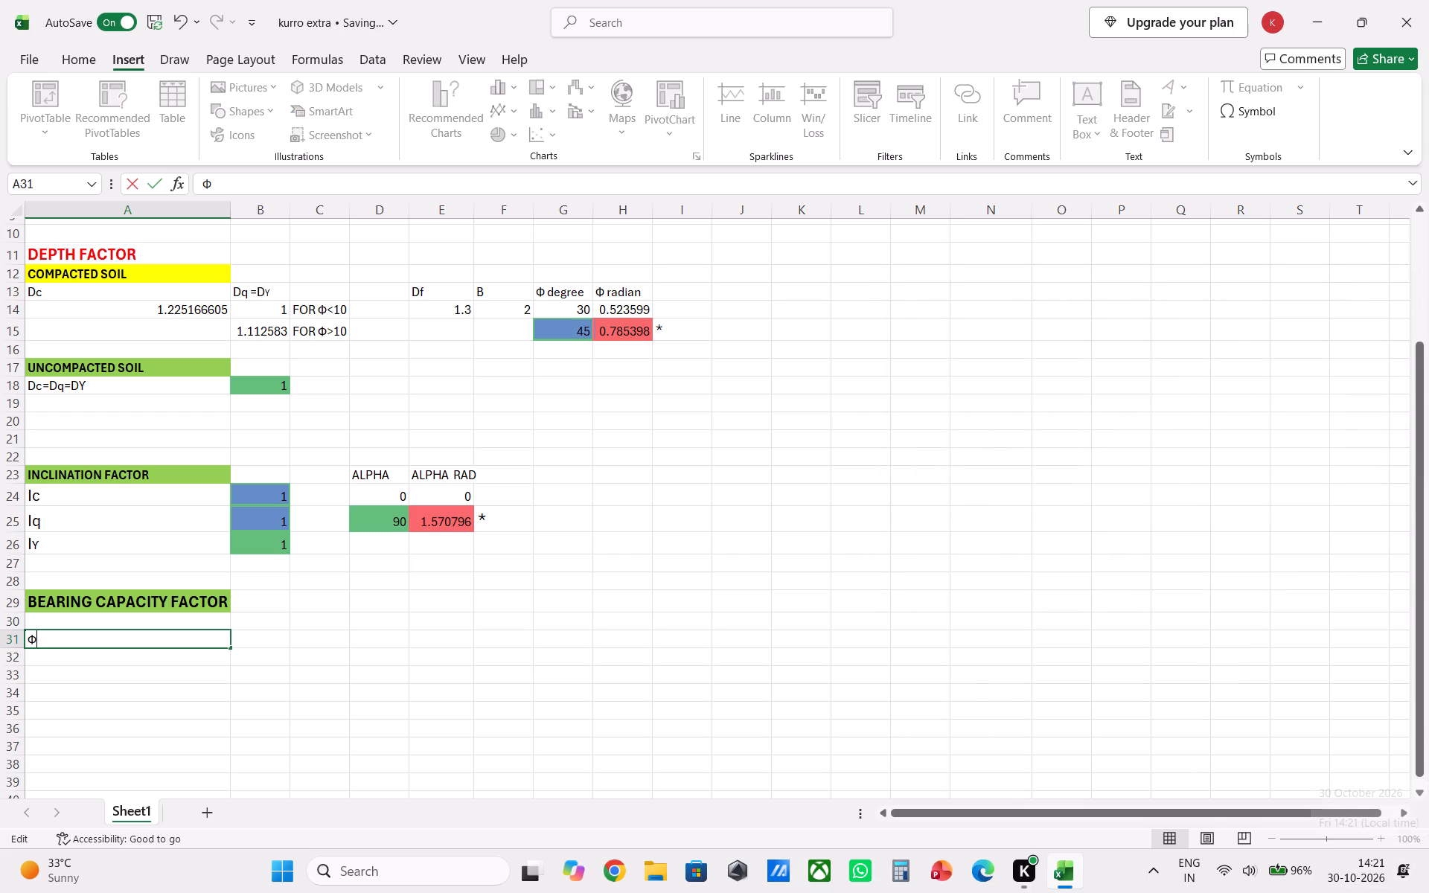
Enter the column headers Nc in B31 and Nq in C31, beside the Φ header.
click(280, 639)
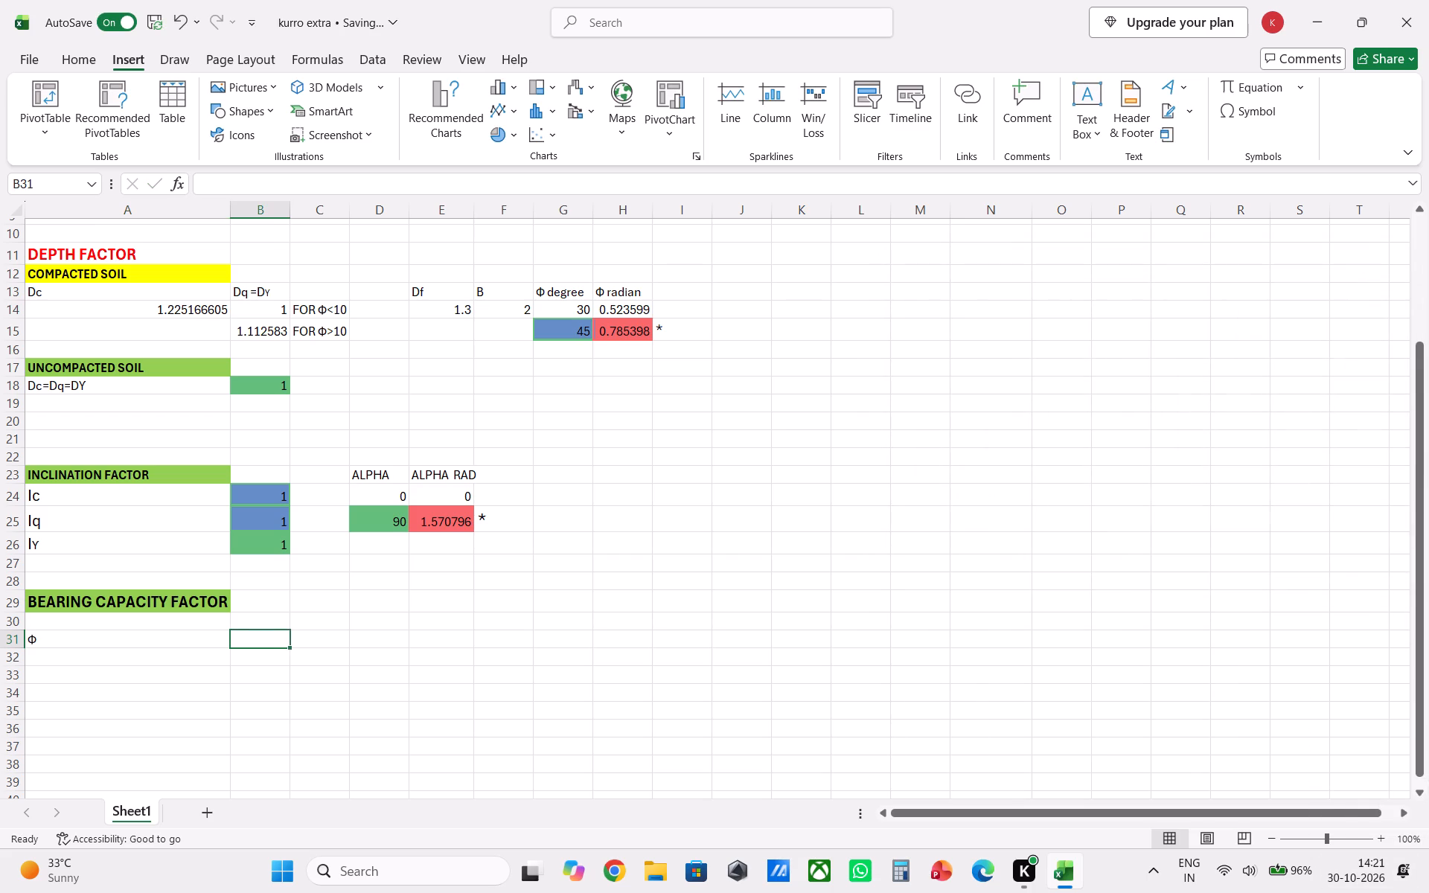
key(n)
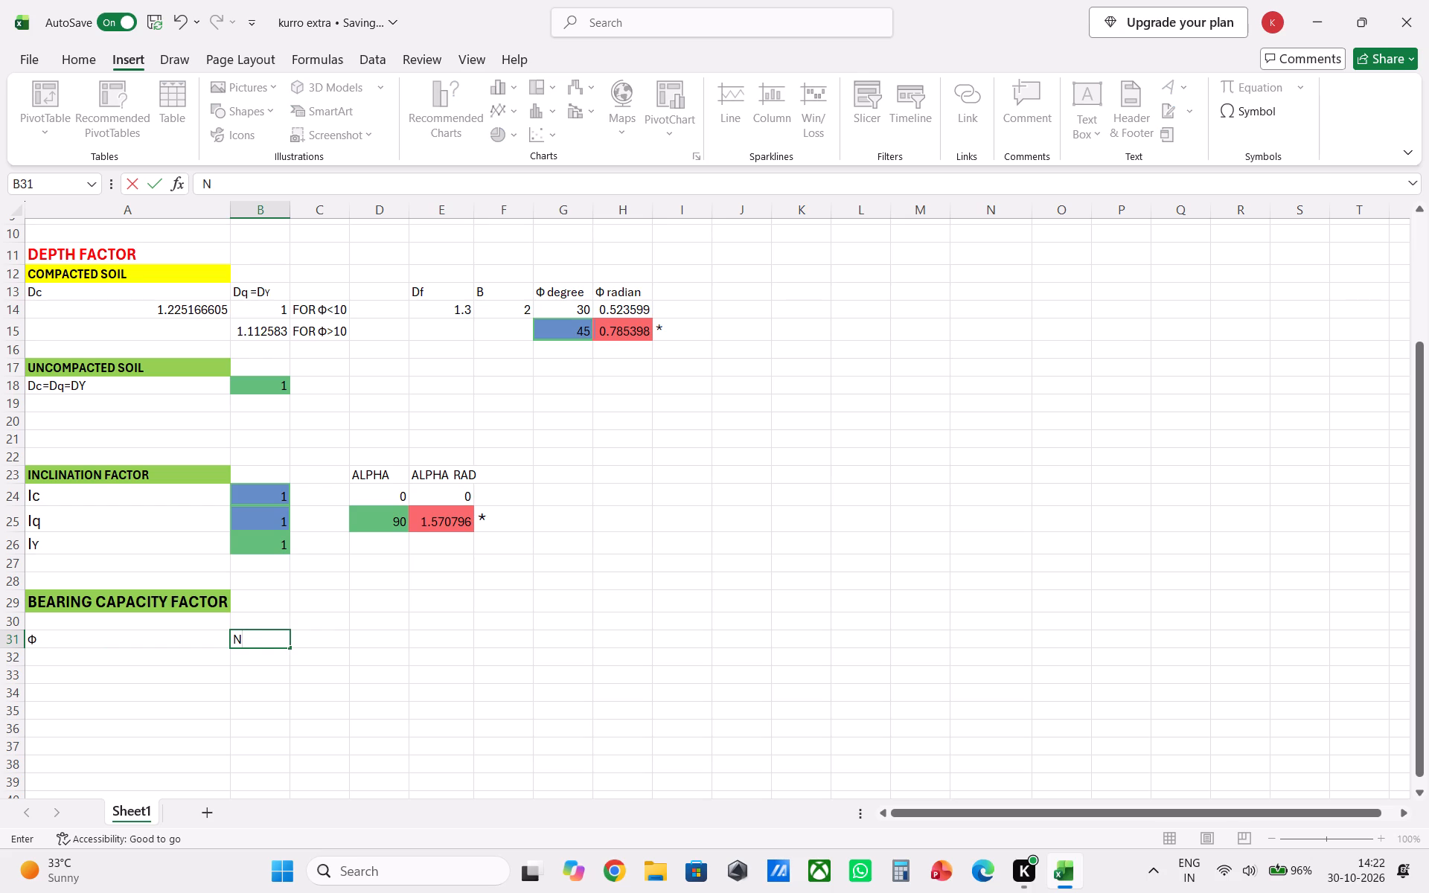
key(c)
key(Right)
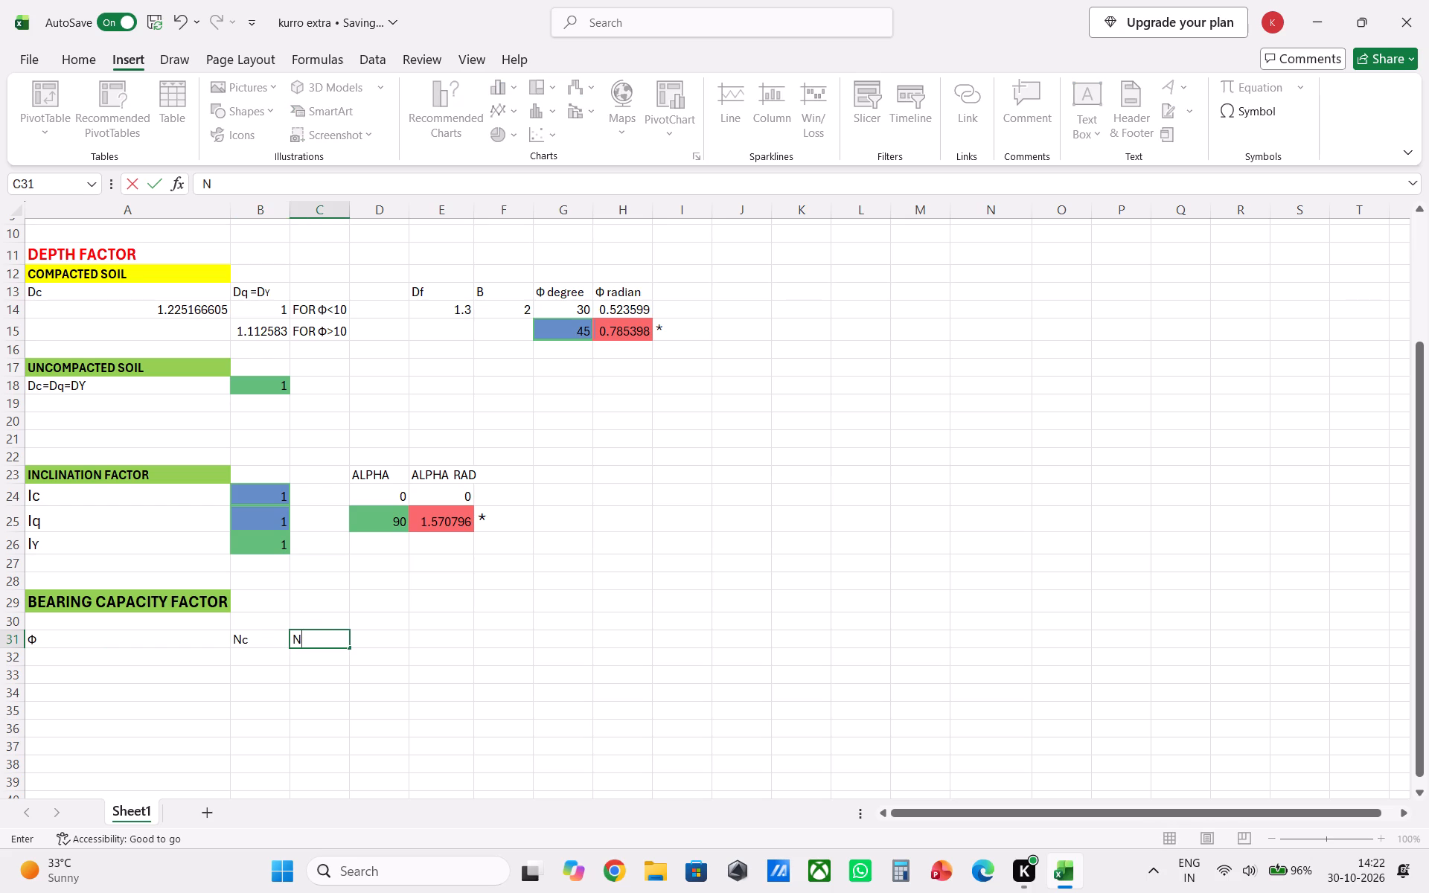
key(q)
key(BackSpace)
key(Left)
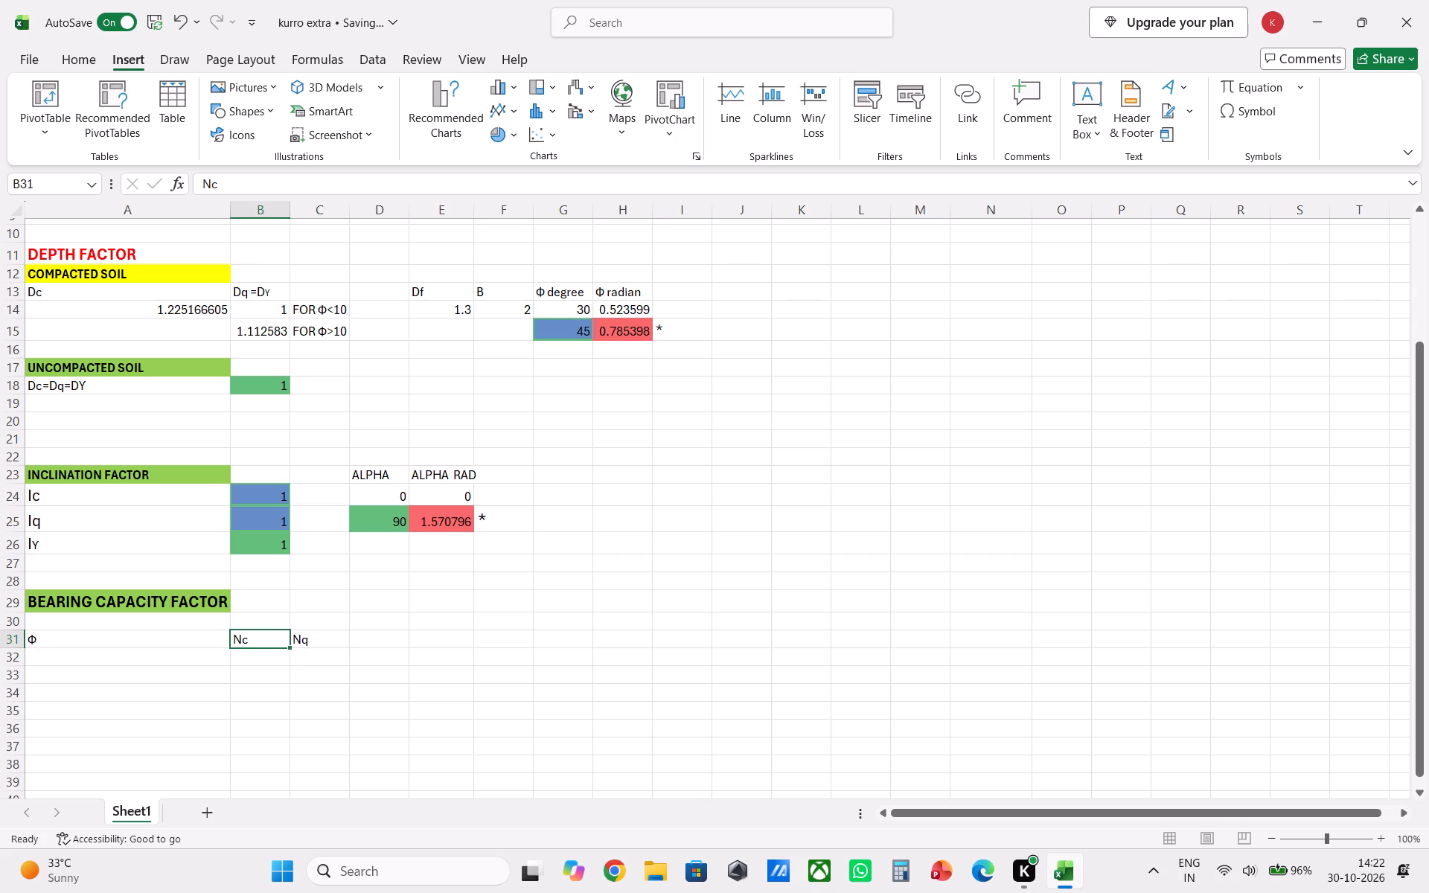
key(Right)
Enter the header N followed by the Greek upsilon with hook symbol (ϒ) in D31.
key(Right)
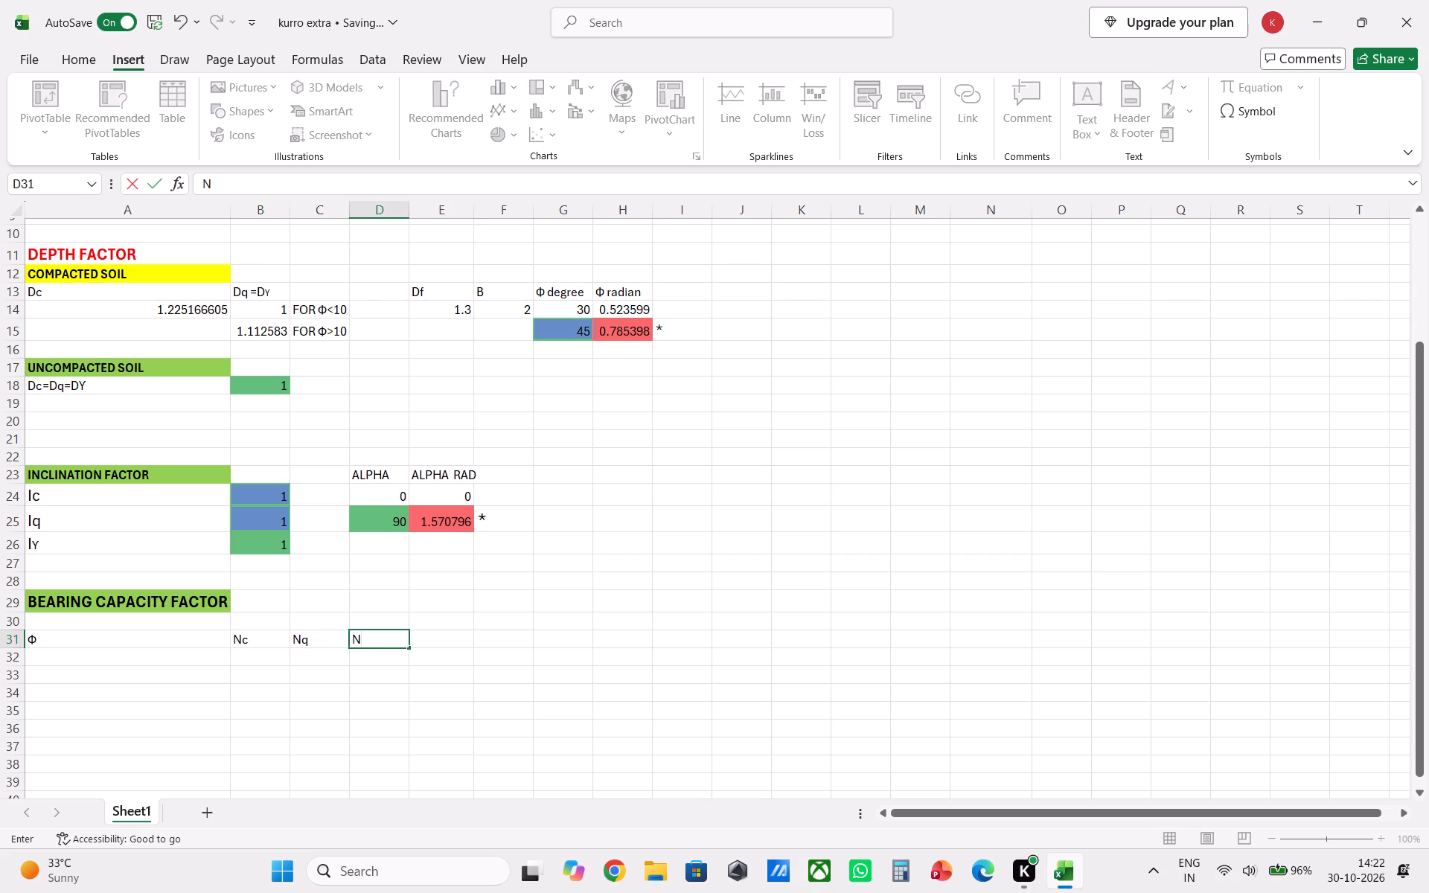
click(1241, 114)
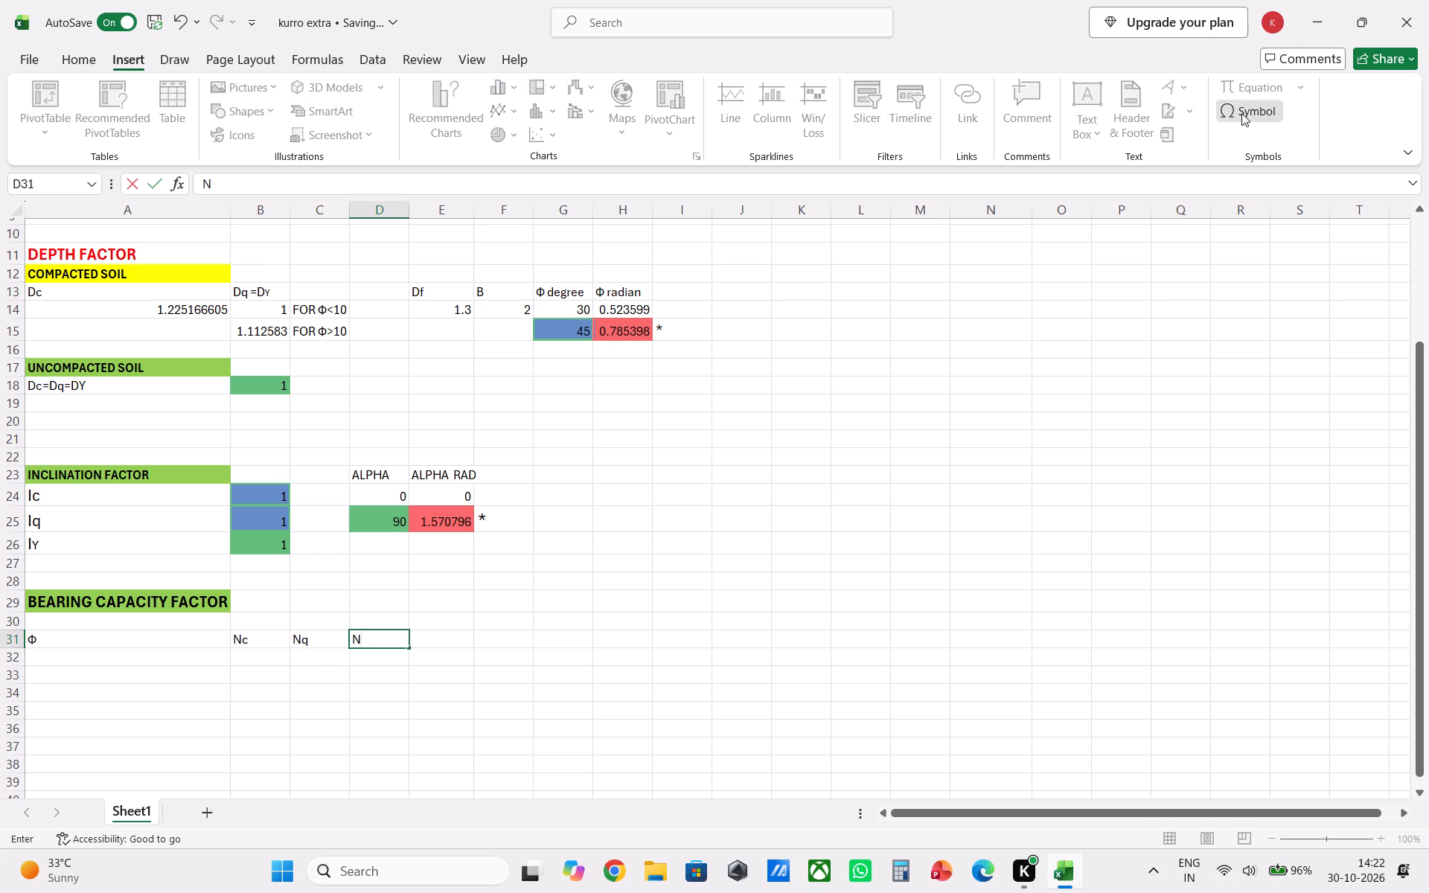
click(988, 514)
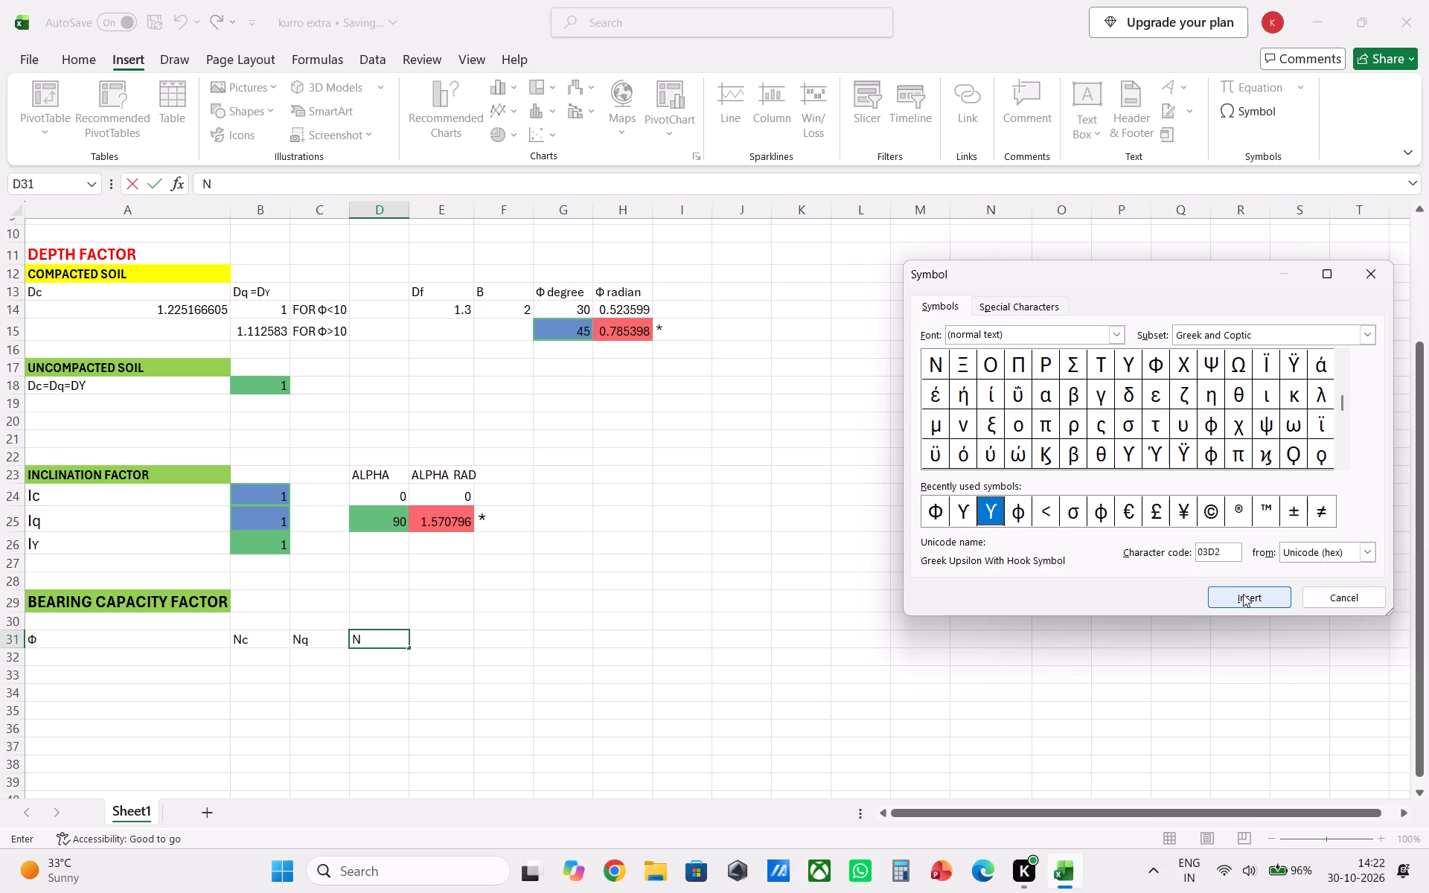
click(1250, 600)
click(1329, 593)
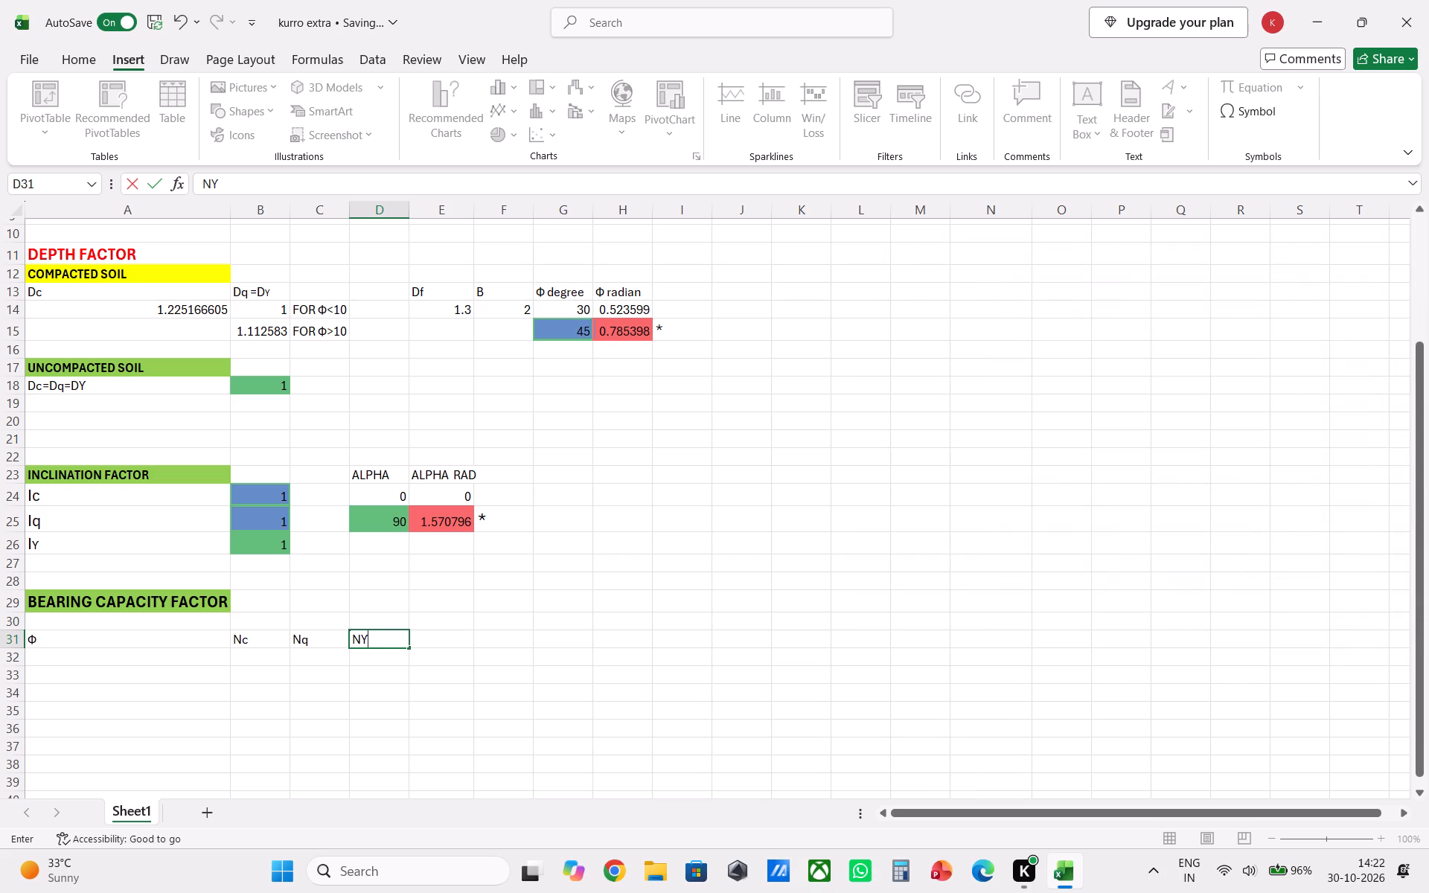
Reduce the ϒ character of the D31 header to font size 9.
drag(378, 638, 360, 638)
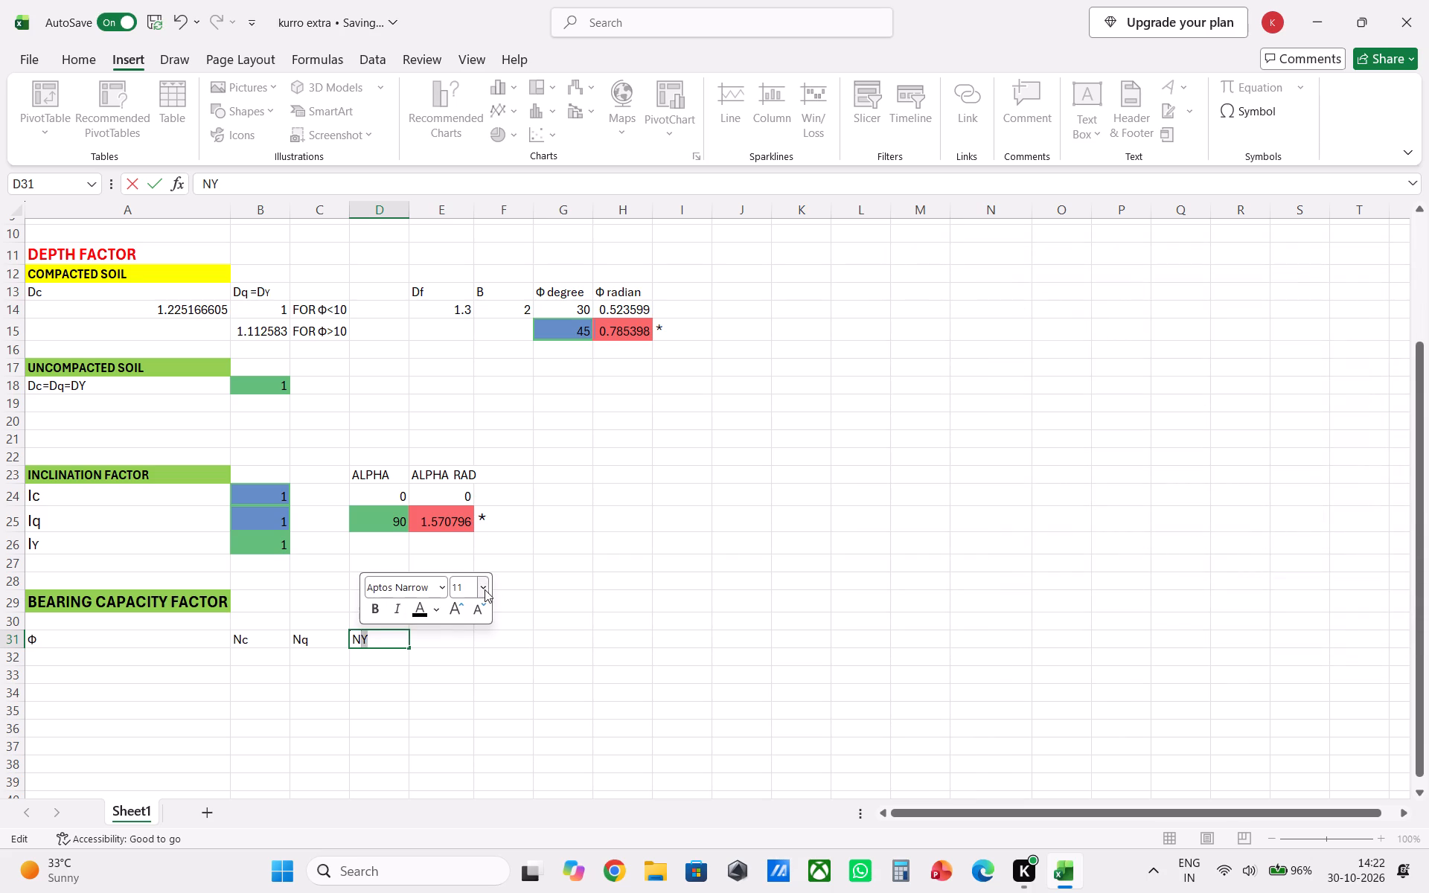
click(483, 591)
click(458, 256)
click(401, 682)
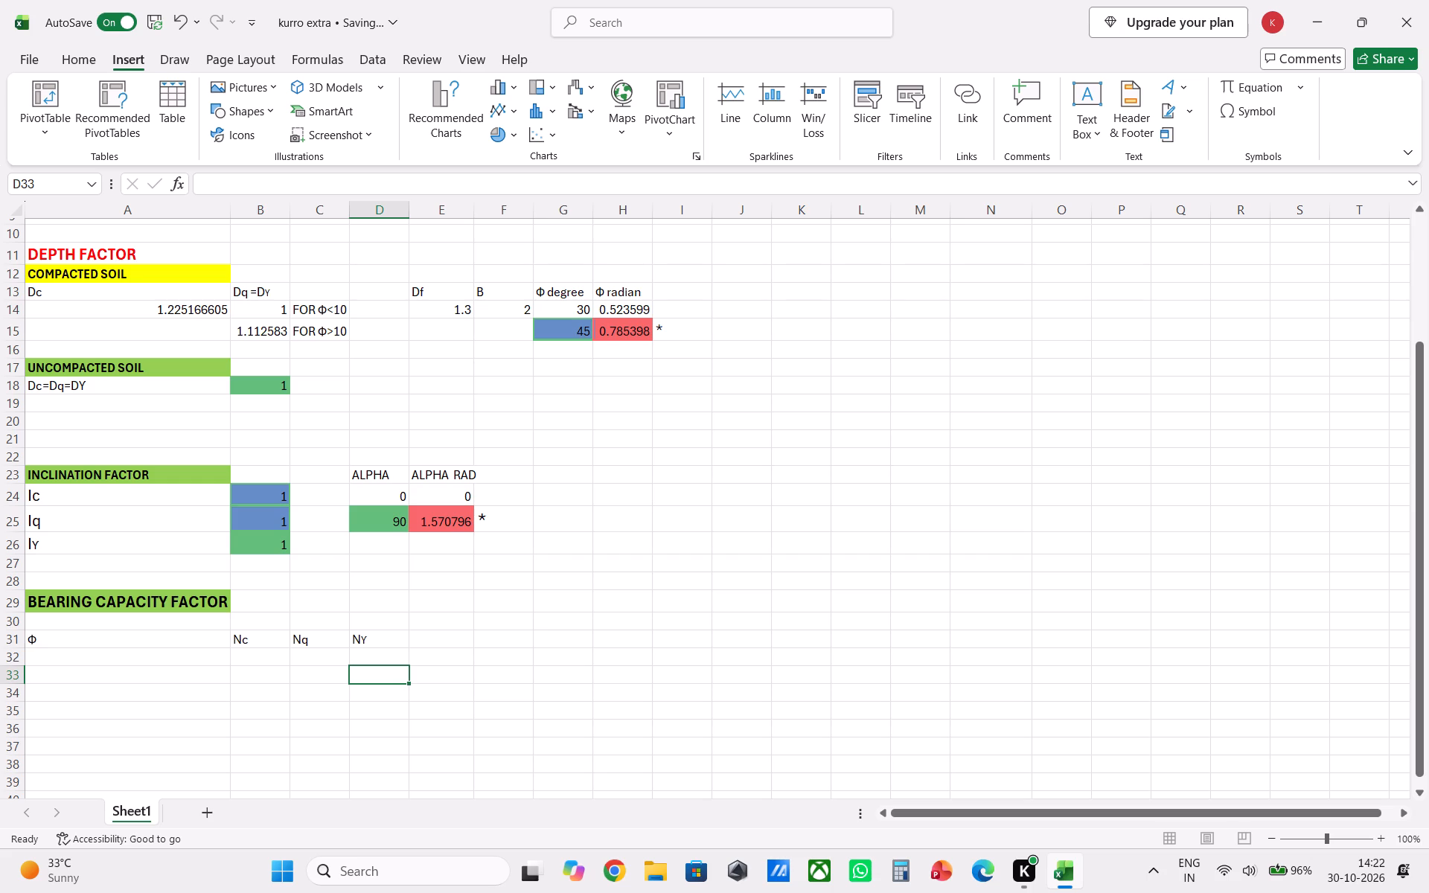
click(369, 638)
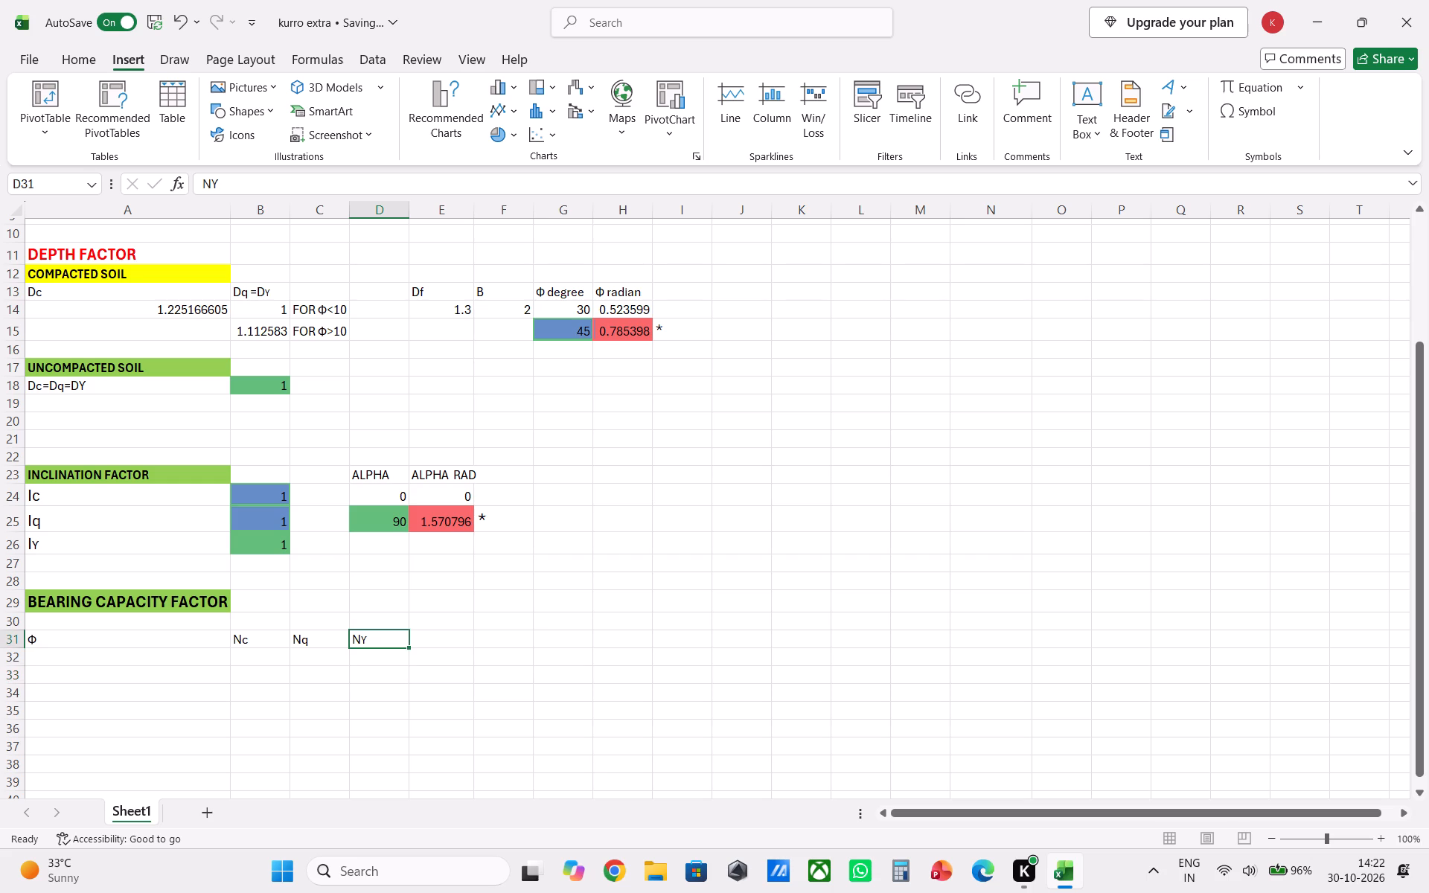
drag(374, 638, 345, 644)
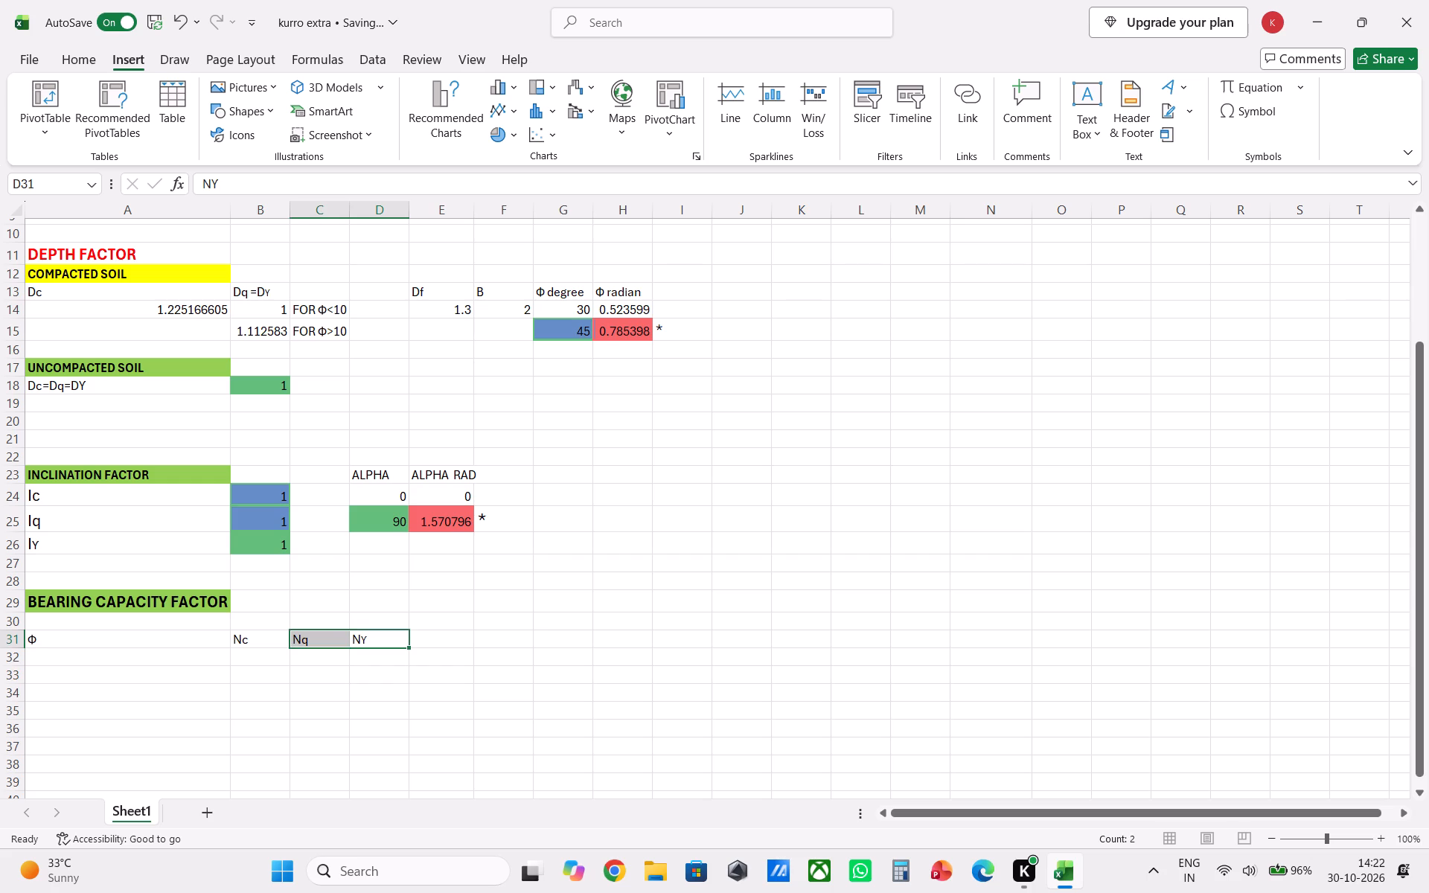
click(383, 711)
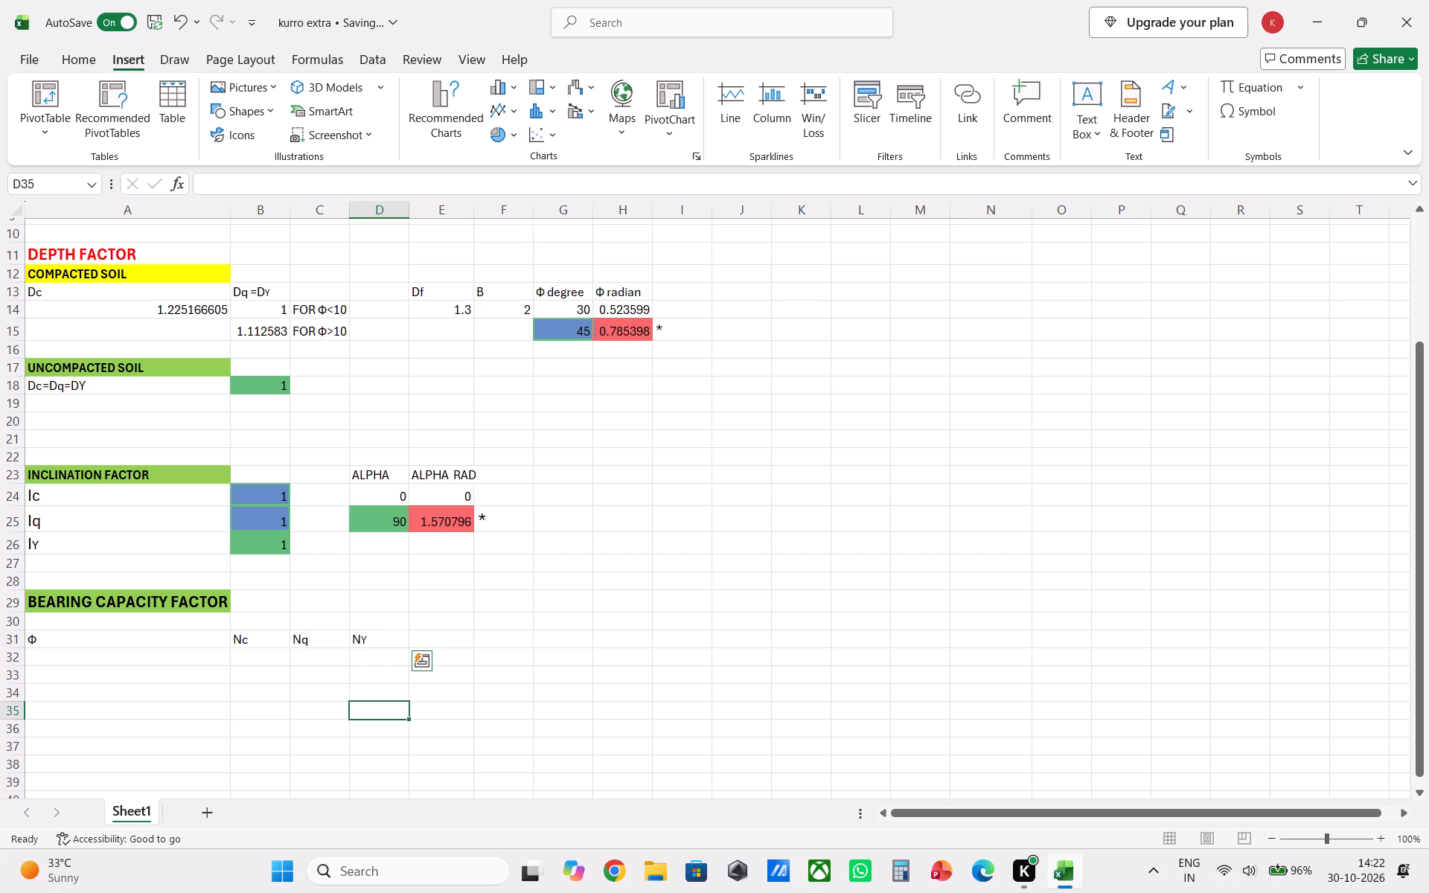
Enter the first two Φ values, 0 in A32 and 5 in A33, below the Φ header.
click(90, 650)
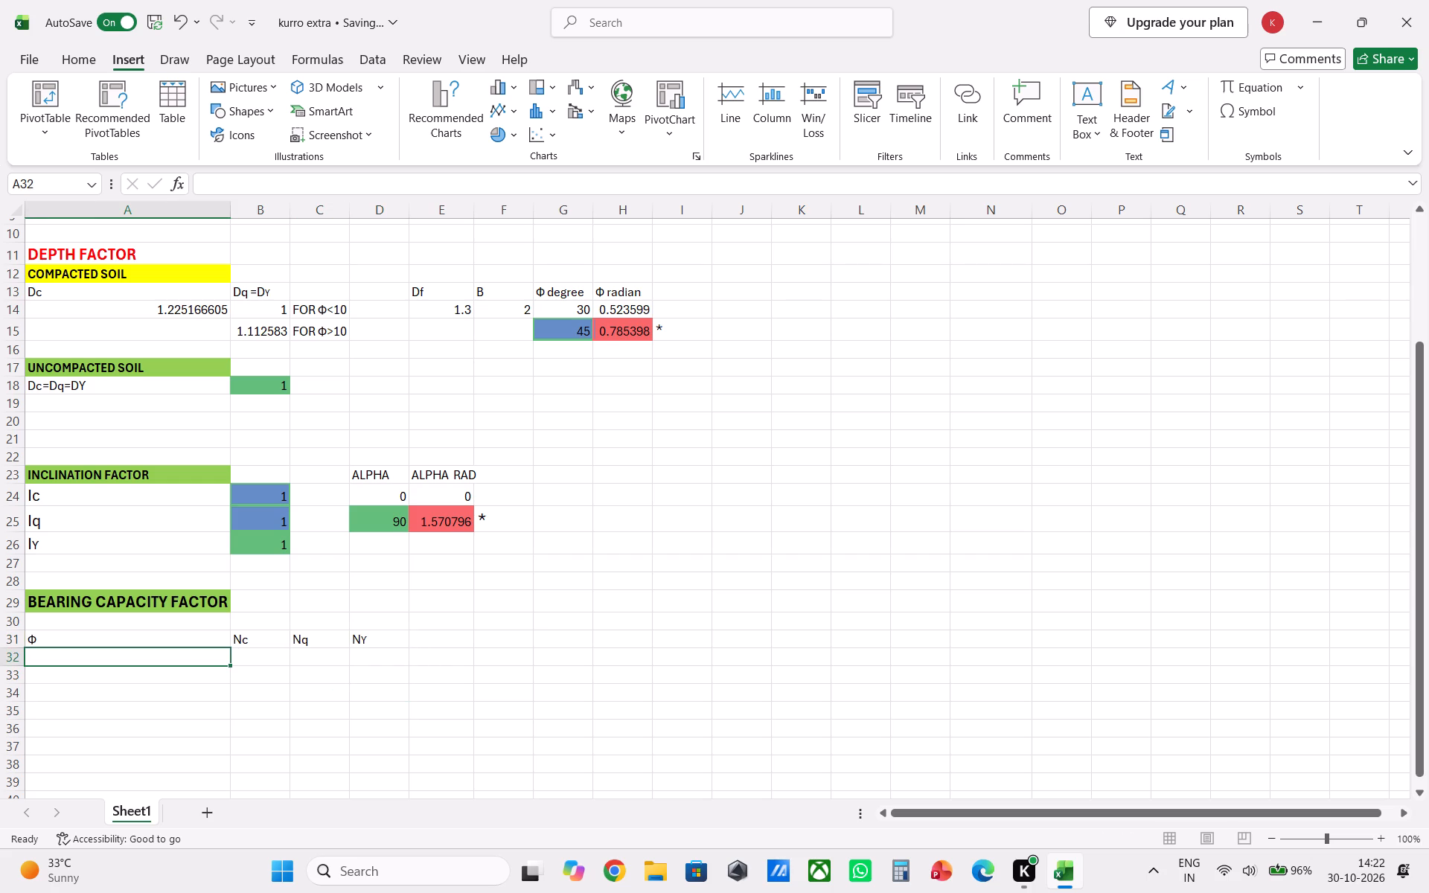
key(0)
key(Down)
key(5)
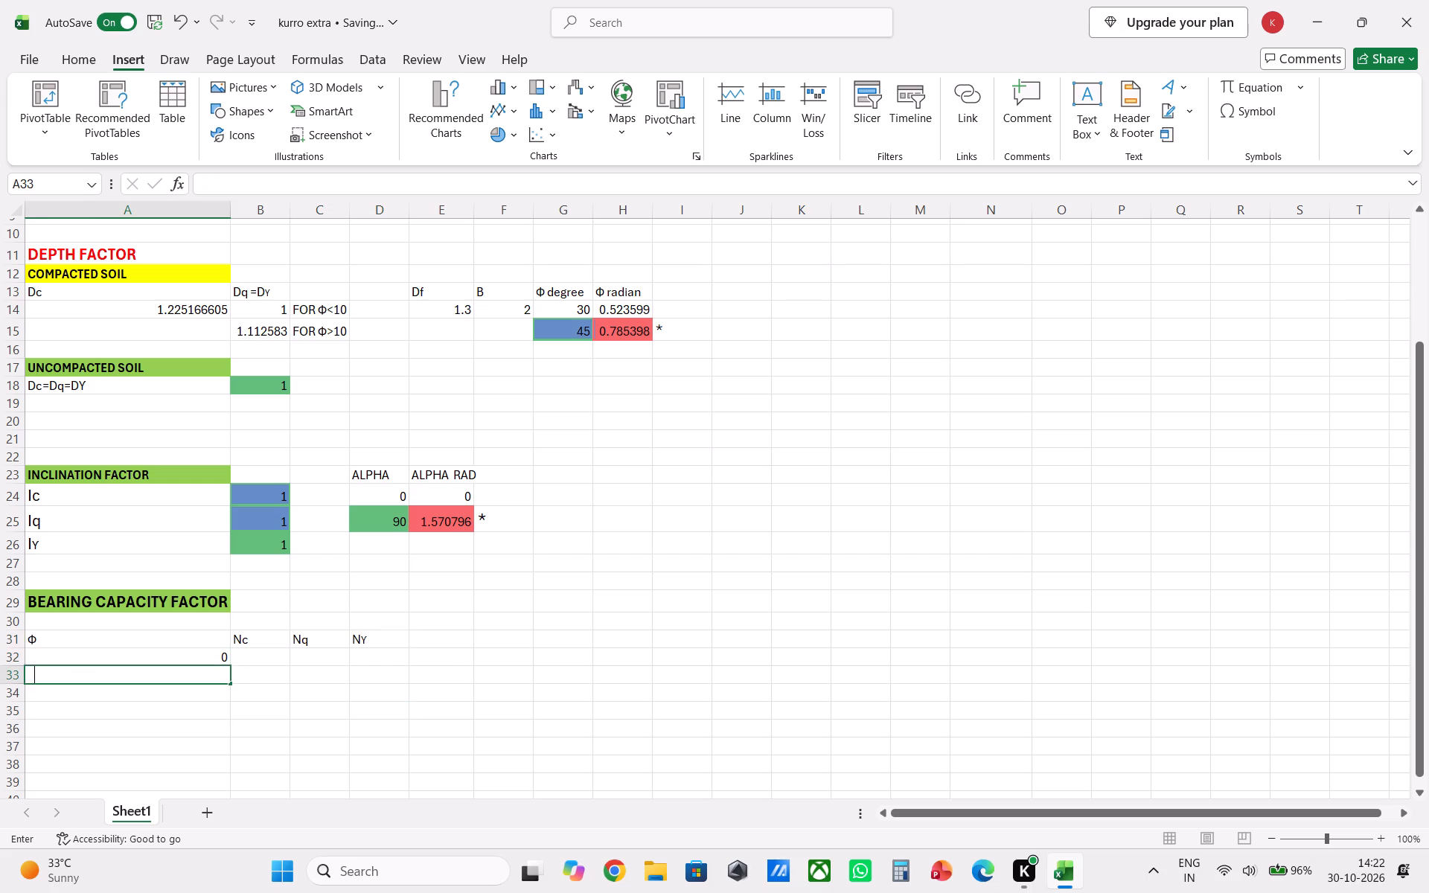
key(Down)
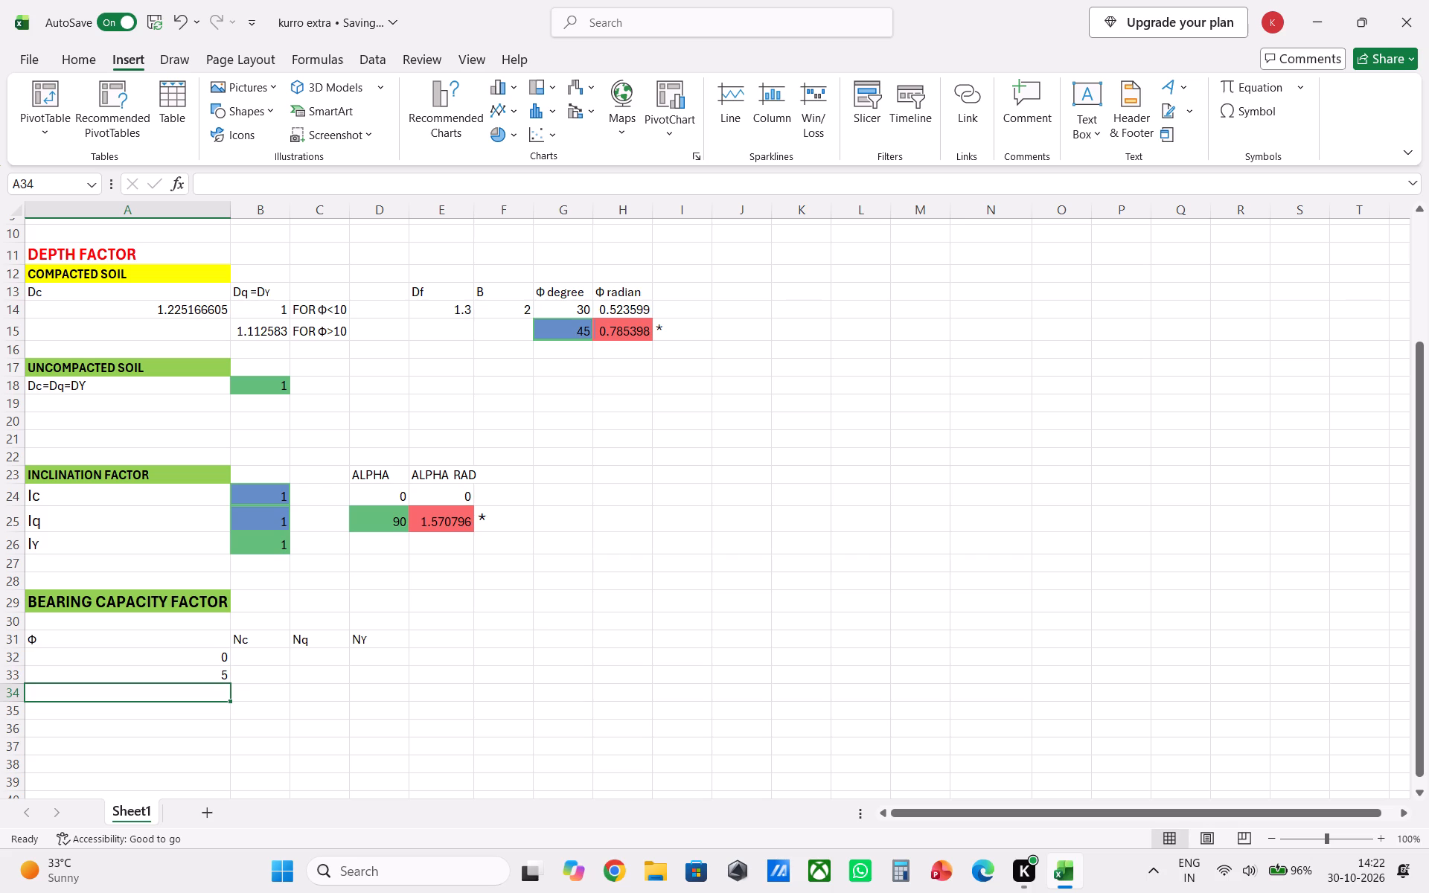
Check the depth factor formulas for compacted soil in A14 and B15.
scroll(101, 505, up, 2)
scroll(123, 426, up, 1)
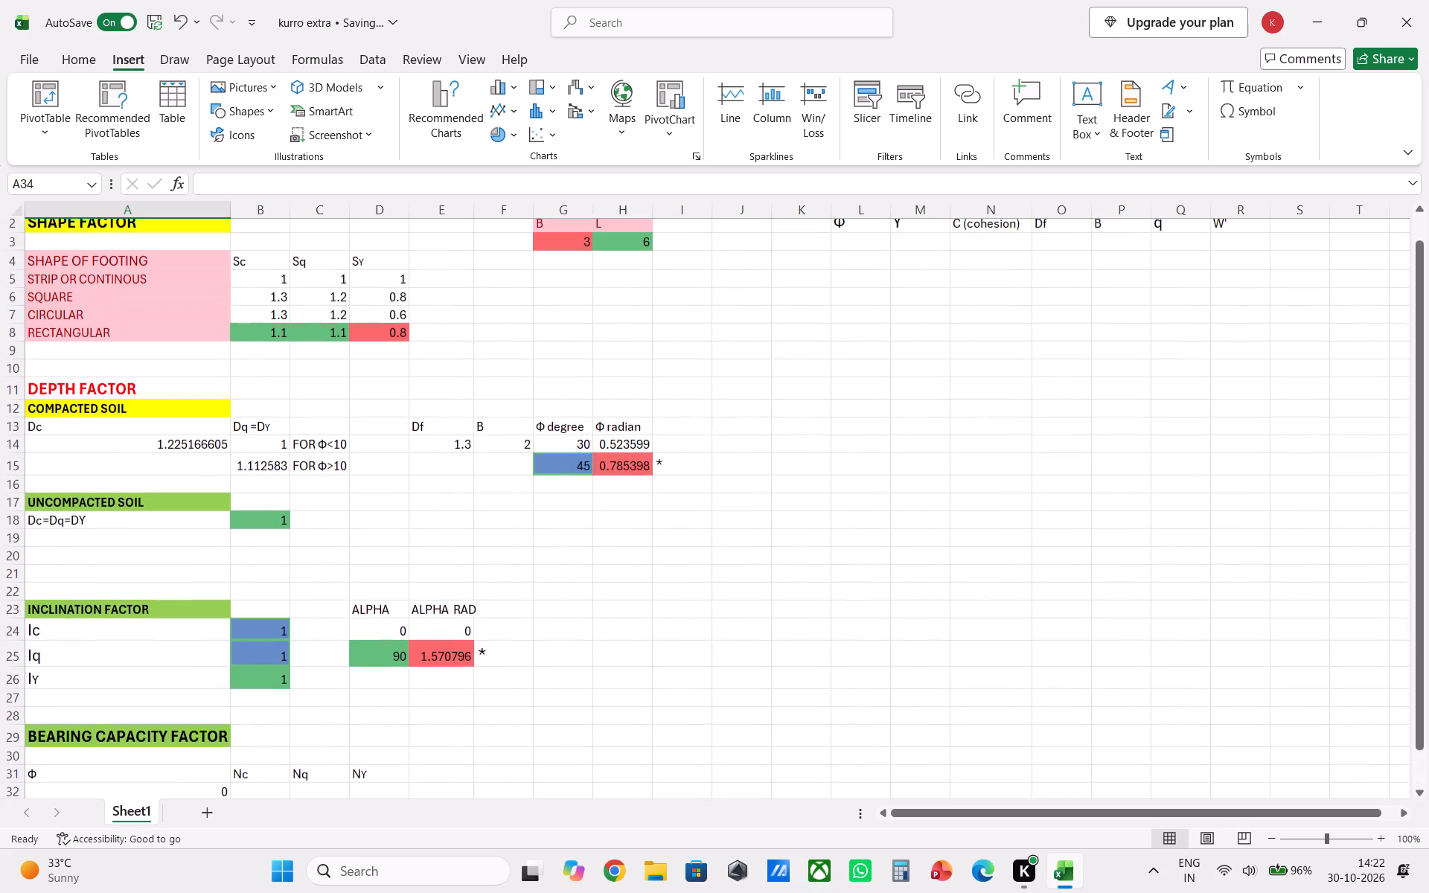
scroll(123, 426, up, 1)
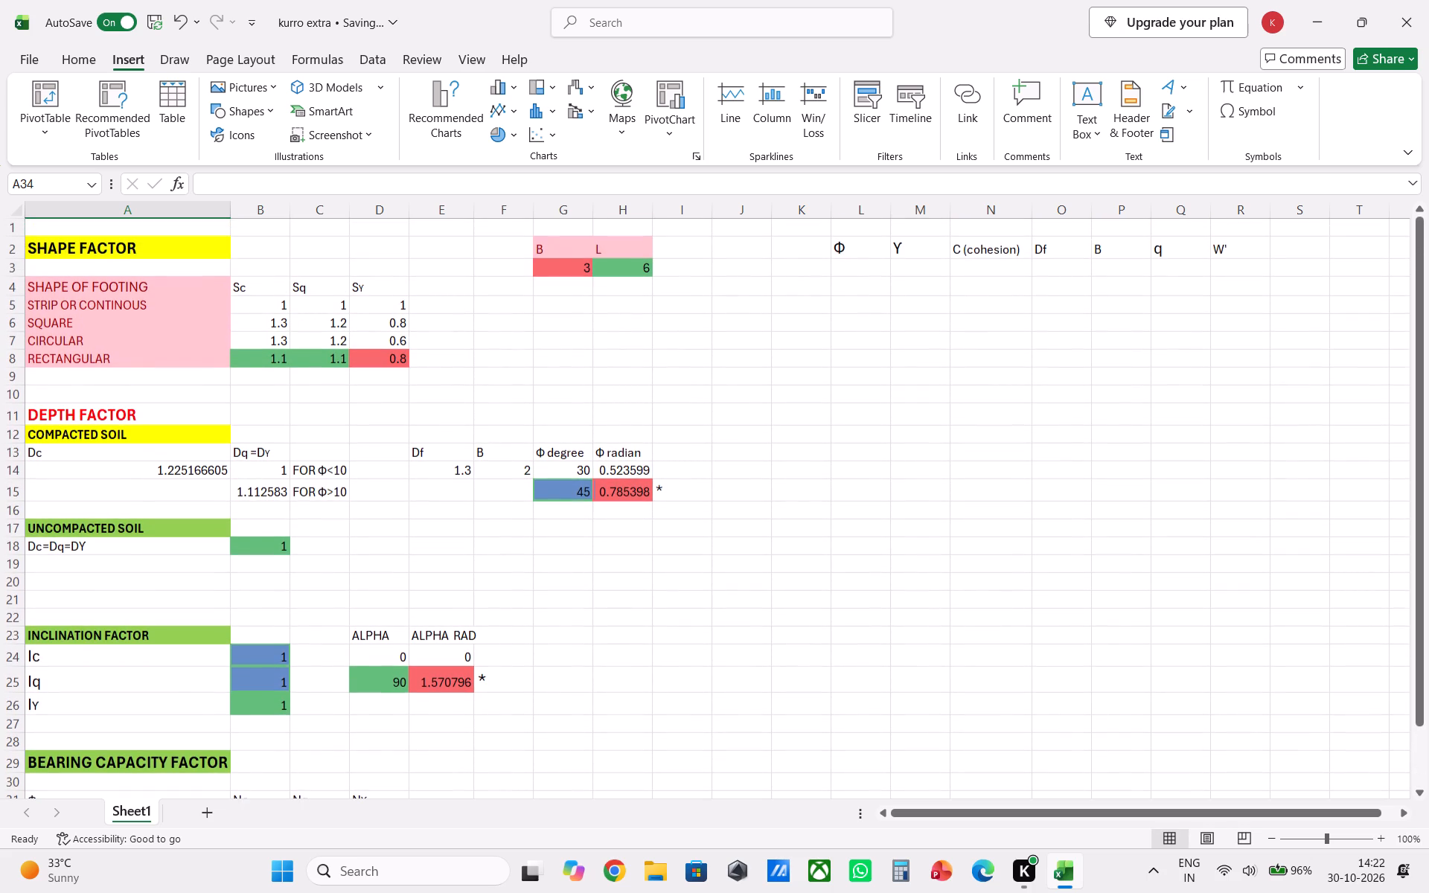
click(179, 475)
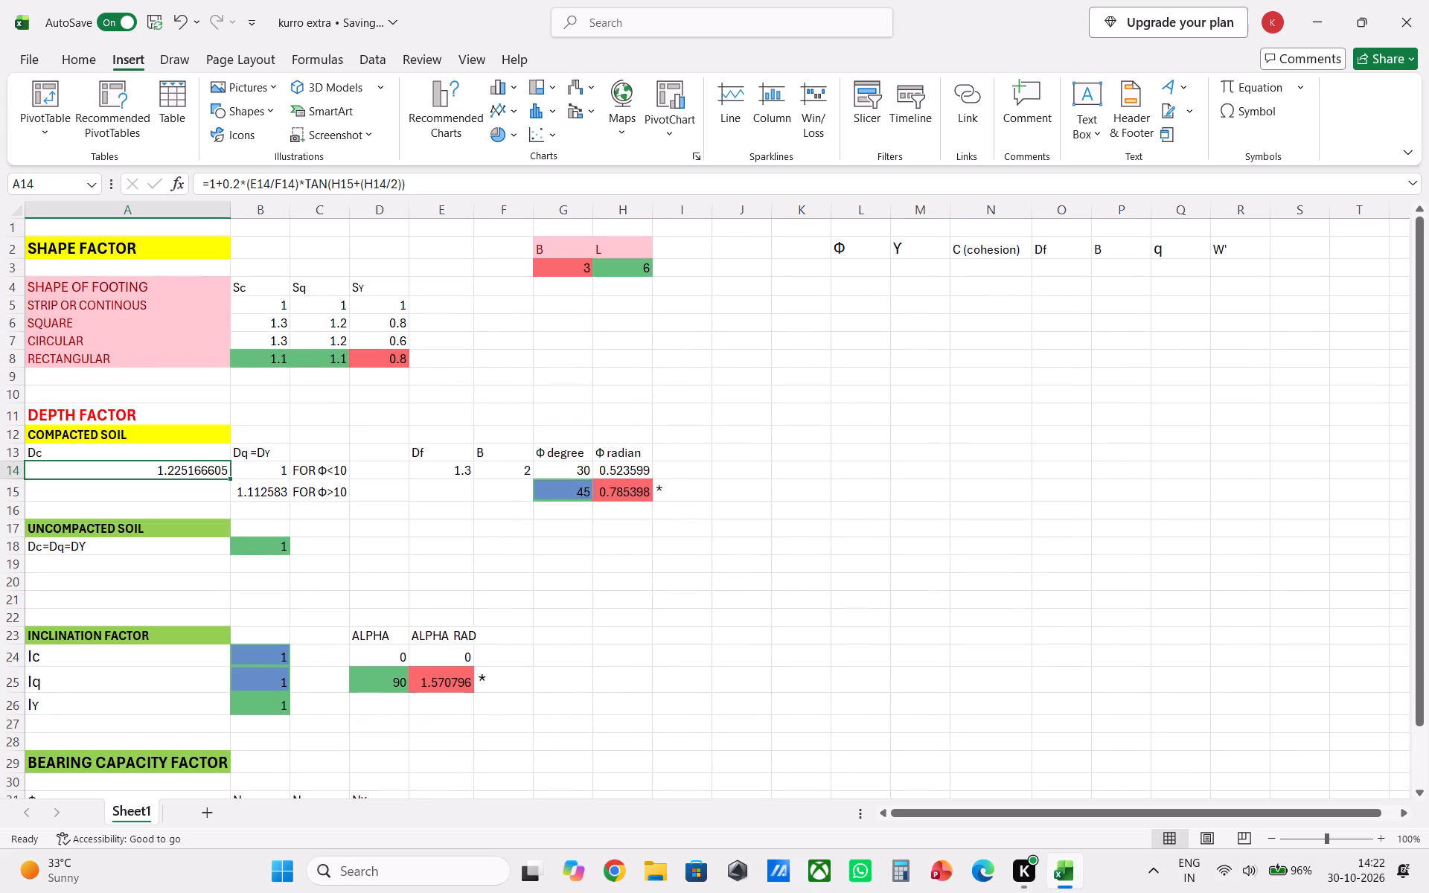
click(274, 496)
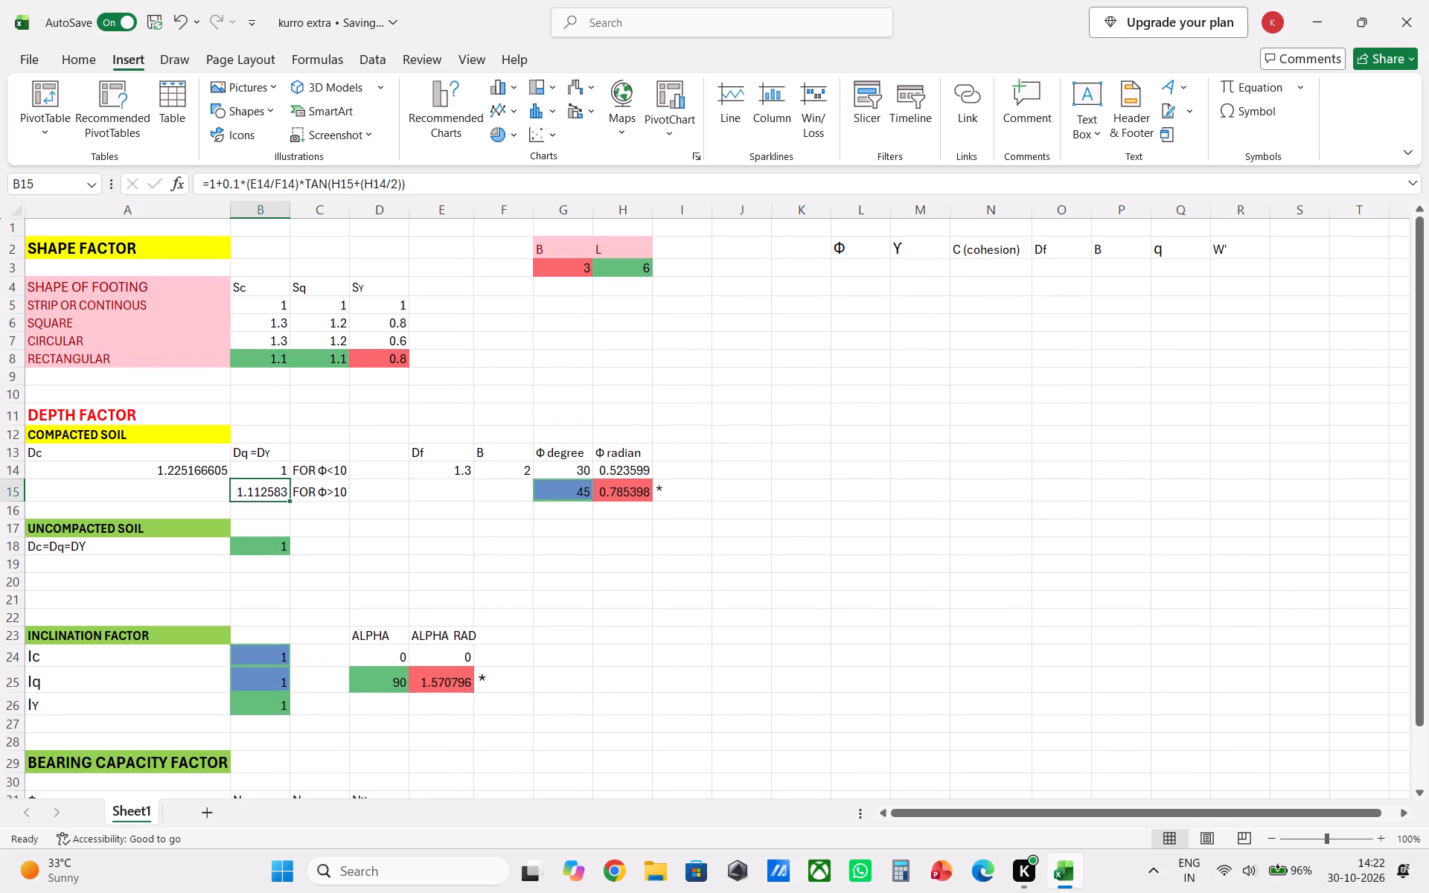
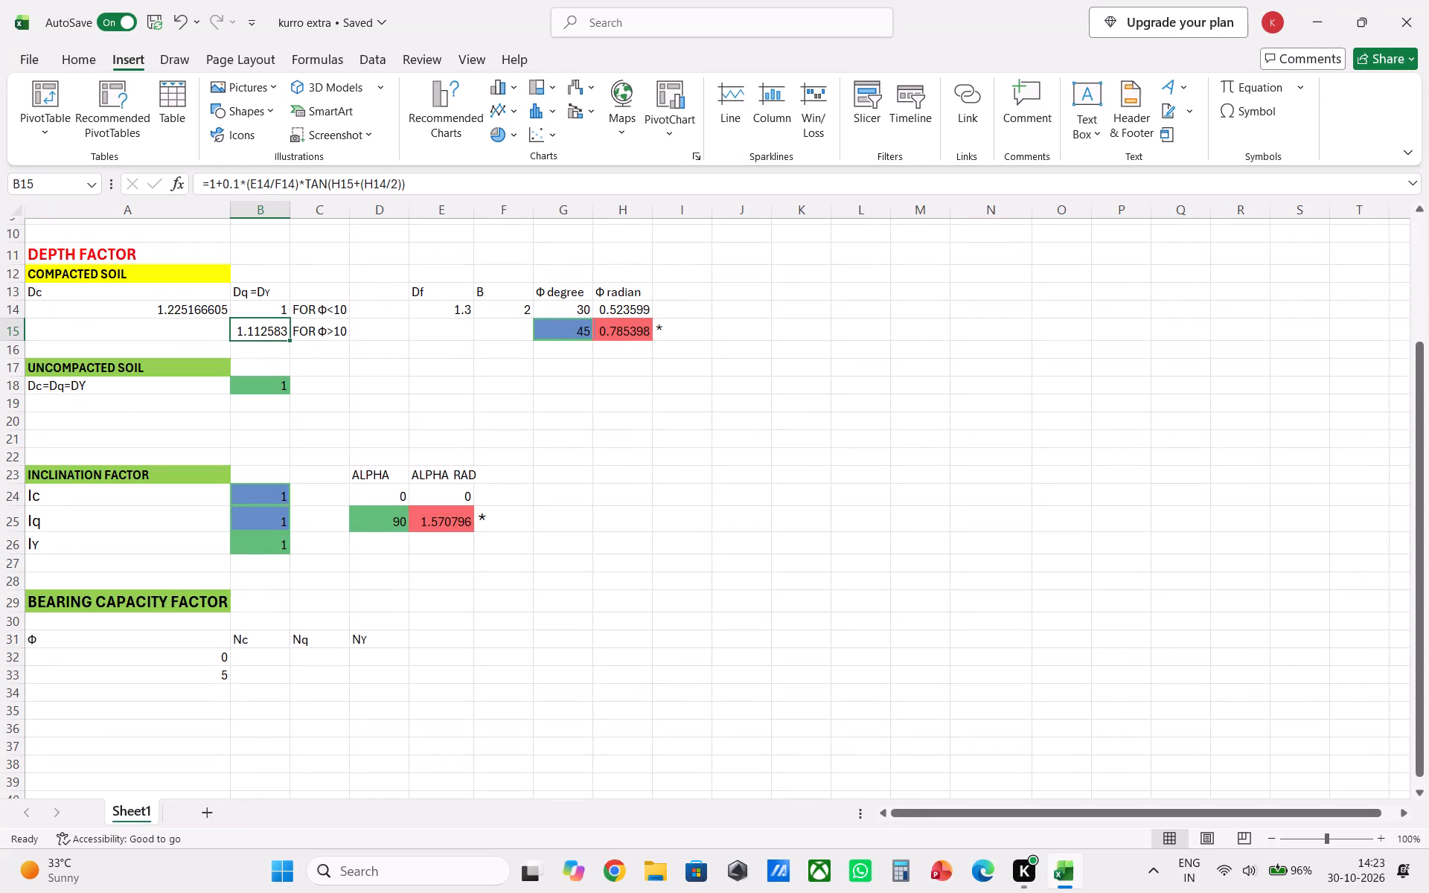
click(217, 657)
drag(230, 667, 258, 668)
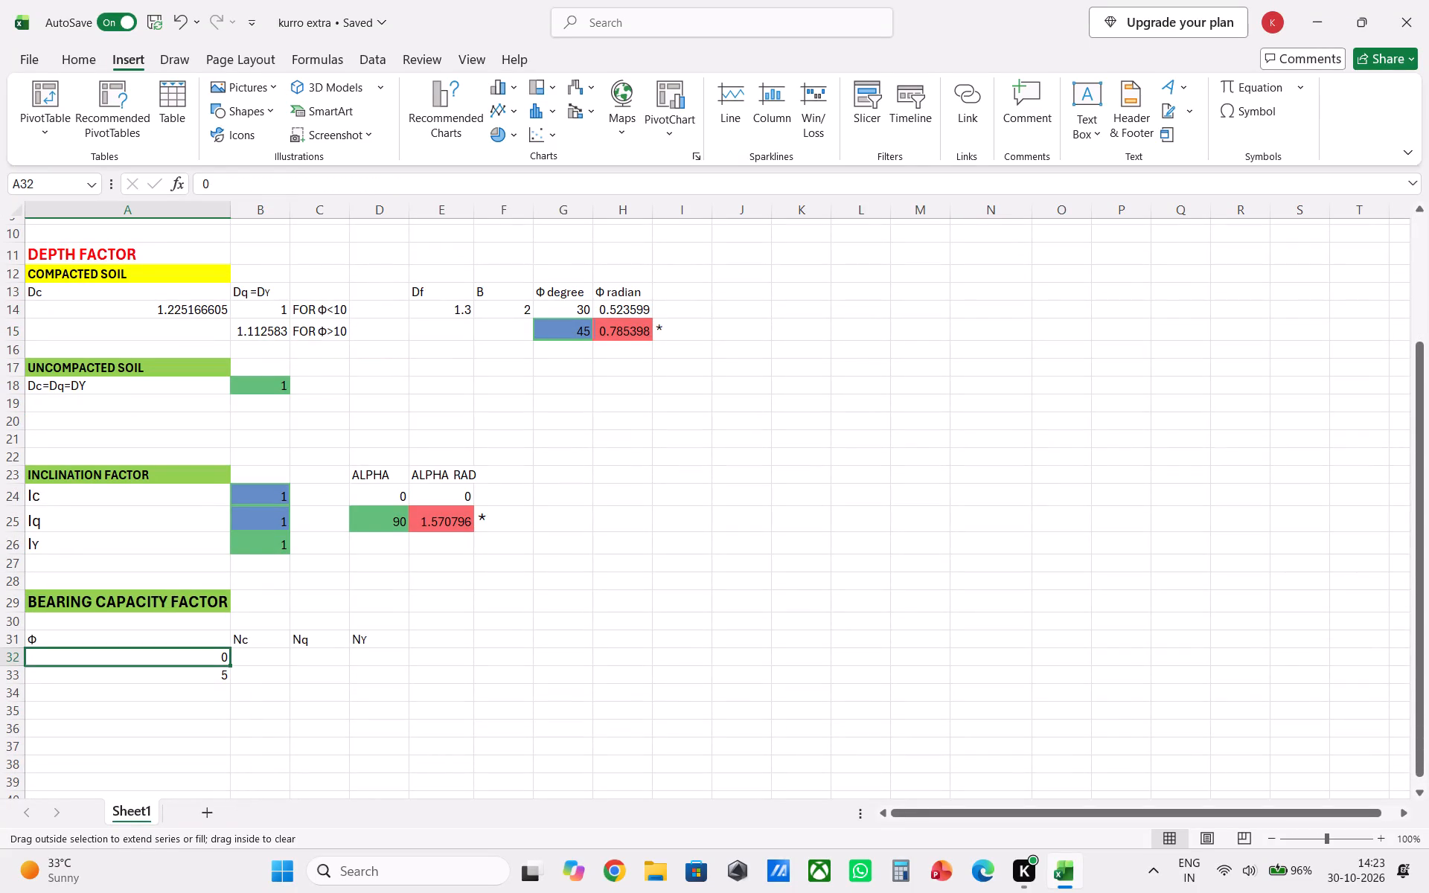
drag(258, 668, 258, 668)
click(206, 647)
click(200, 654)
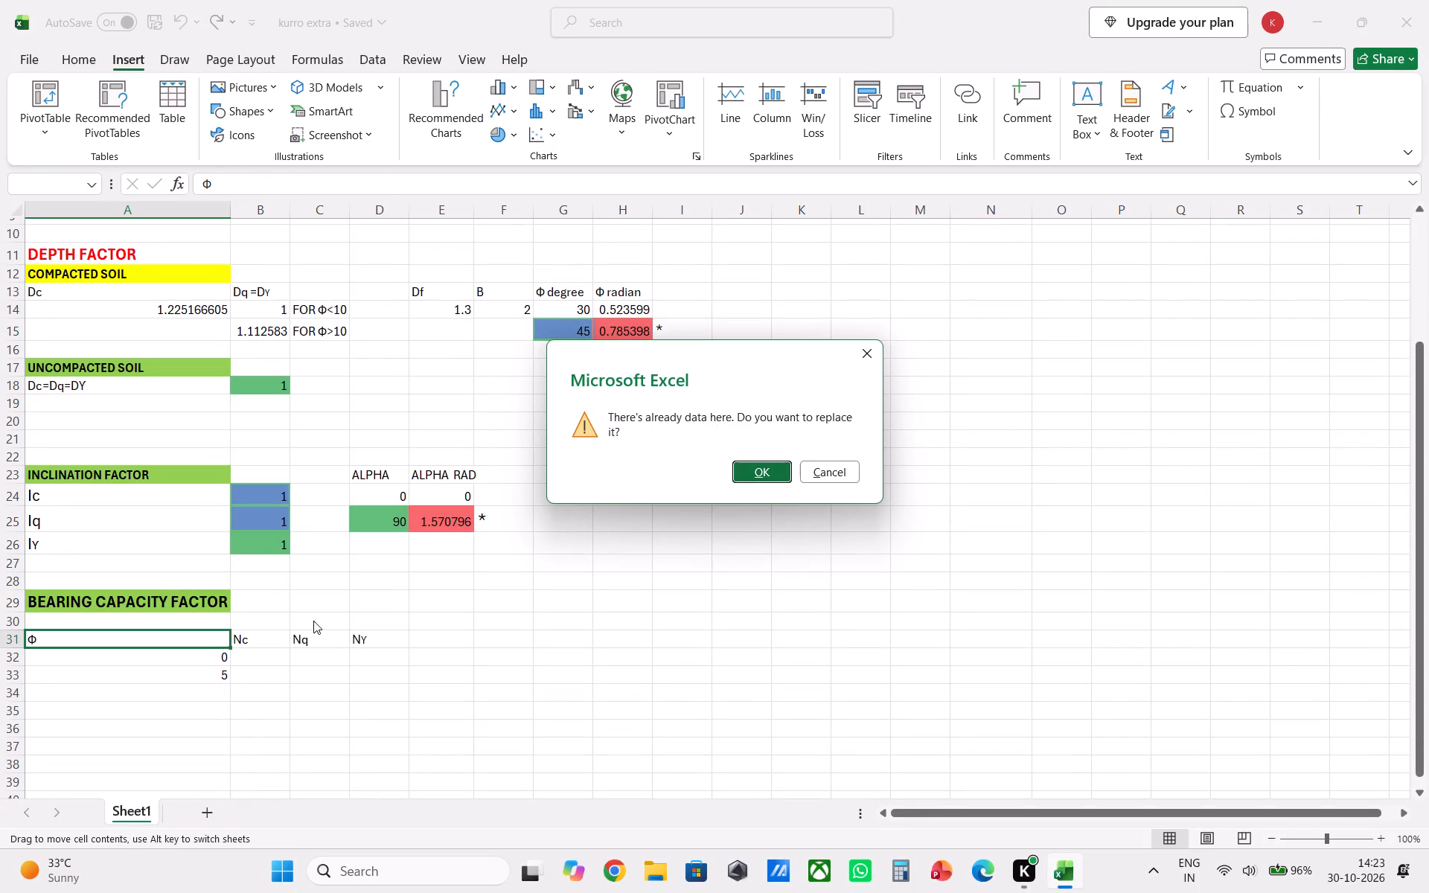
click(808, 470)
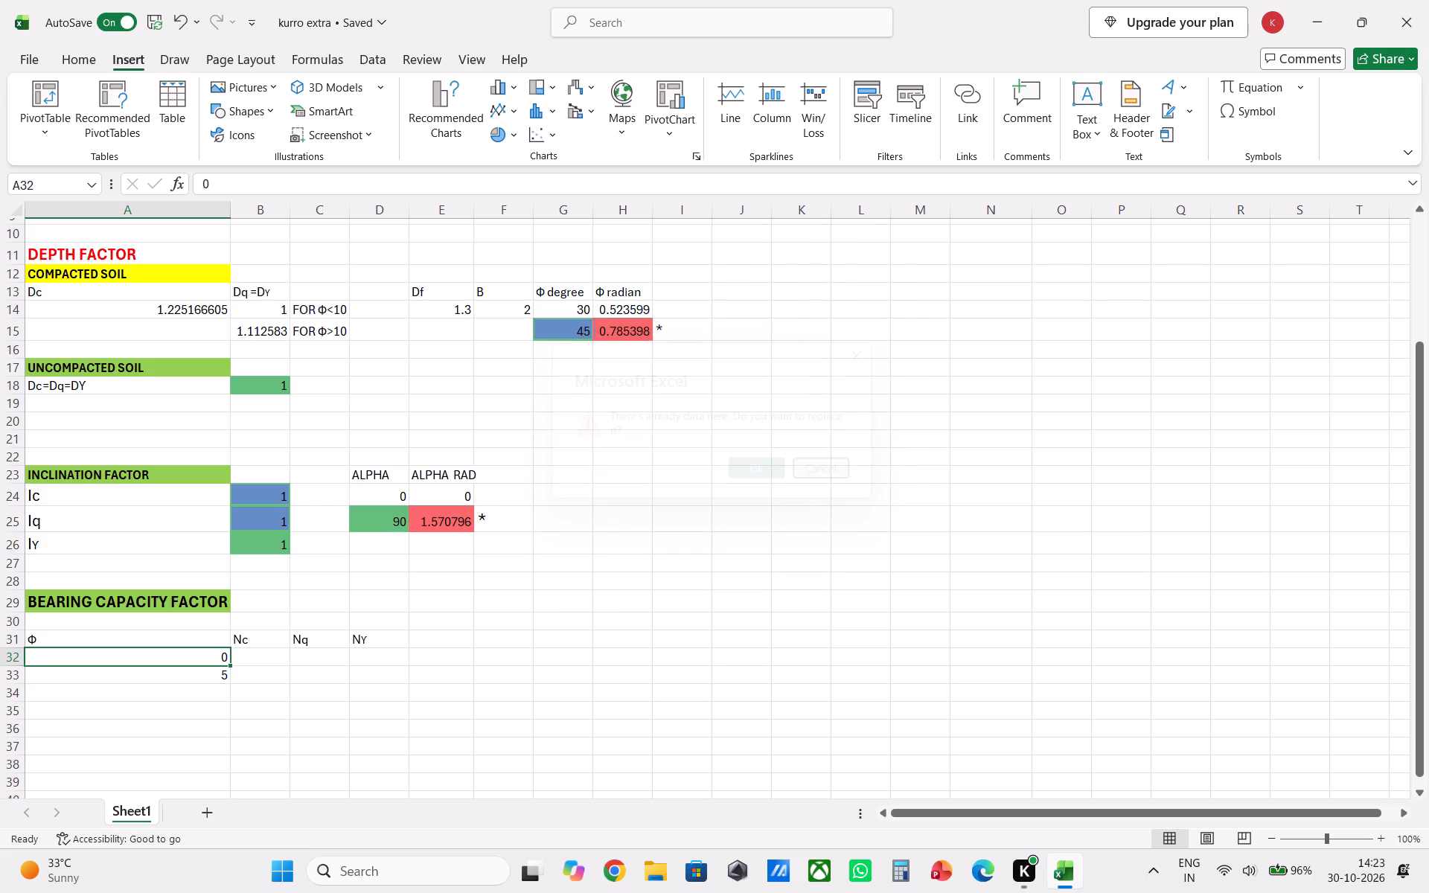
Fill the Φ series from A32:A33 down to A42 in increments of 5, ending at 50.
drag(210, 662, 213, 675)
drag(231, 682, 234, 690)
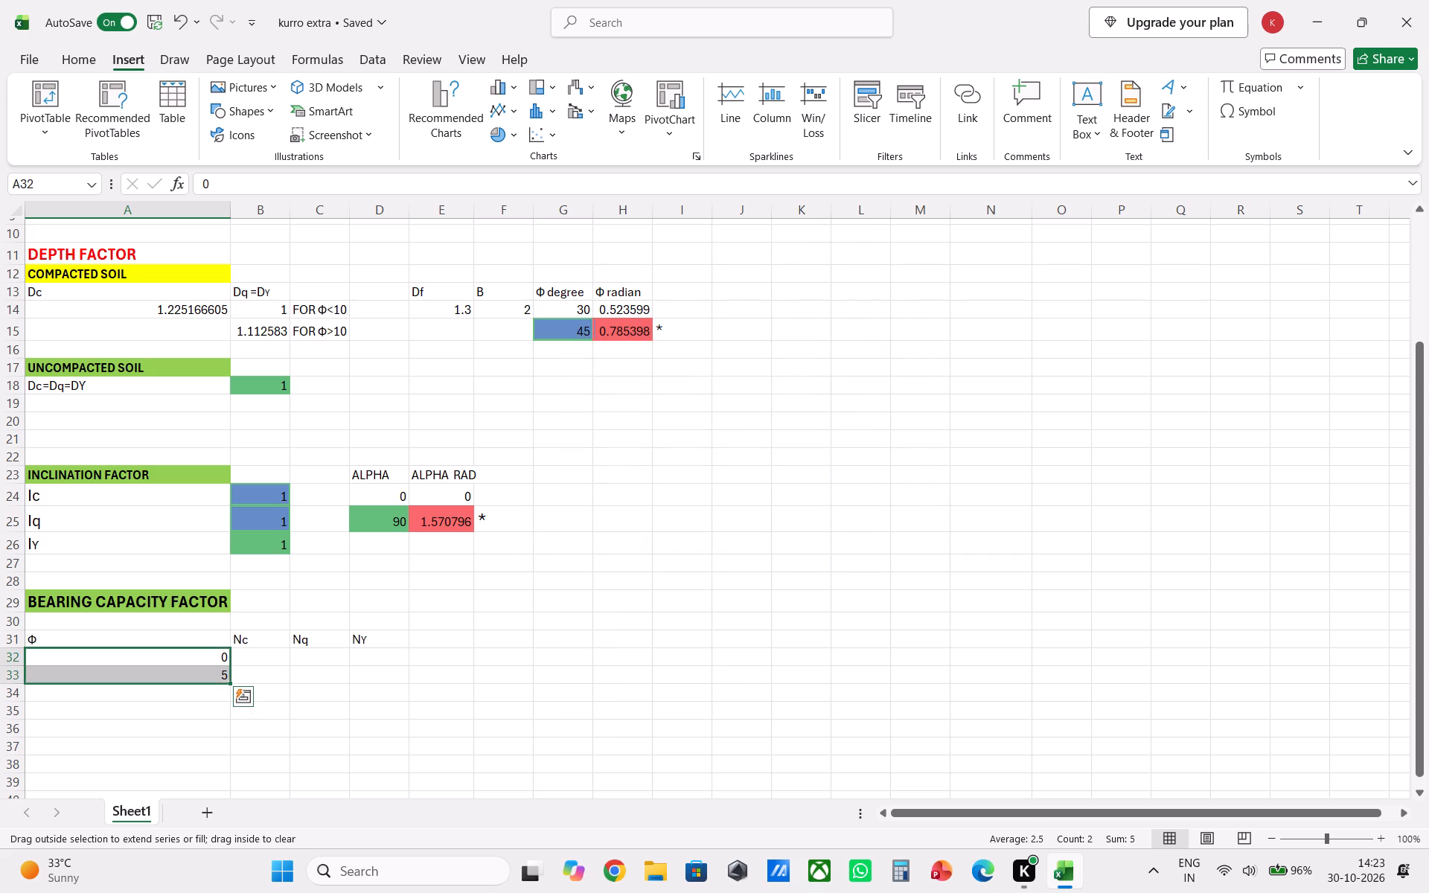
drag(234, 690, 225, 807)
scroll(243, 780, down, 2)
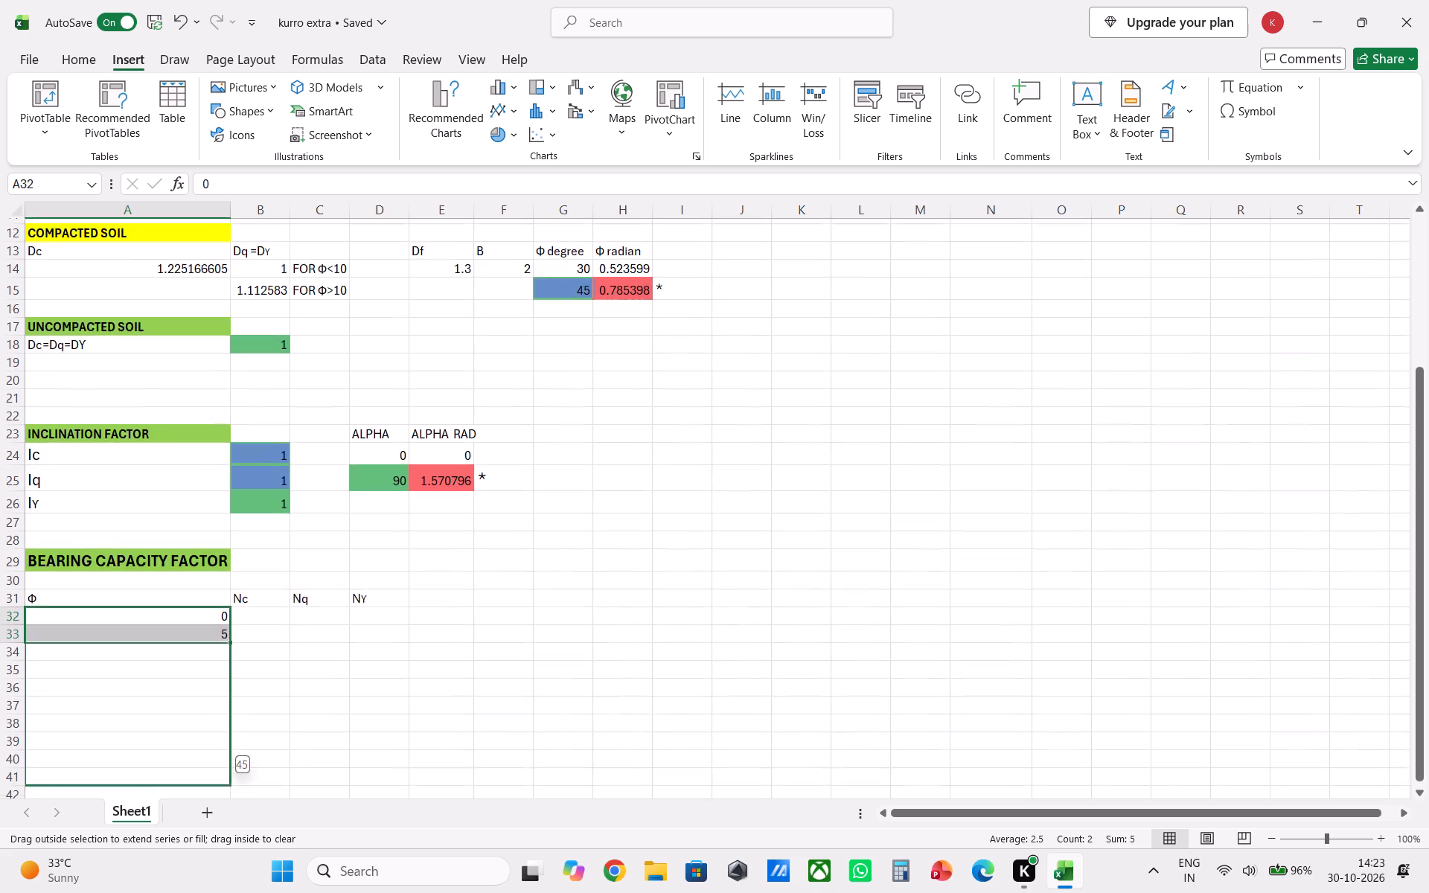
drag(225, 807, 232, 763)
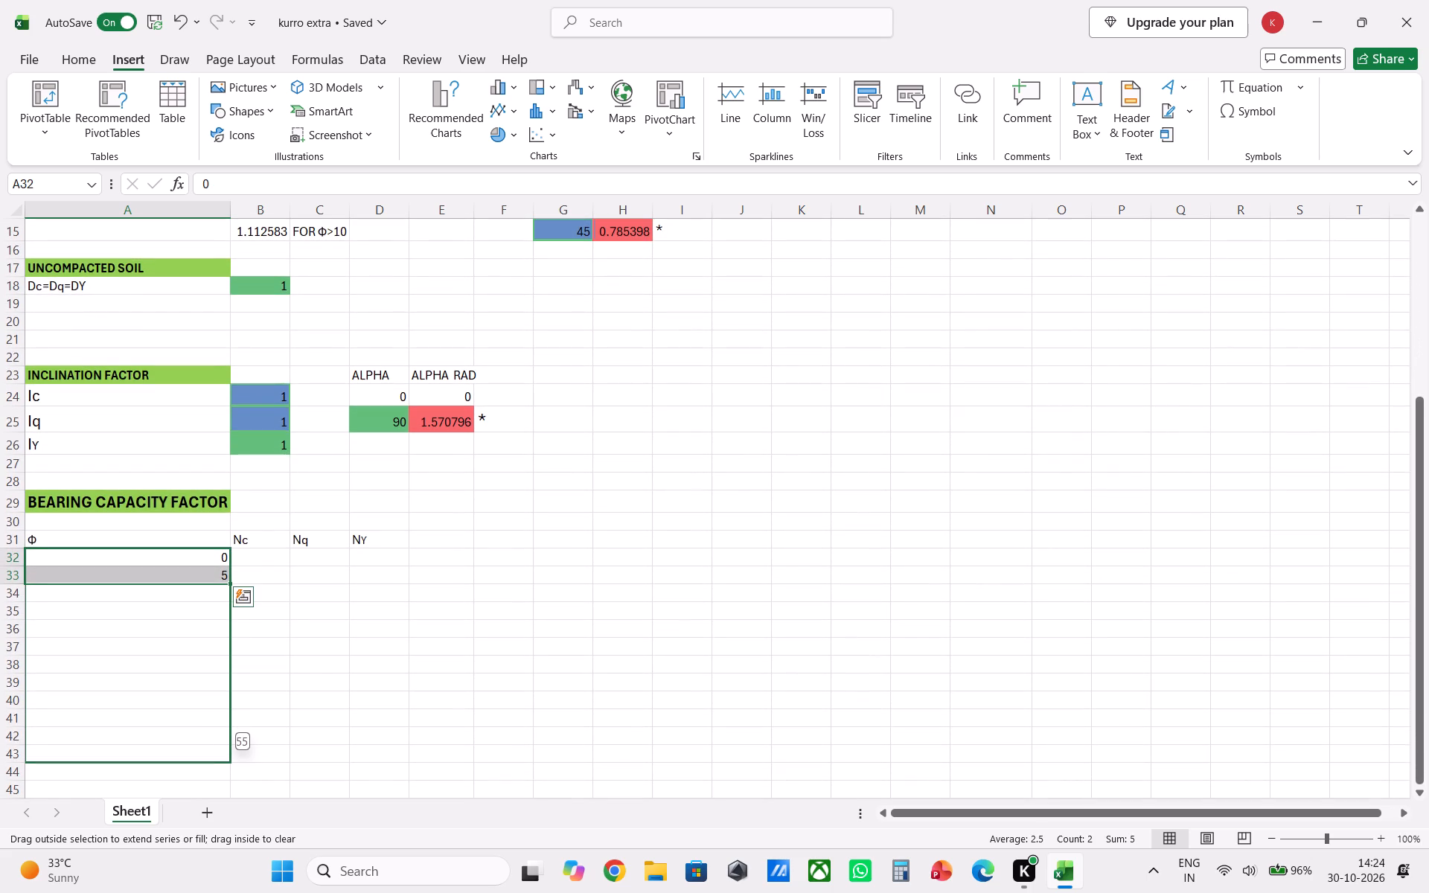
drag(232, 763, 235, 763)
drag(235, 763, 235, 751)
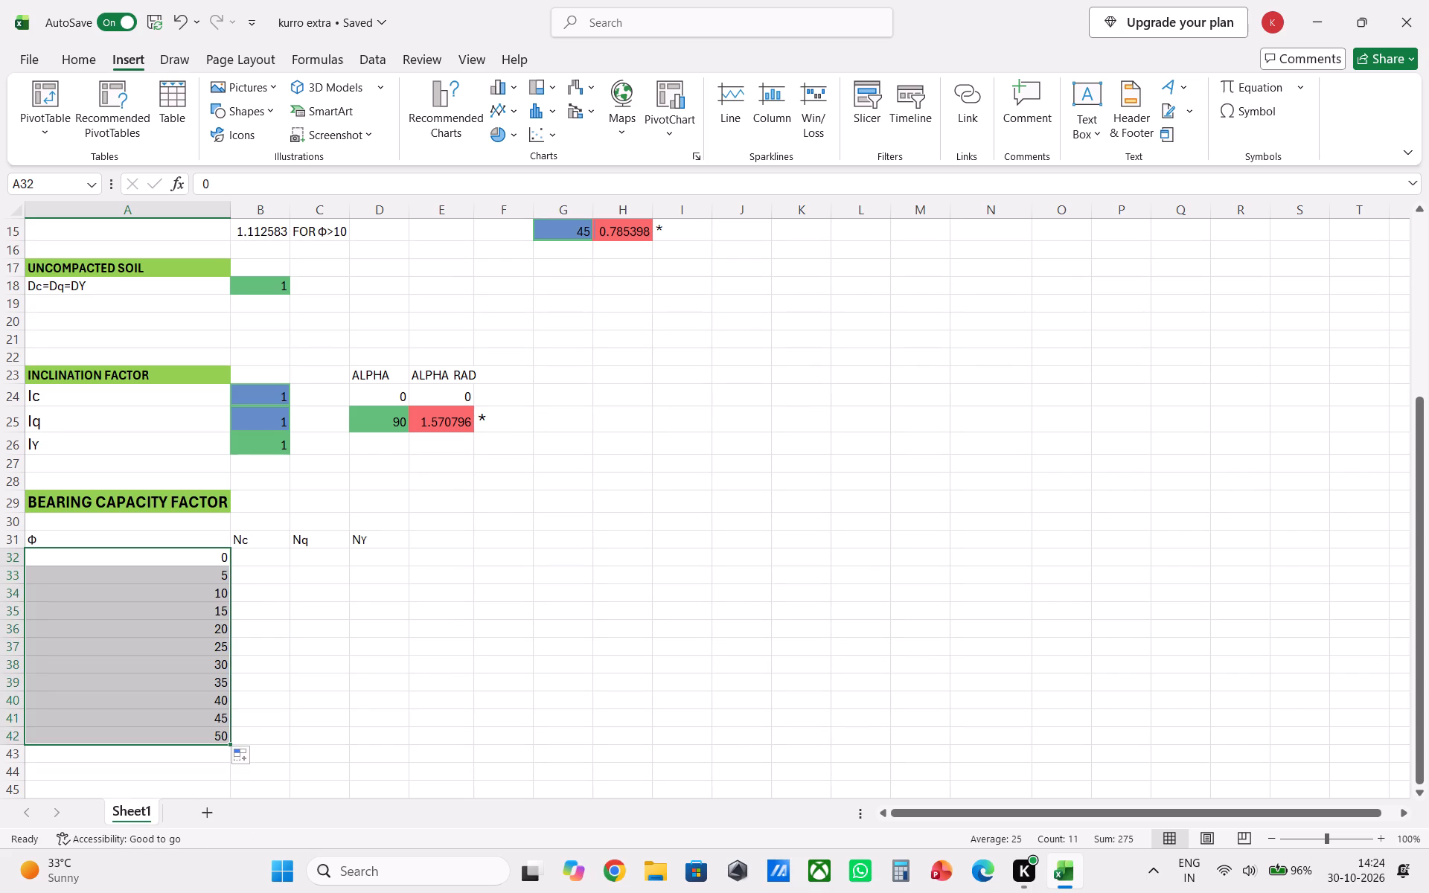
Select the first Nc cell, B32, beside the Φ value 0.
click(269, 564)
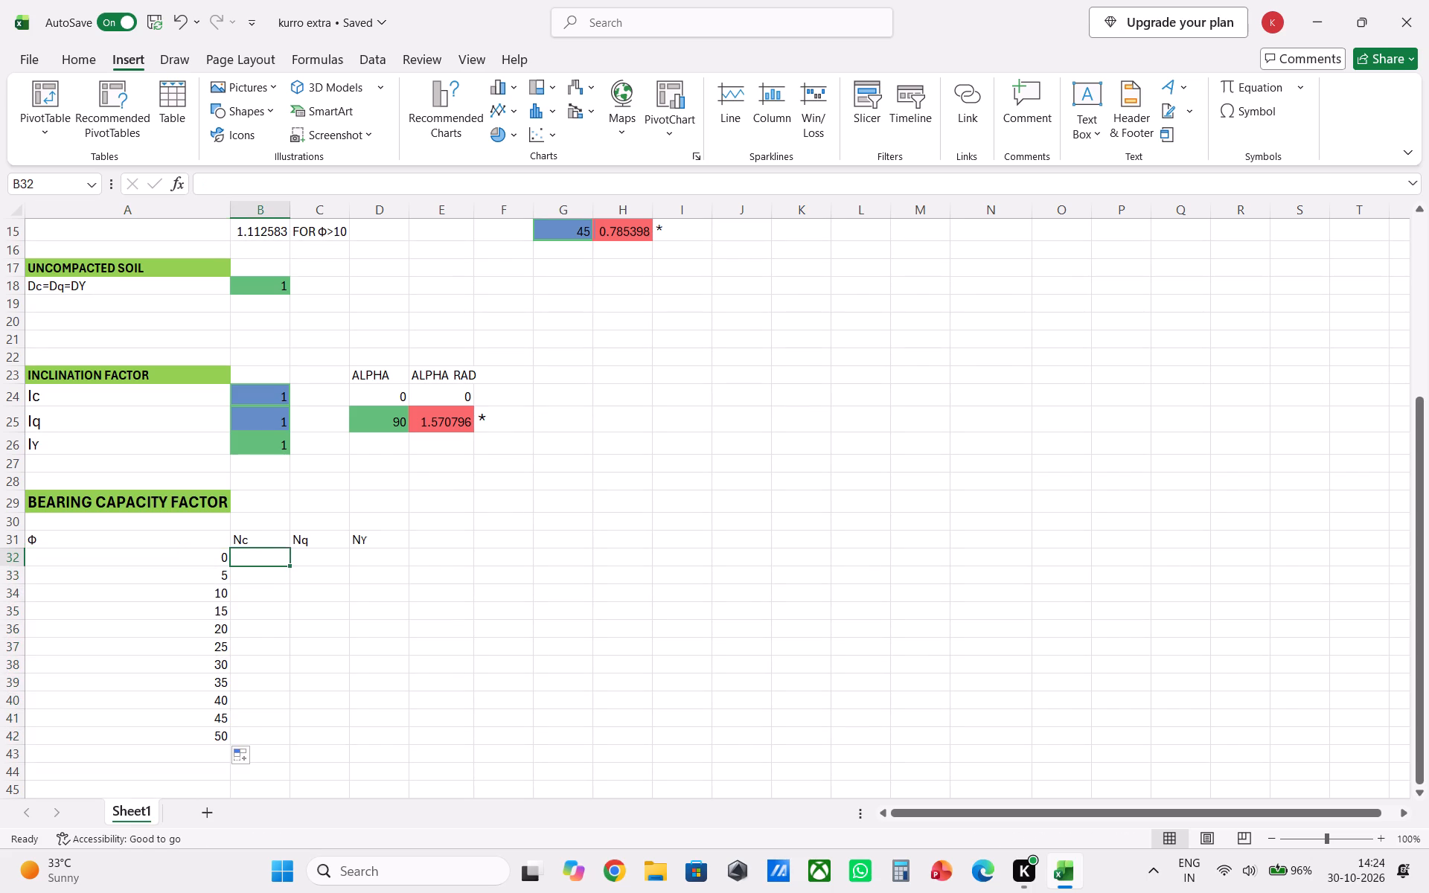
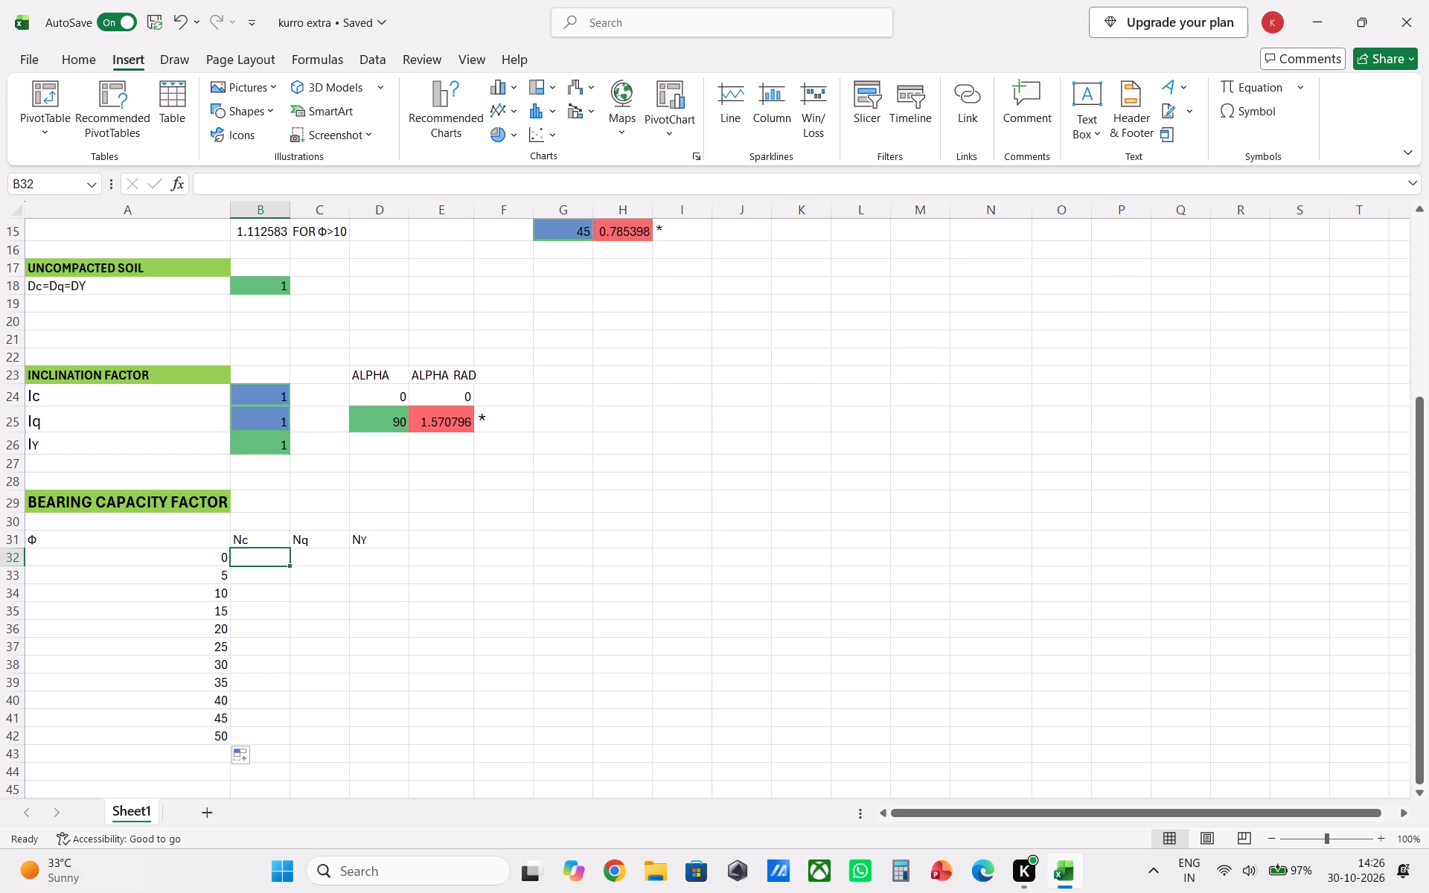
Enter the Nc values 5.14, 6.49, 8.35 and 10.98 in B32:B35 for Φ 0 to 15.
click(272, 565)
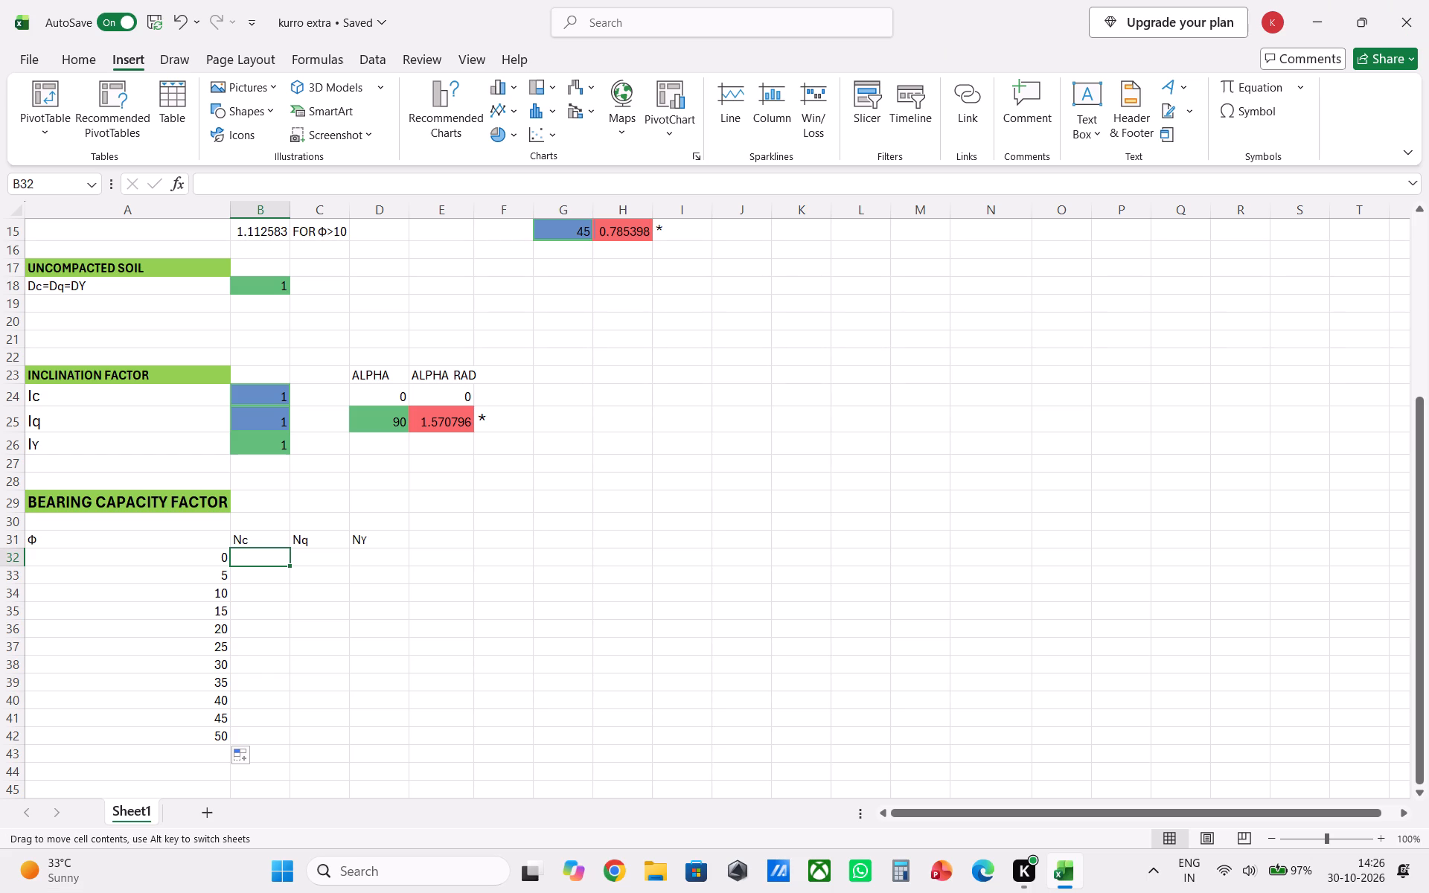
text(5.14)
key(Down)
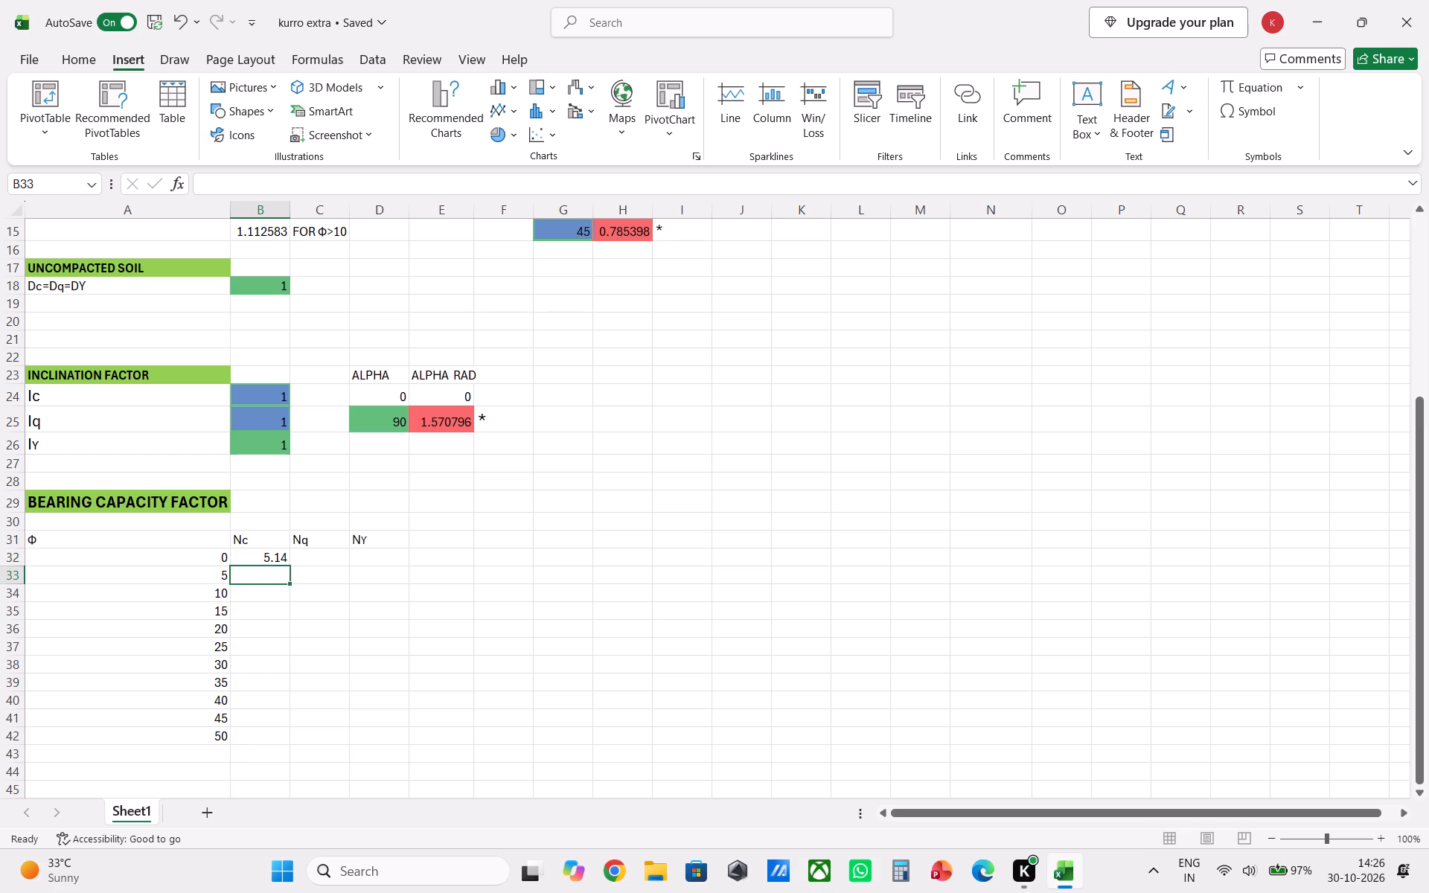
key(6)
text(.49)
key(Down)
text(8.35)
key(Down)
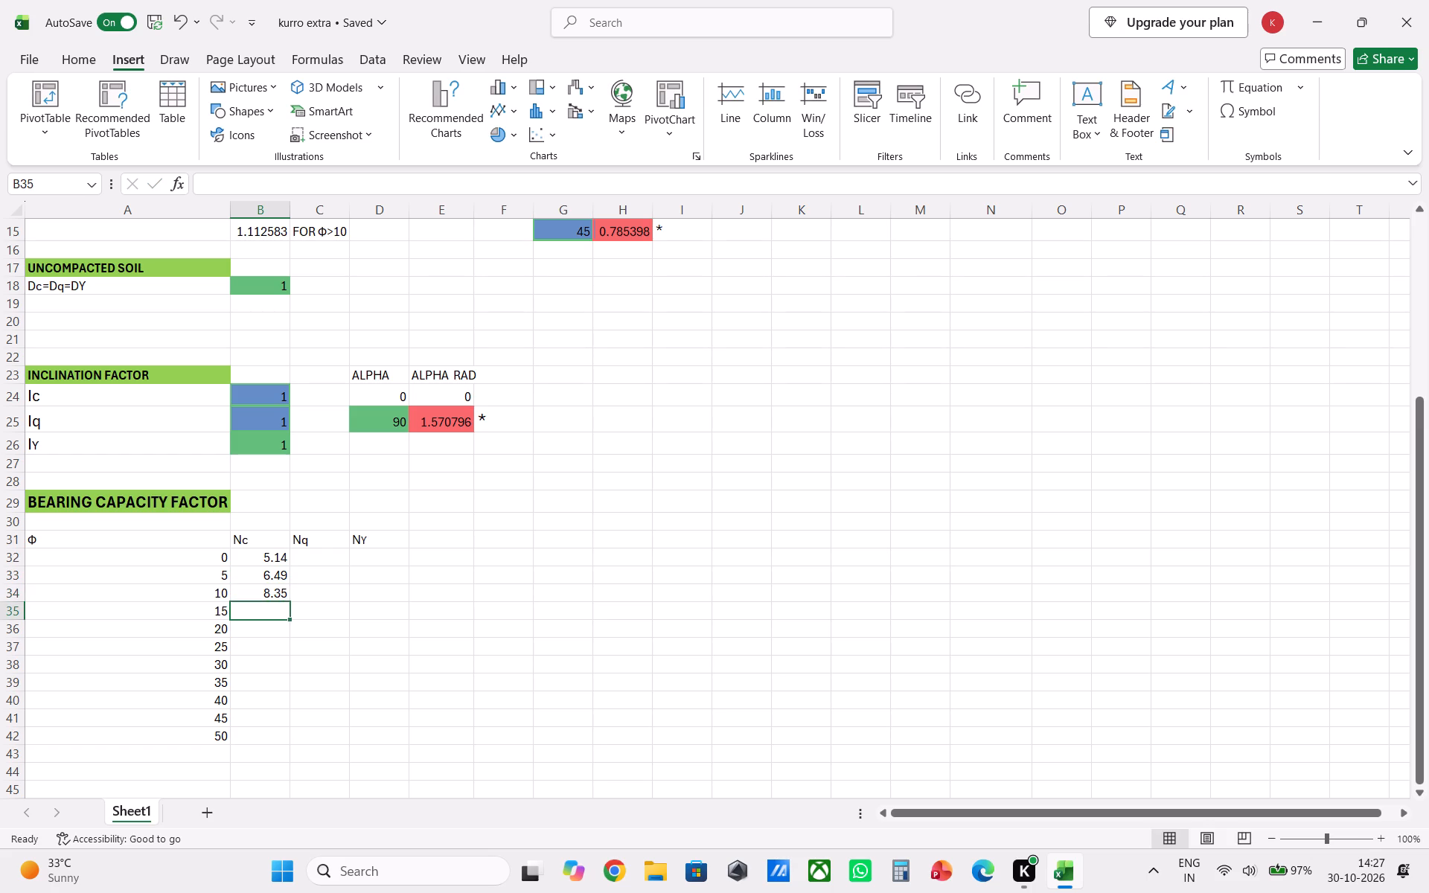
text(10.98)
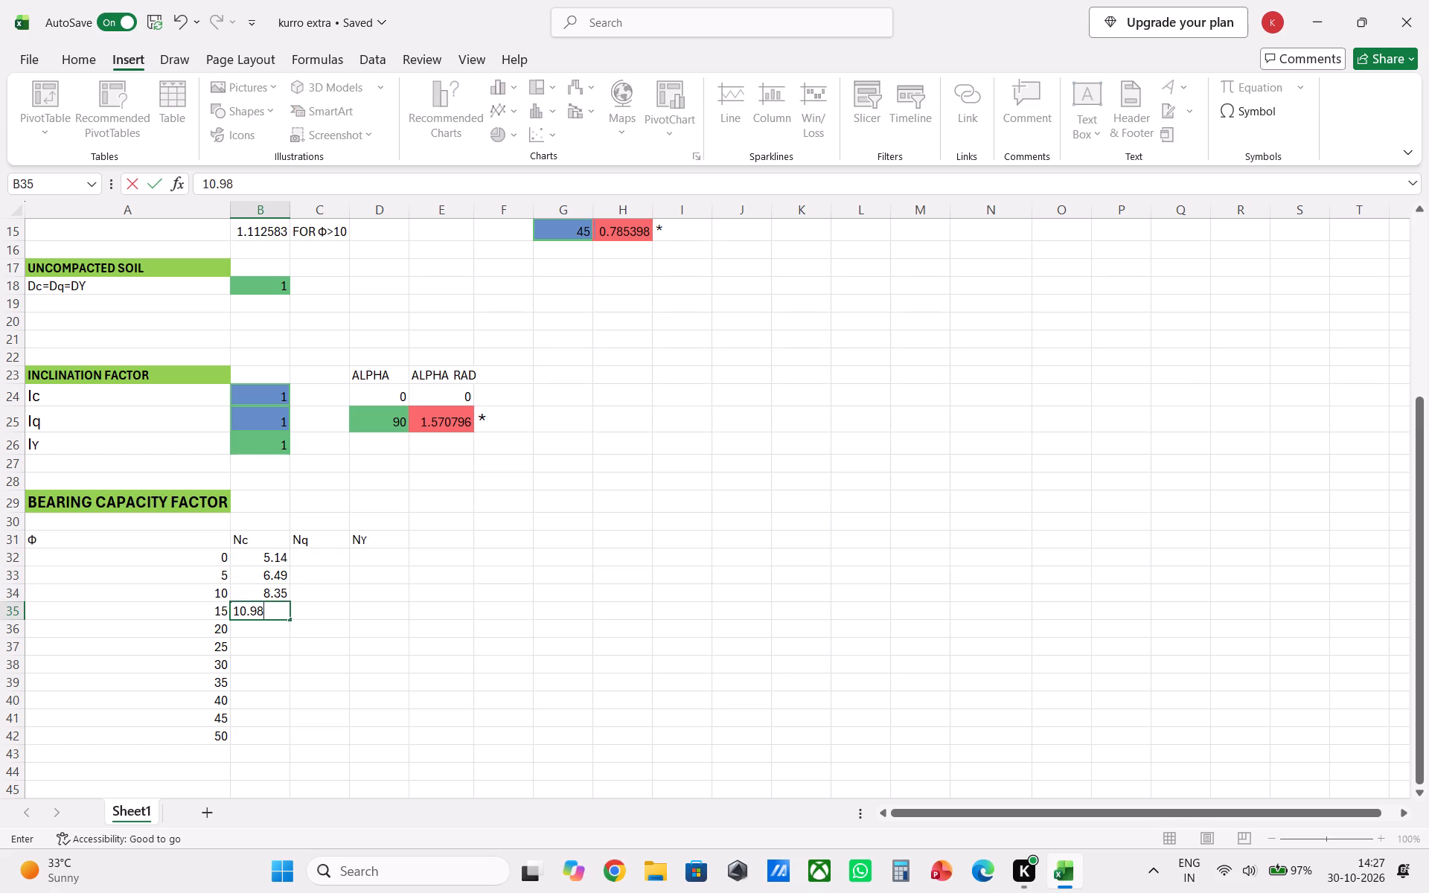
key(Down)
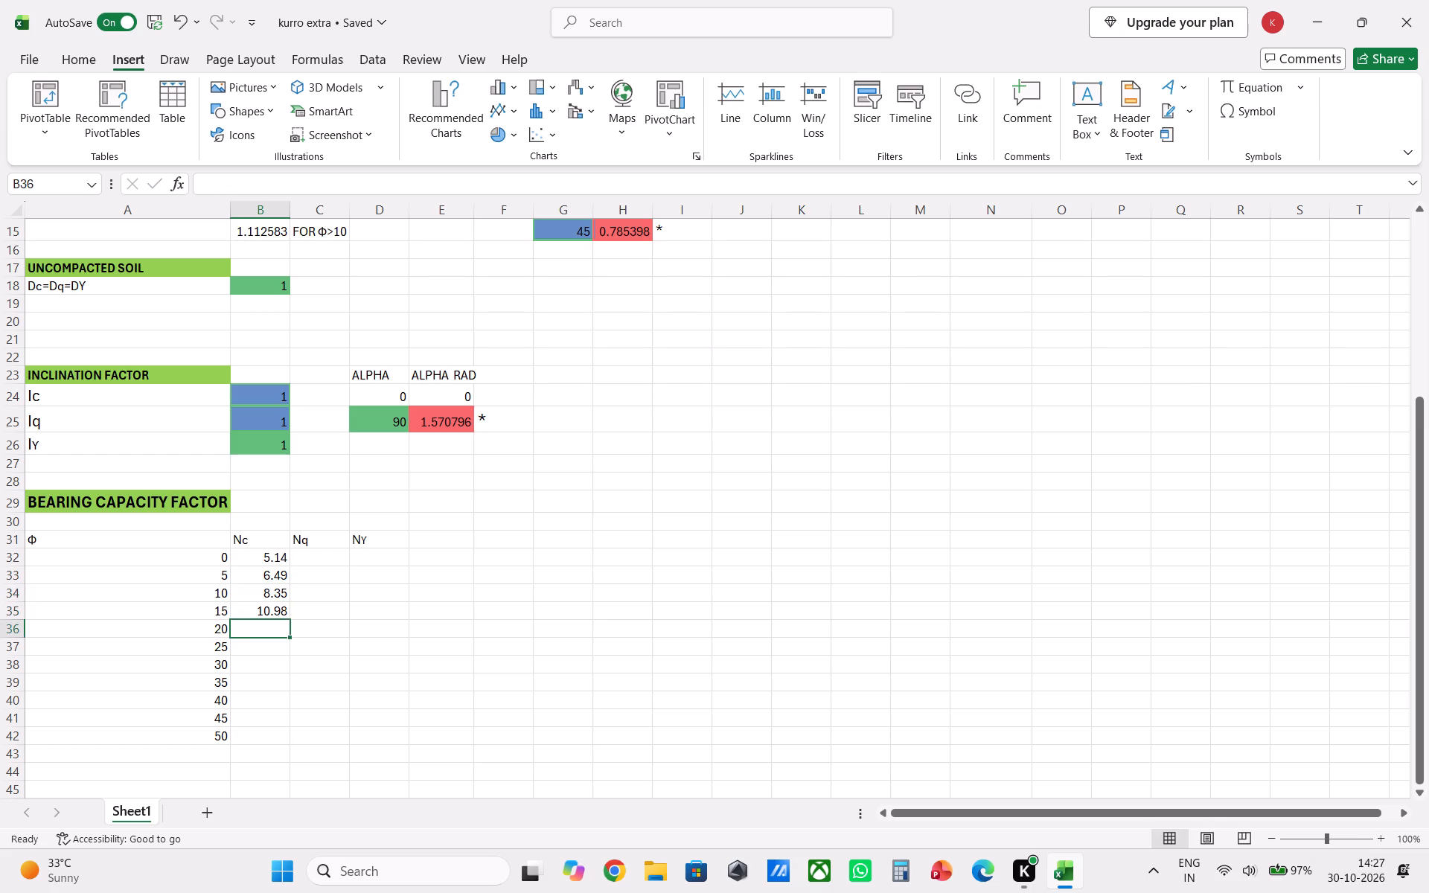
Enter 14.83 in B36 as the Nc value for Φ 20, leaving B37 empty.
text(14)
key(Return)
key(period)
text(83)
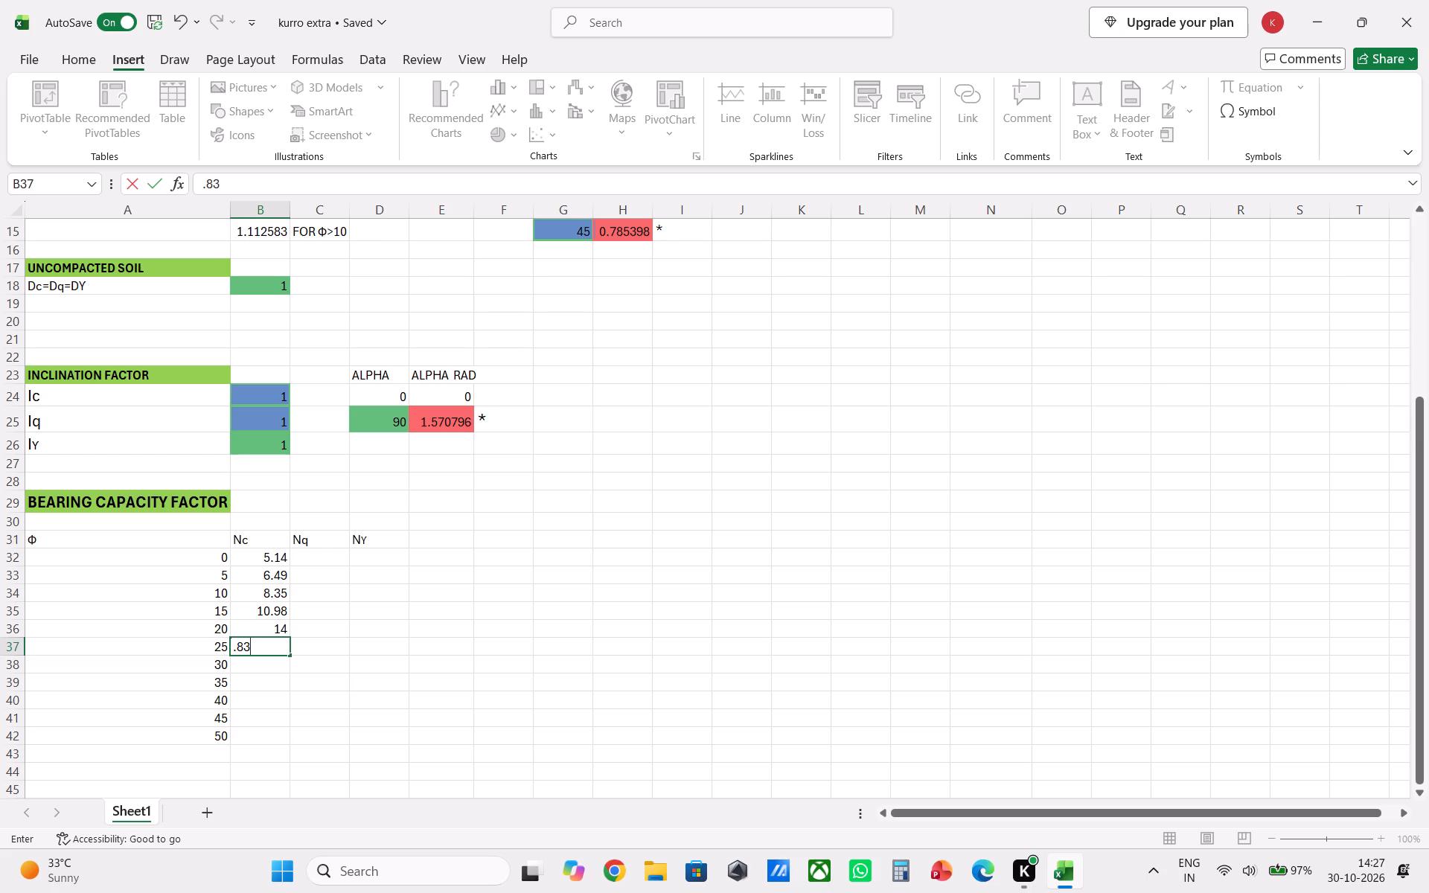
key(BackSpace)
key(BackSpace)
key(BackSpace)
key(BackSpace)
key(BackSpace)
key(BackSpace)
key(Up)
key(period)
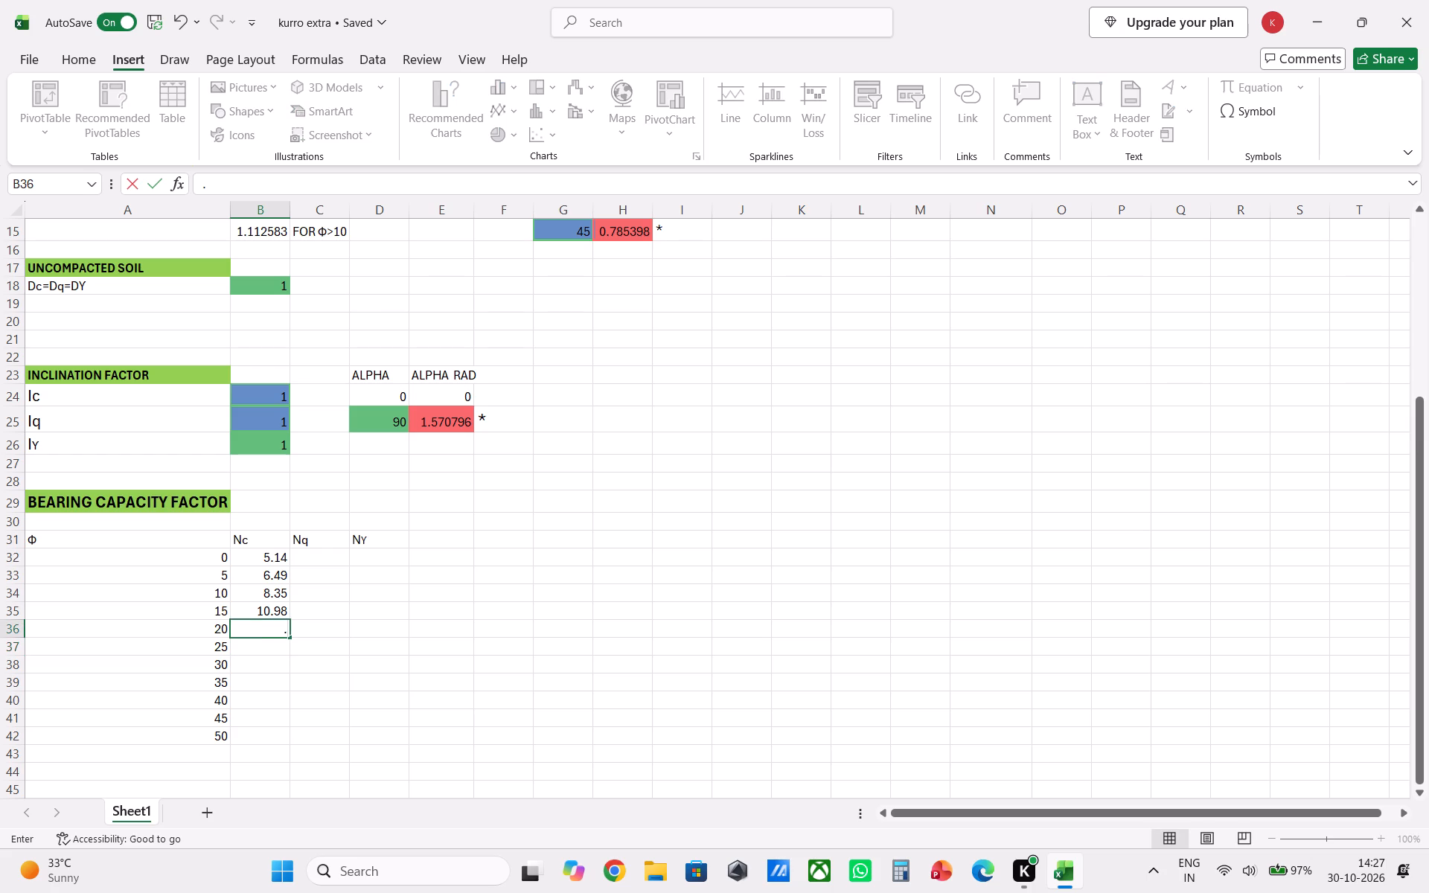
key(BackSpace)
text(14.83)
key(Down)
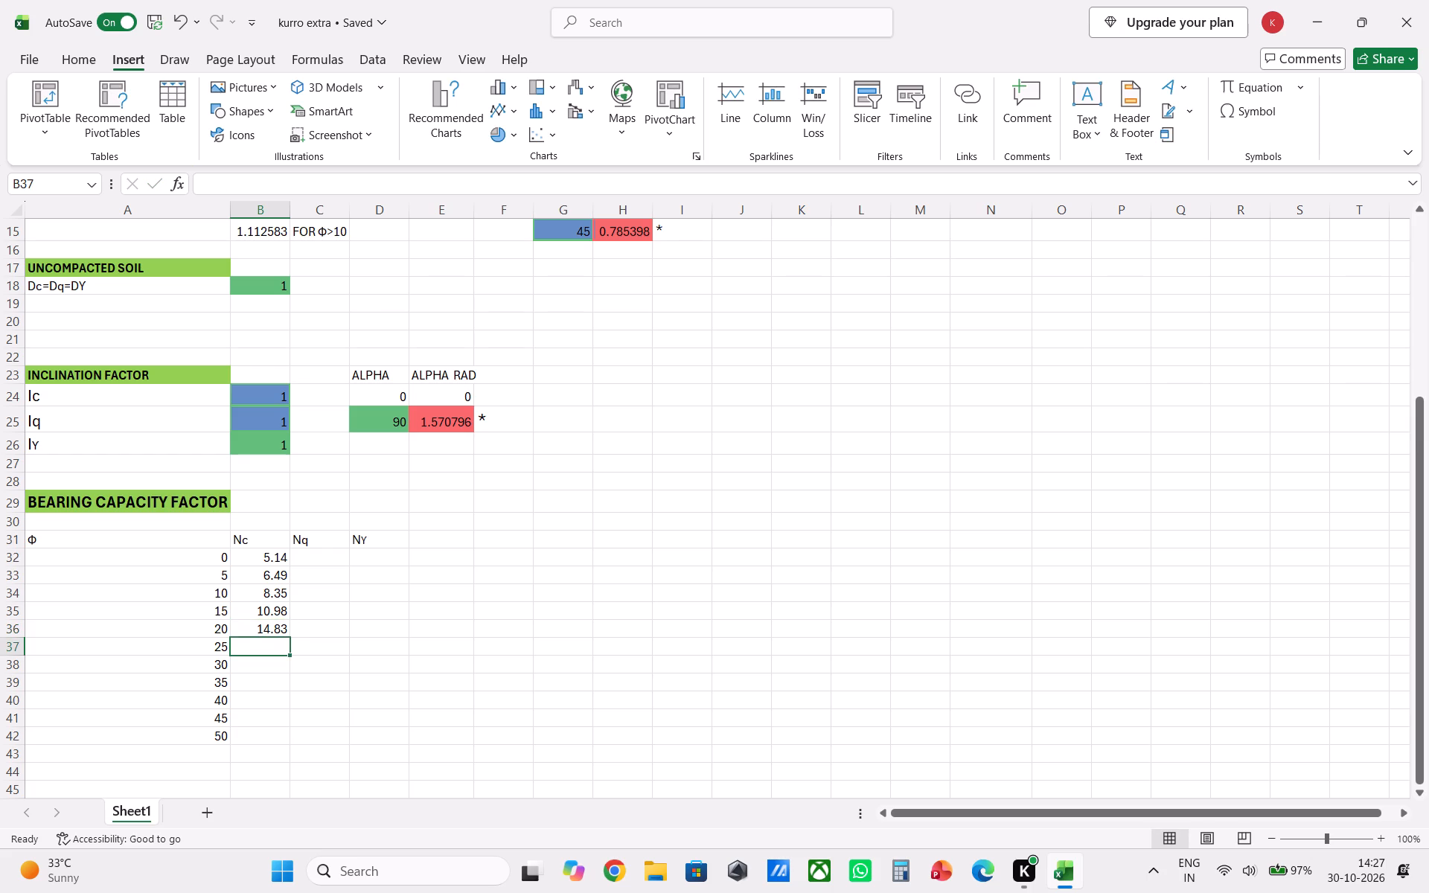
Enter the Nc values 20.72, 30.14 and 46.12 in B37:B39 for Φ 25 to 35.
text(20)
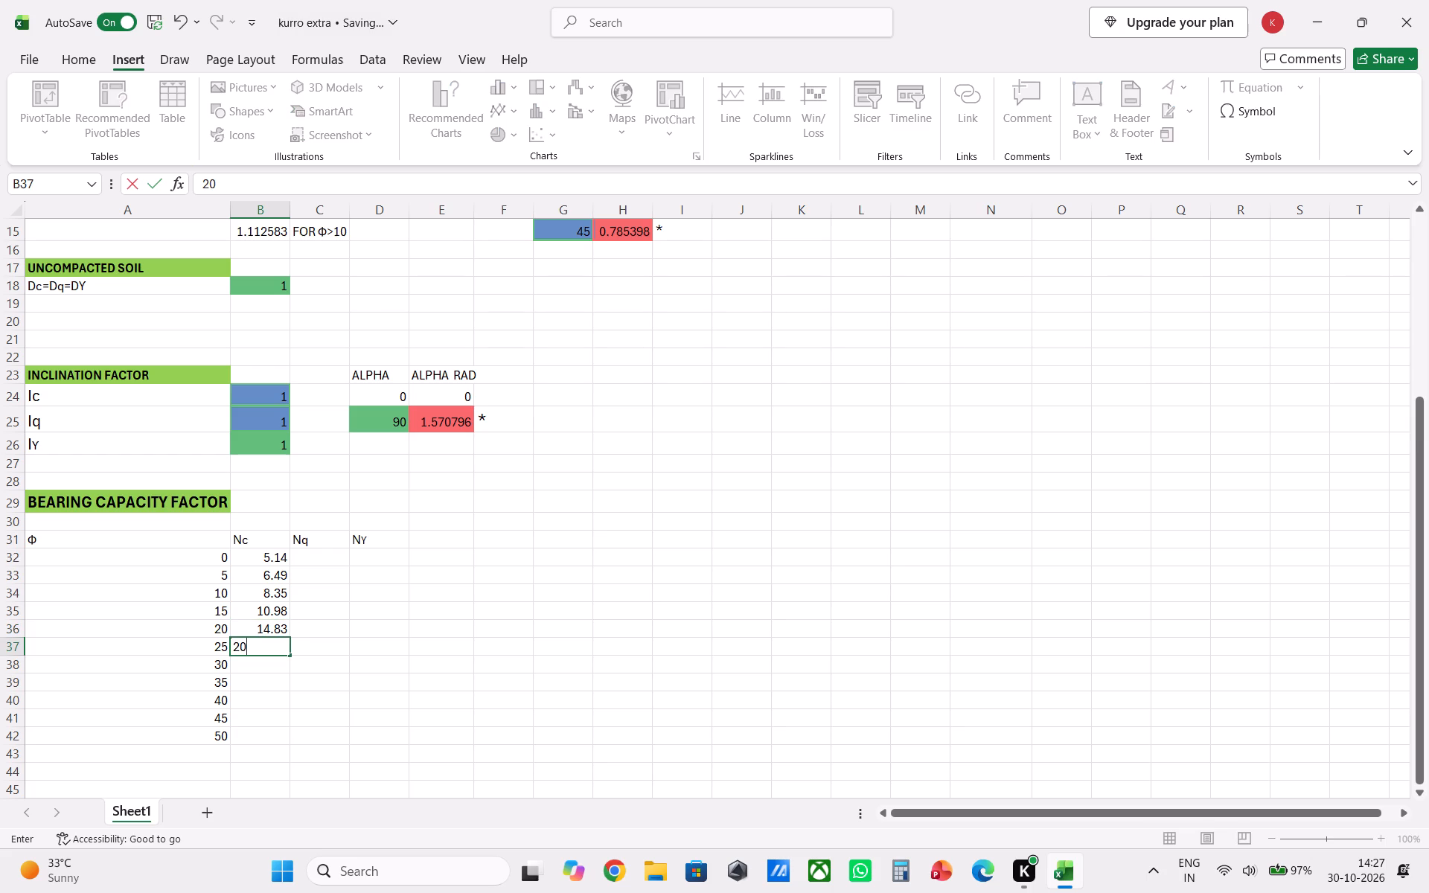
text(.72)
key(Down)
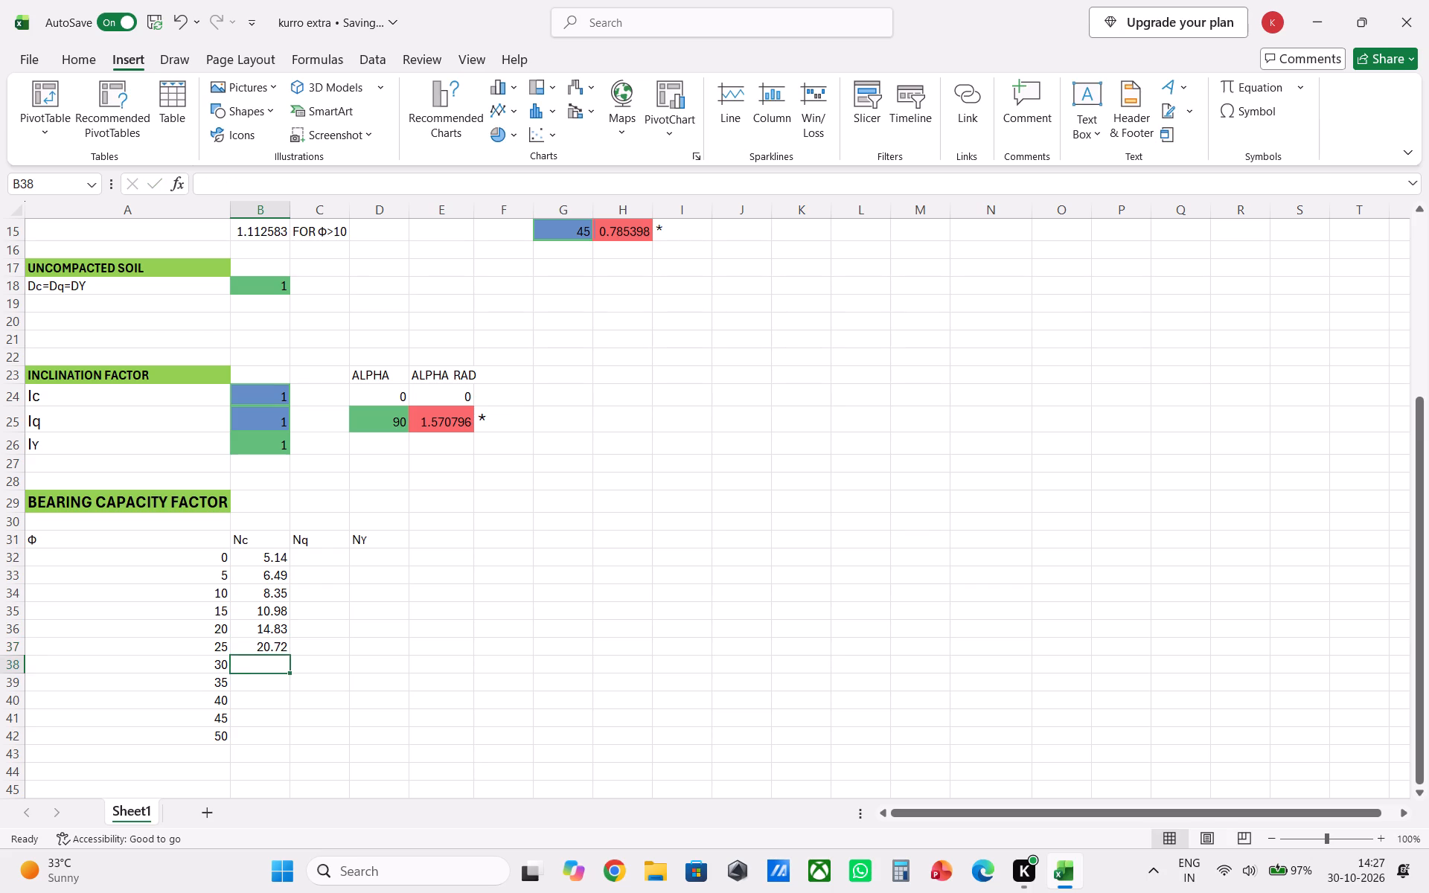
key(3)
text(0.14)
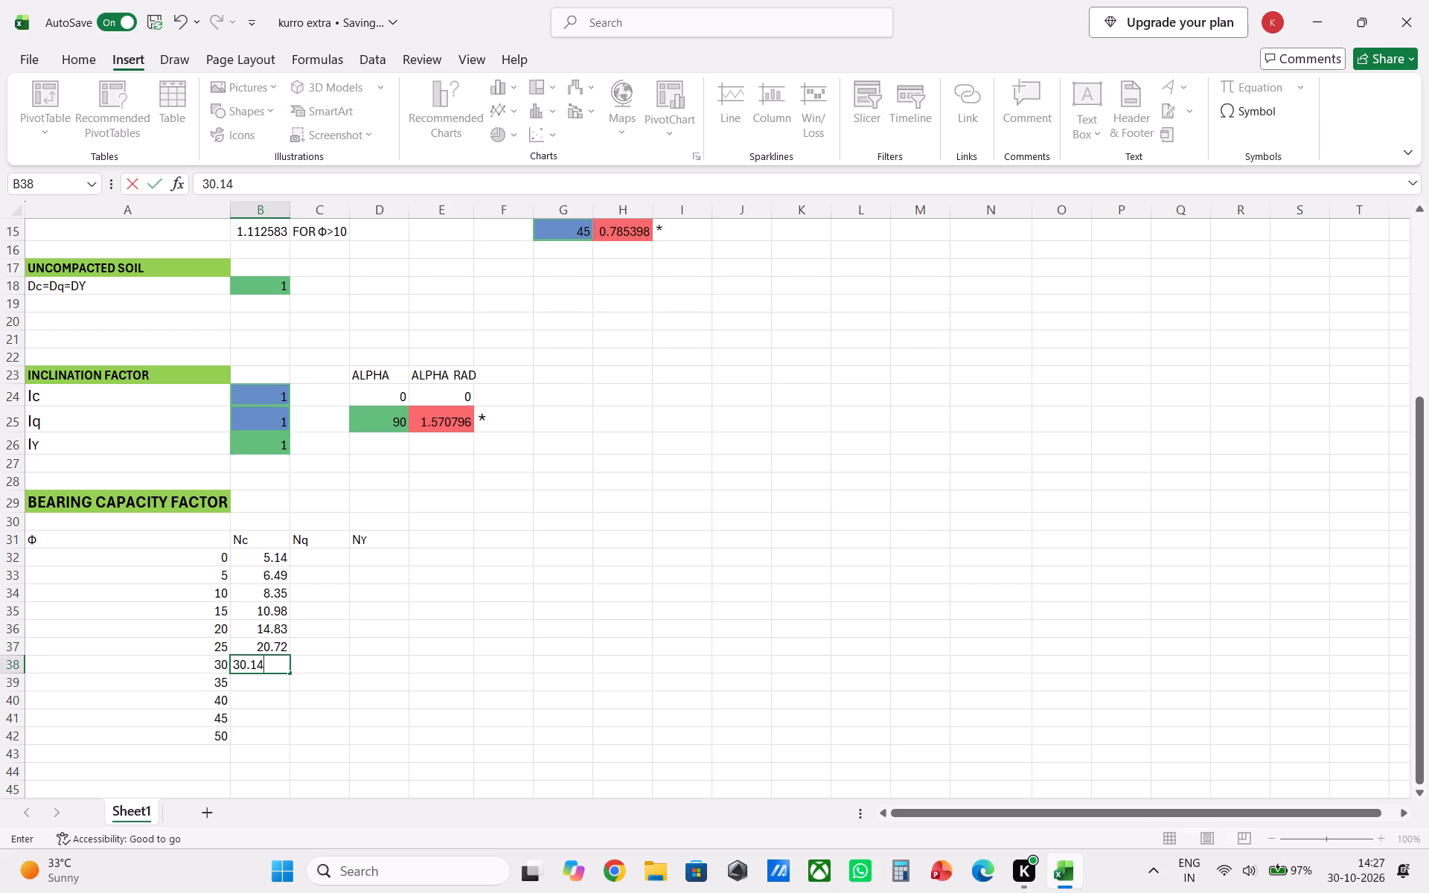
key(Down)
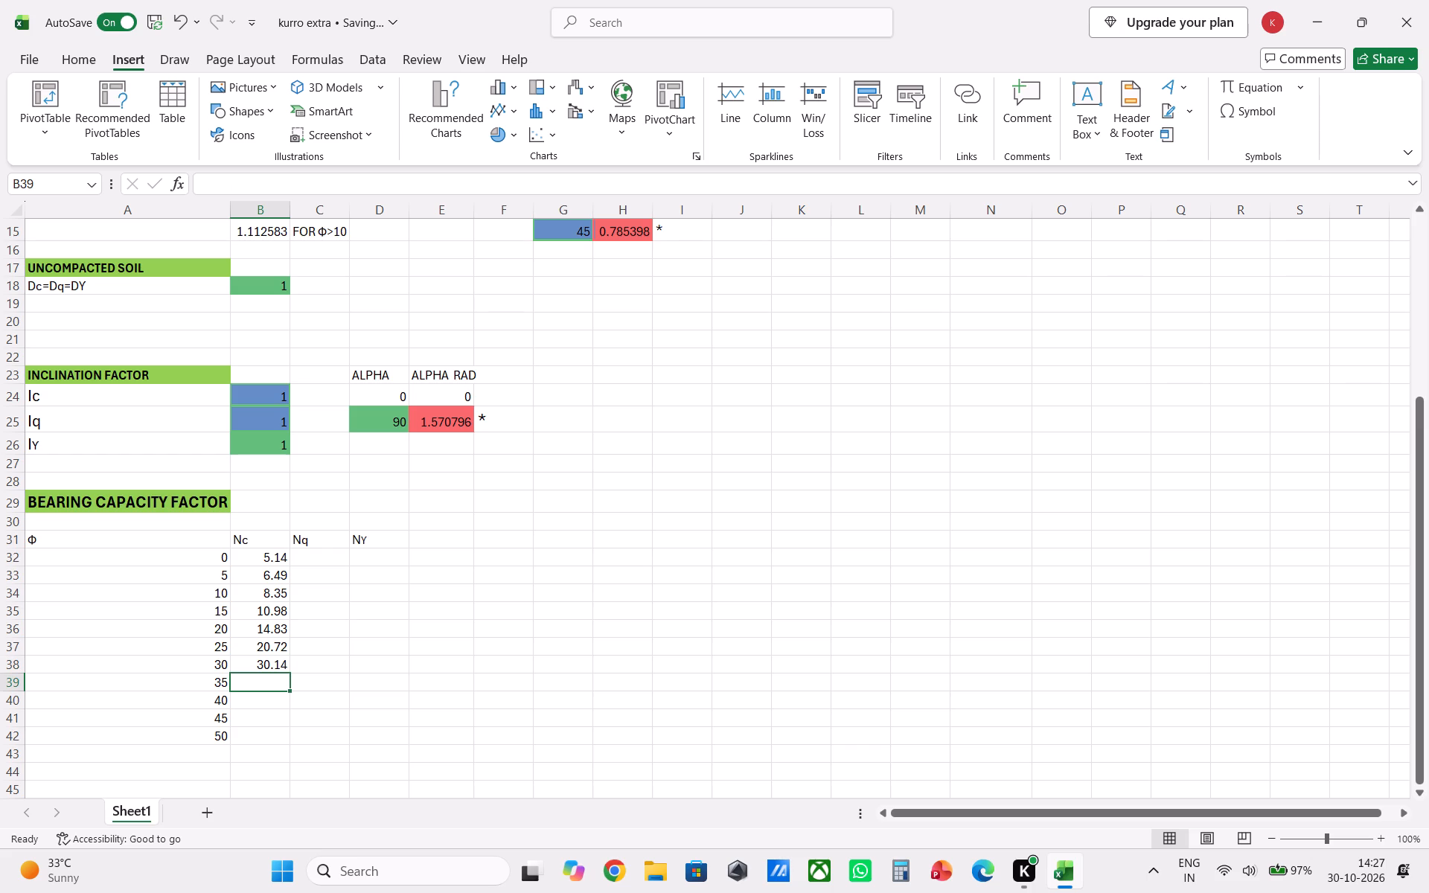
text(46.12)
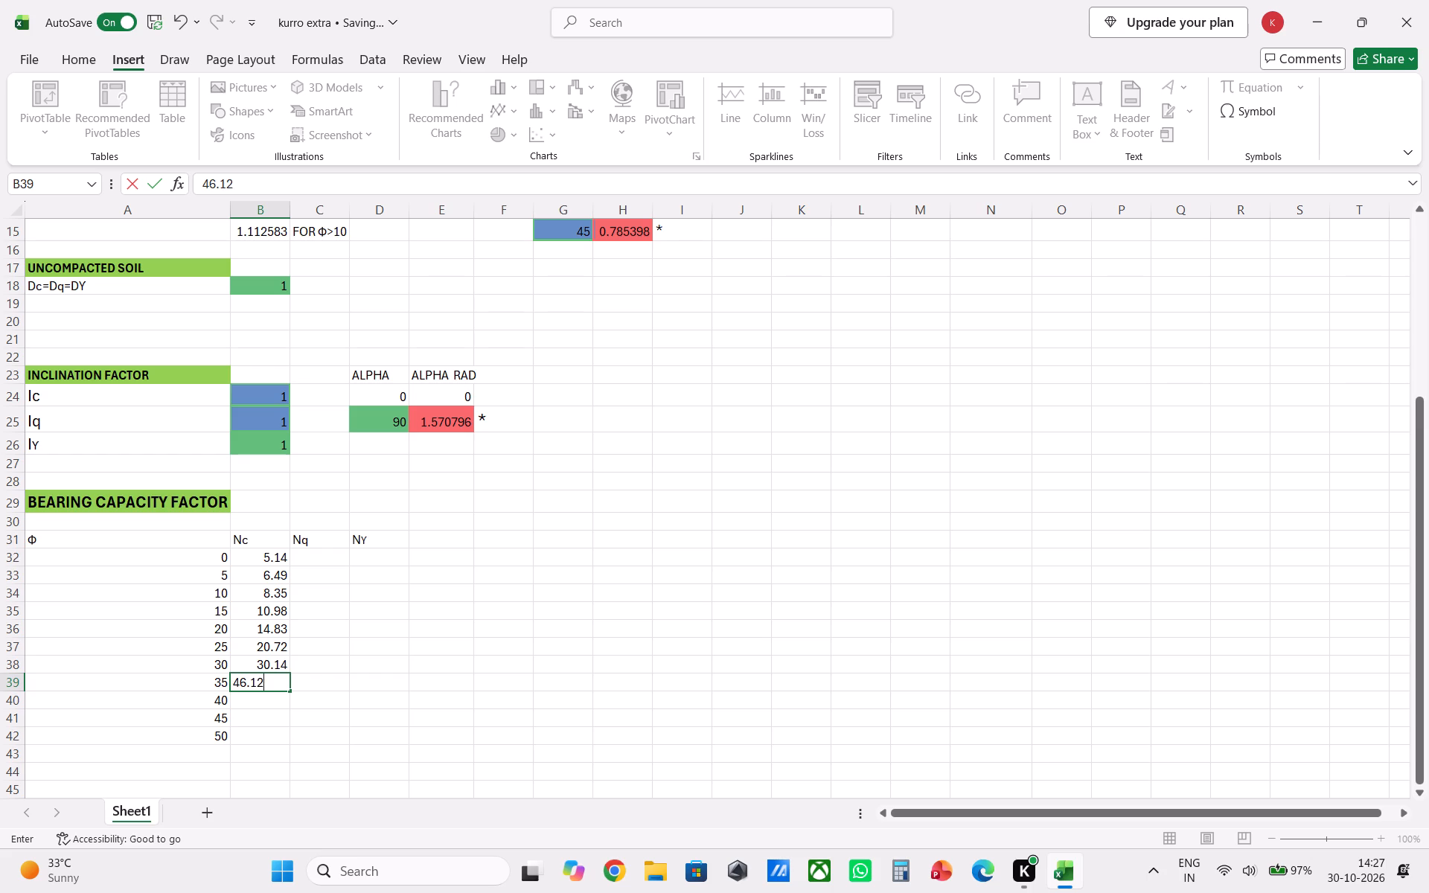
key(Down)
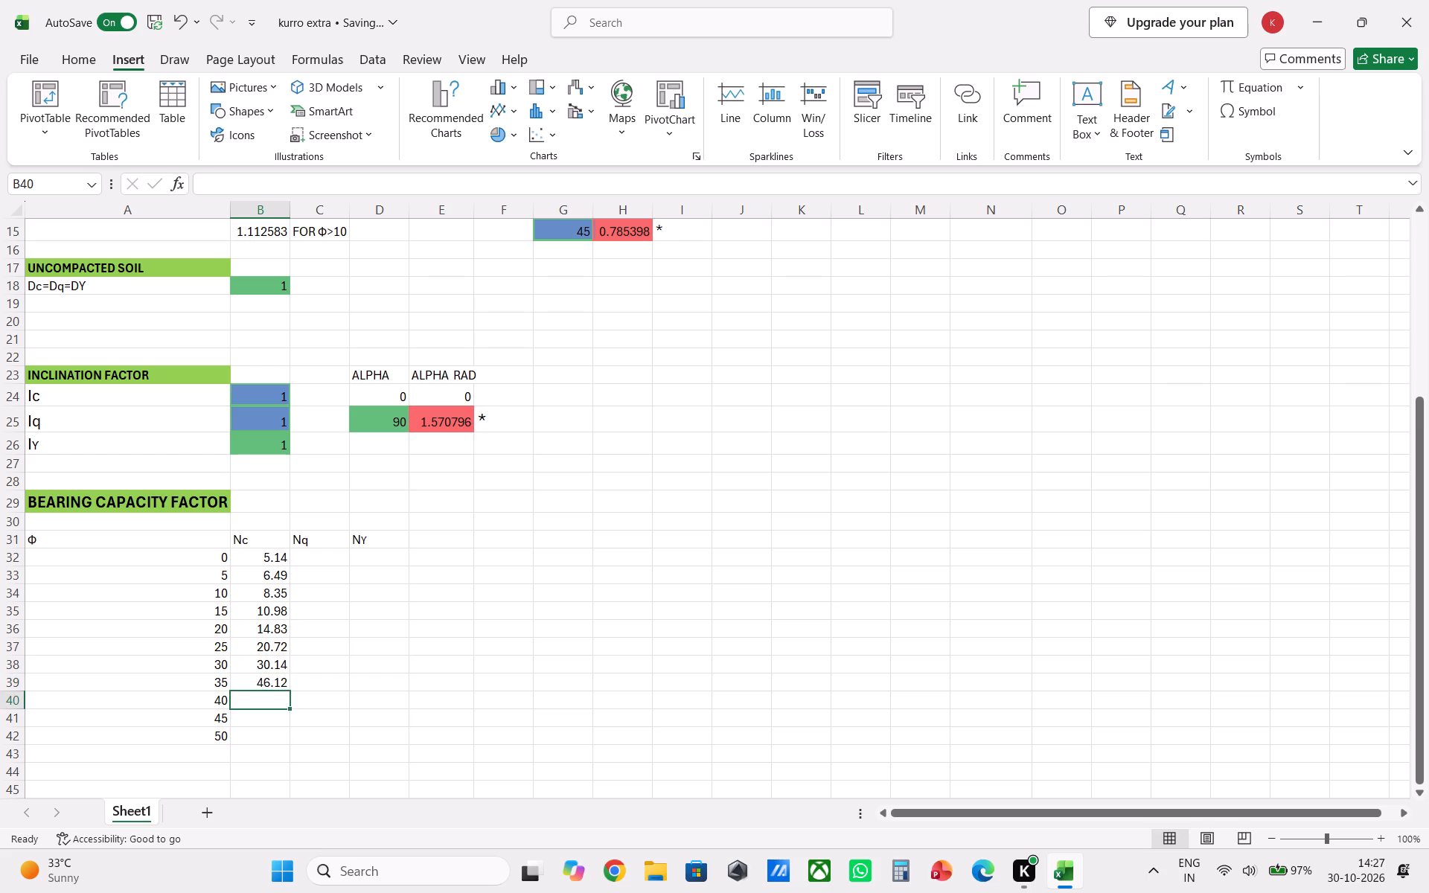
Complete the Nc column by entering 75.31, 138.88 and 266.89 in B40:B42 for Φ 40 to 50.
text(75.)
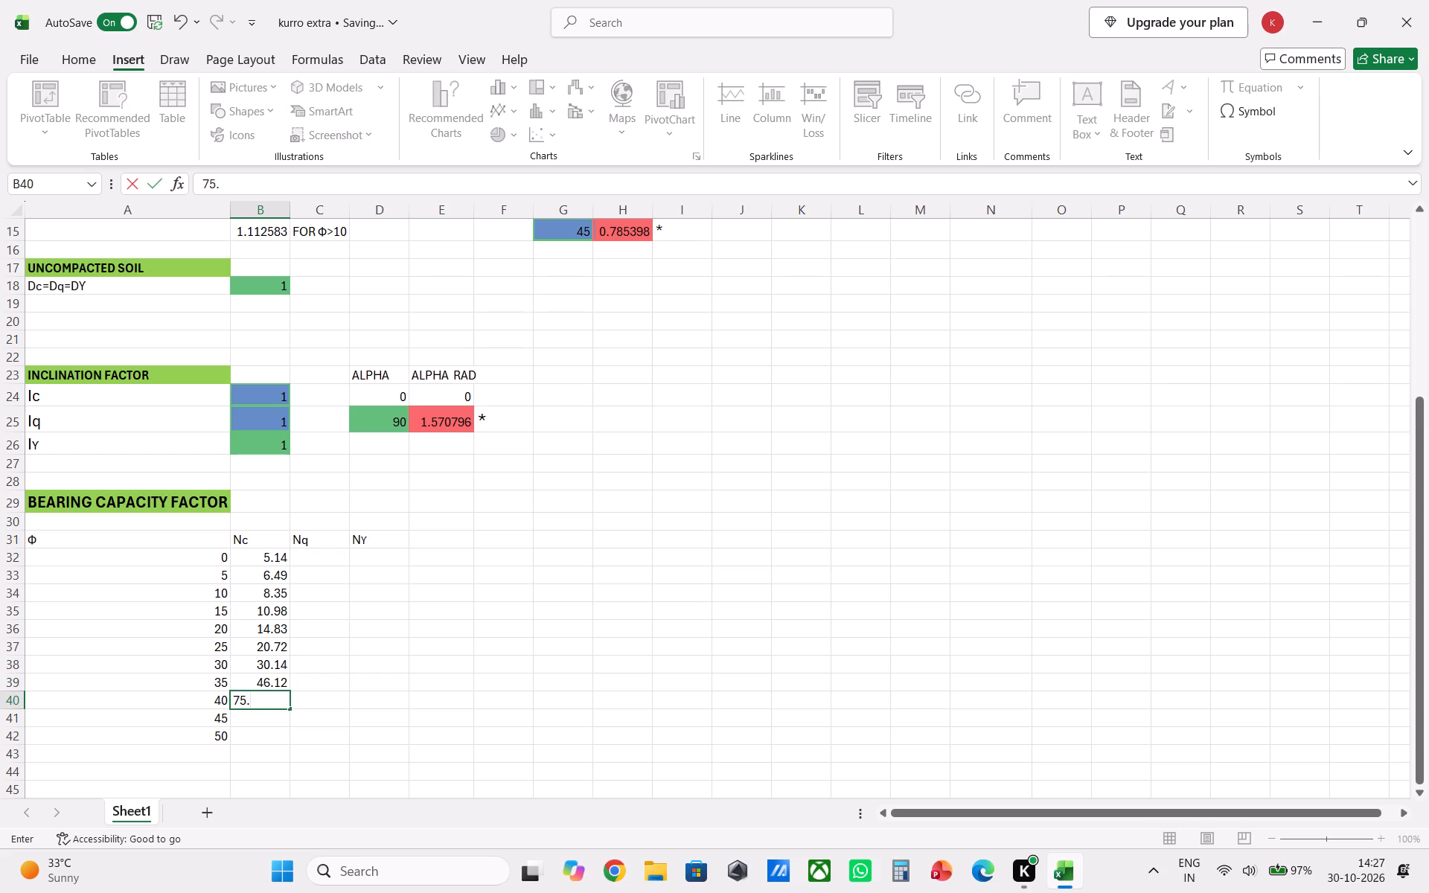
text(31)
key(Down)
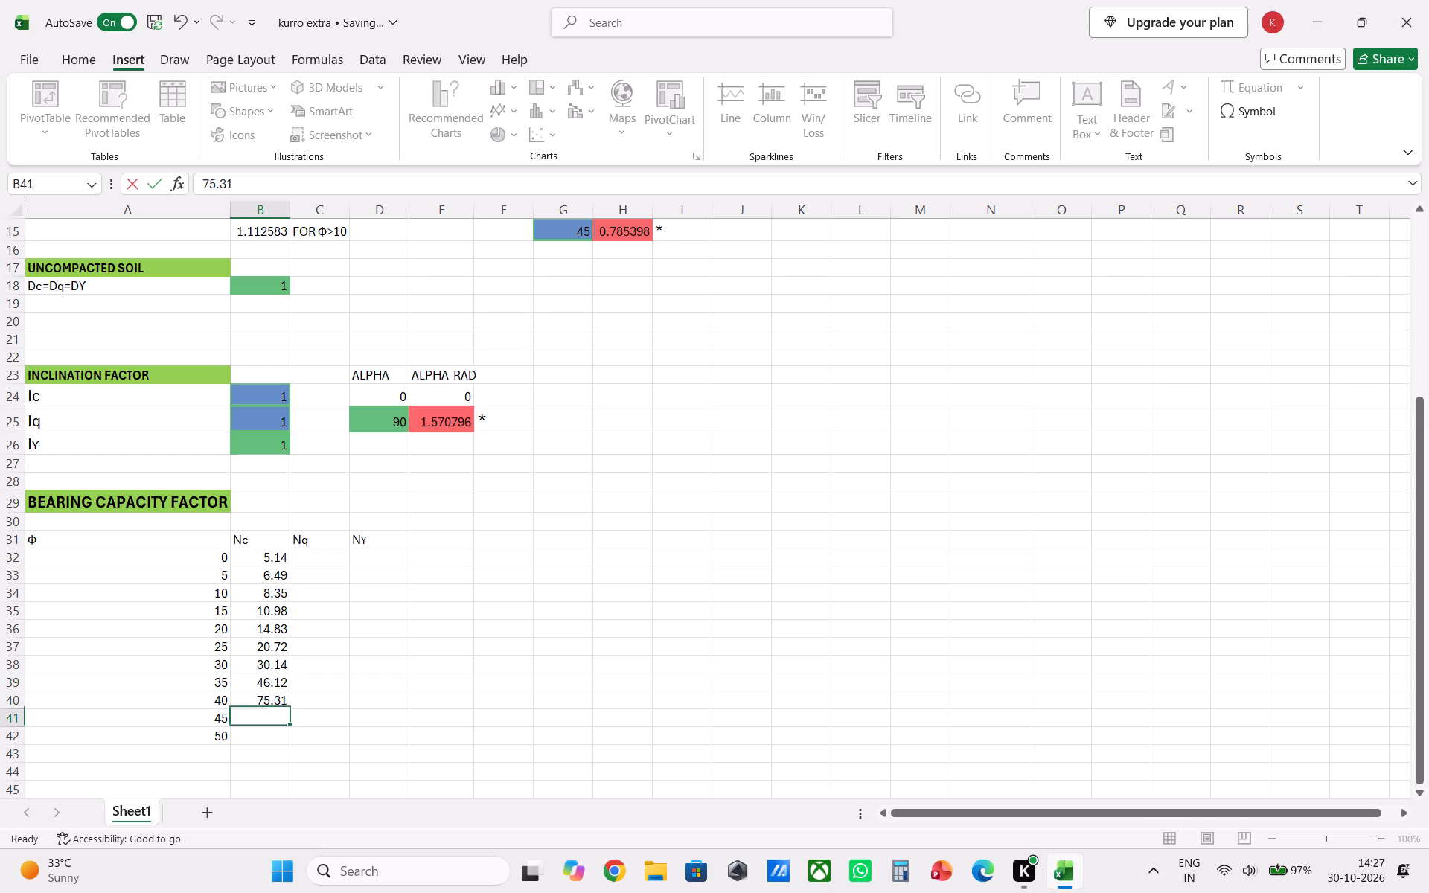
text(138)
text(.88)
key(Down)
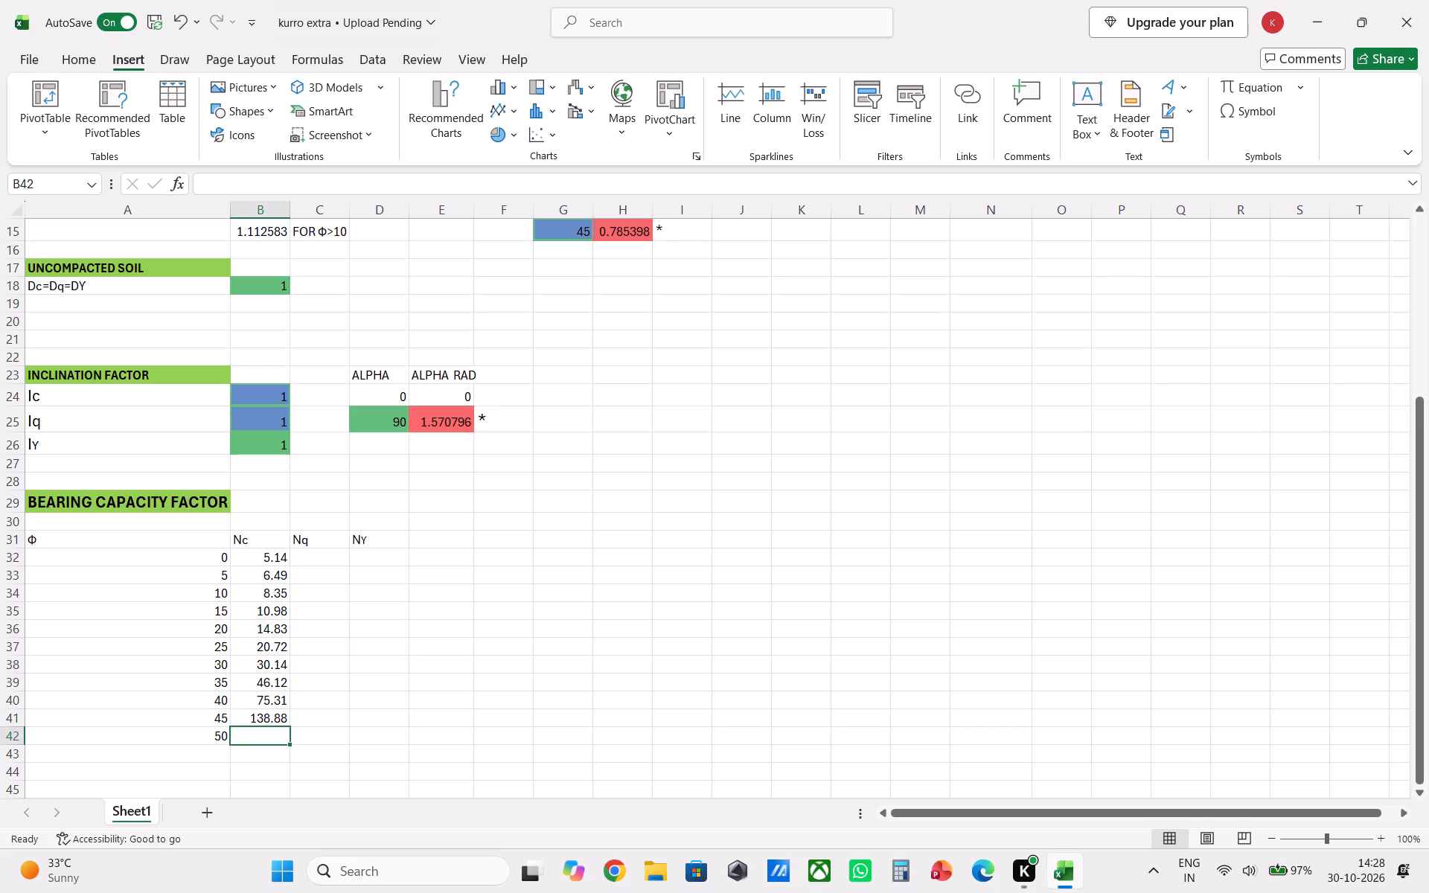
text(266.)
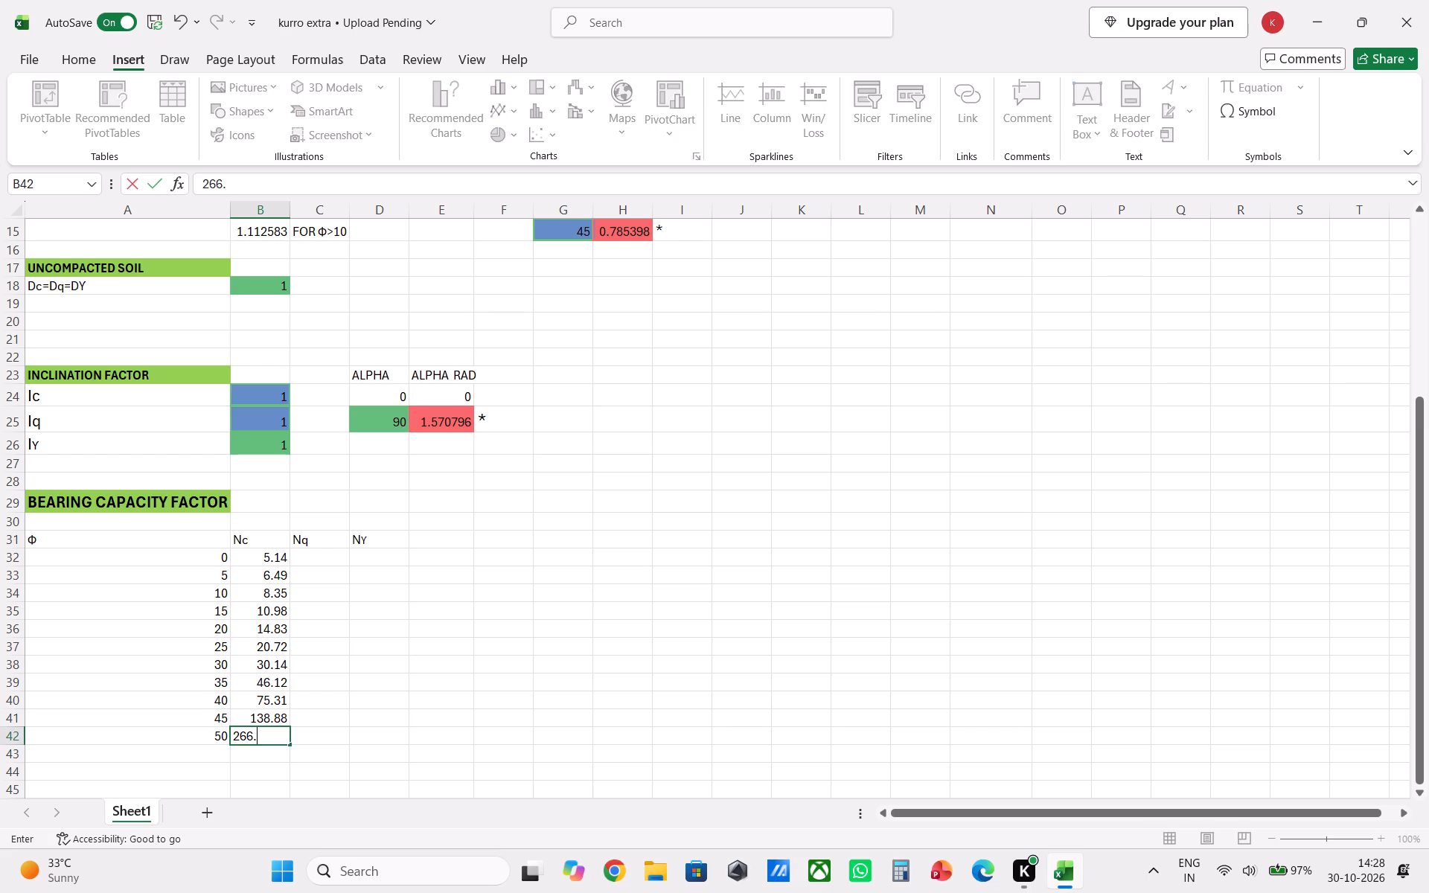
key(8)
key(9)
key(Down)
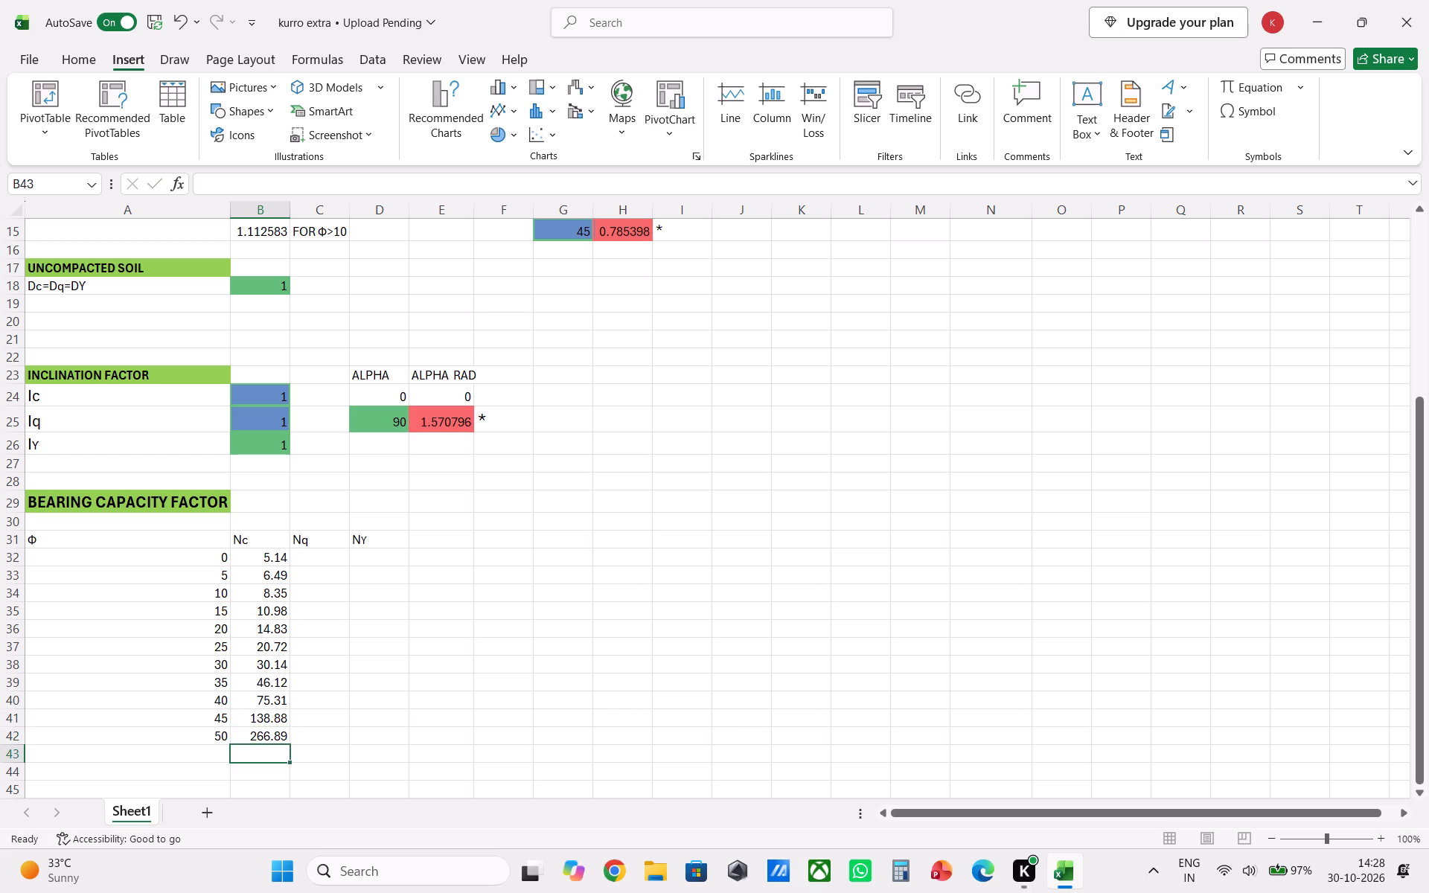
Enter the Nq values 1, 1.57, 2.47 and 3.94 in C32:C35 for Φ 0 to 15.
click(310, 561)
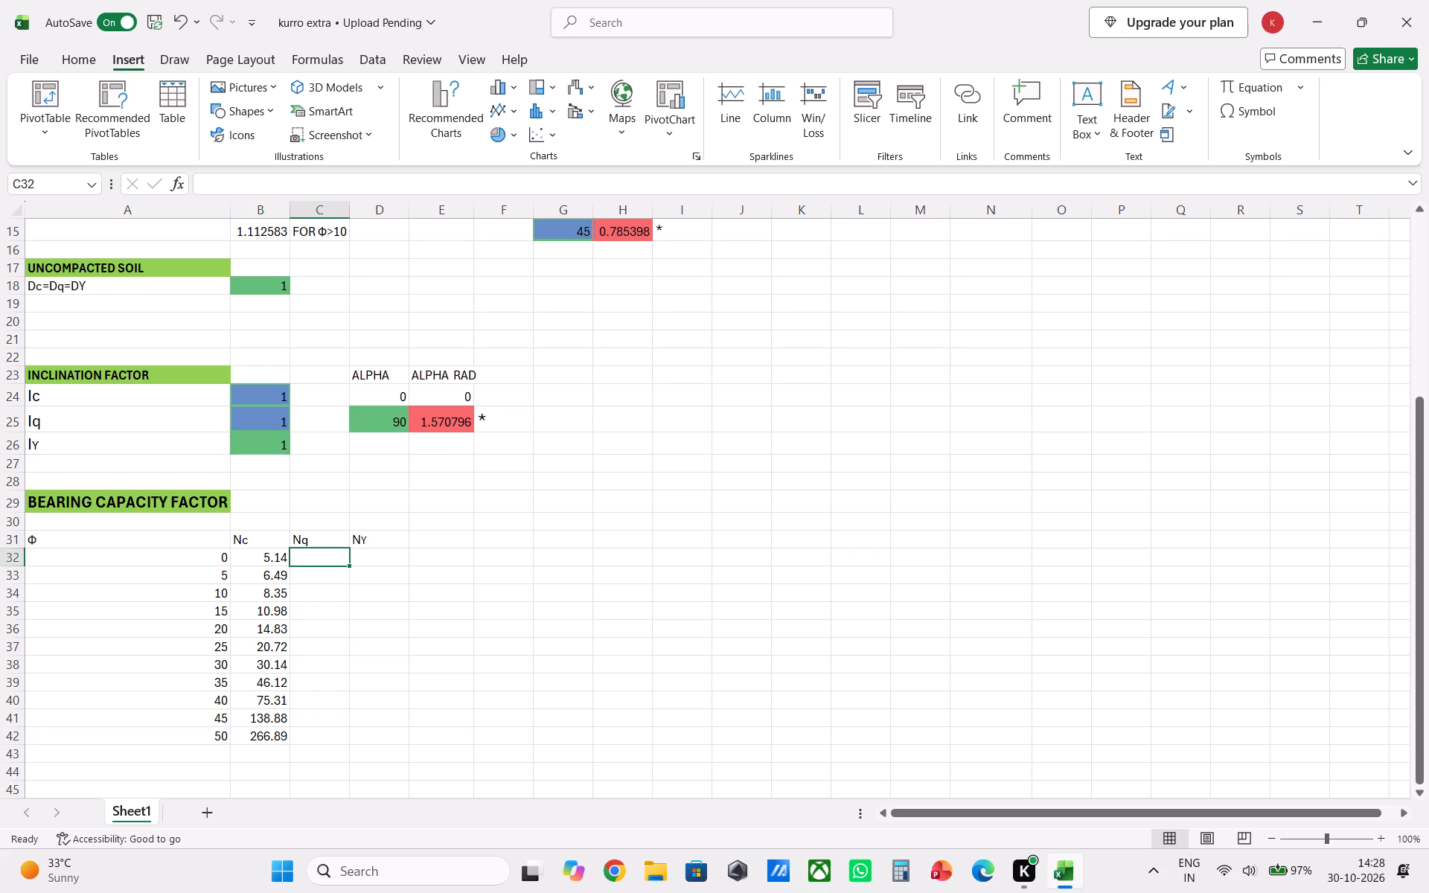
key(1)
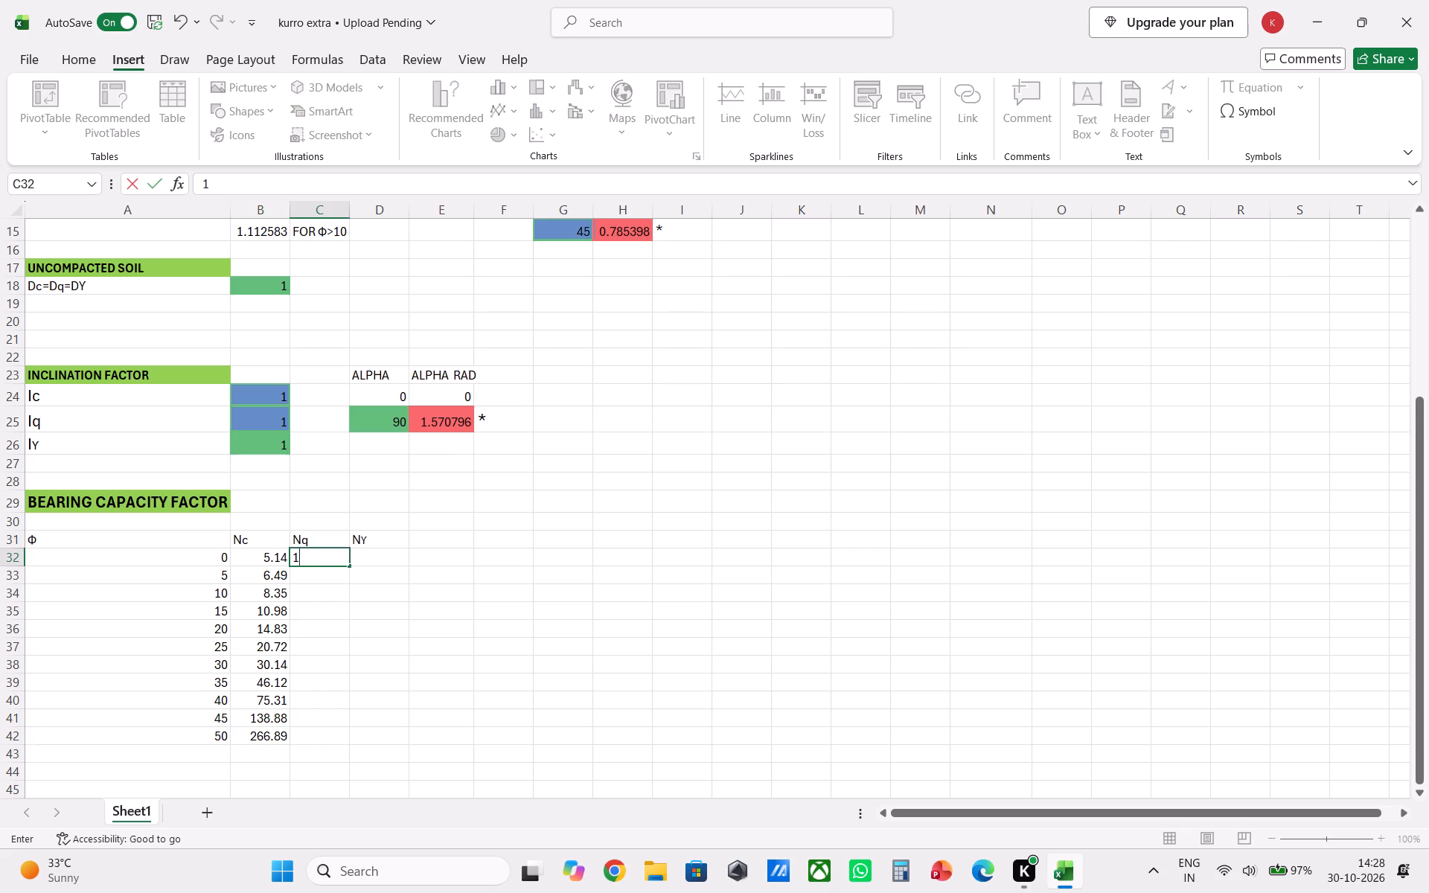
key(Down)
text(1.57)
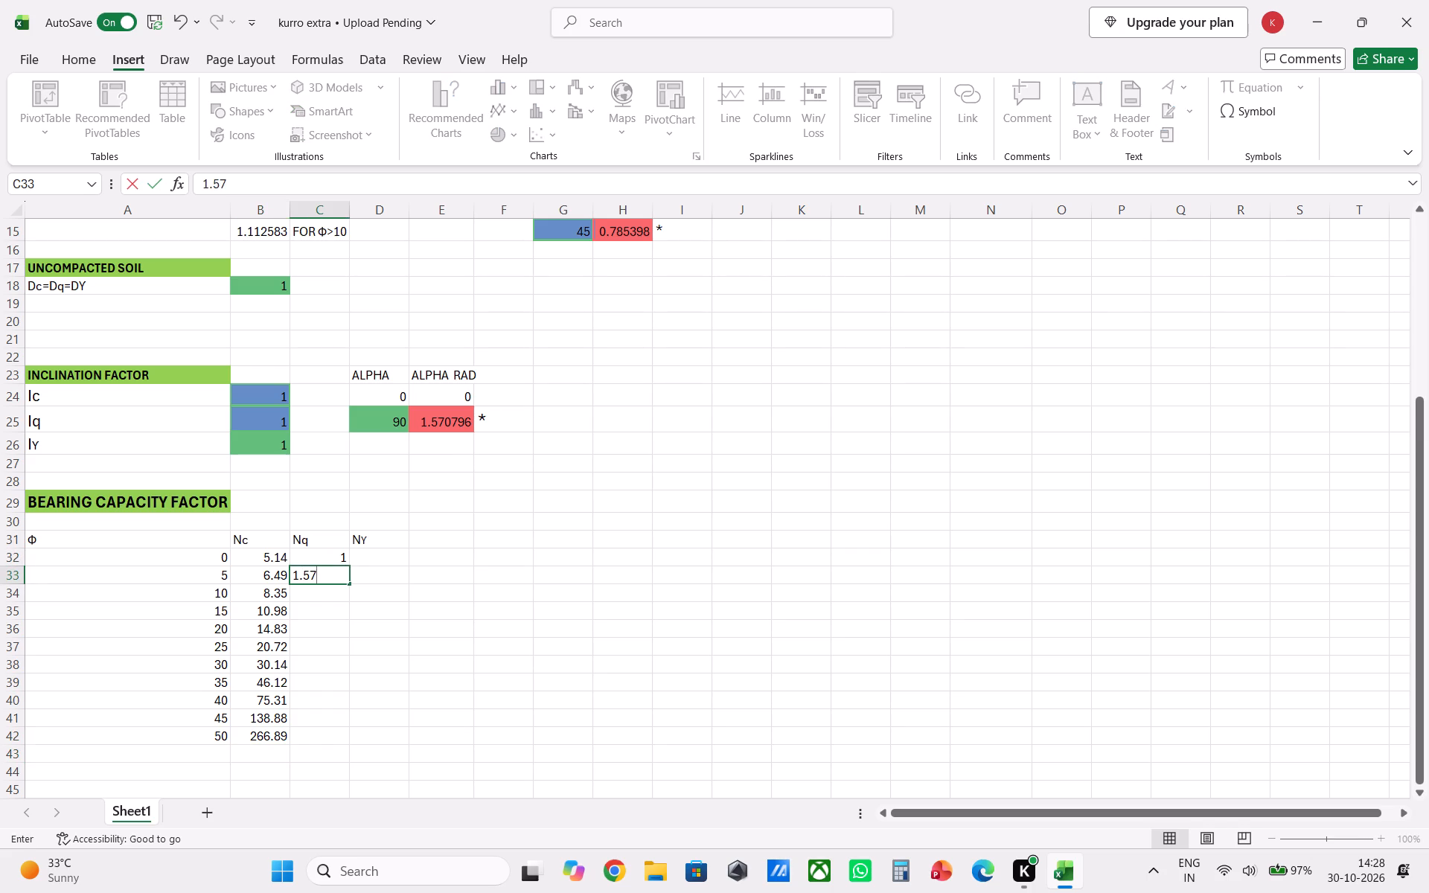
key(Down)
text(2.47)
key(Down)
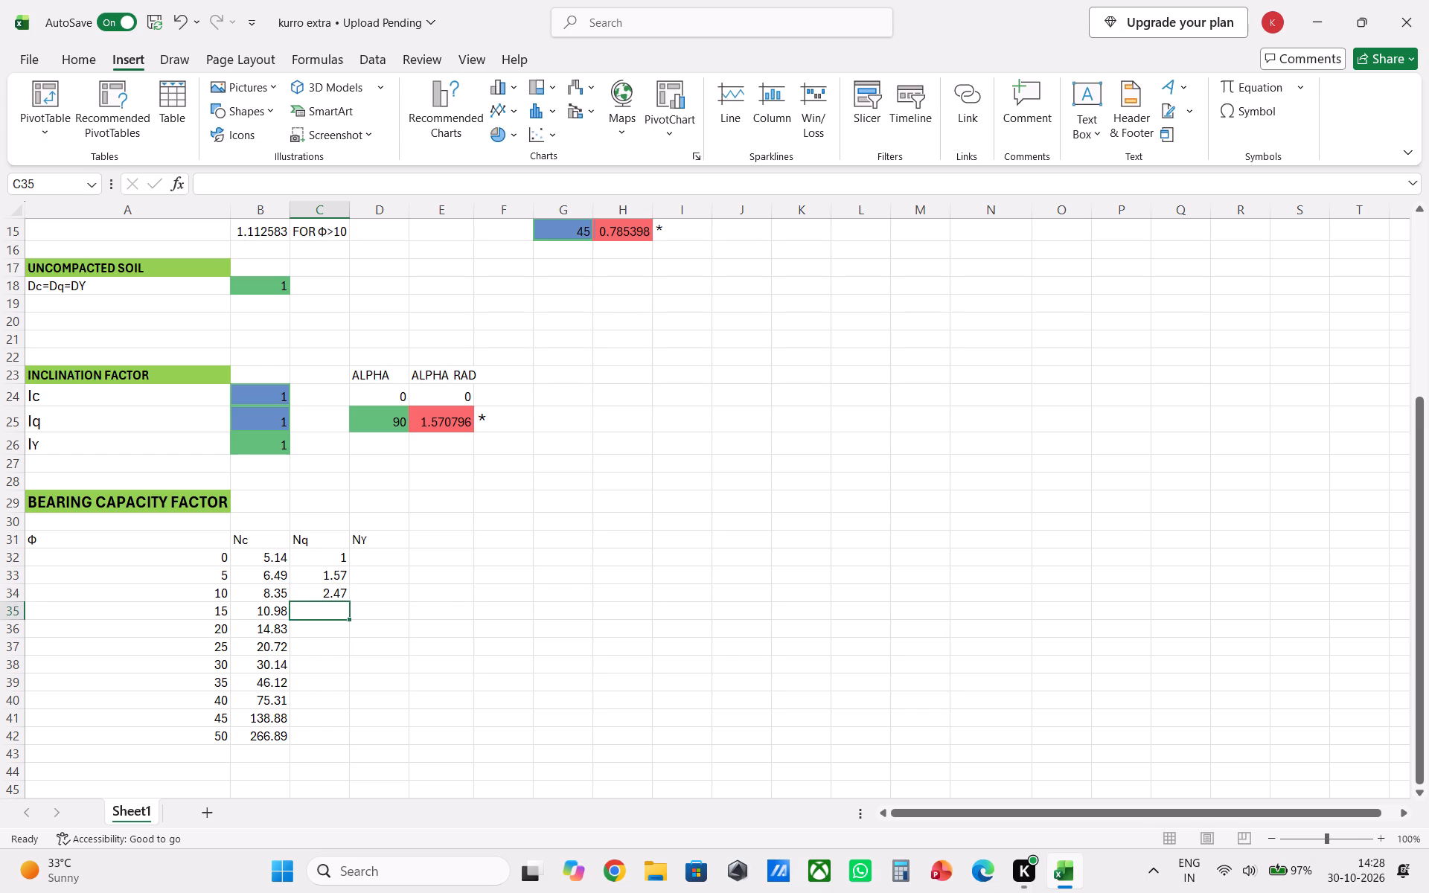
text(3.94)
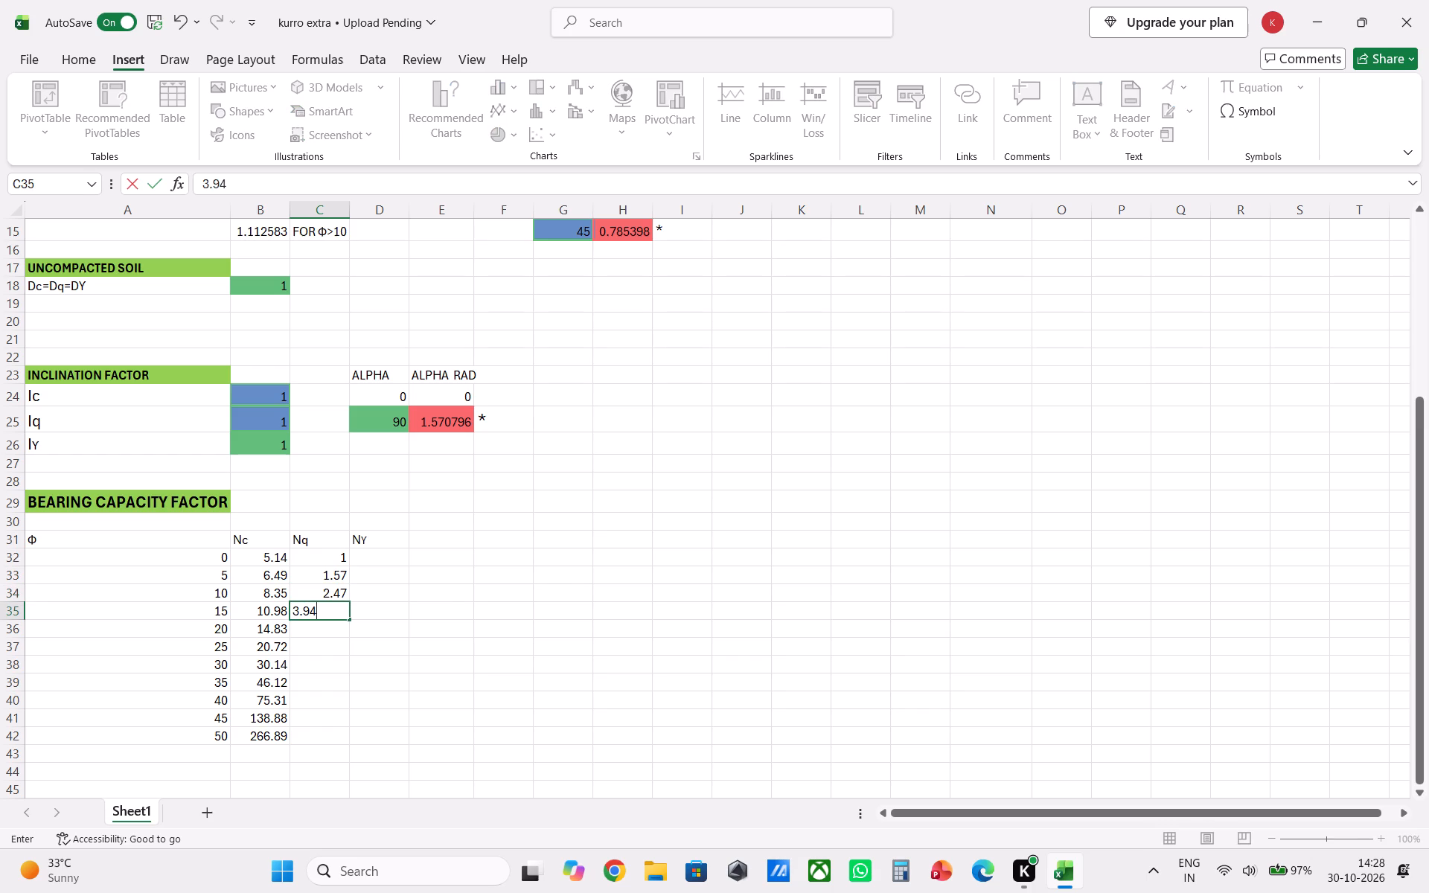
key(Down)
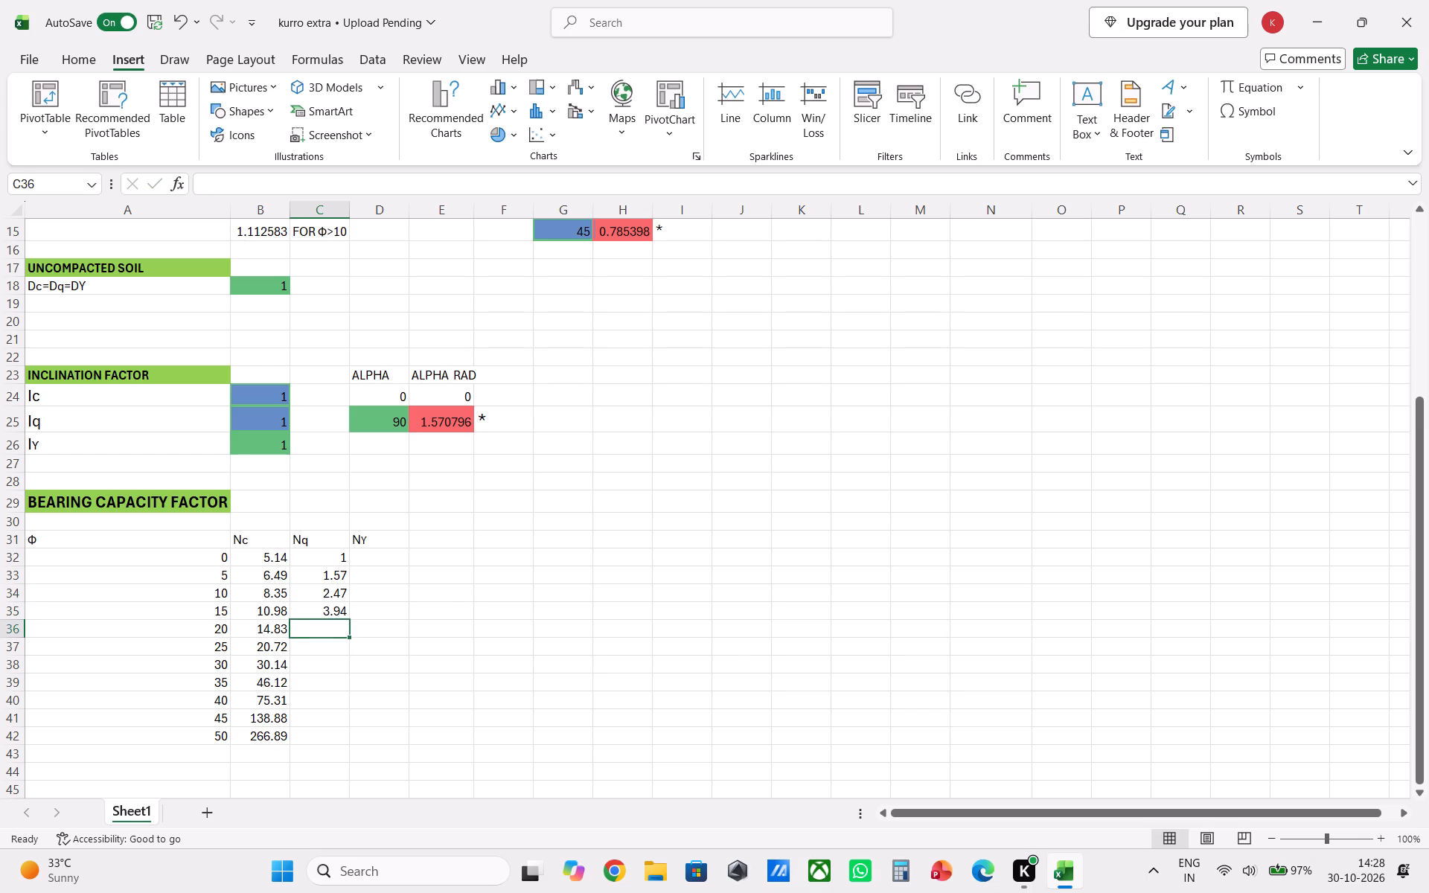
Enter the Nq values 6.40, 10.66 and 18.40 in C36:C38 for Φ 20 to 30.
key(6)
text(.40)
key(Down)
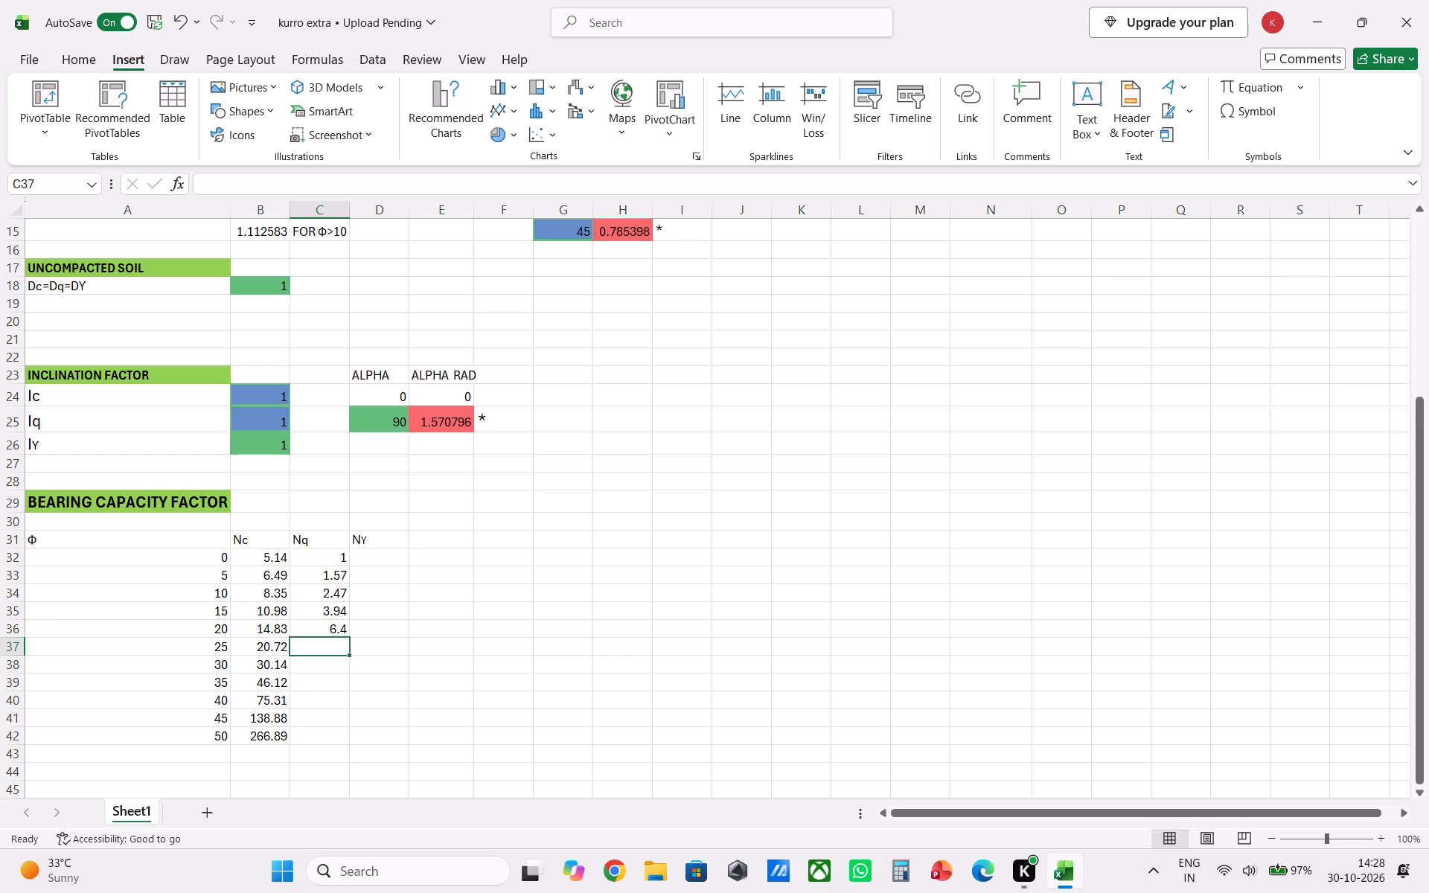
text(10.)
key(6)
key(6)
key(Down)
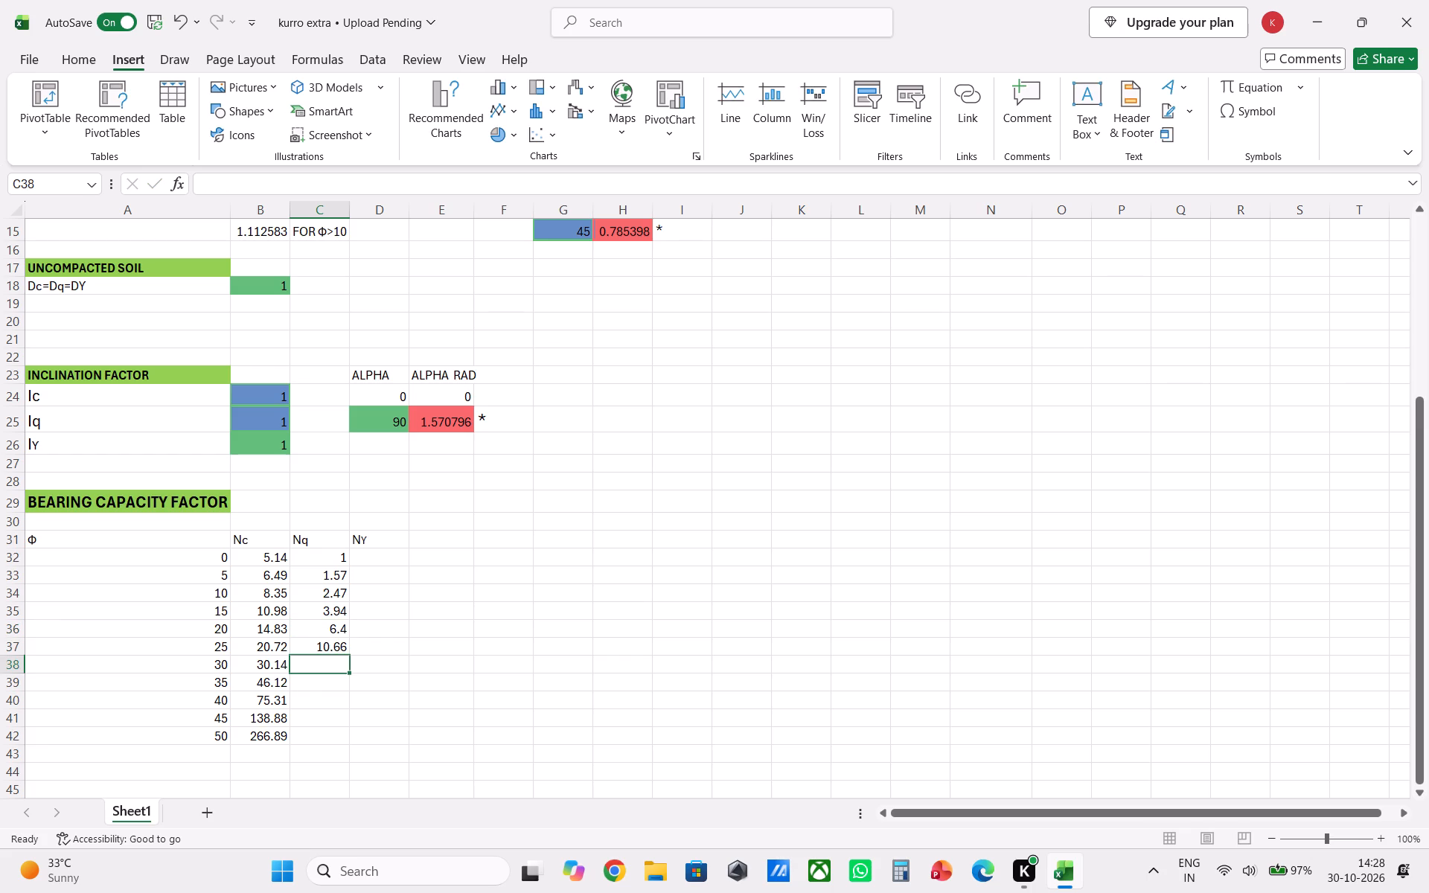
text(18.40)
key(Down)
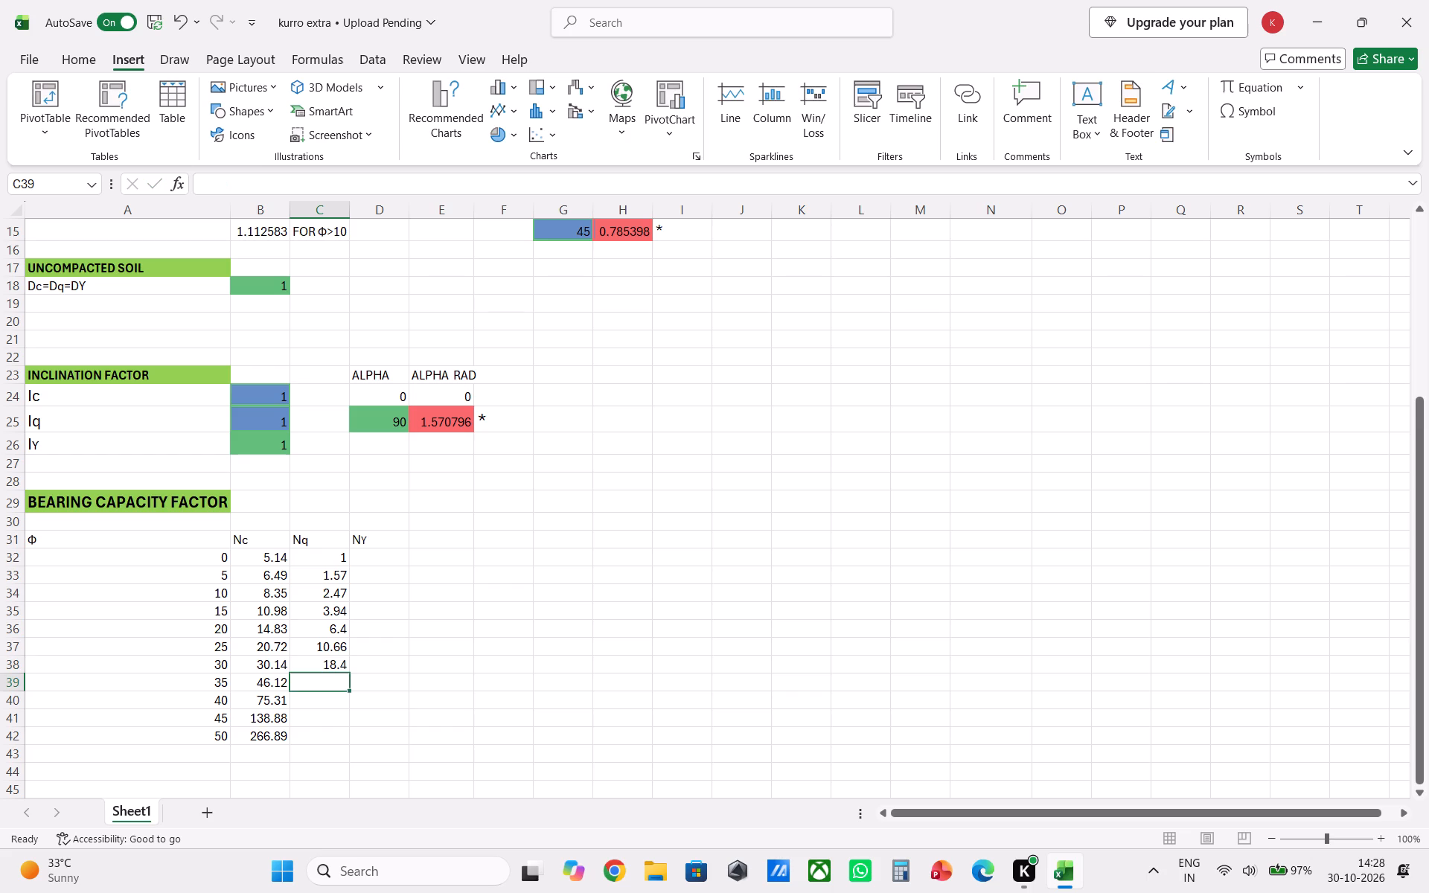
Enter the Nq values 33.3, 64.2 and 134.88 in C39:C41 for Φ 35 to 45.
text(33.3)
key(Down)
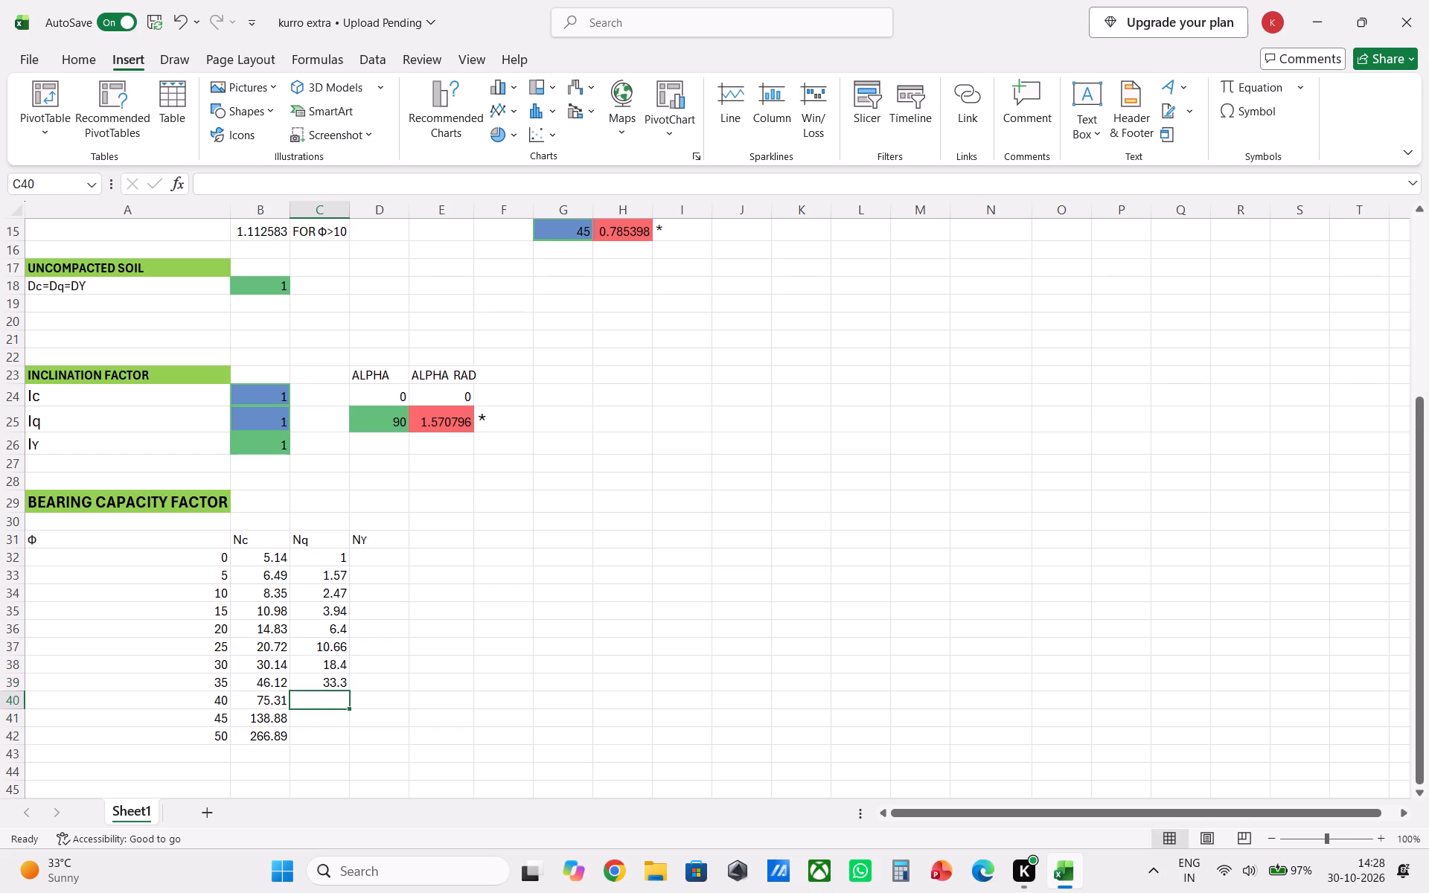
text(64.2)
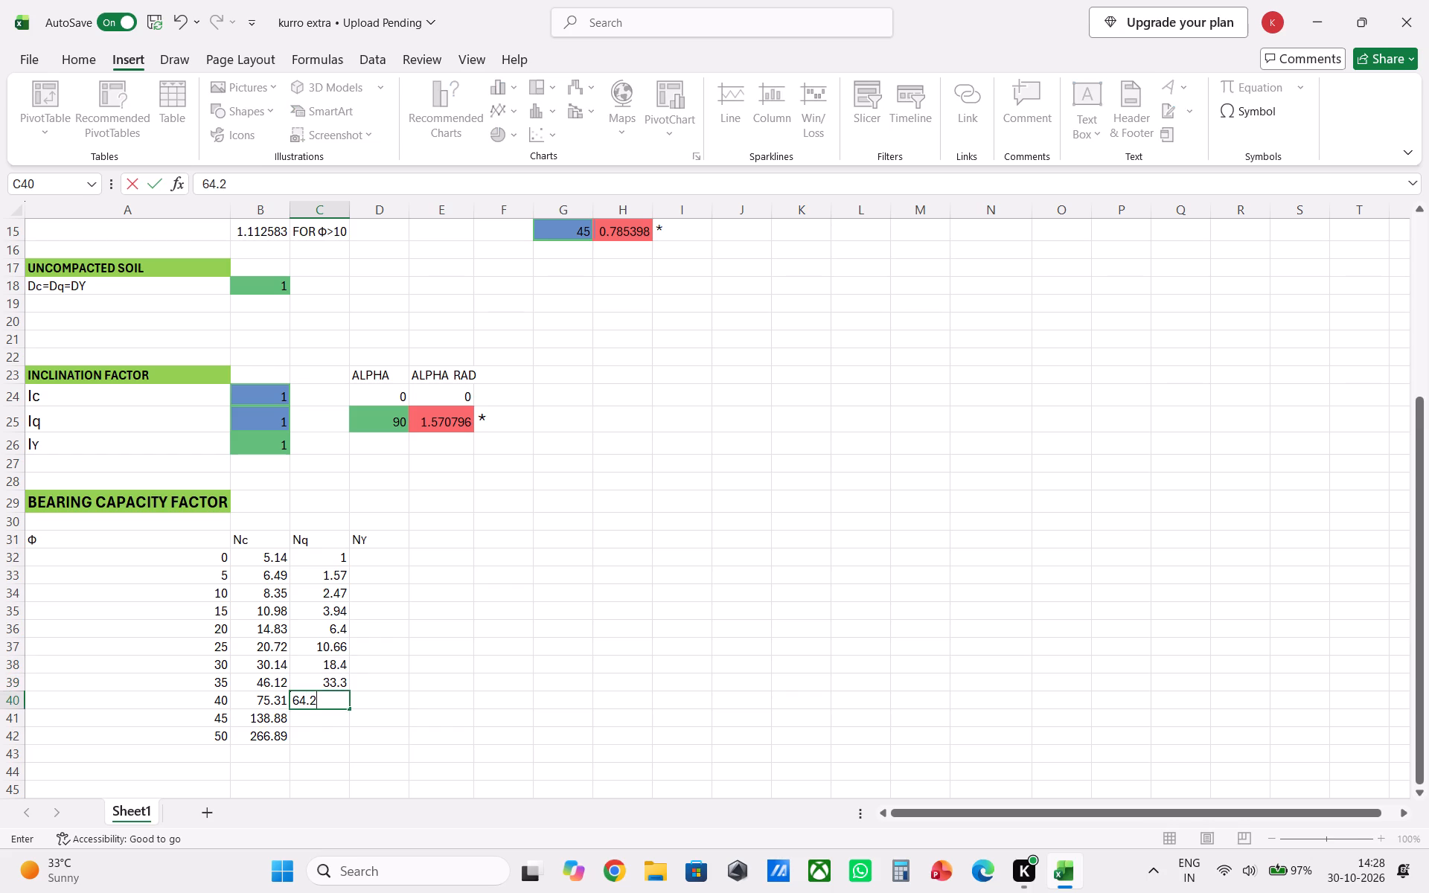
key(Down)
text(134)
key(period)
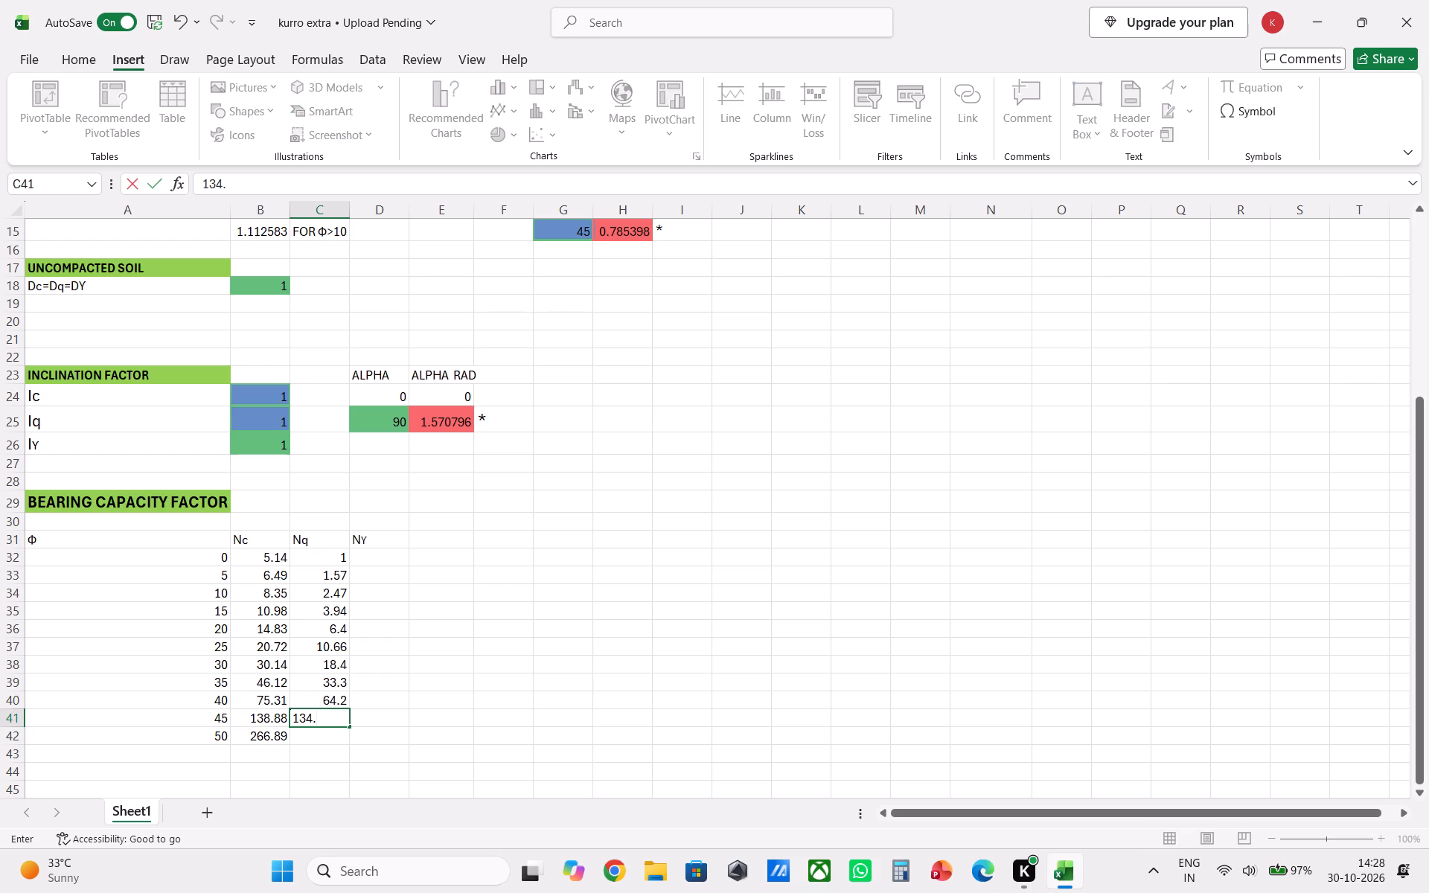
key(8)
key(8)
key(Down)
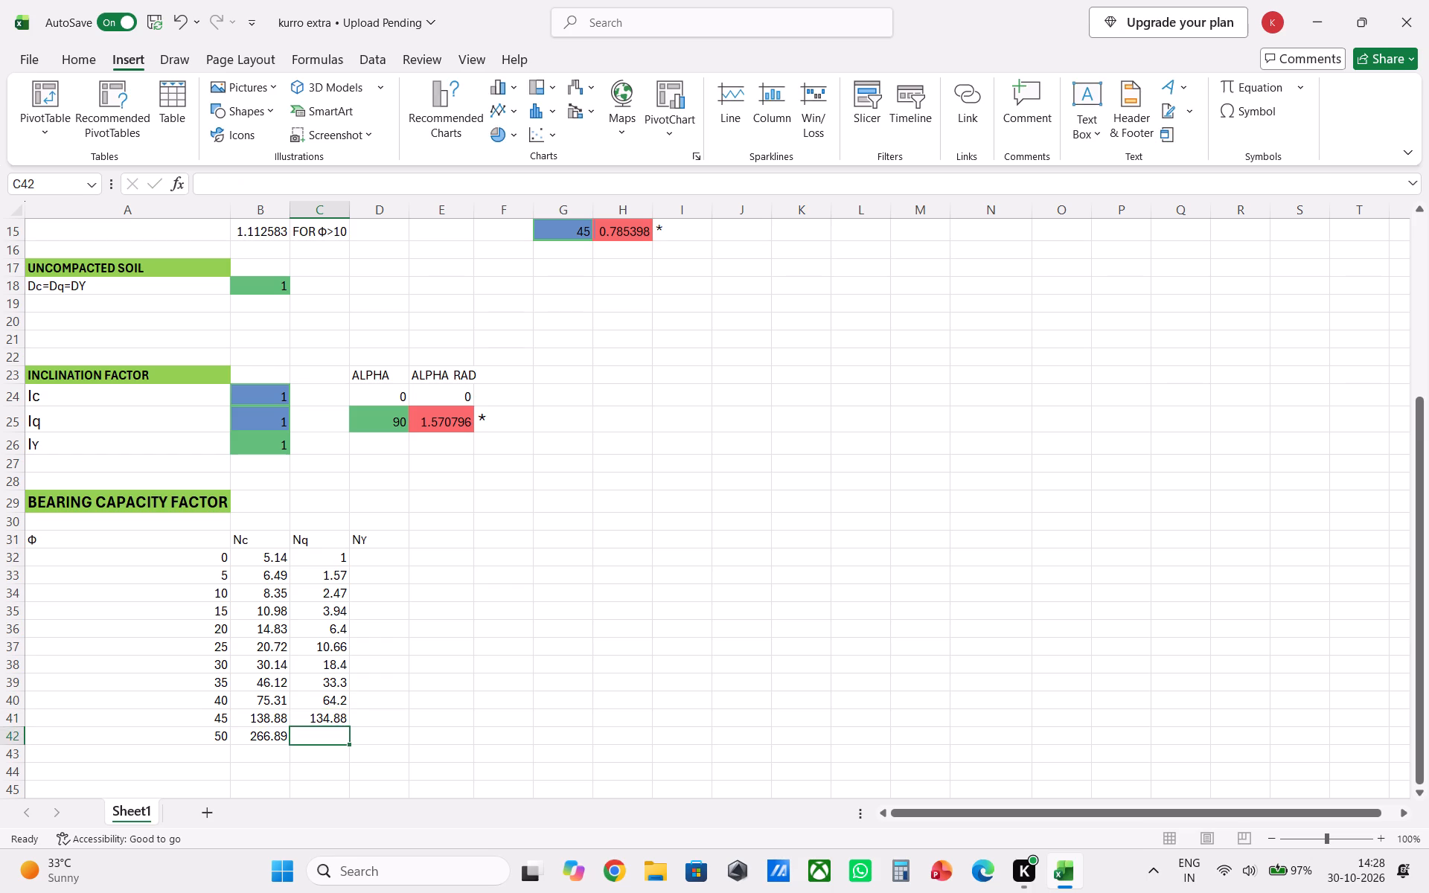
Complete the Nq column by entering 319.07 in C42 for Φ 50.
text(319.)
text(07)
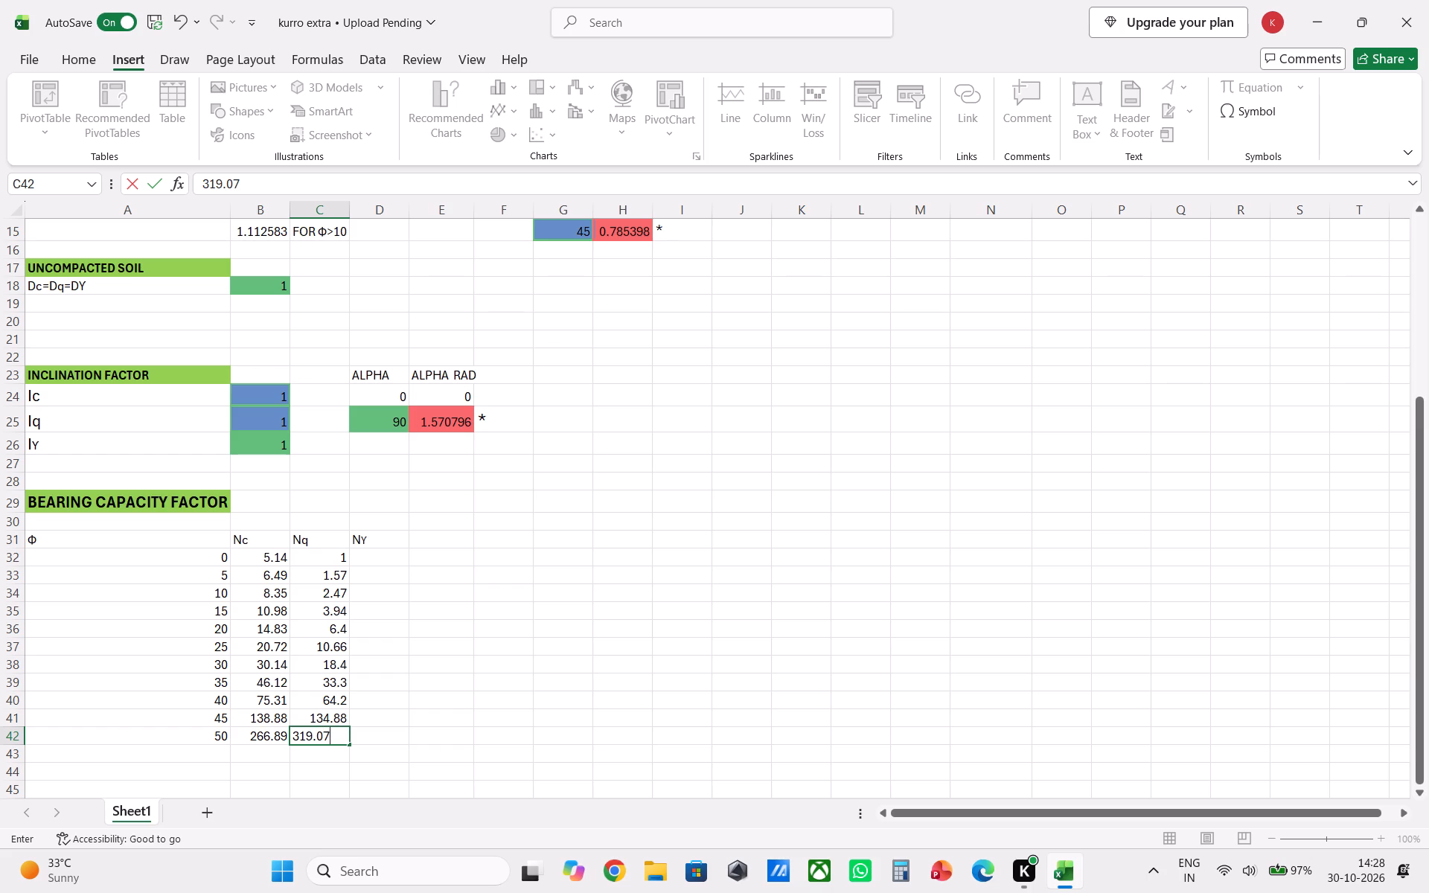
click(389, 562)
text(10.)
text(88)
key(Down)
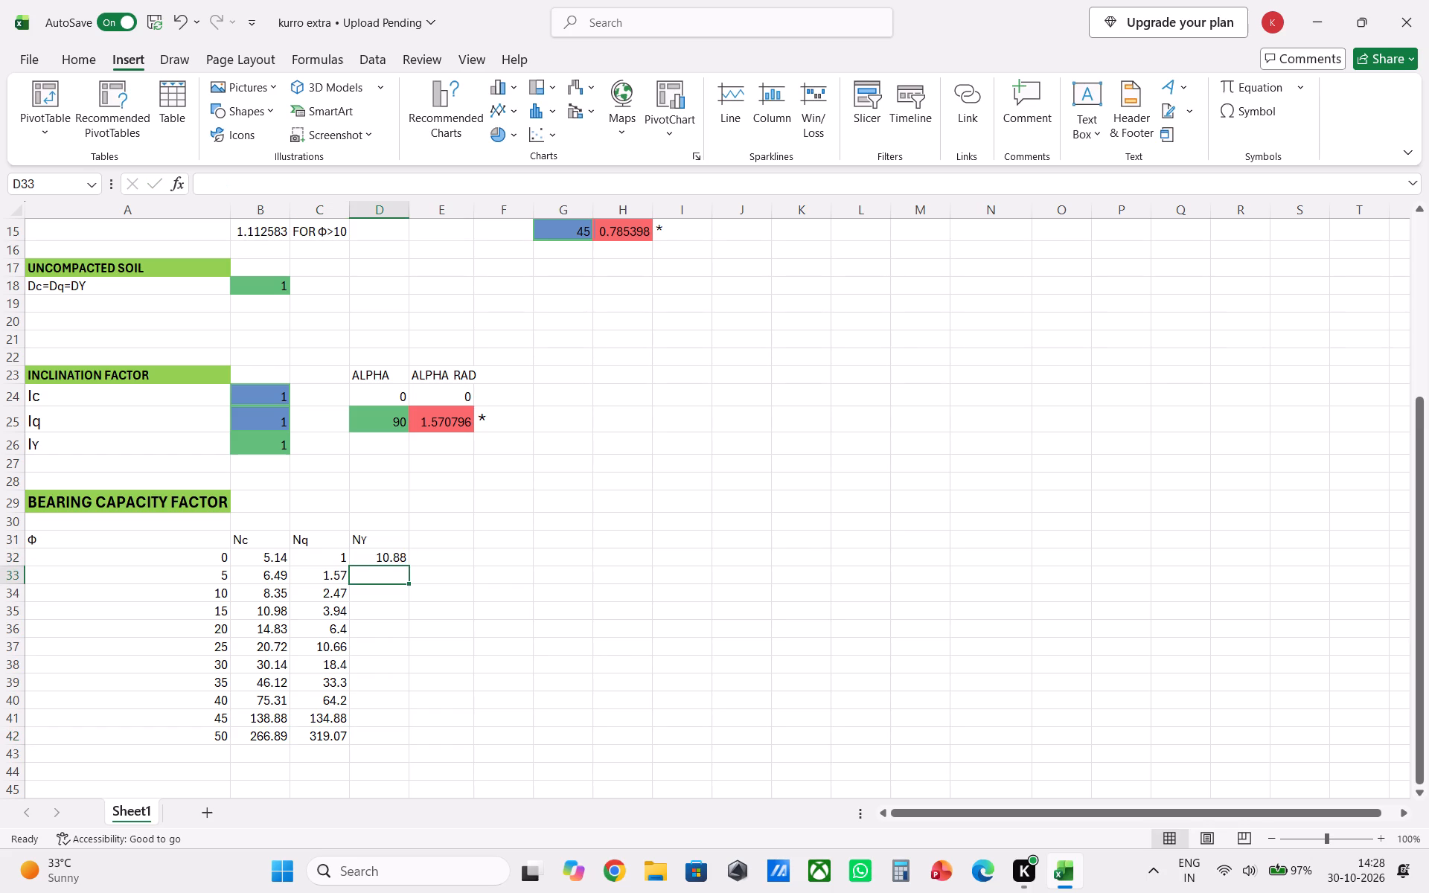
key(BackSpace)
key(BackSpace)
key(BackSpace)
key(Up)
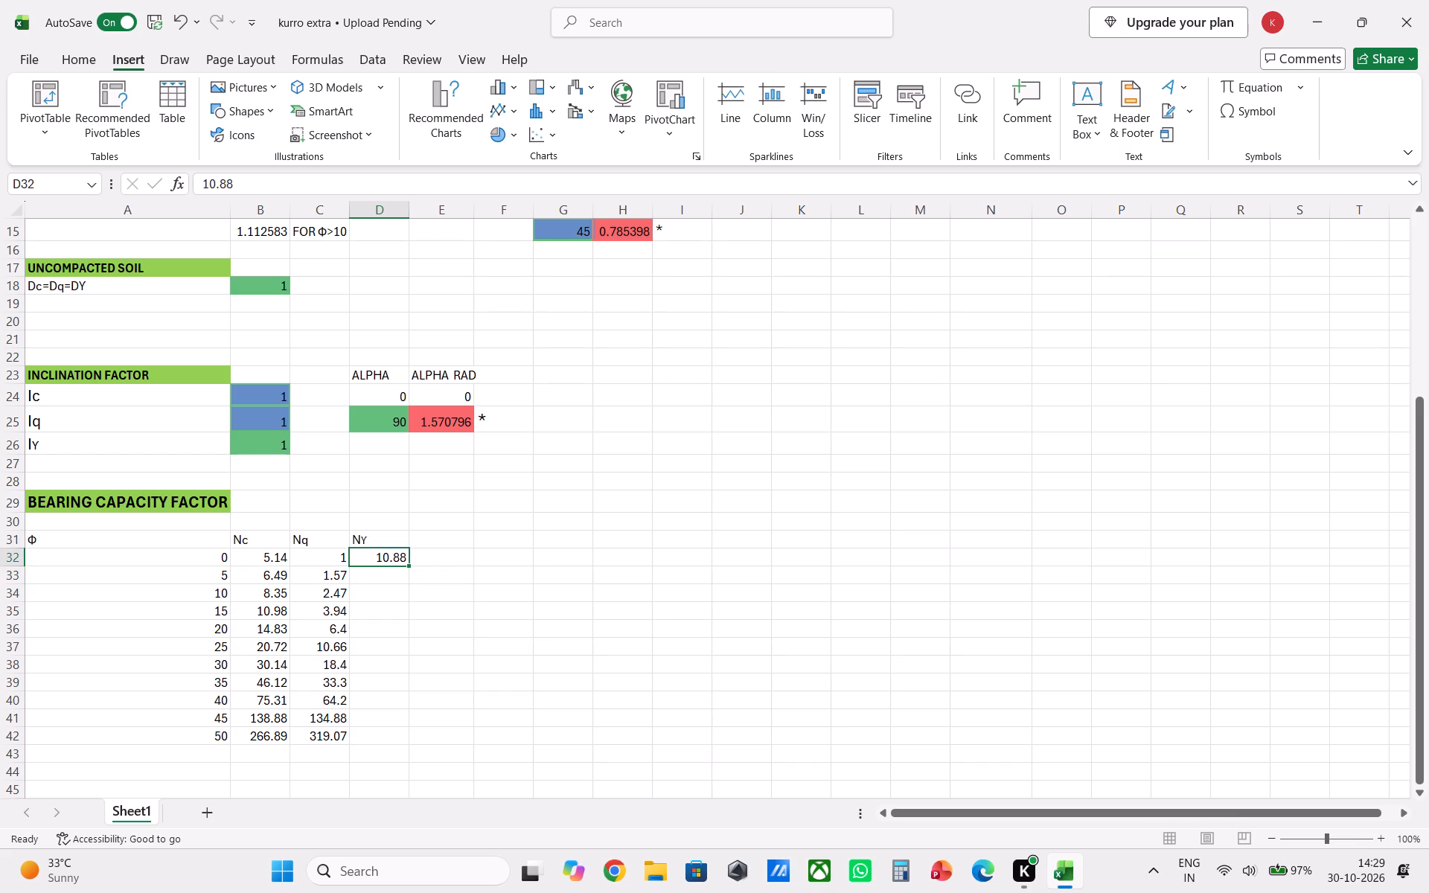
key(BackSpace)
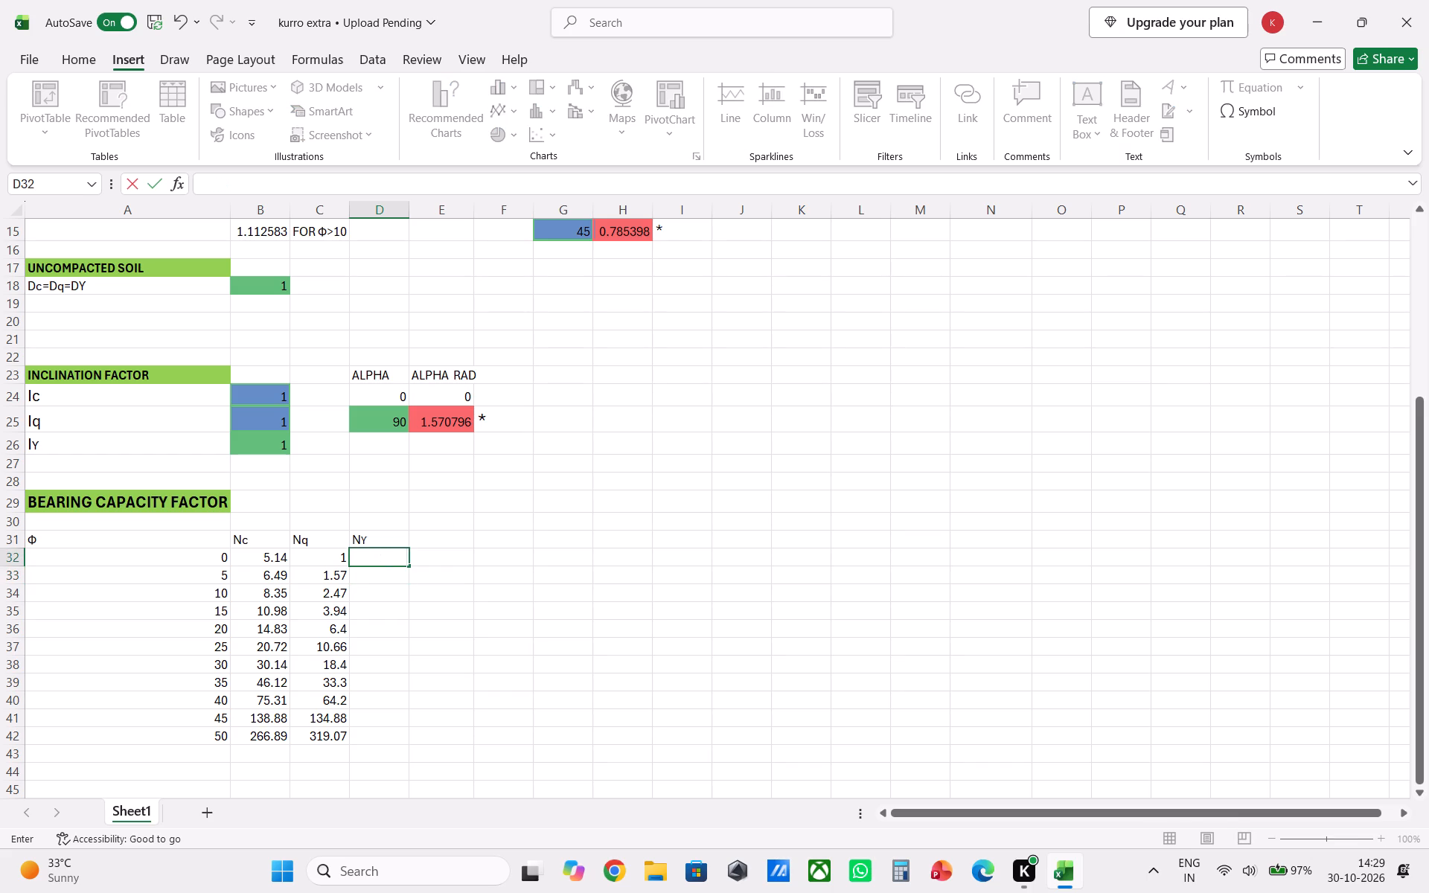
Enter the Nγ values 0, 0.45, 1.22 and 2.65 in D32:D35 for Φ 0 to 15.
key(0)
key(Down)
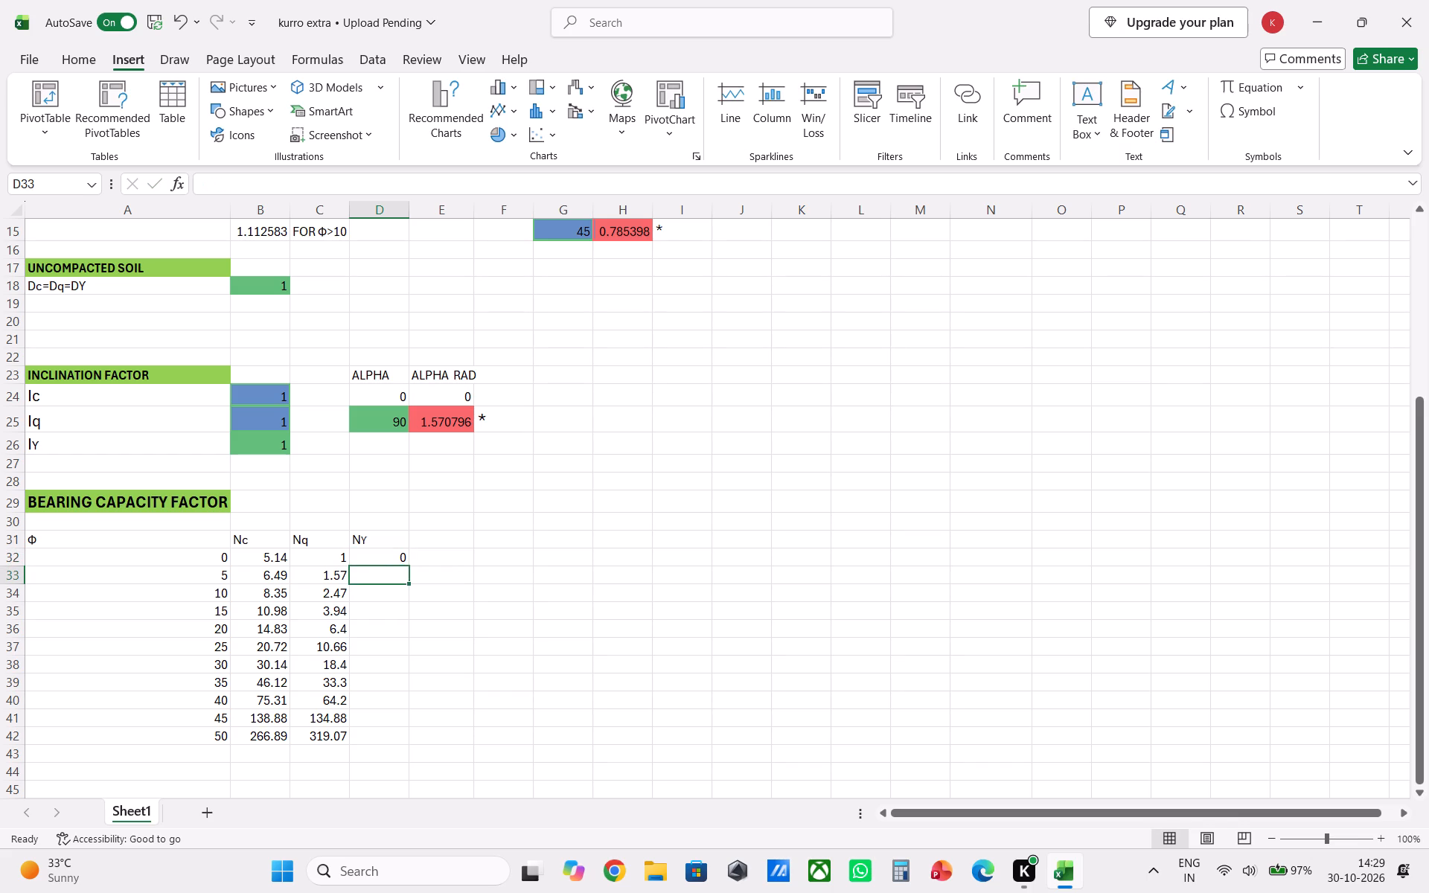
text(.45)
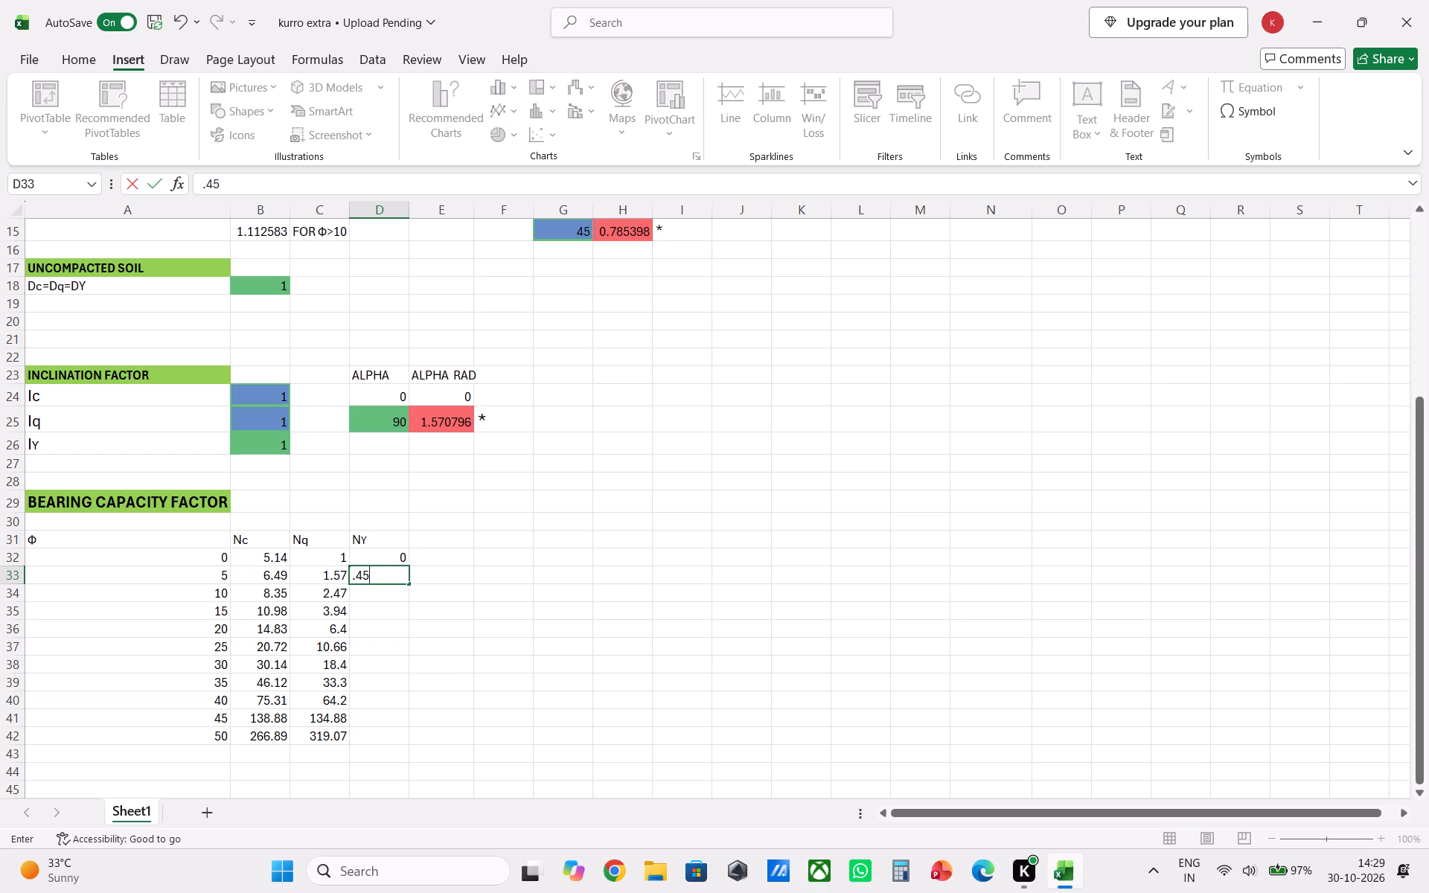
key(Down)
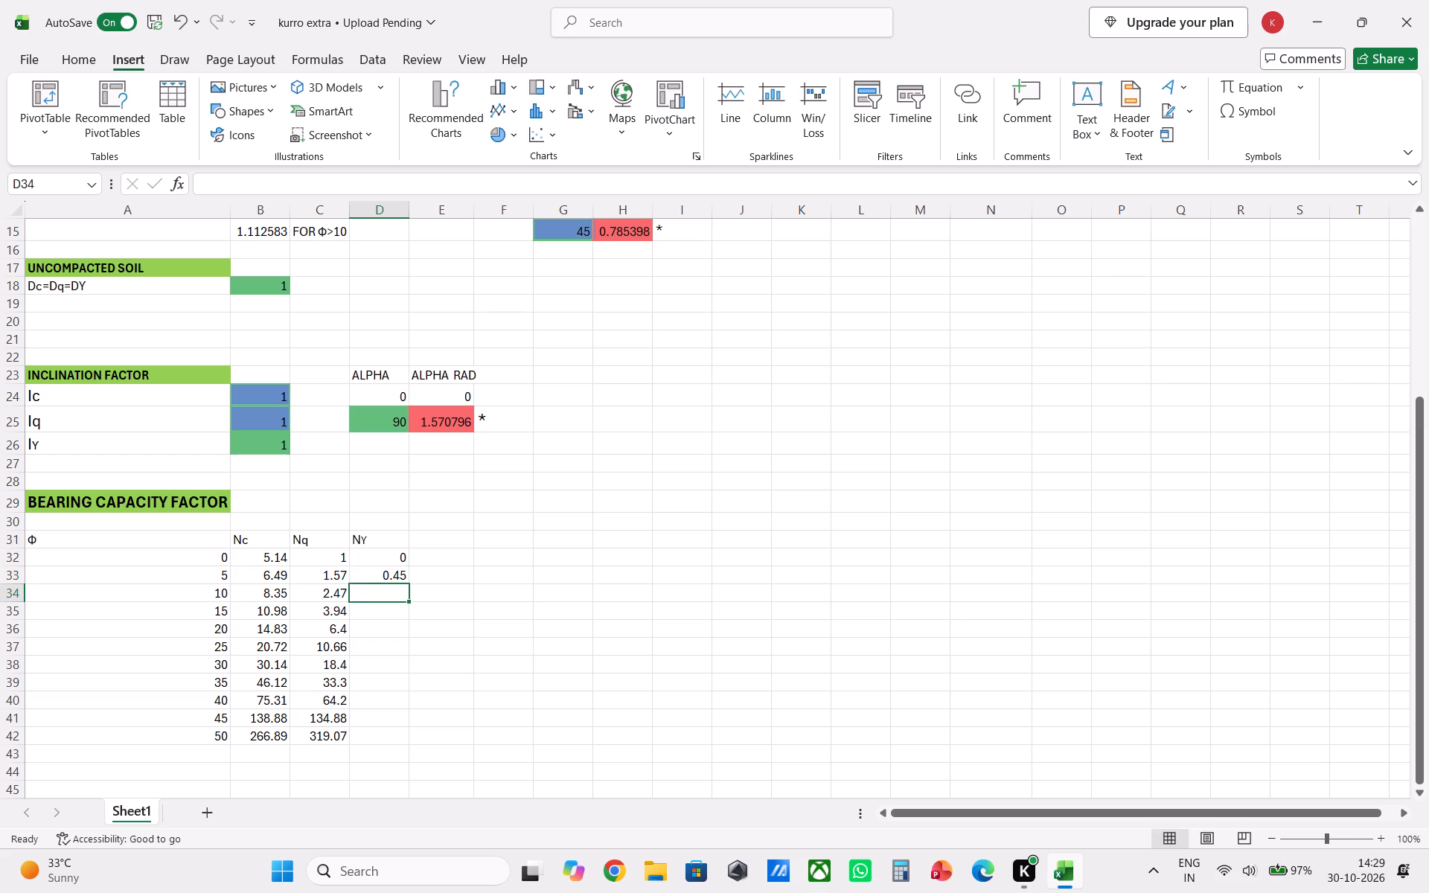
text(1.22)
key(Down)
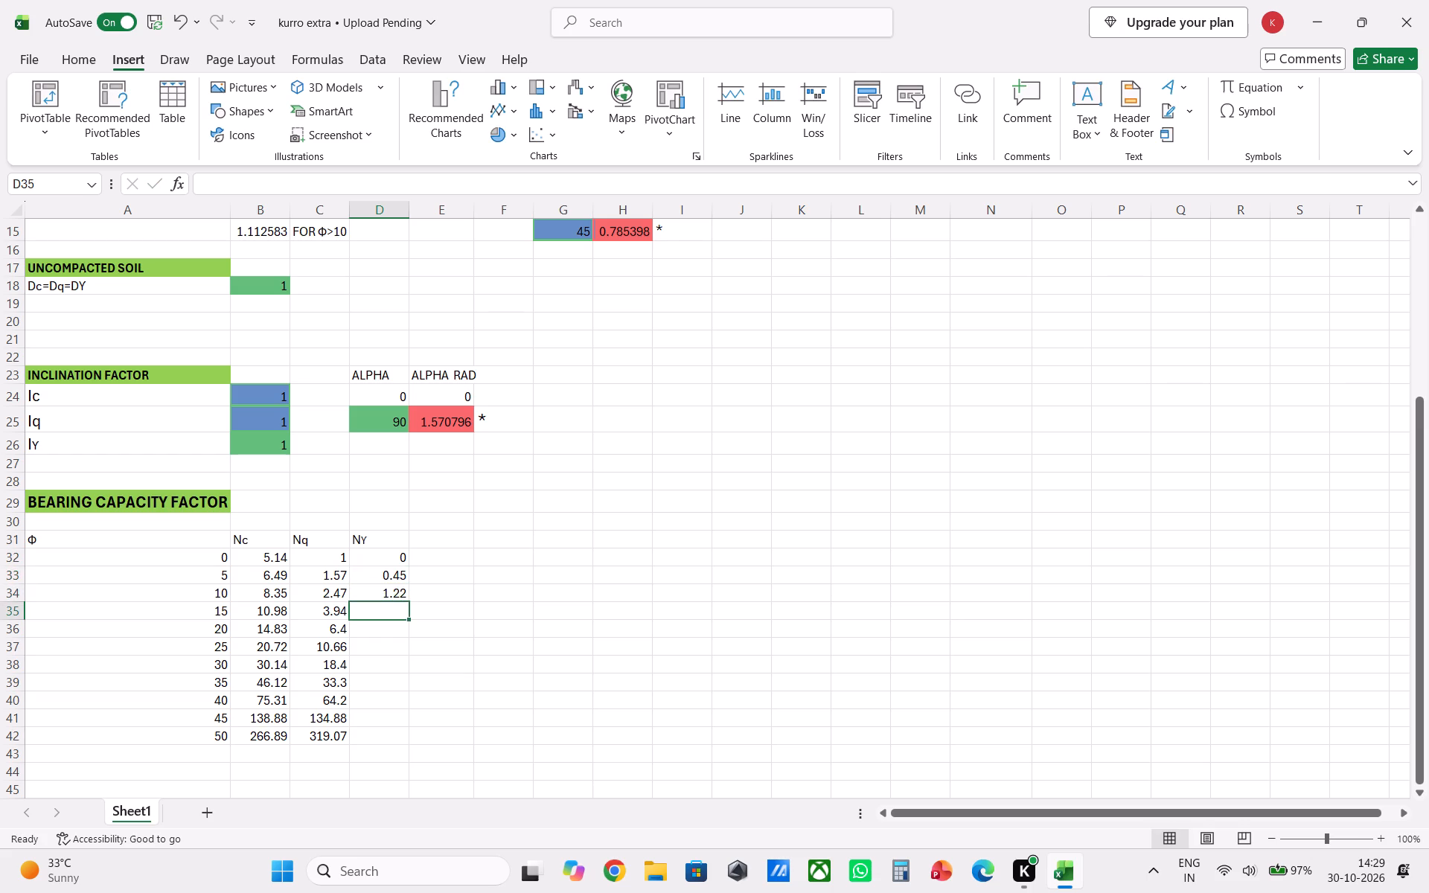
text(2.65)
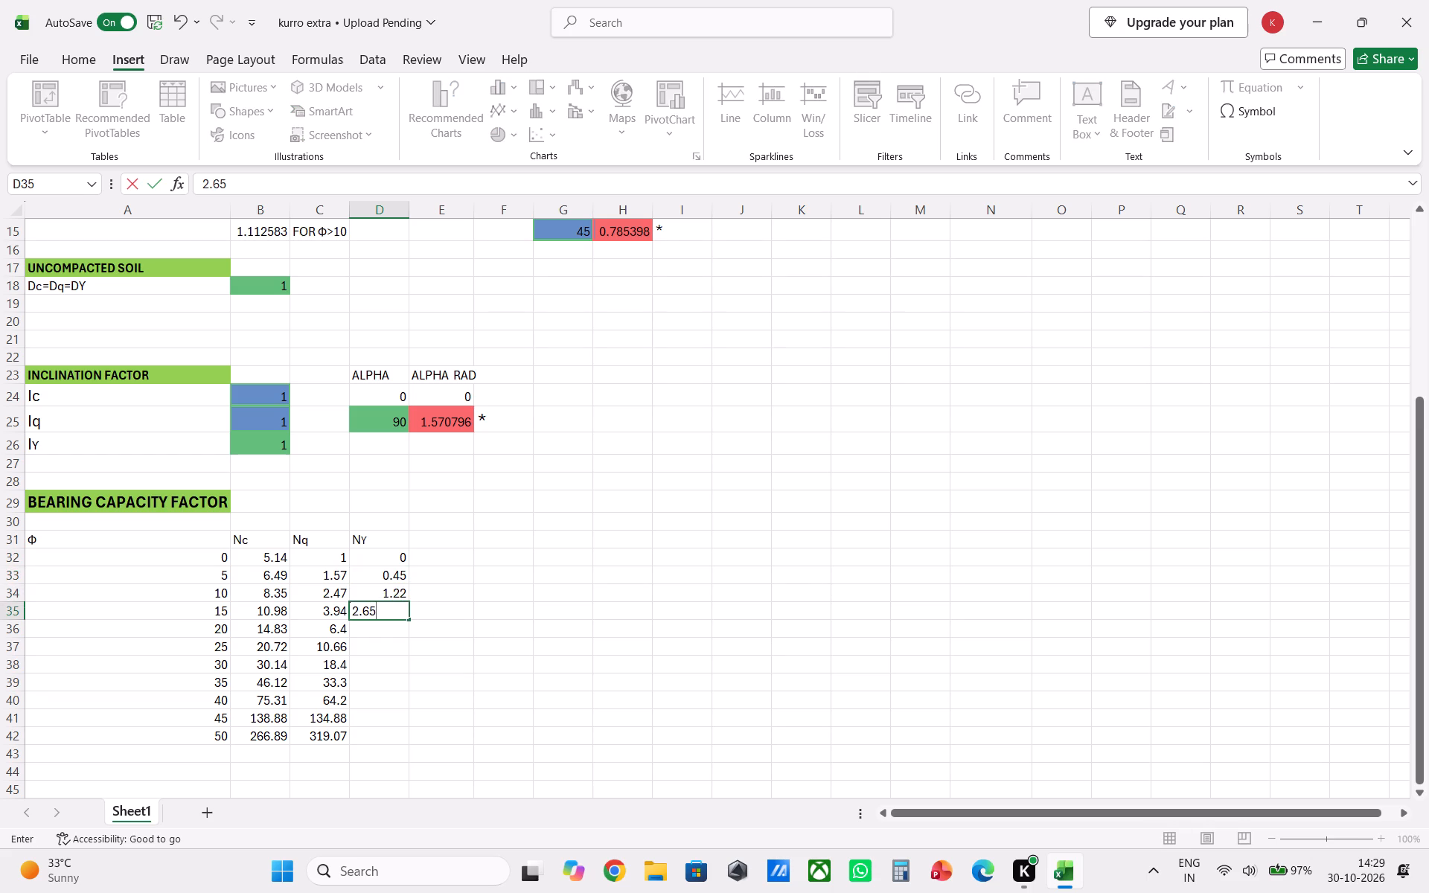
key(Down)
Enter the Nγ values 5.39, 10.88 and 22.40 in D36:D38 for Φ 20 to 30.
text(2.)
key(BackSpace)
key(BackSpace)
text(5.39)
key(Down)
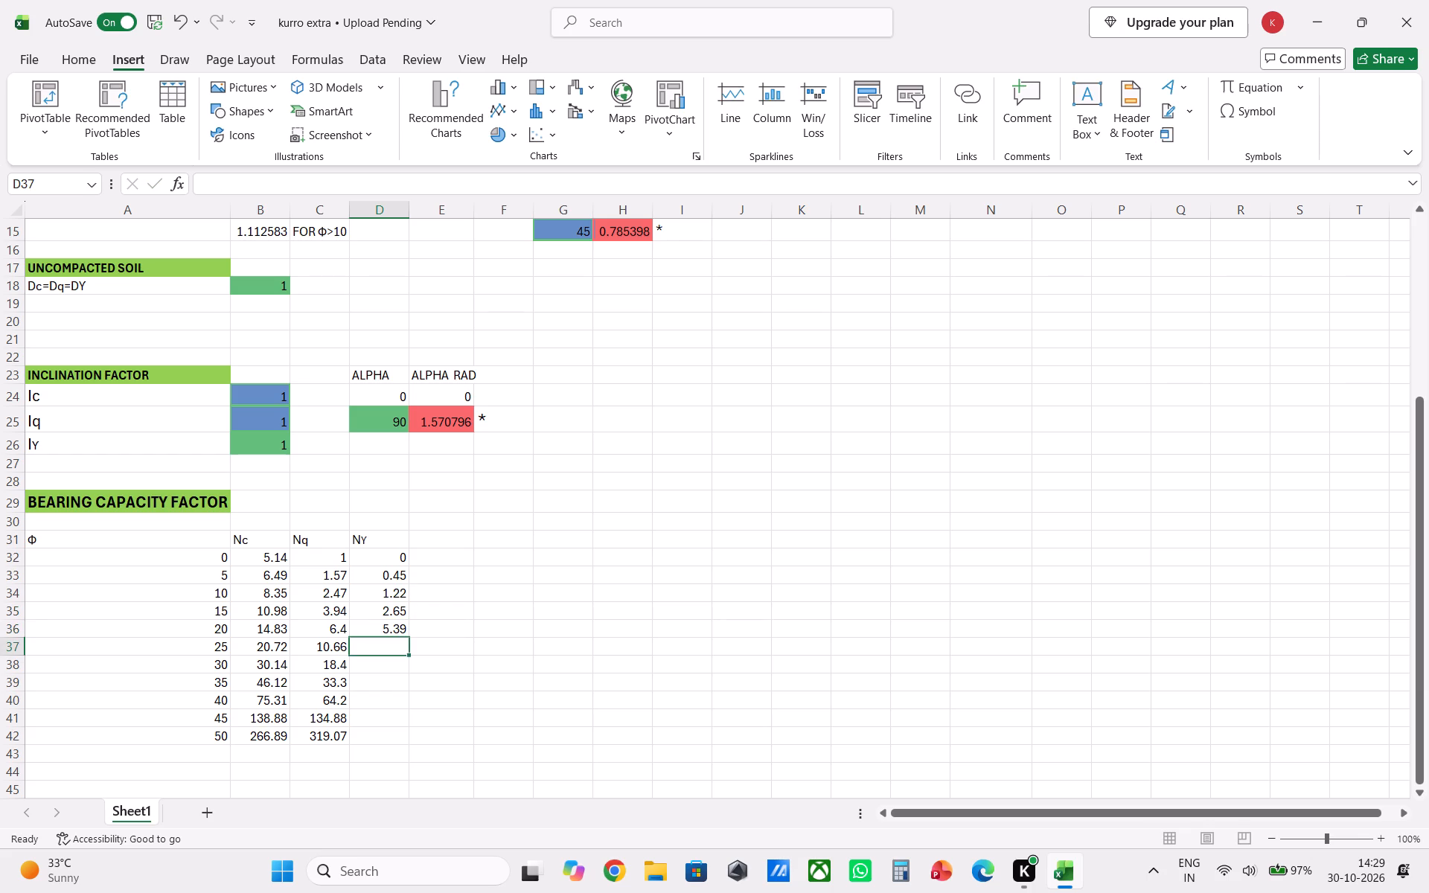
text(10.88)
key(Down)
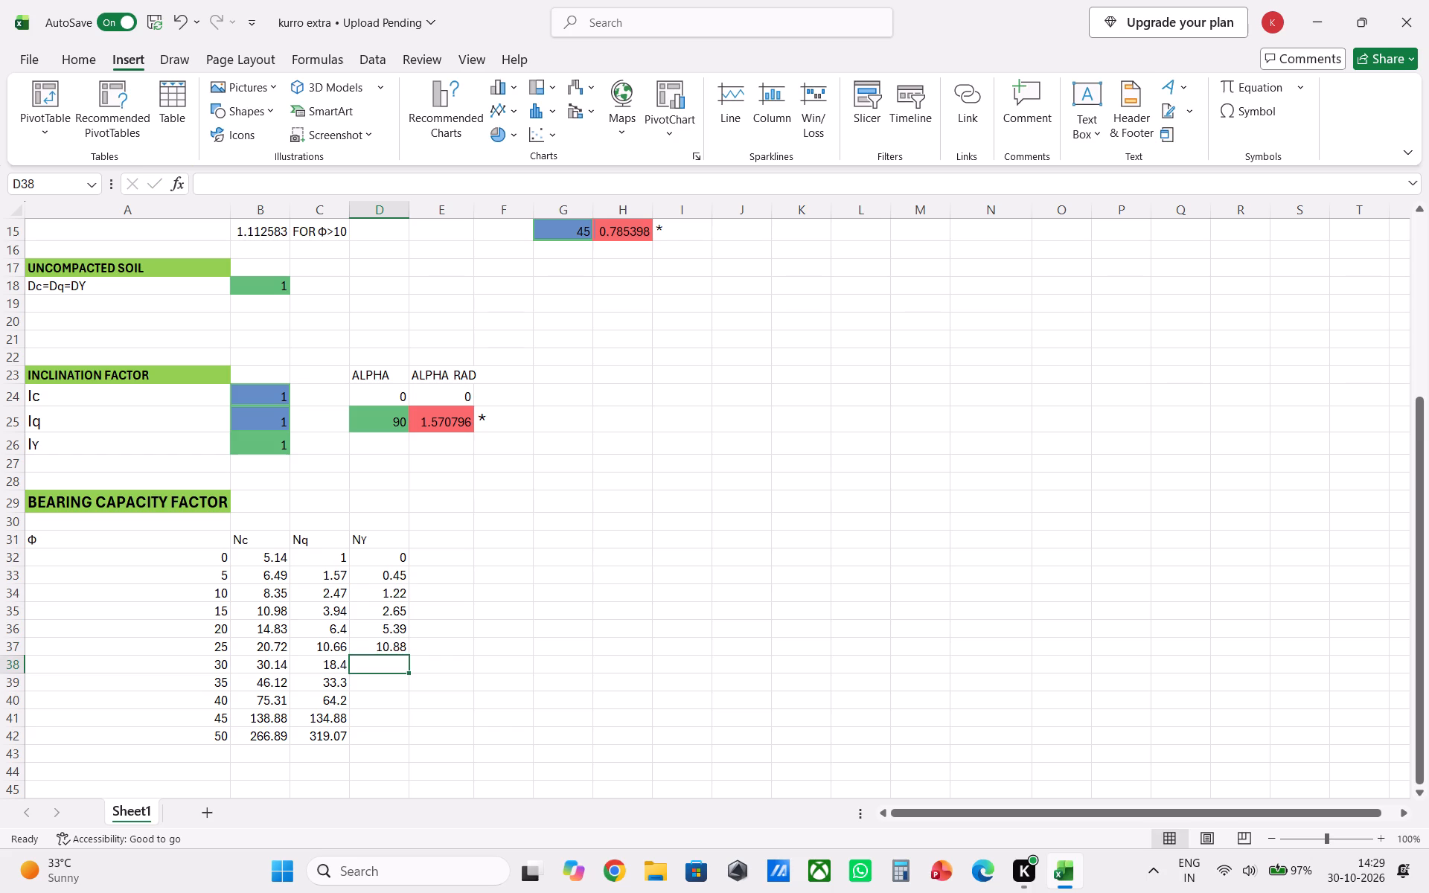
text(22.)
text(40)
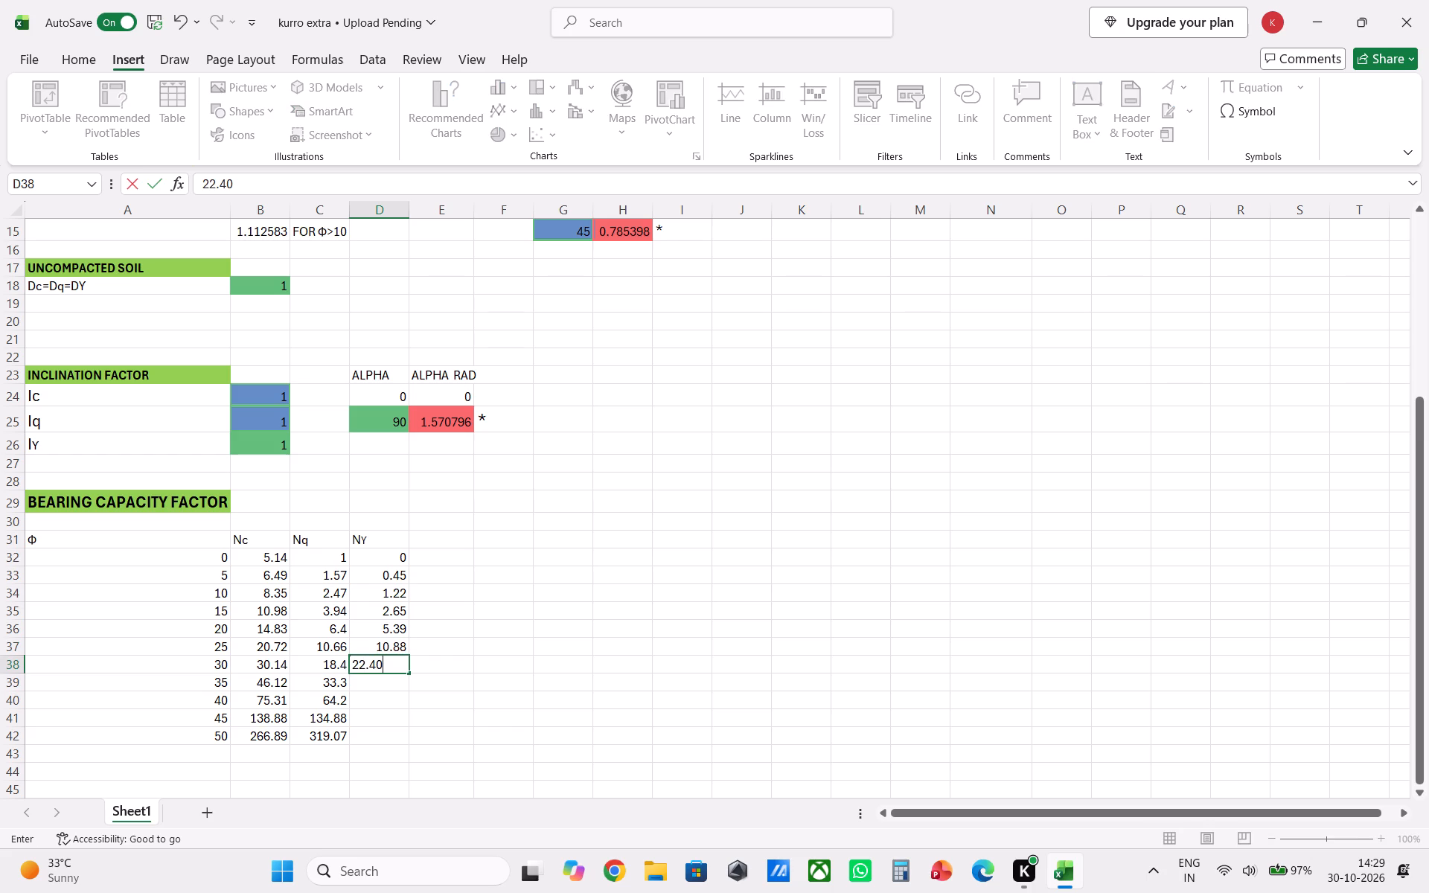
key(Down)
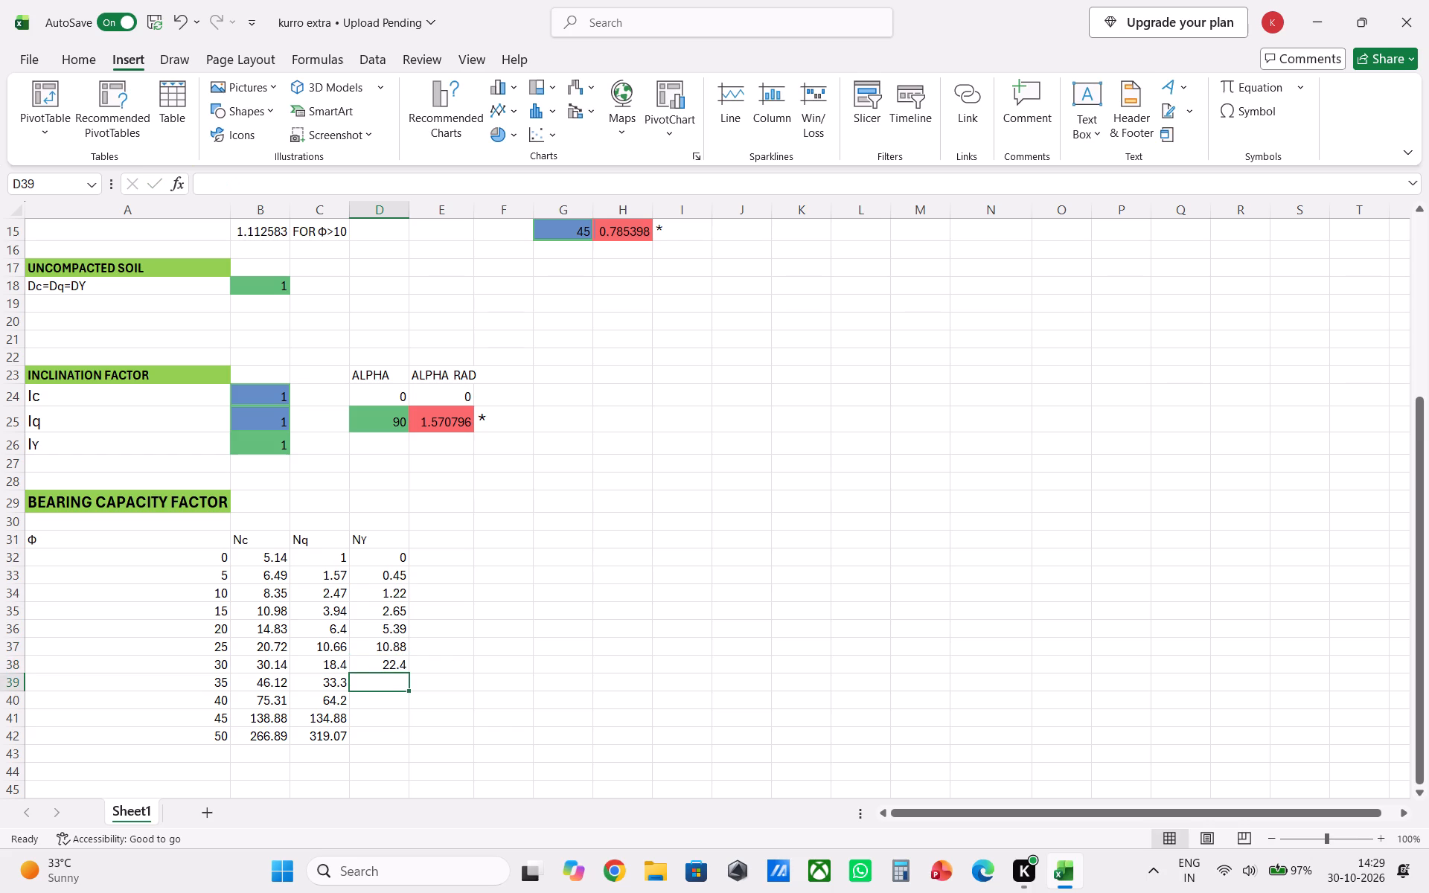
Enter the Nγ values 48.03 and 109.41 in D39:D40 for Φ 35 and 40.
text(48.)
text(03)
key(Down)
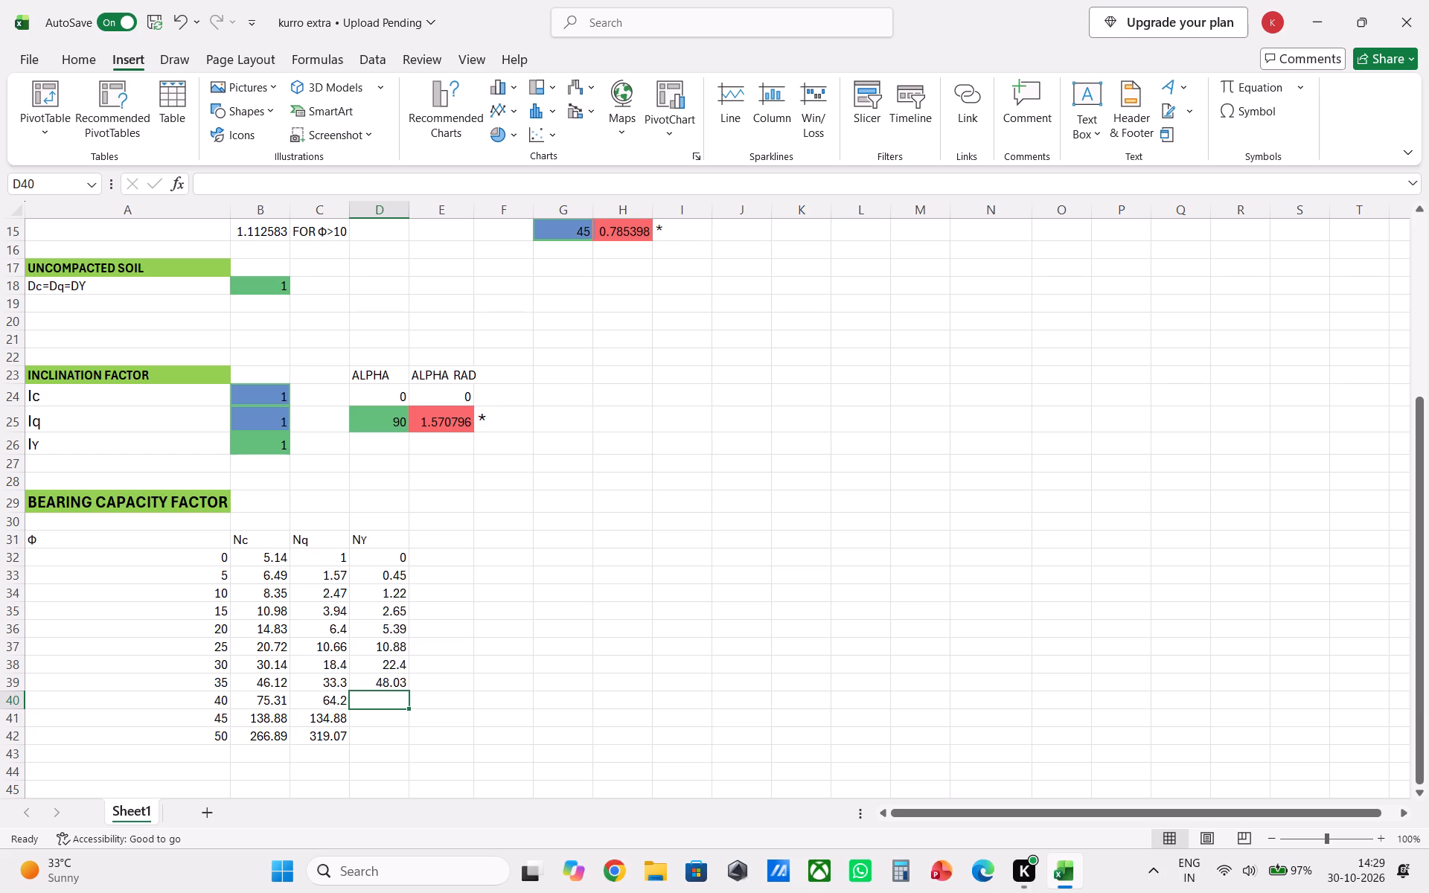
text(109.41)
key(Right)
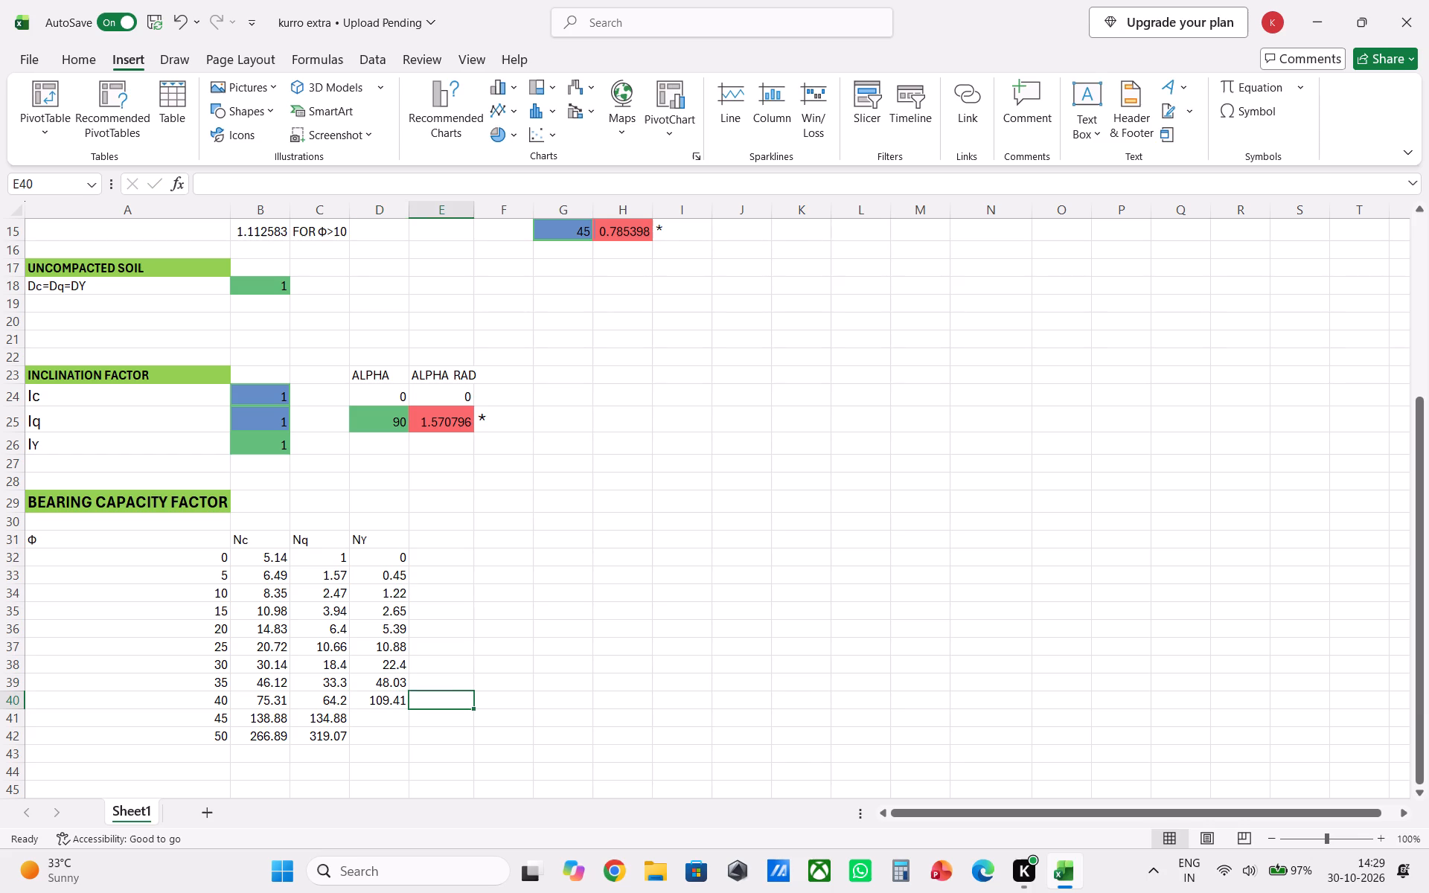
key(Down)
key(Left)
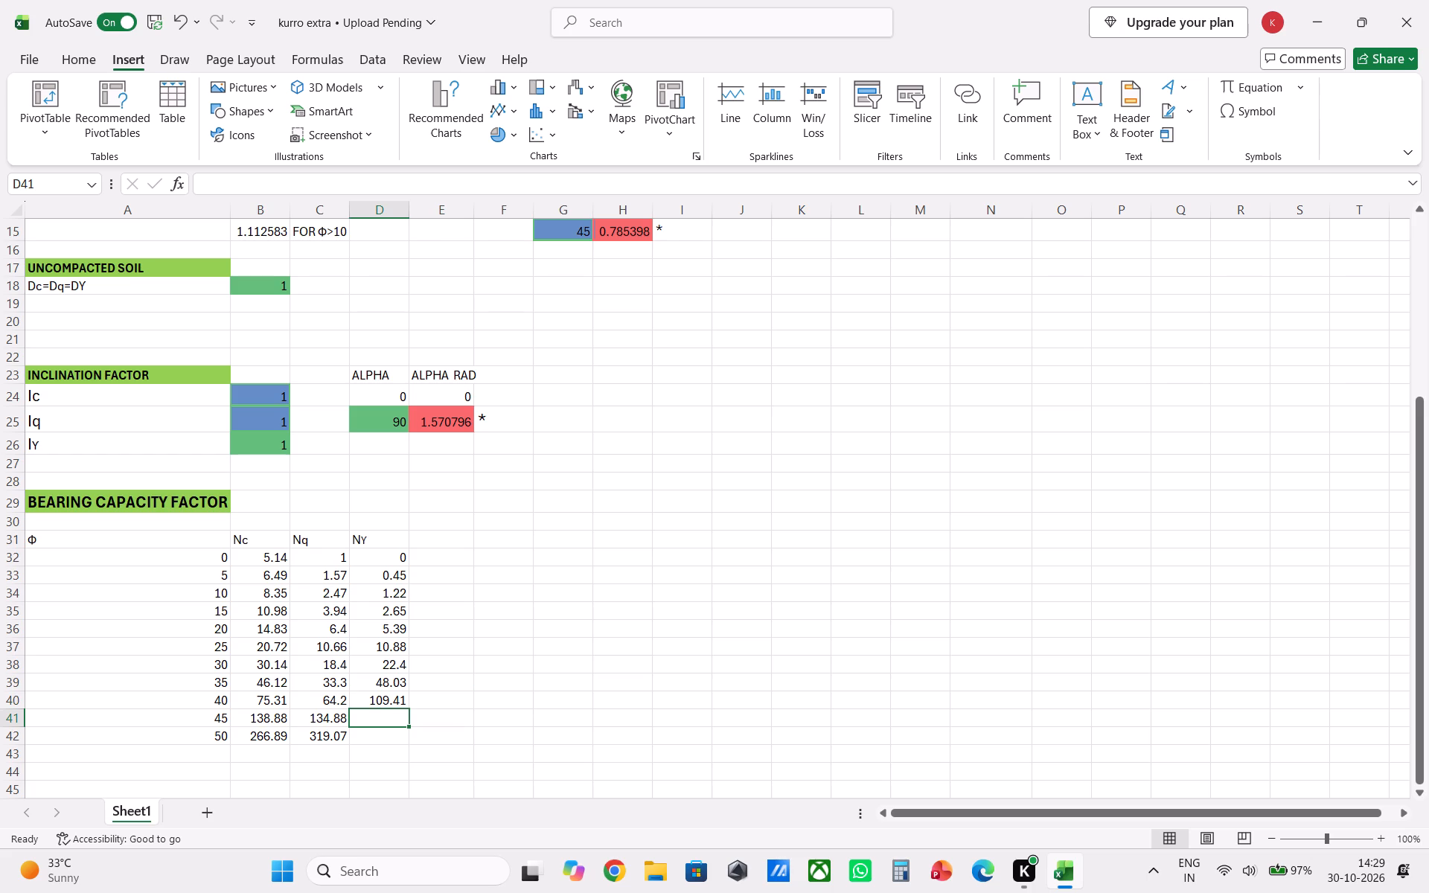
Complete the Nγ column by entering 271.76 and 762.89 in D41:D42 for Φ 45 and 50.
text(271)
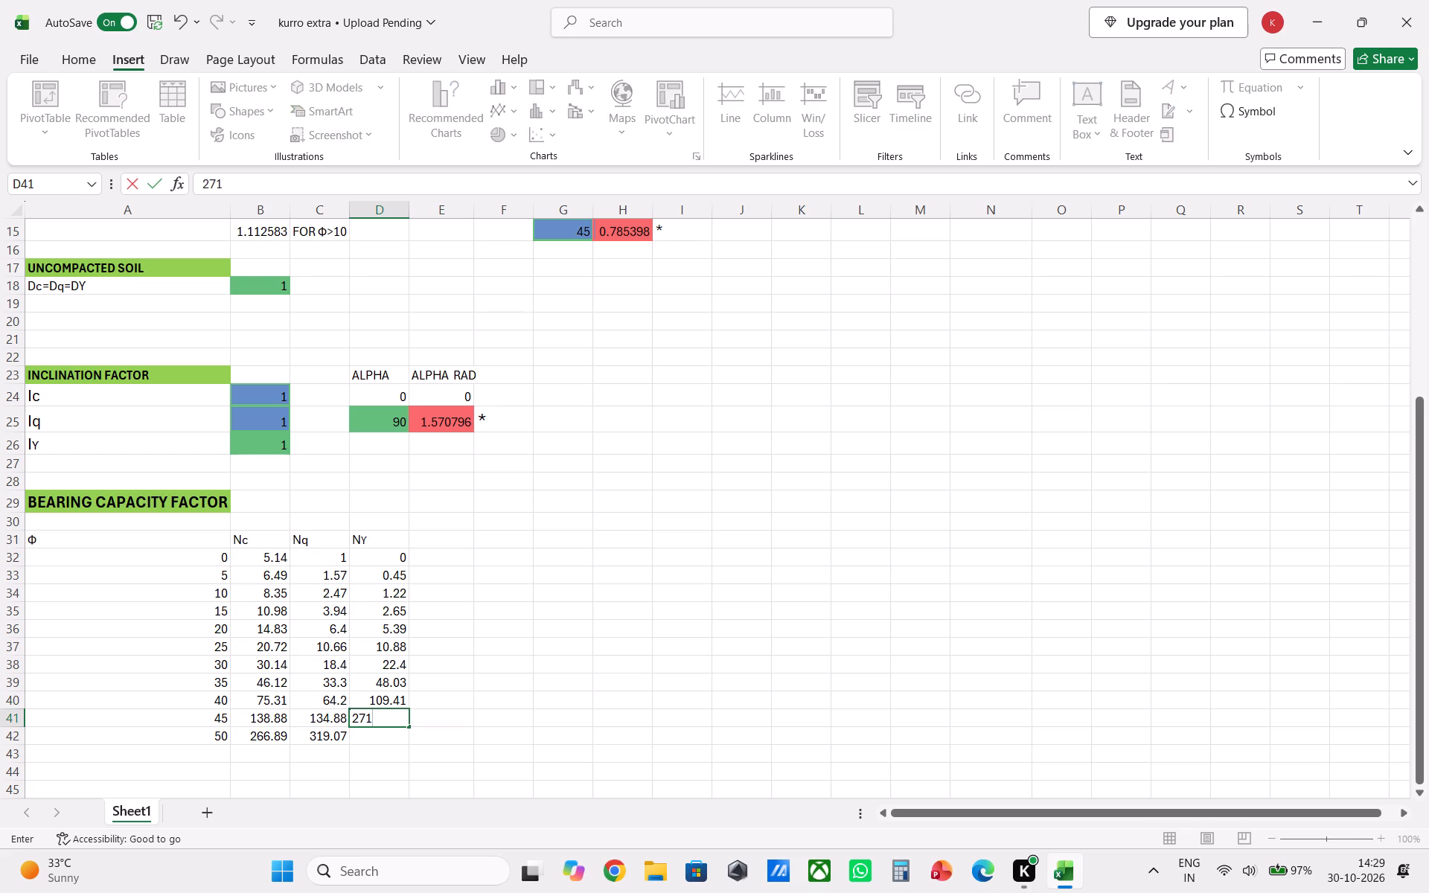
text(.76)
key(Down)
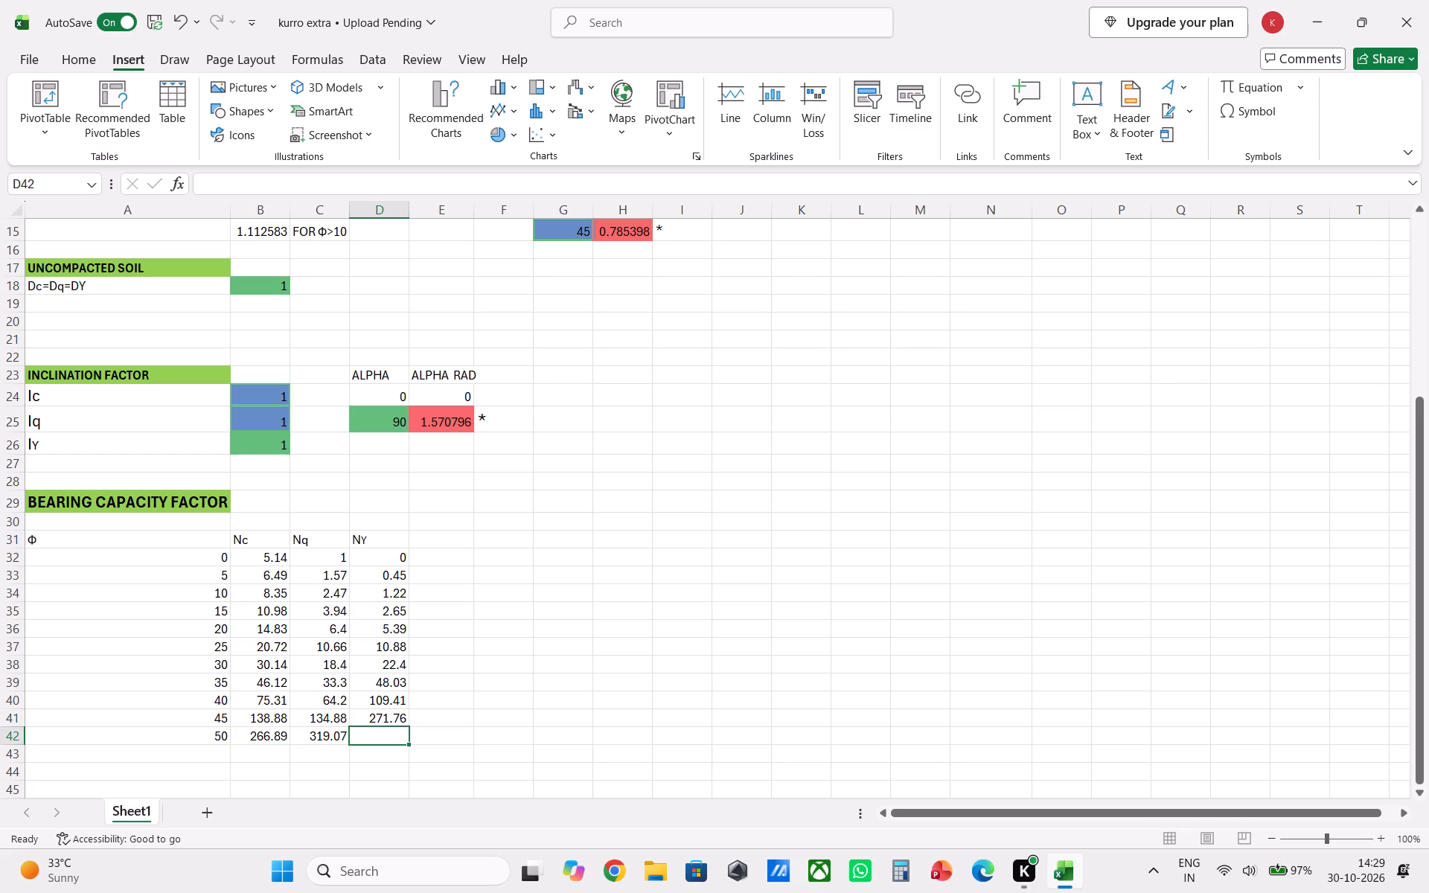
key(7)
key(6)
text(2.)
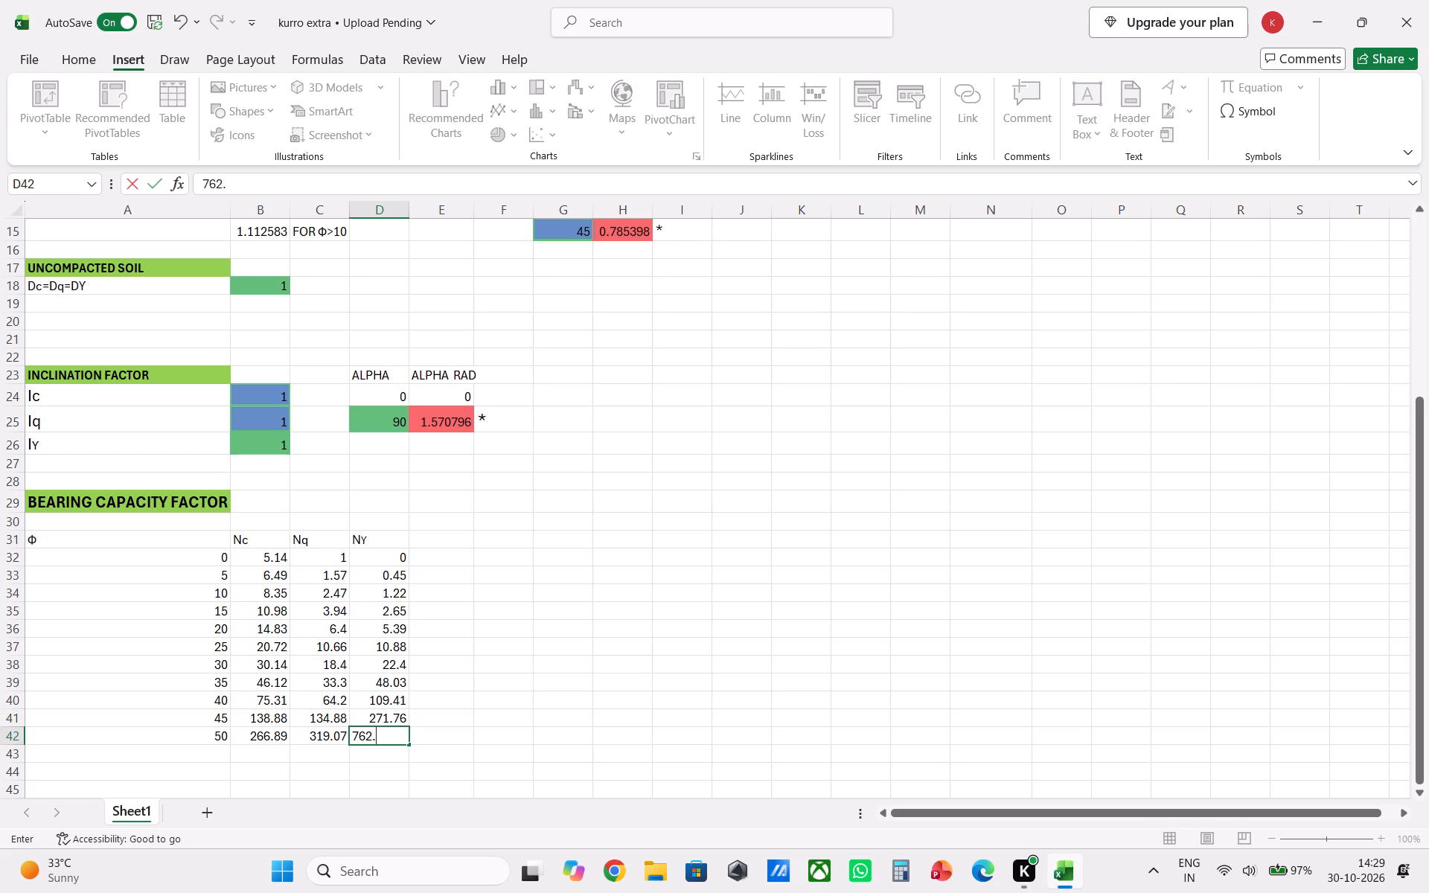
text(89)
key(Down)
Add the headers Nc, Nq and Nϒ in F31:H31, inserting the Greek Upsilon With Hook symbol for the last one.
click(531, 541)
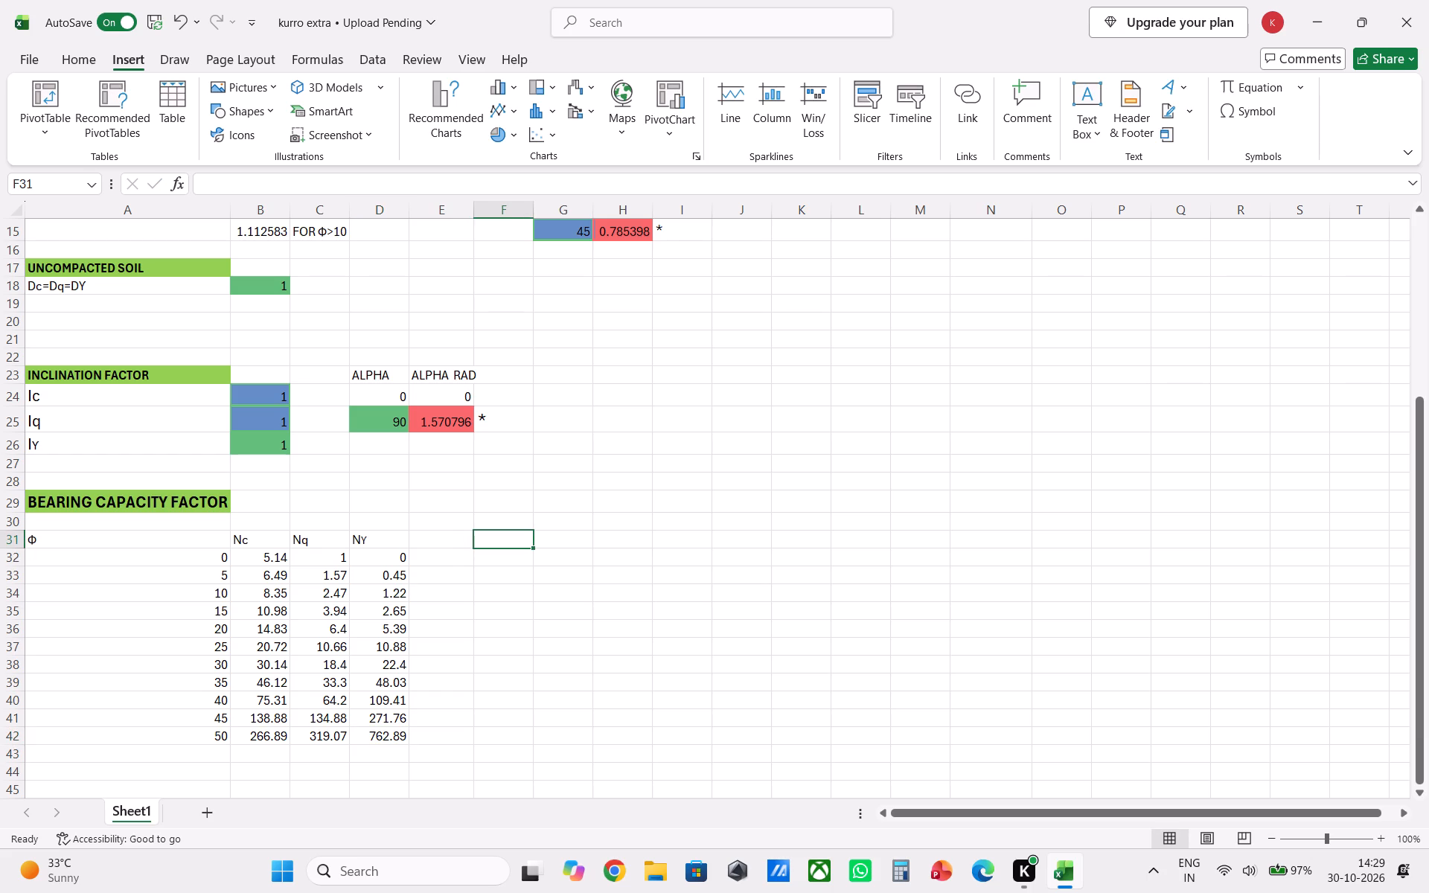
key(n)
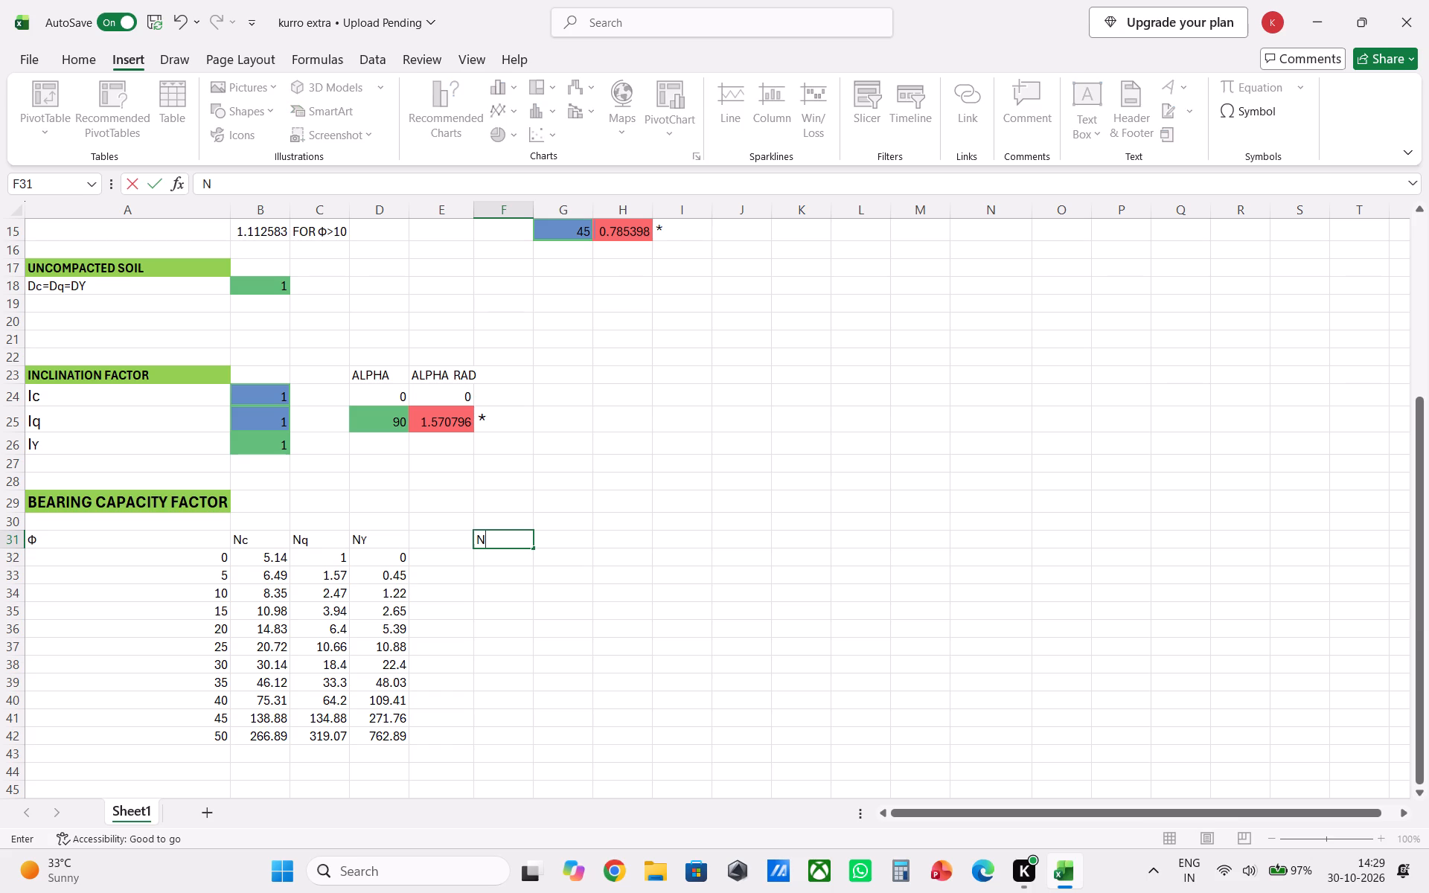
key(c)
key(Right)
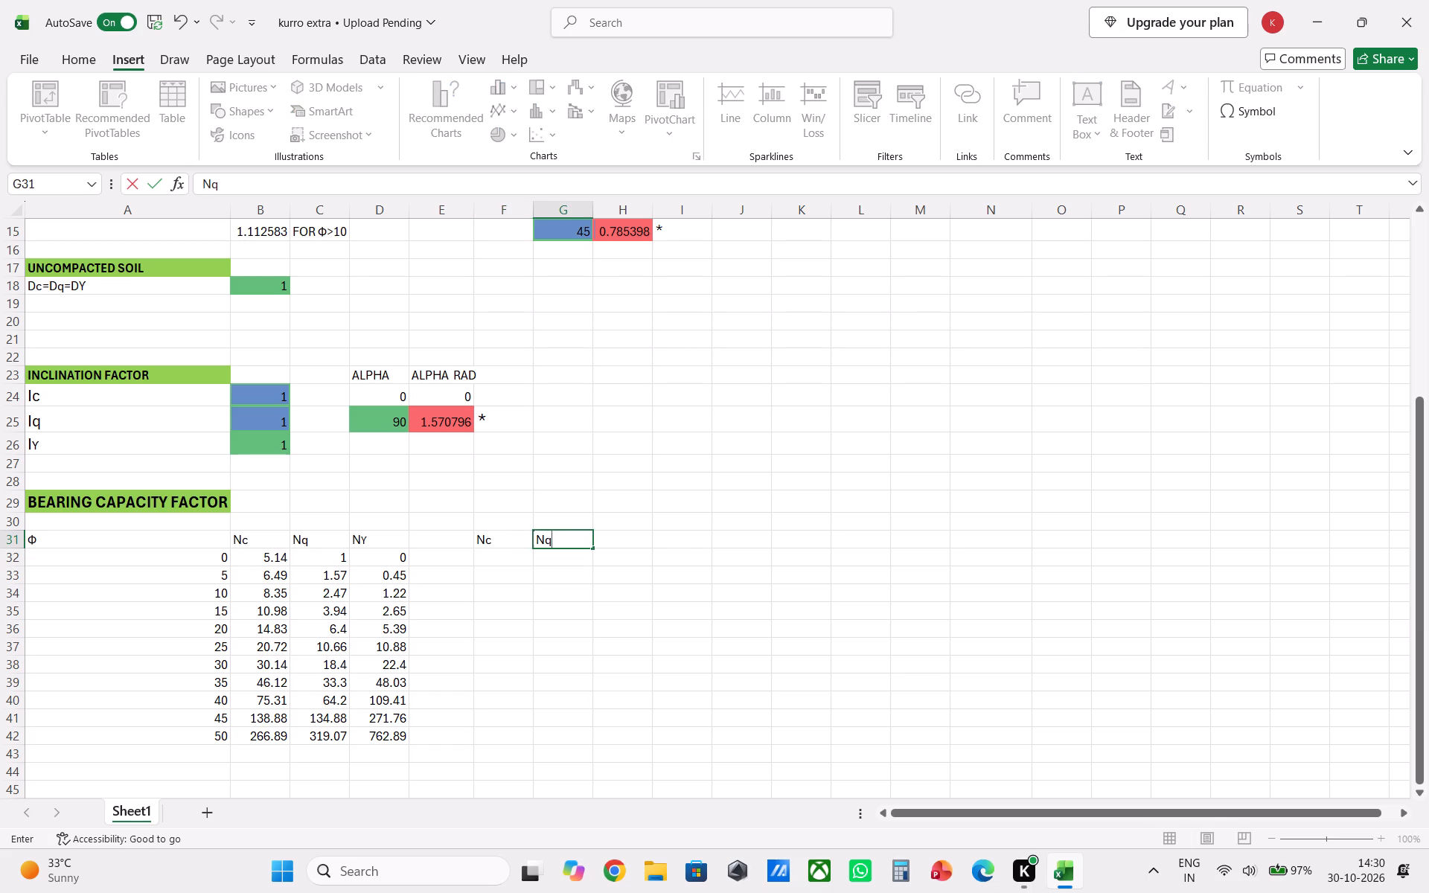
key(Right)
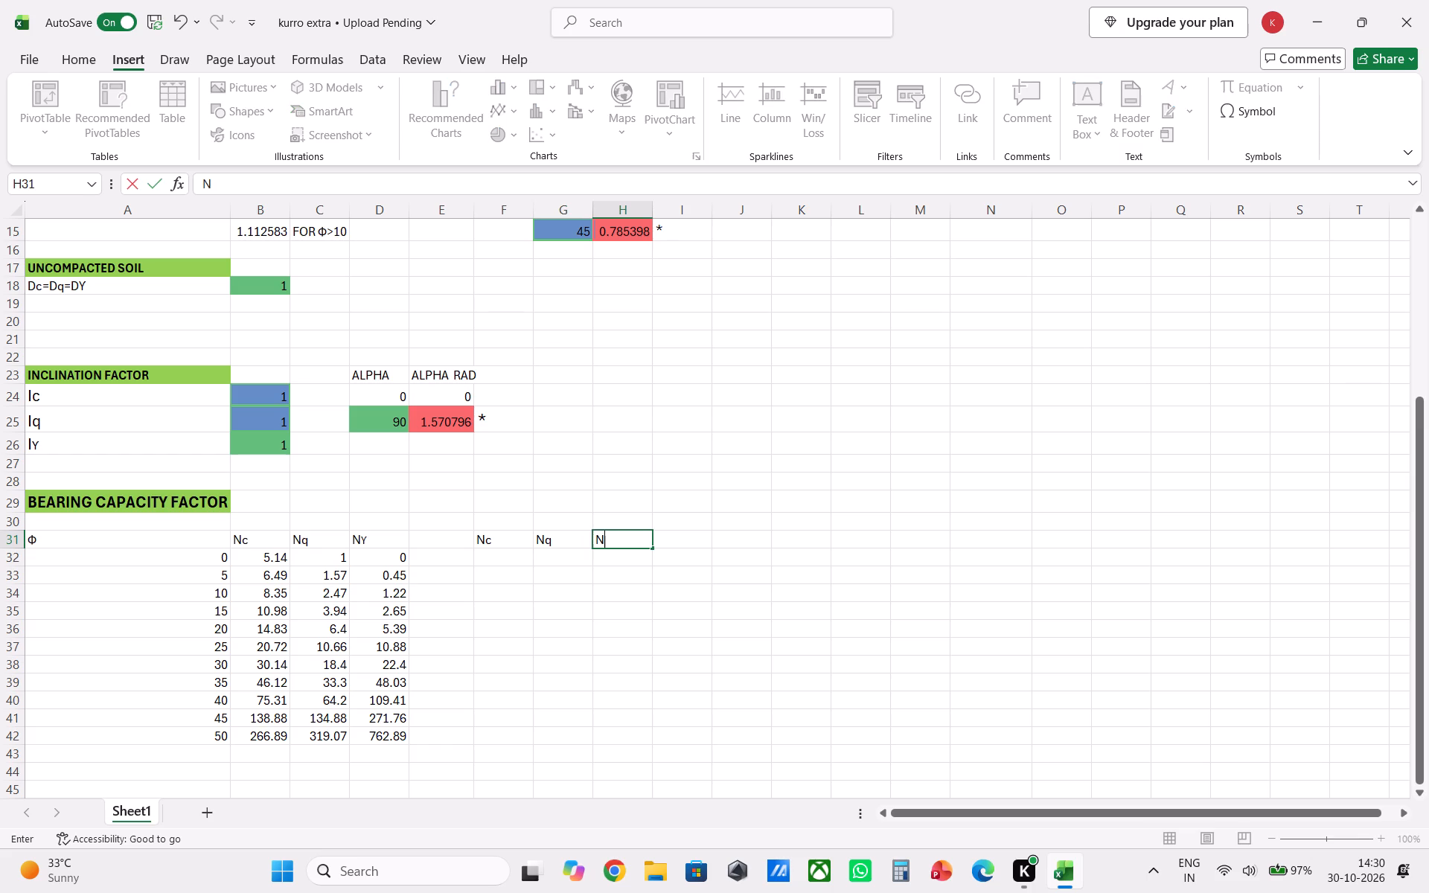
click(1247, 115)
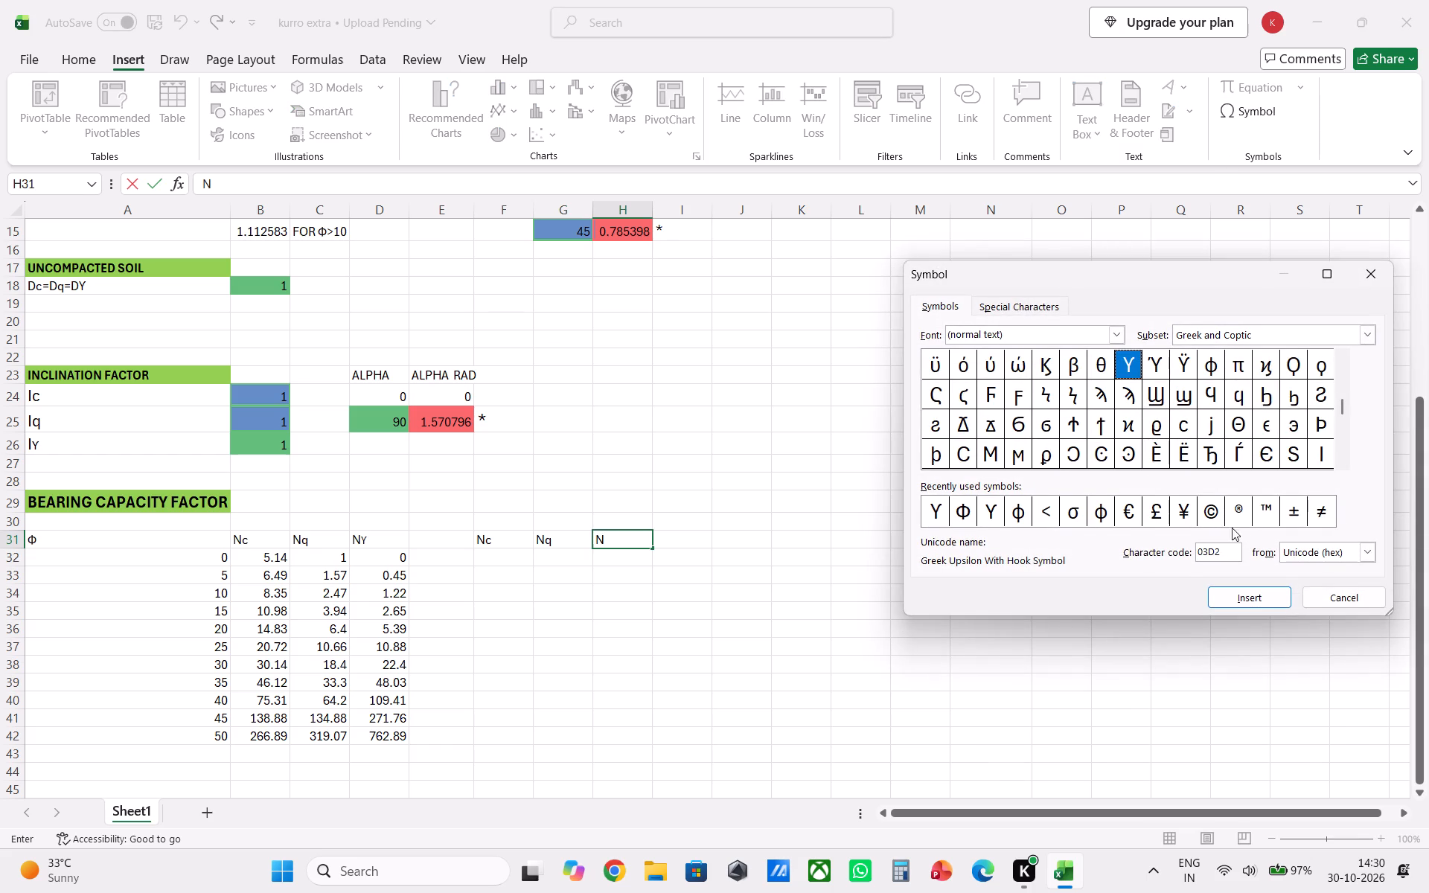
click(1276, 592)
click(1361, 606)
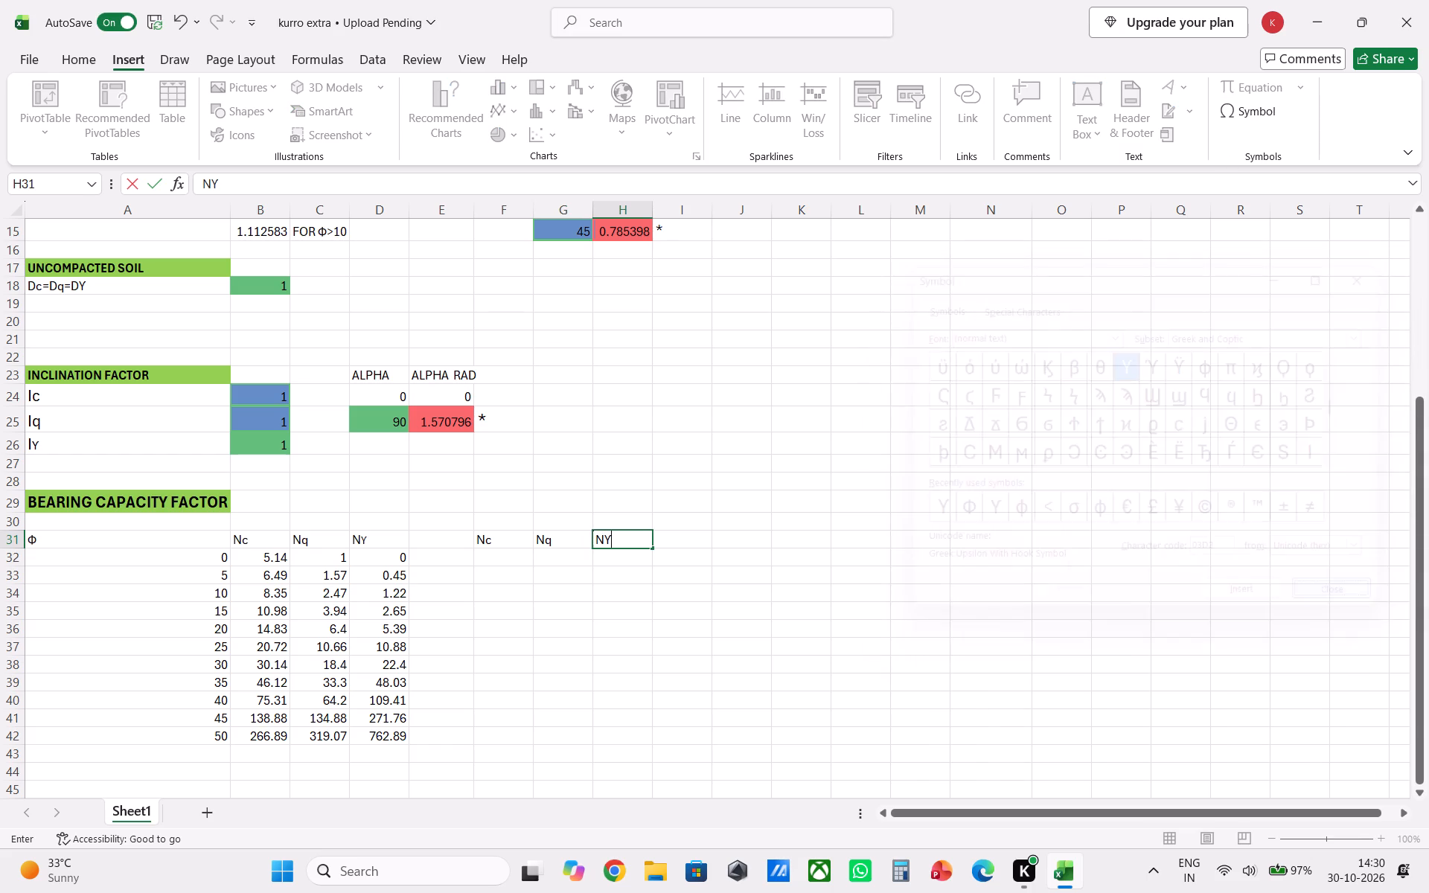
Set the ϒ symbol in the H31 header to font size 9.
drag(622, 544, 604, 542)
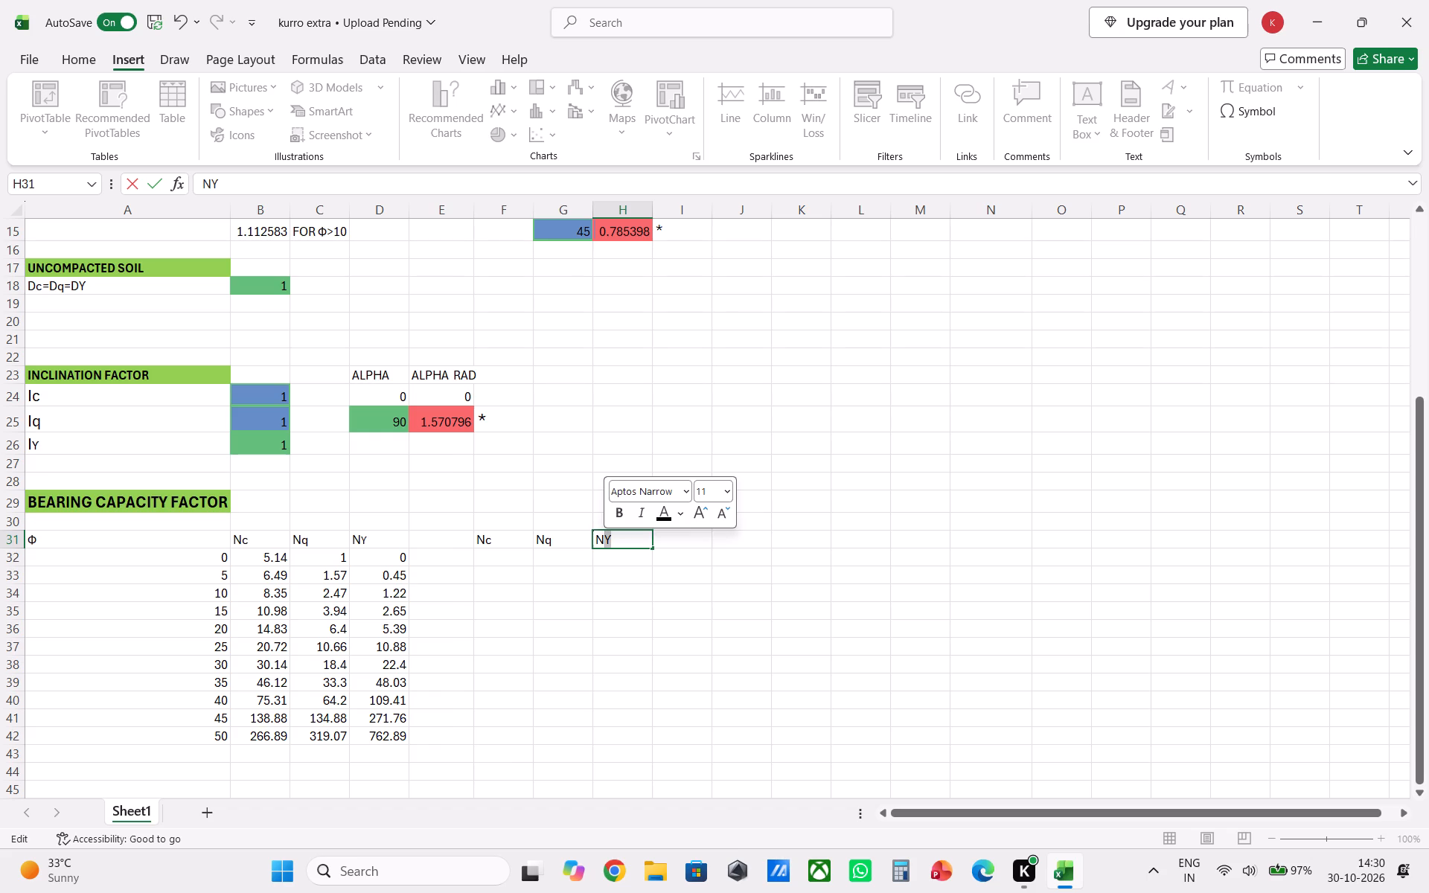
click(728, 493)
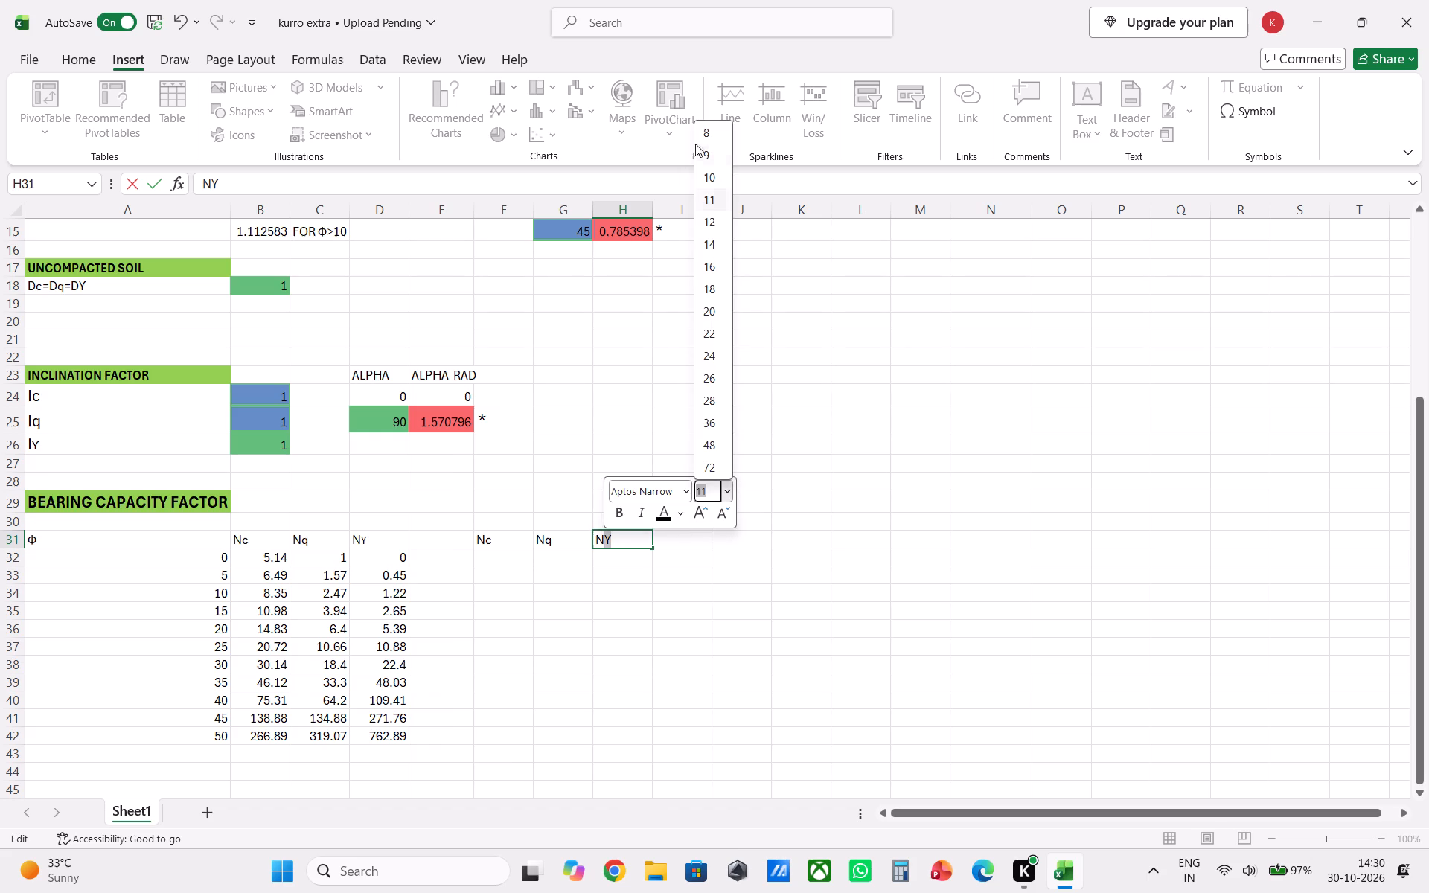
click(707, 148)
click(700, 680)
click(512, 563)
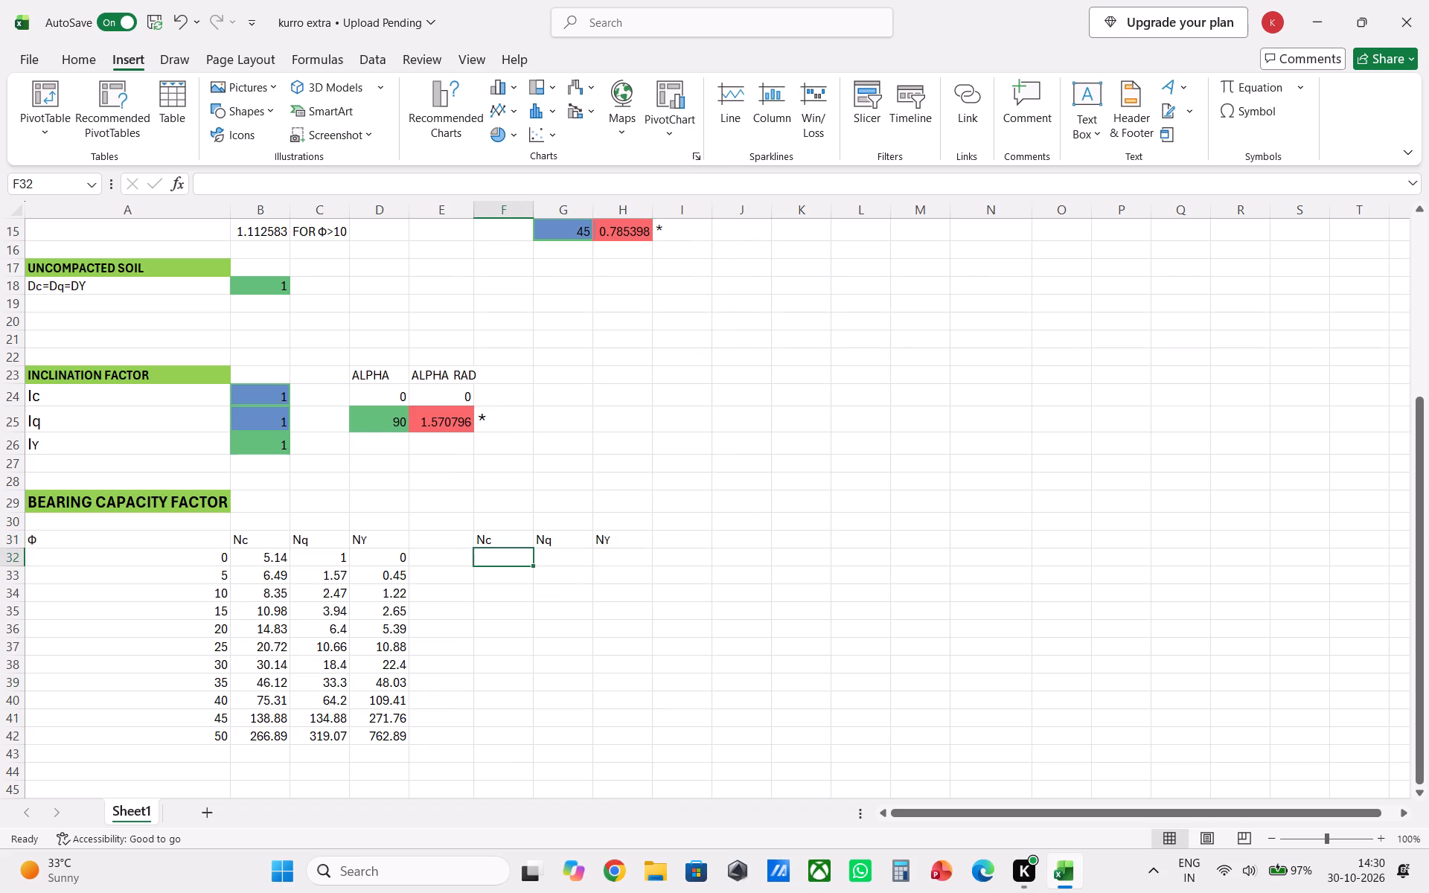
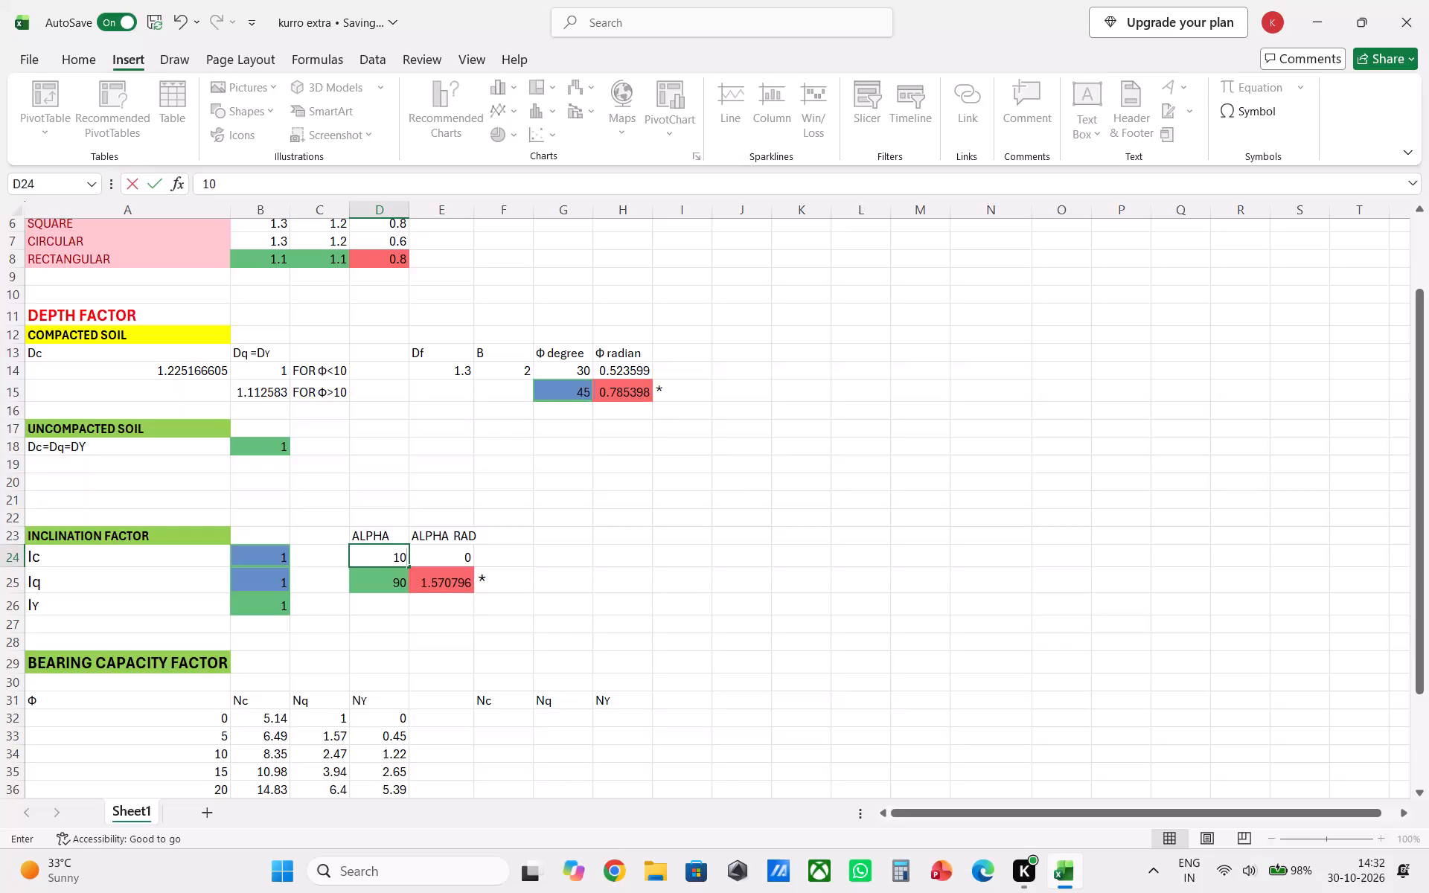
Set the ALPHA angle in cell D24 of the inclination factor section to 10.
key(Return)
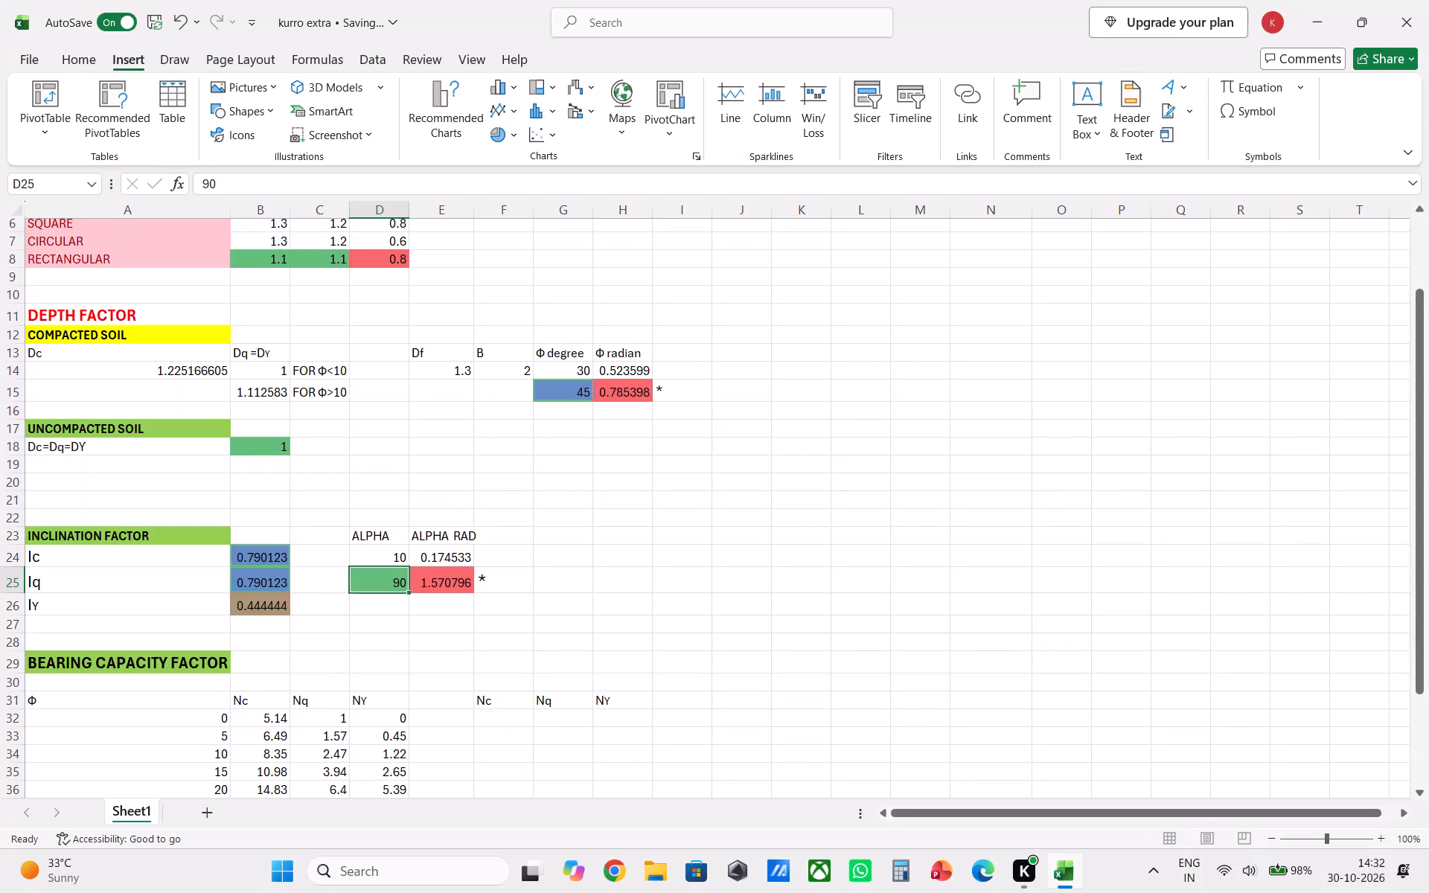
click(401, 555)
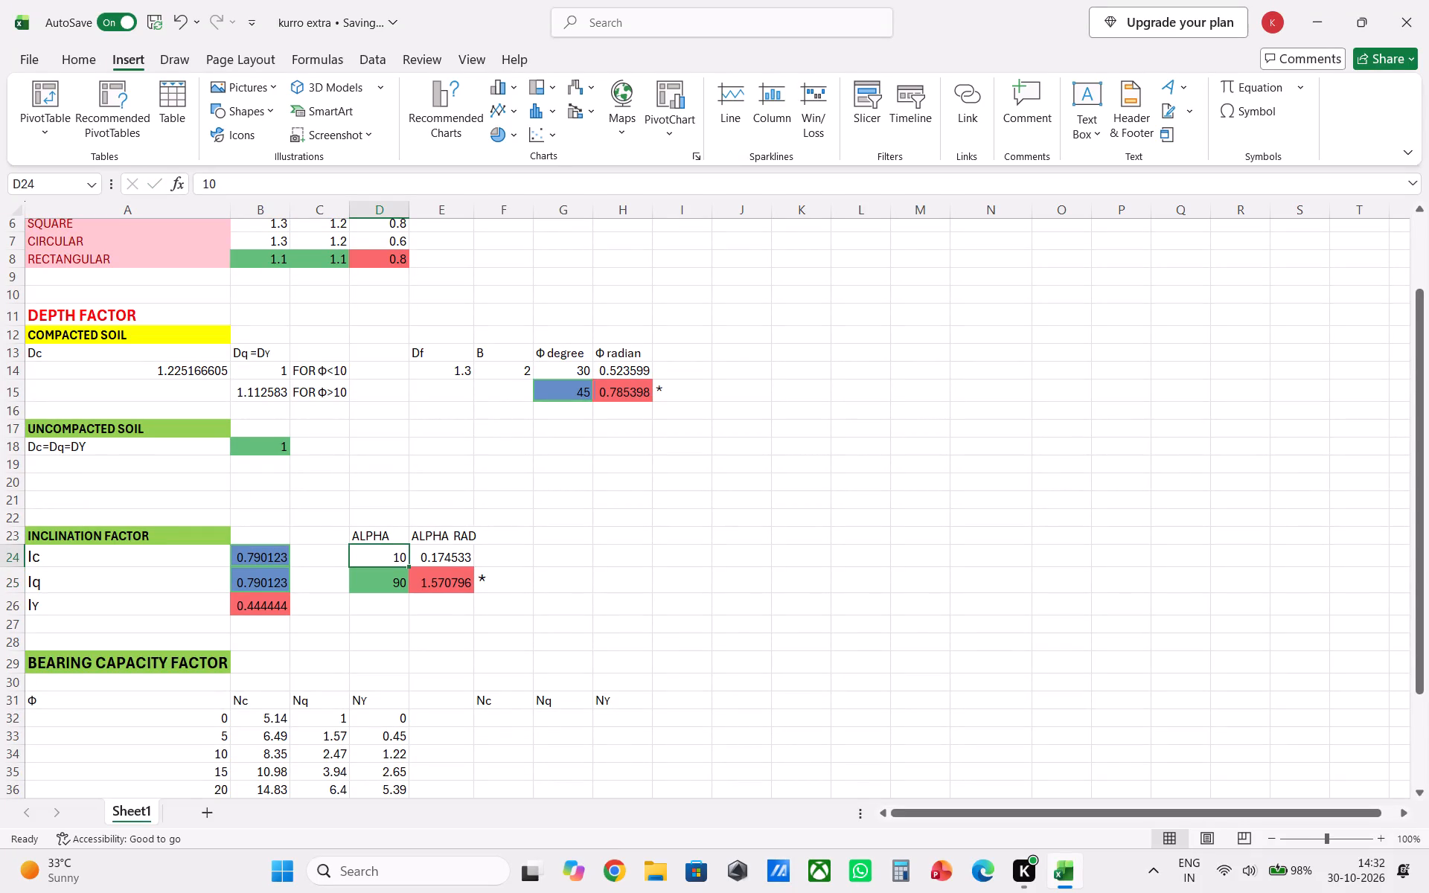
Review the inclination factor results and the bearing capacity factor table with its empty Nc, Nq and Nγ cells.
scroll(557, 504, down, 1)
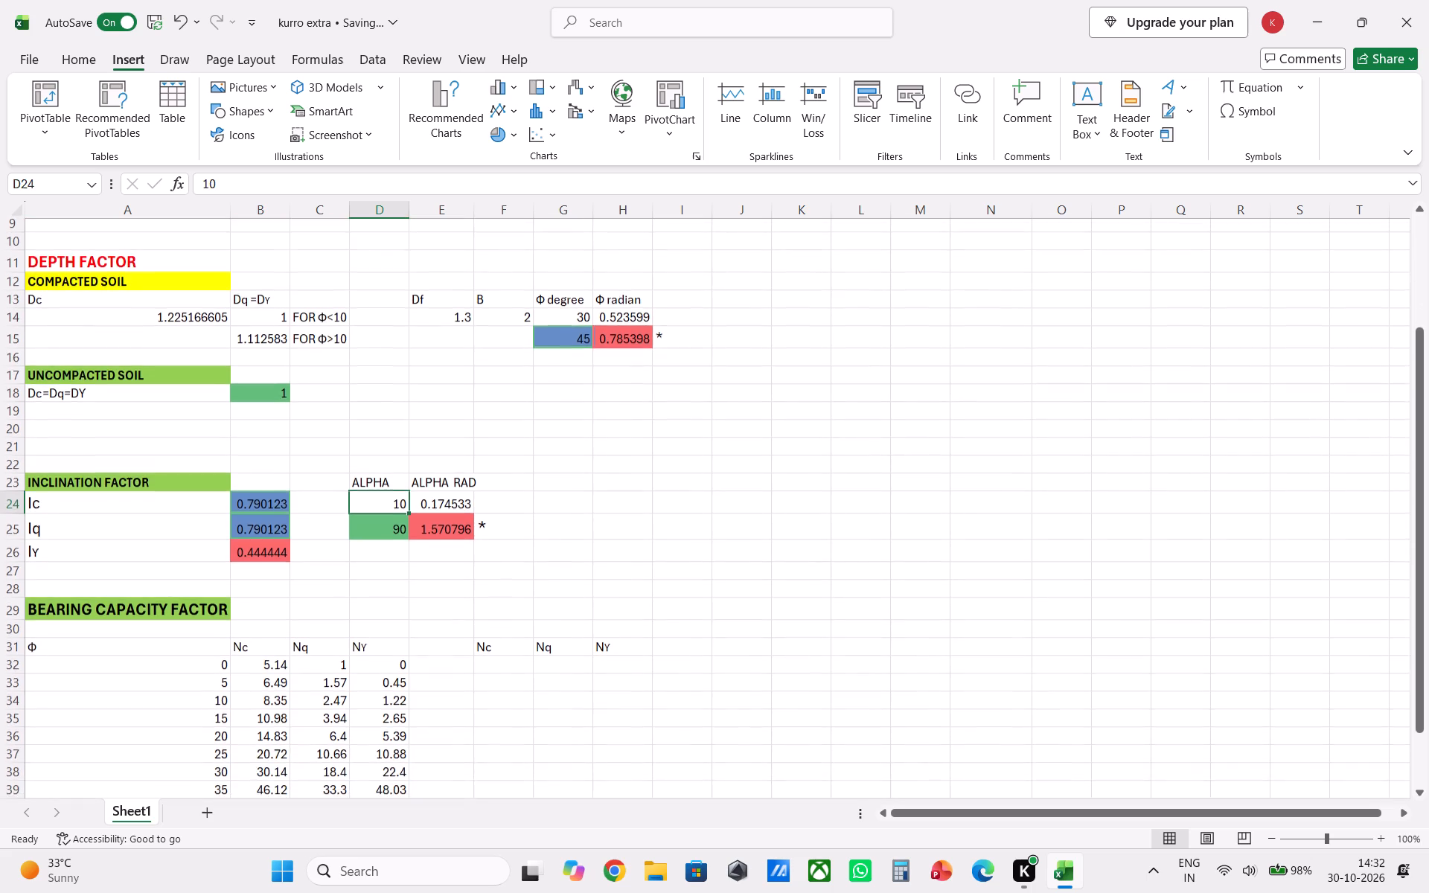
scroll(567, 493, up, 2)
scroll(569, 495, down, 2)
scroll(573, 494, up, 4)
scroll(539, 497, down, 2)
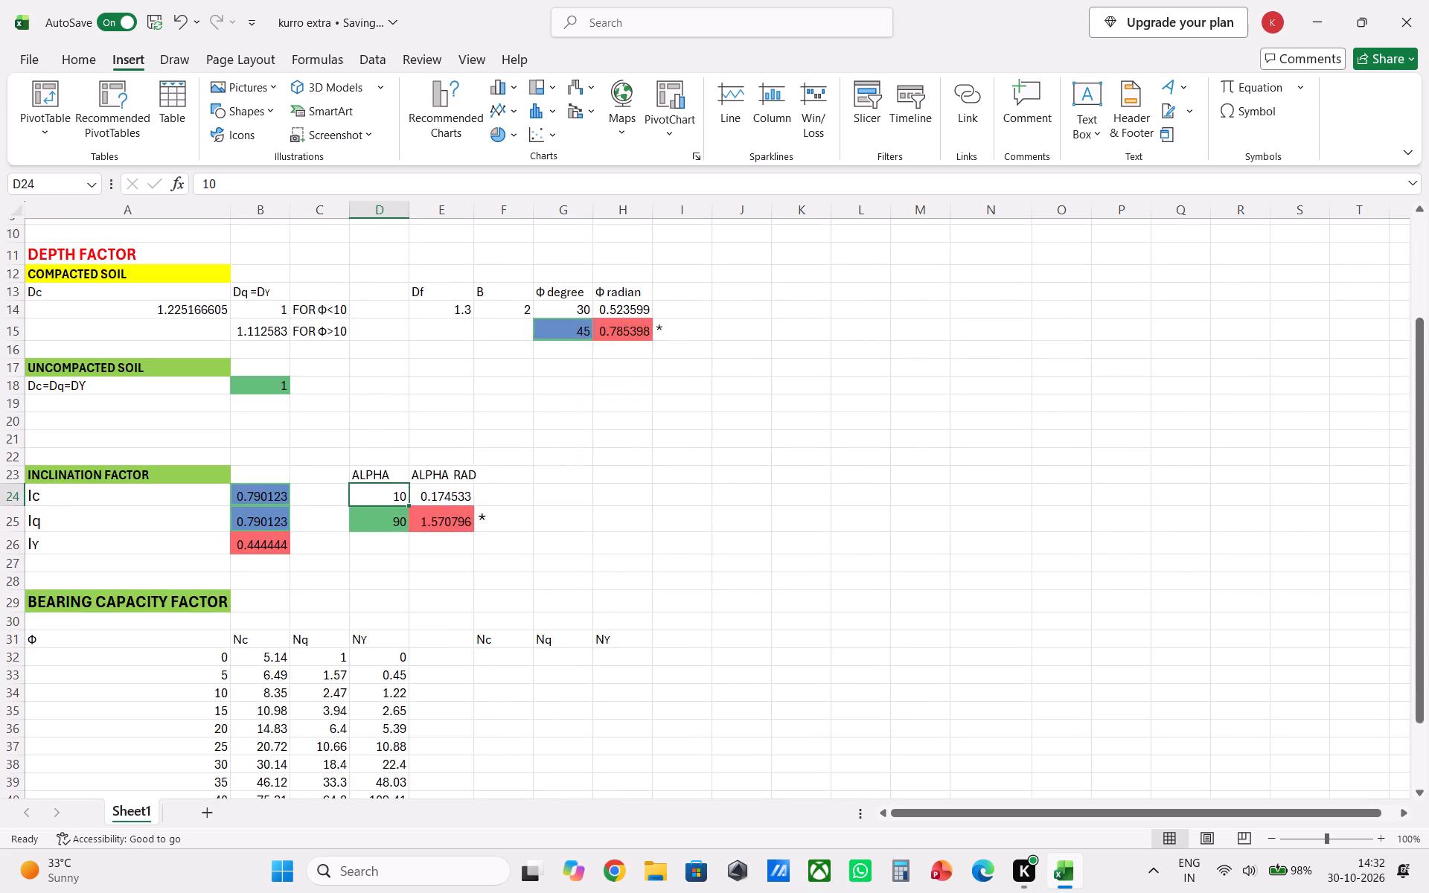
scroll(539, 497, down, 4)
click(509, 502)
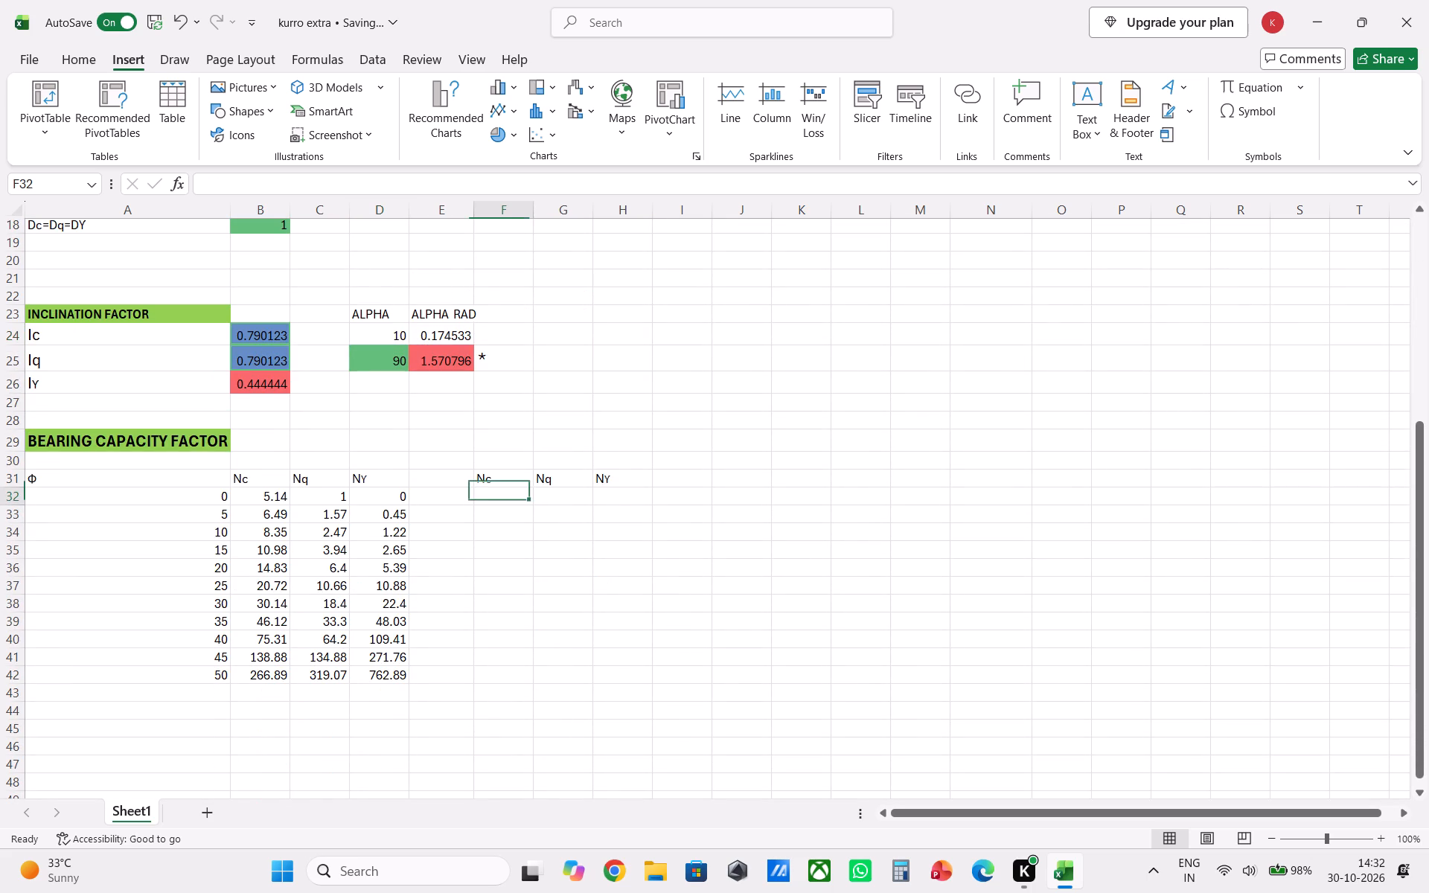
click(511, 499)
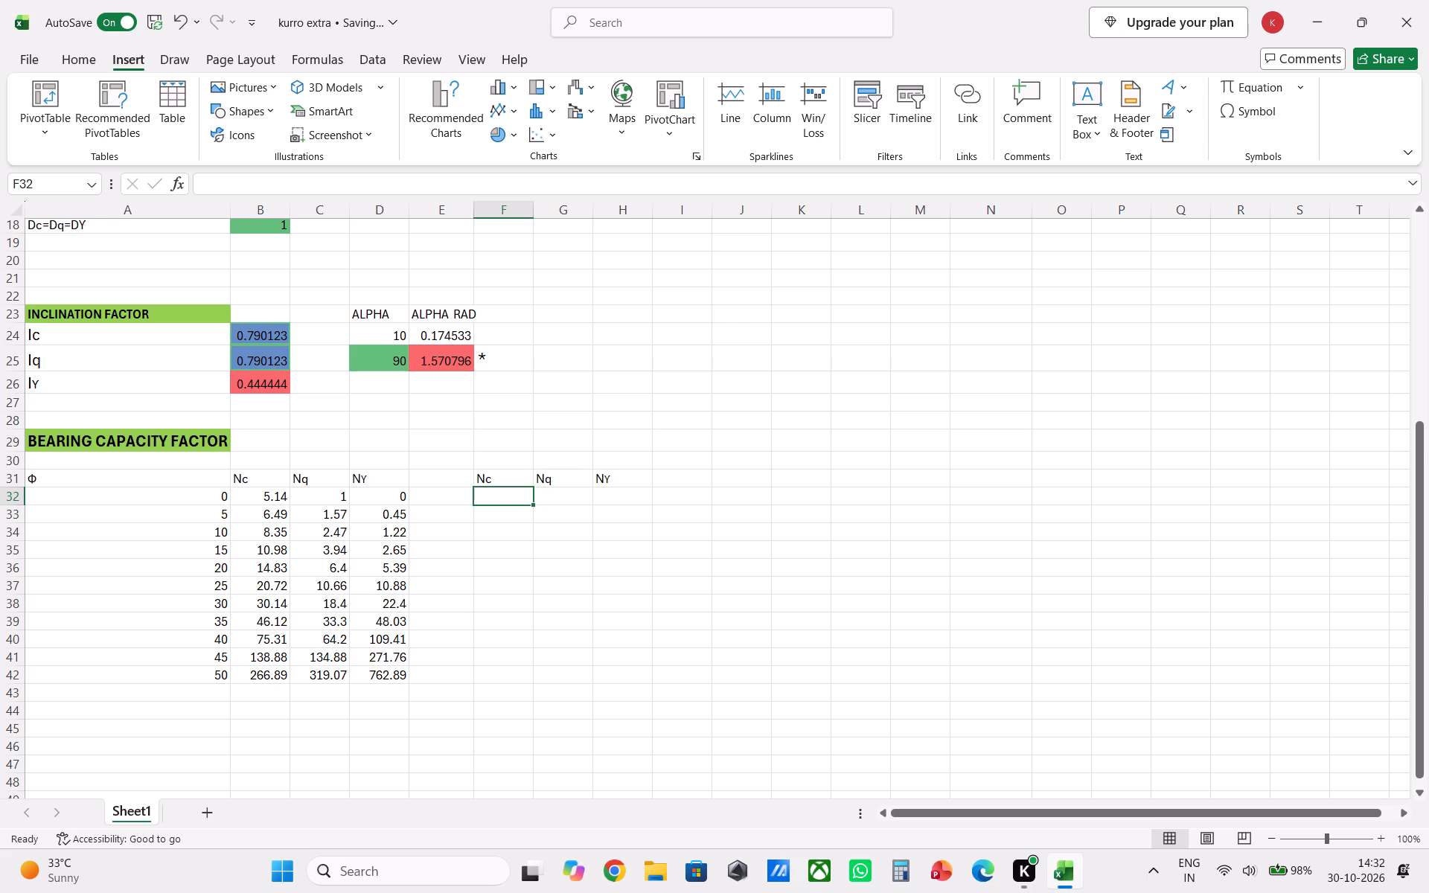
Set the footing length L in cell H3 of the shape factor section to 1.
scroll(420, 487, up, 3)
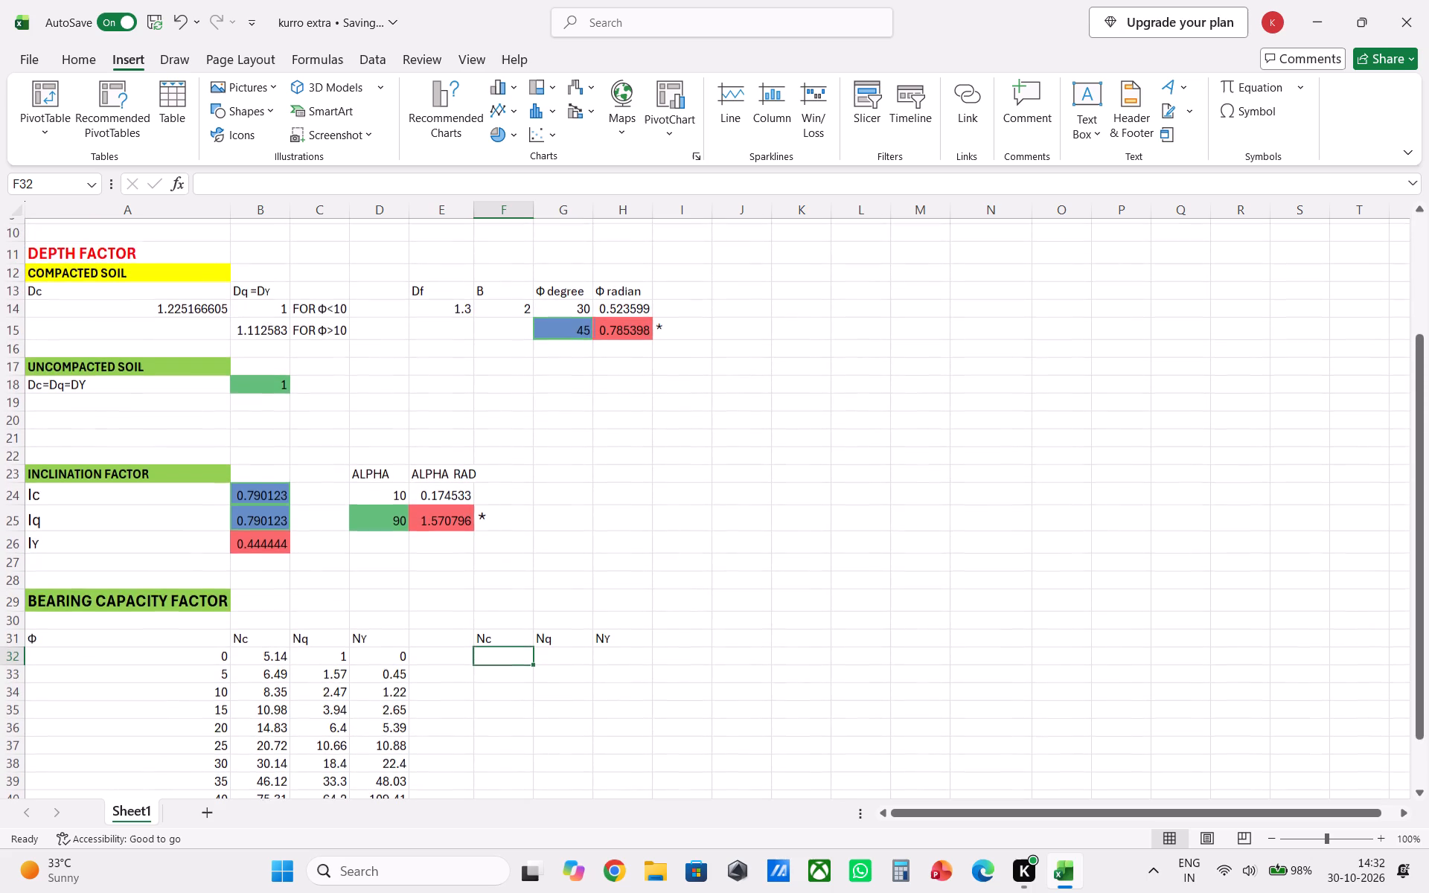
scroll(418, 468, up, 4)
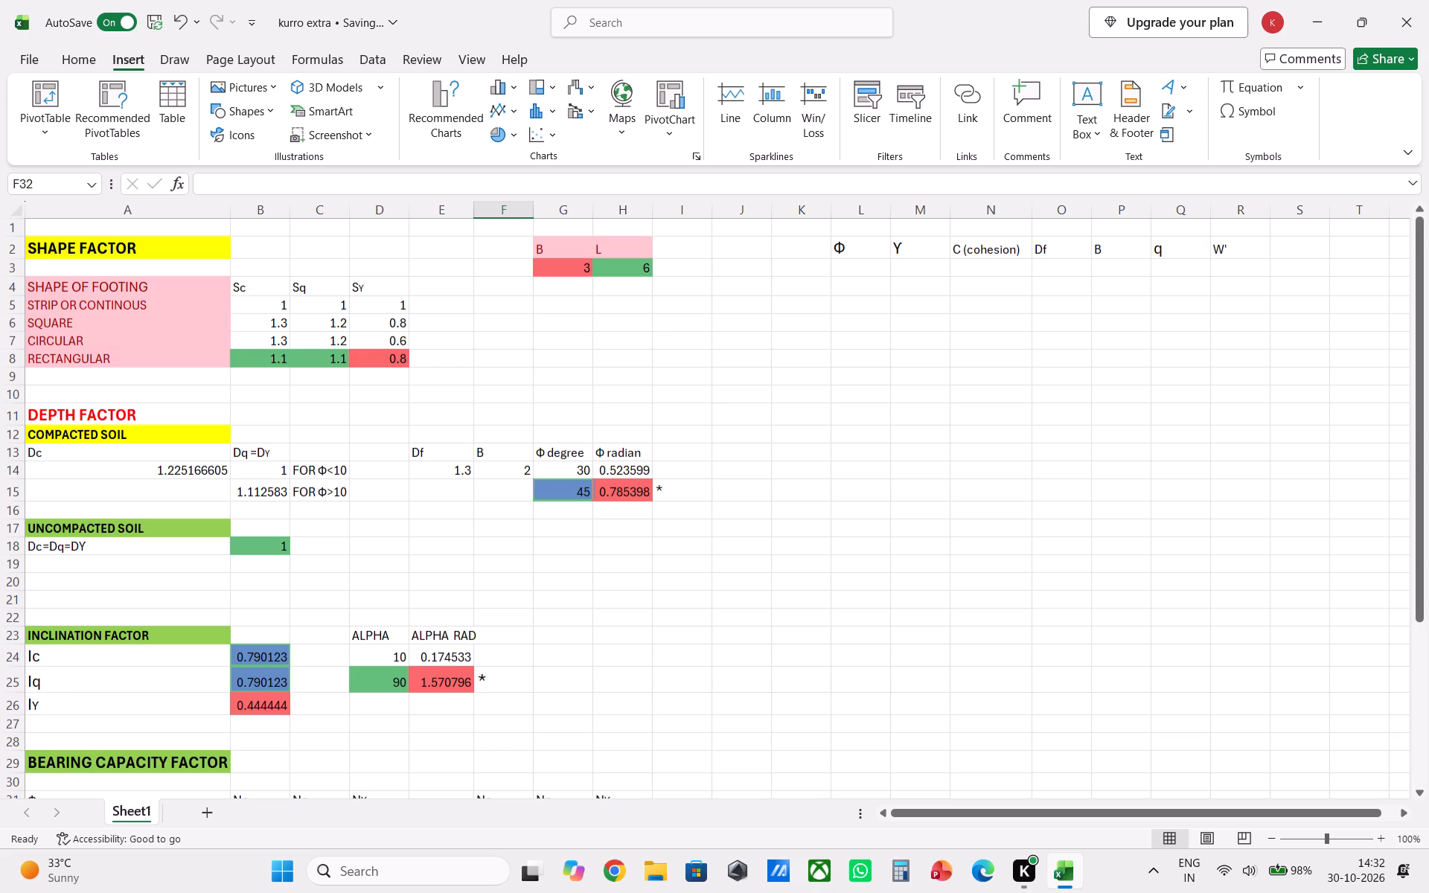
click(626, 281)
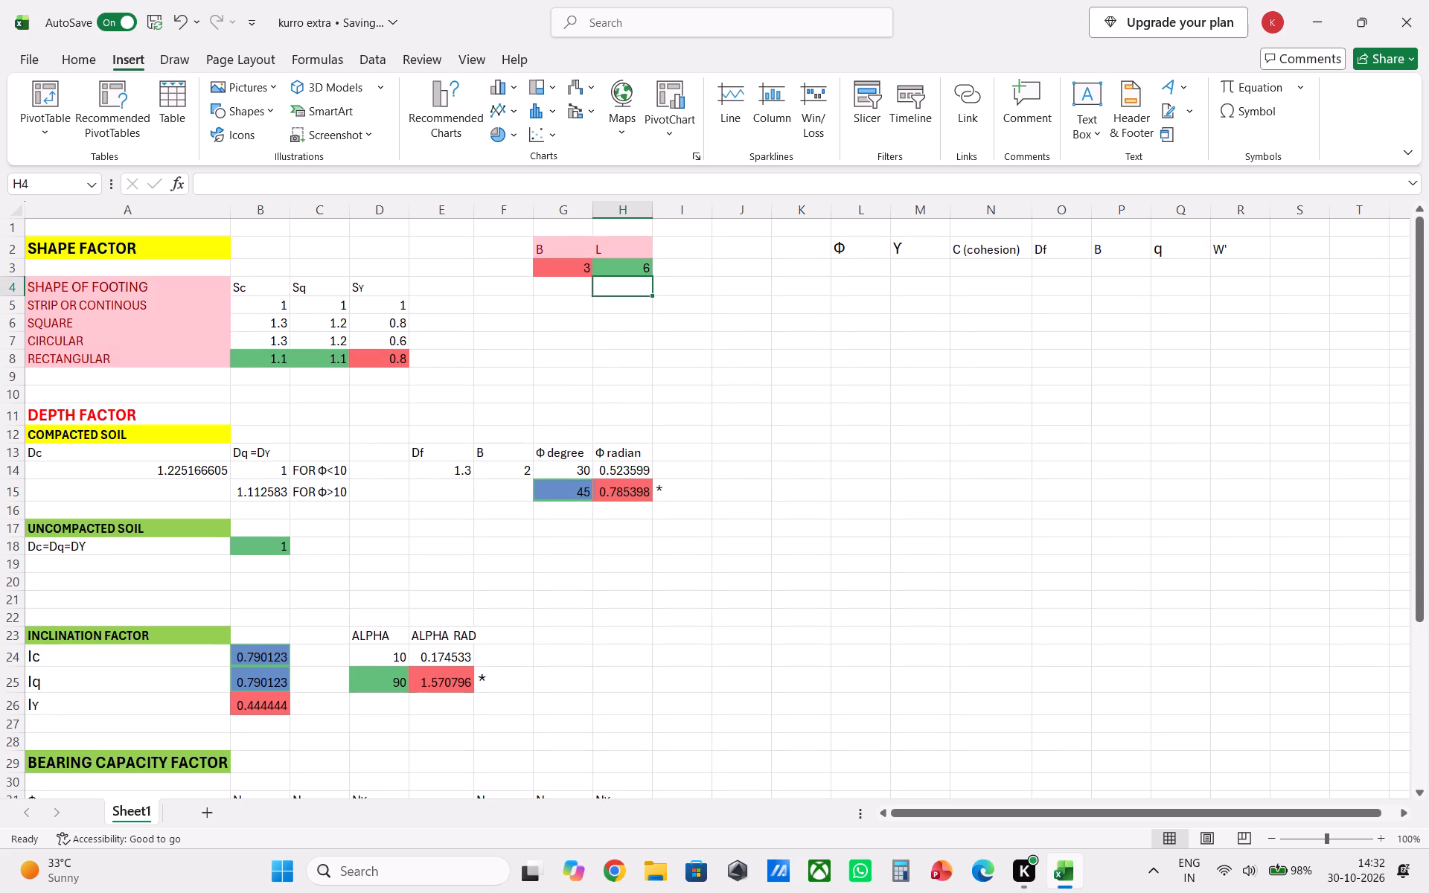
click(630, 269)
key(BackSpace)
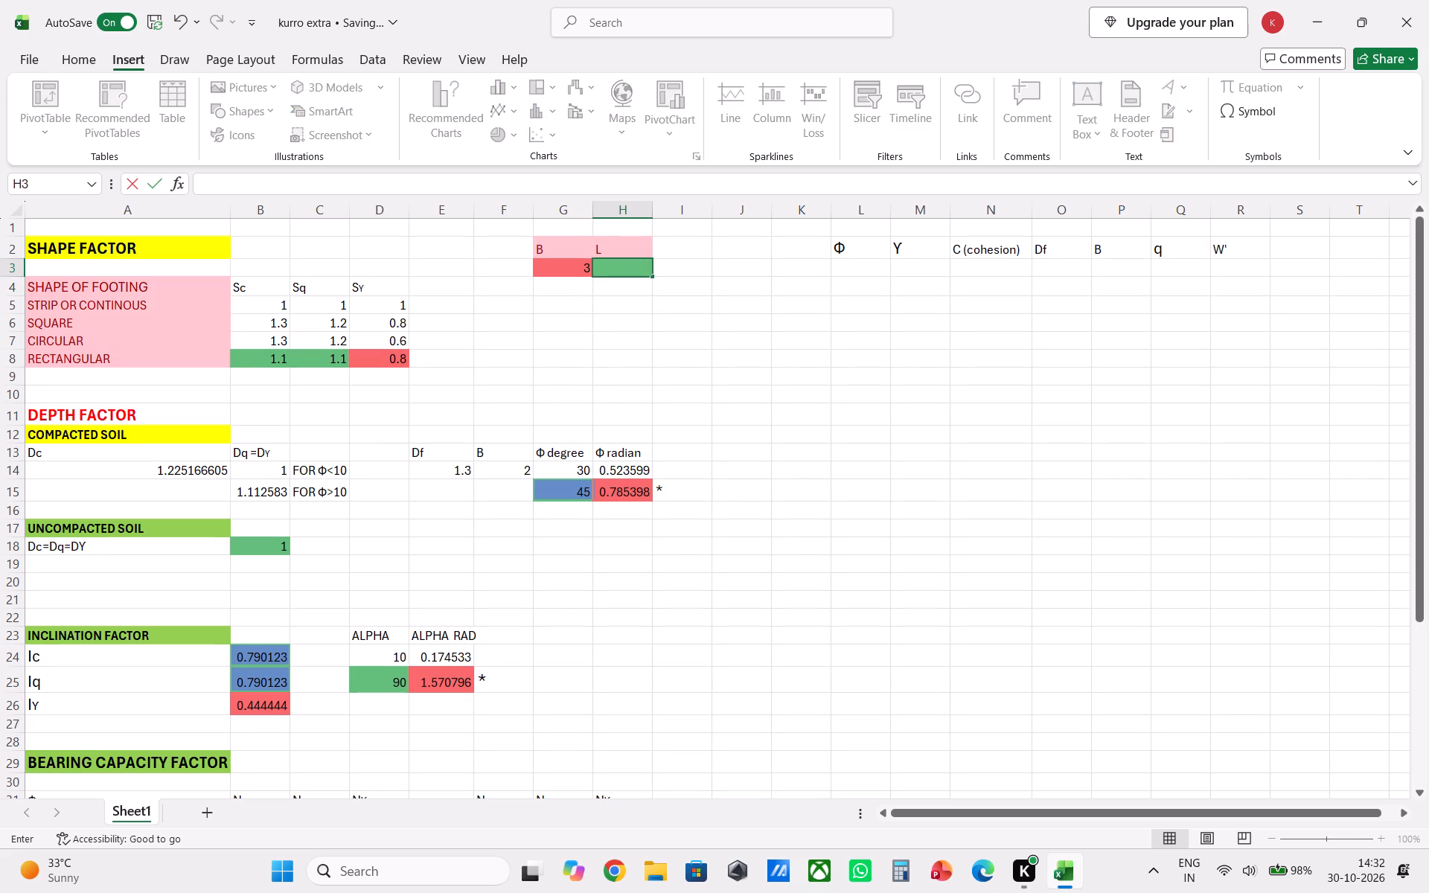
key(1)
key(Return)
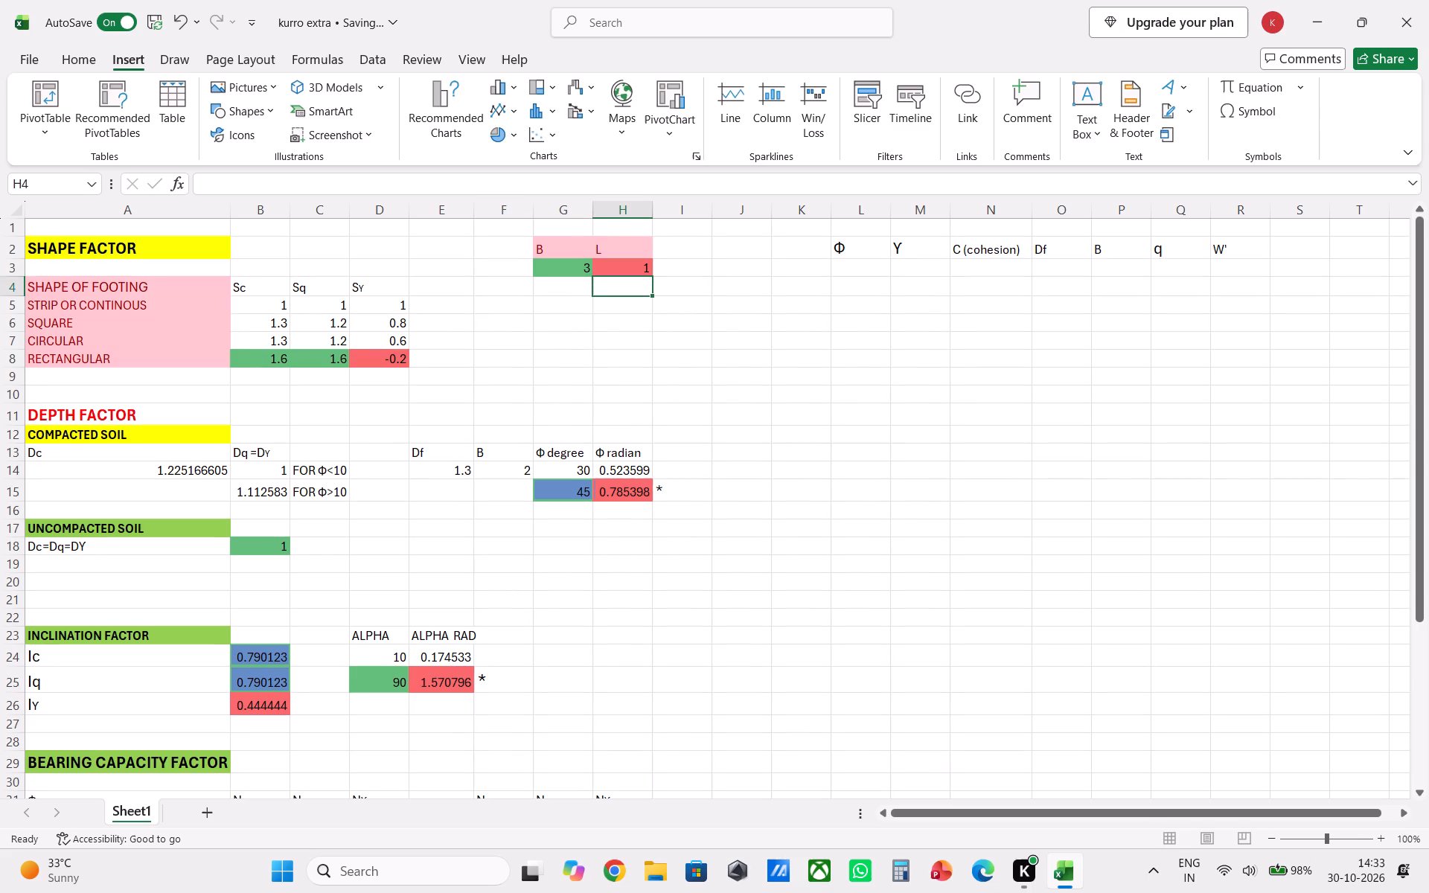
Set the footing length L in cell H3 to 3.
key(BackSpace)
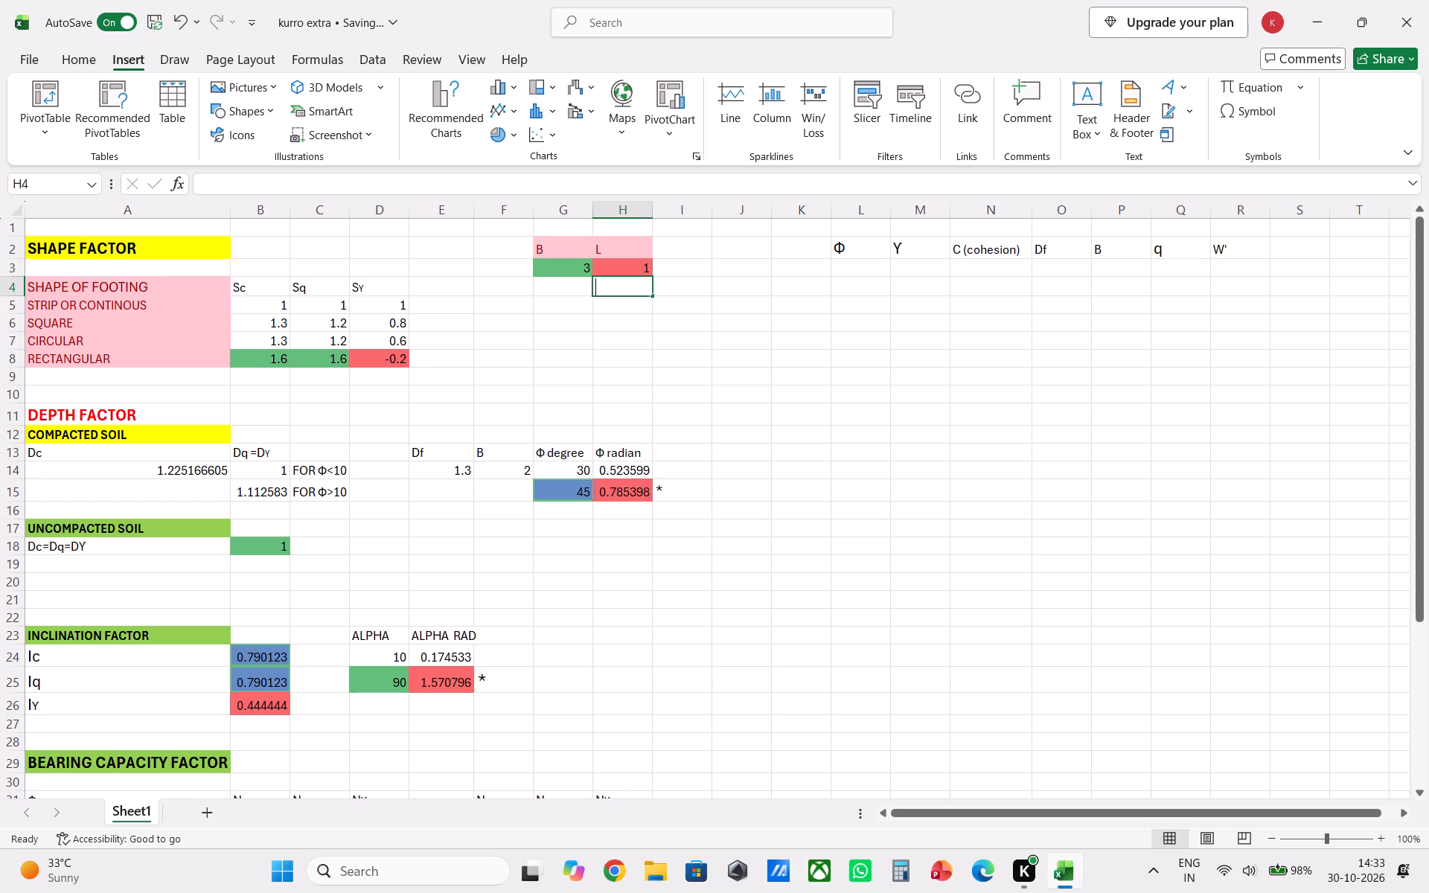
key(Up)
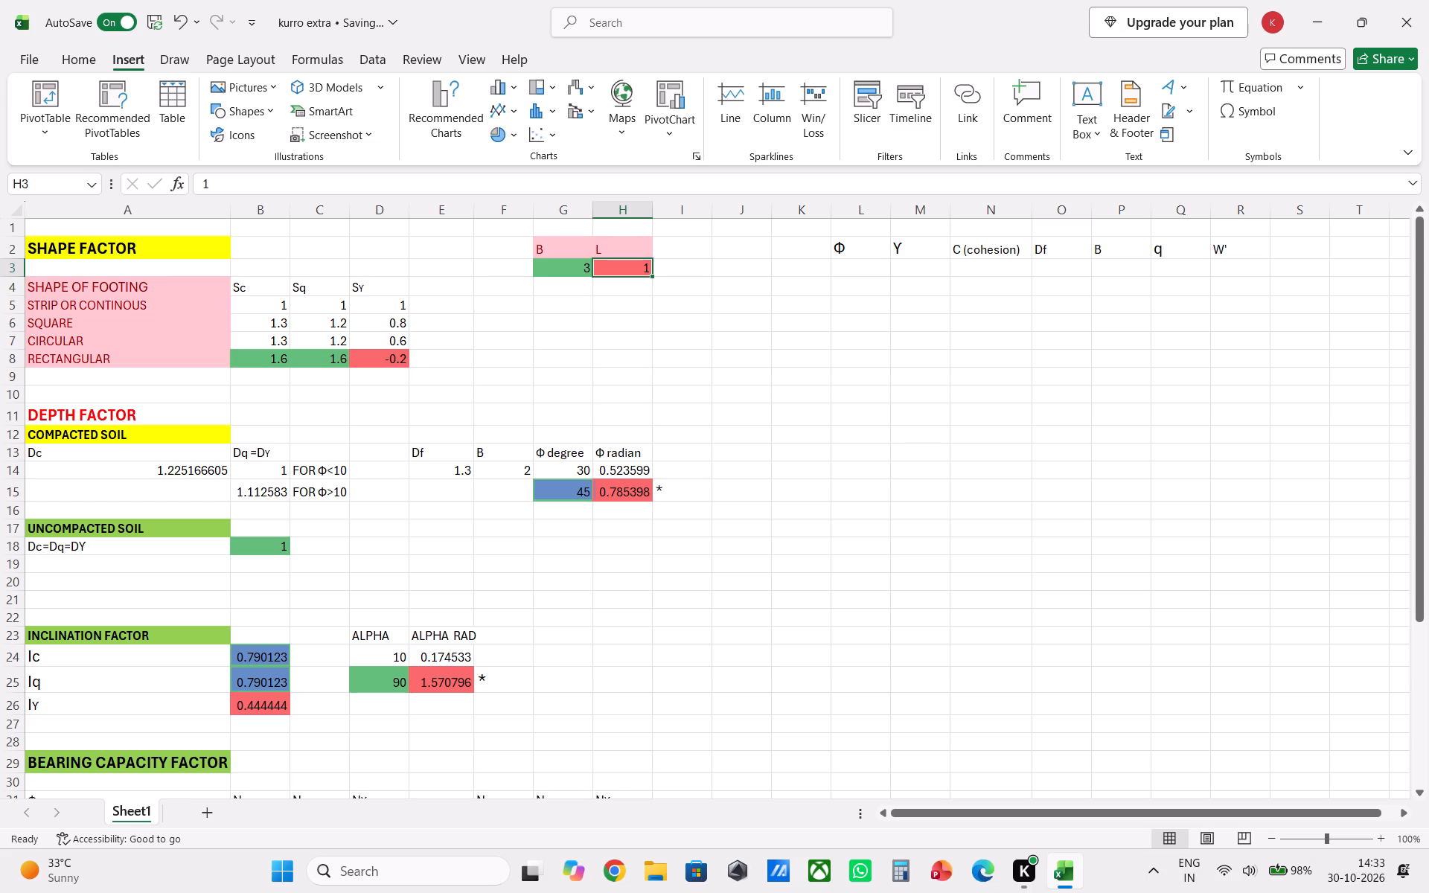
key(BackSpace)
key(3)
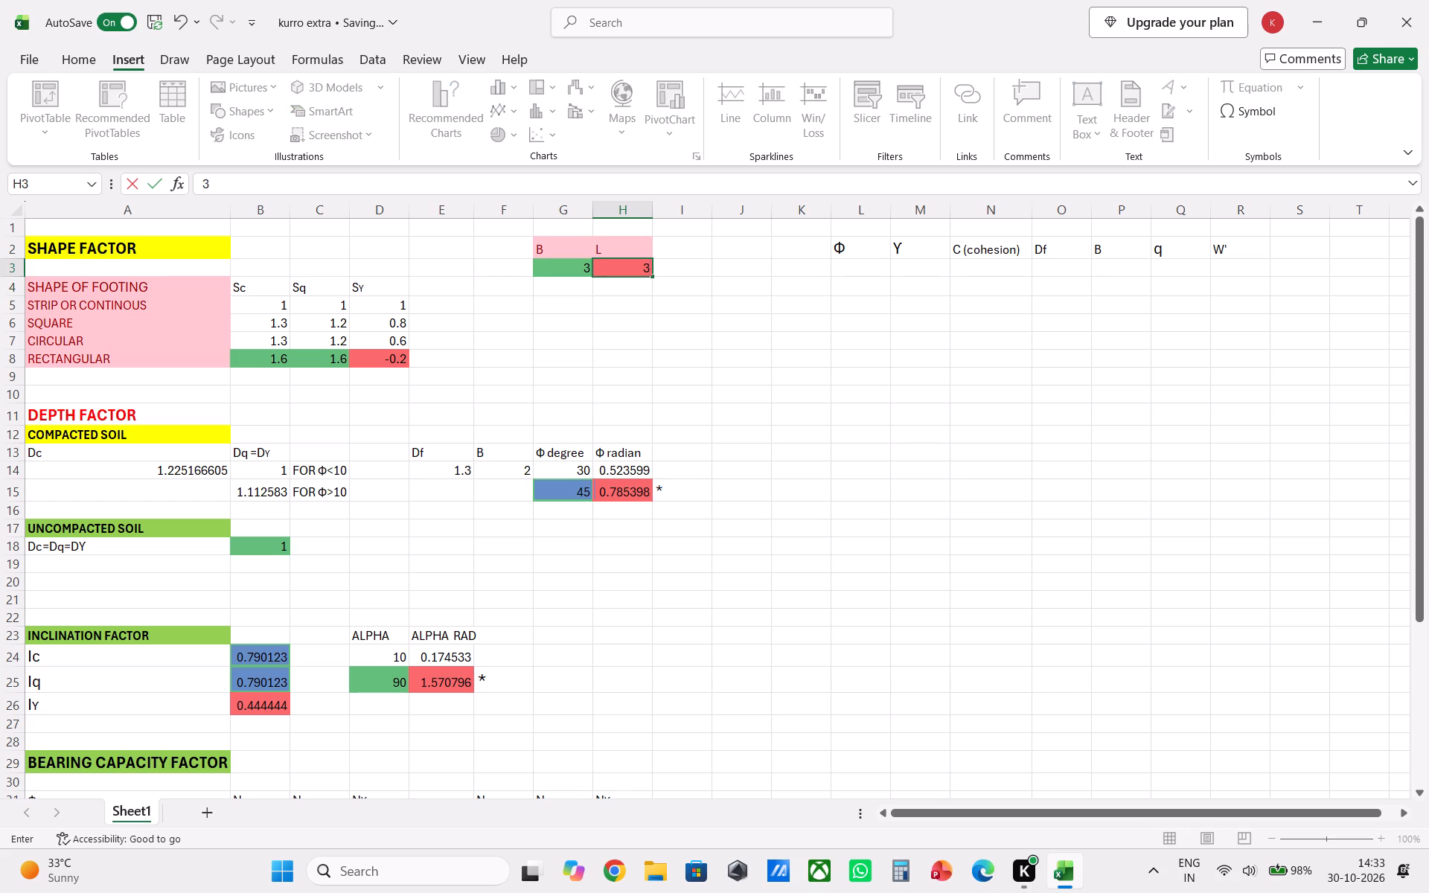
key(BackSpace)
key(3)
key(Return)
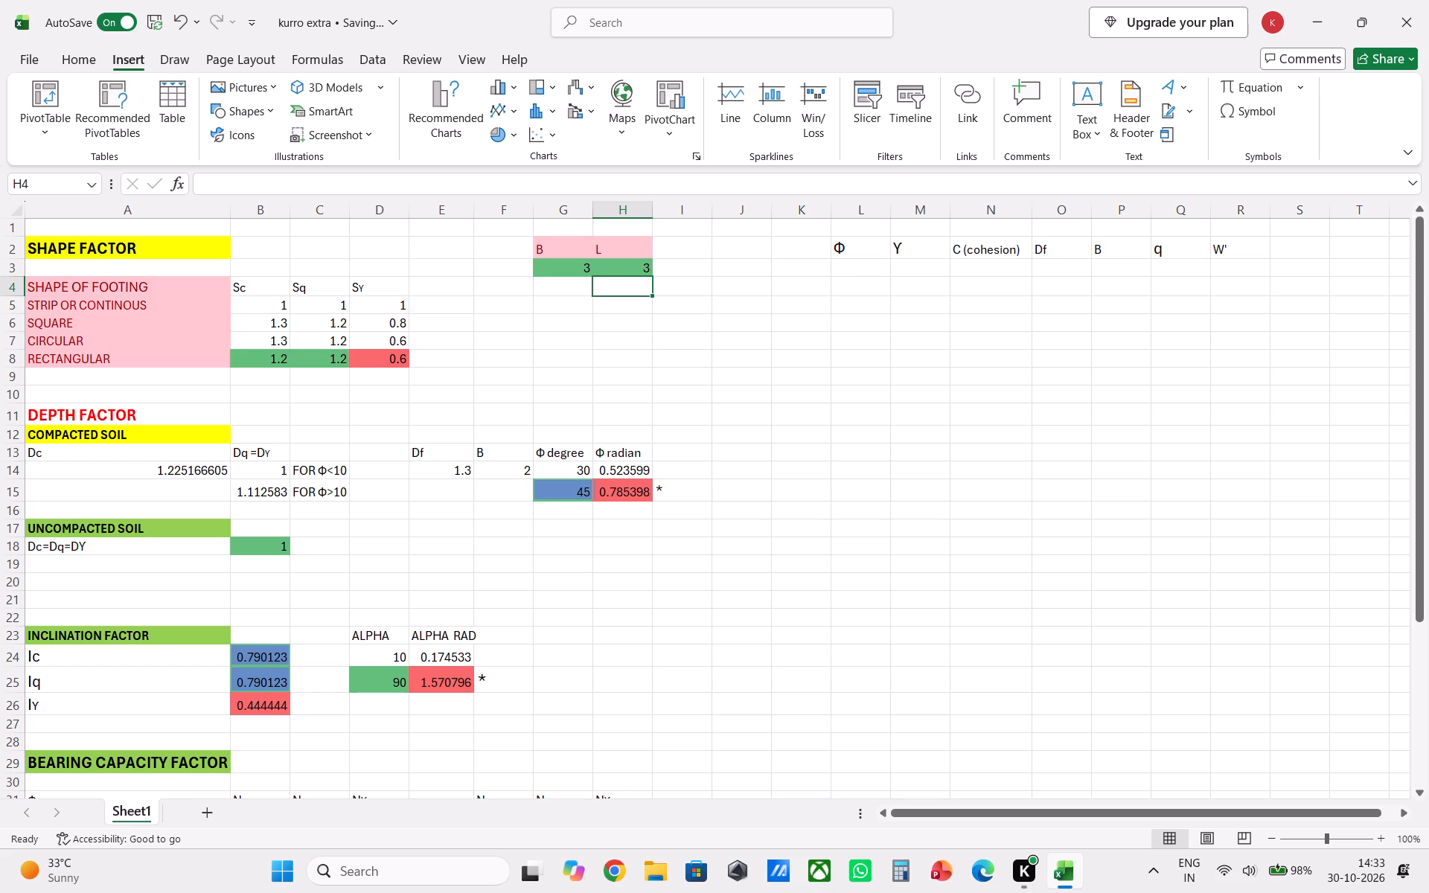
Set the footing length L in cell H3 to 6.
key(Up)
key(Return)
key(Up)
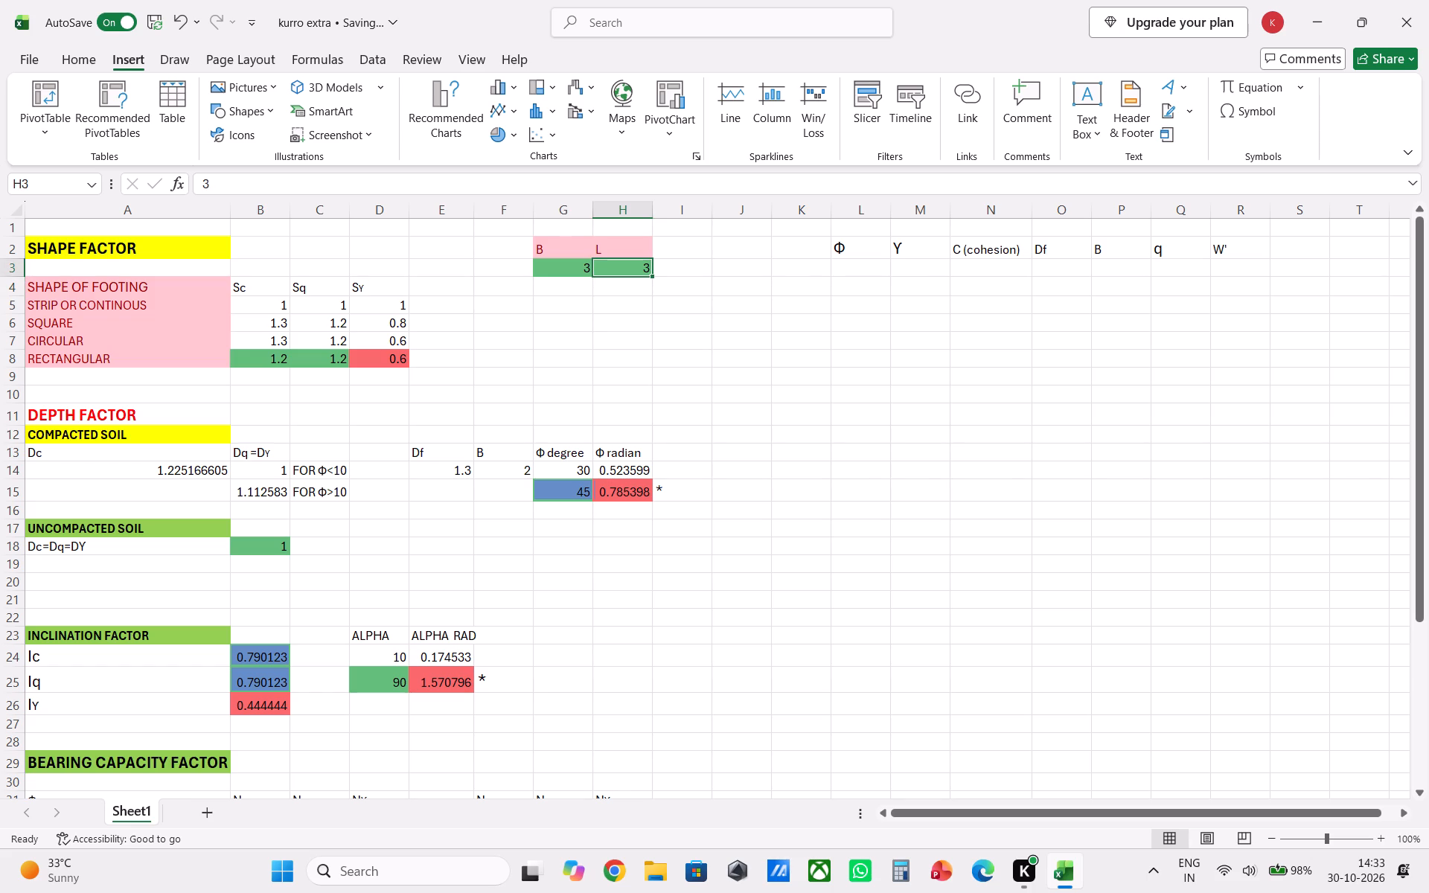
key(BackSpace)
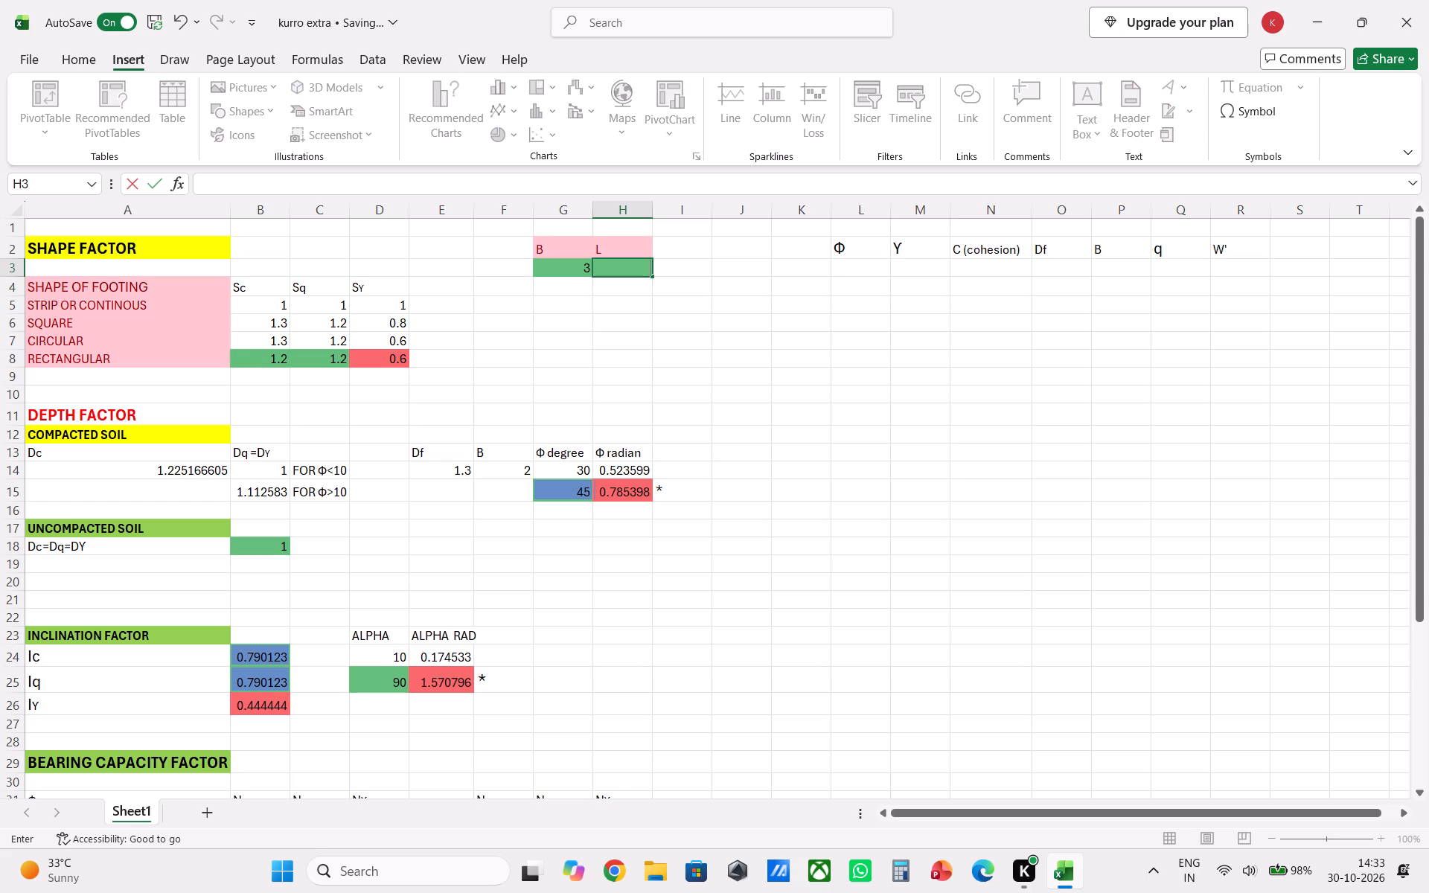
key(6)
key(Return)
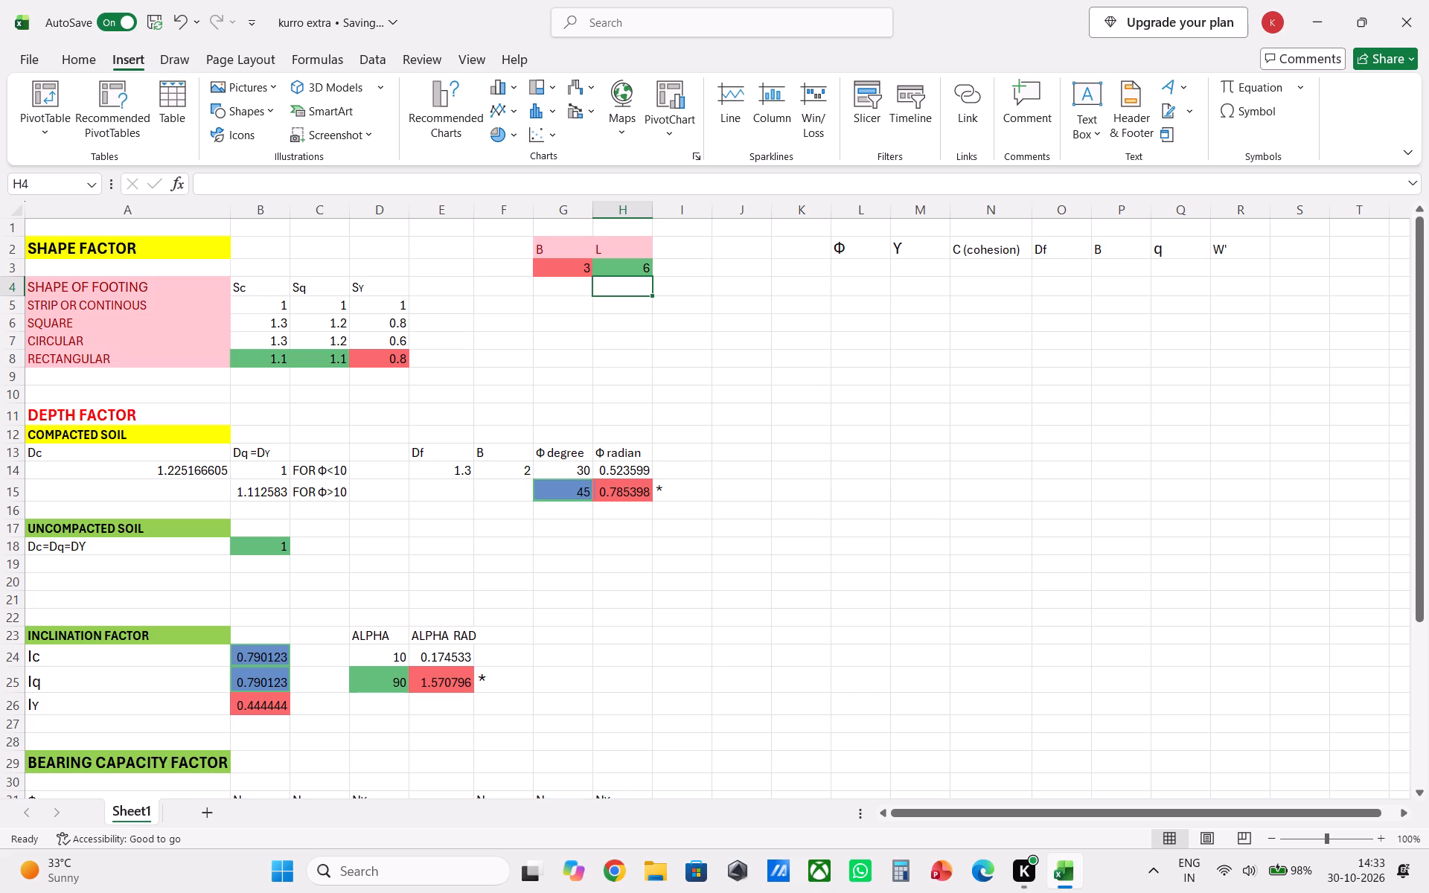
Examine the footing width B input and the contents of the compacted and uncompacted soil depth factor cells.
click(582, 269)
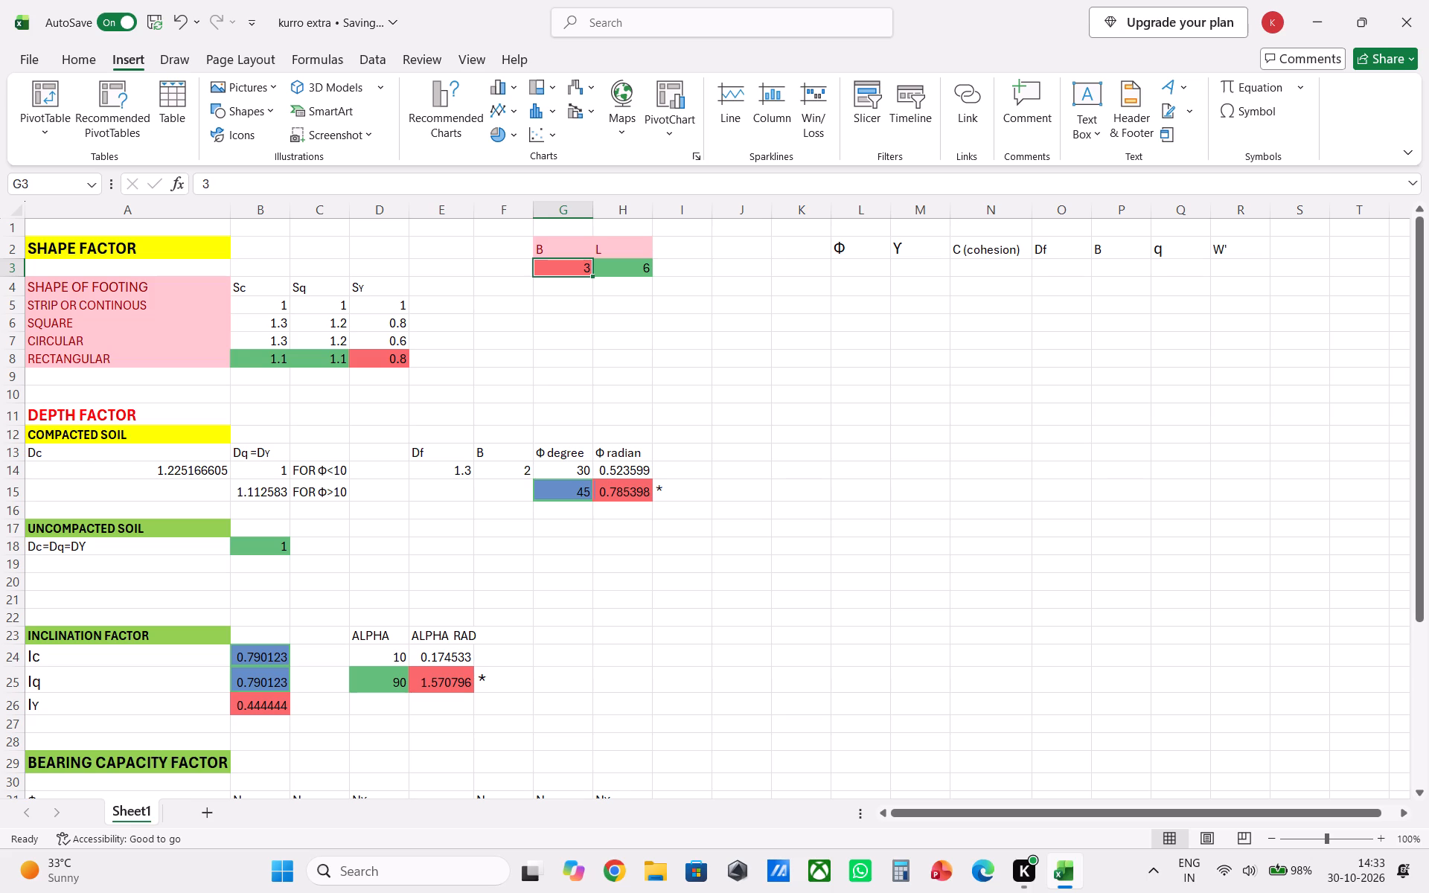
scroll(569, 363, down, 6)
scroll(577, 414, up, 4)
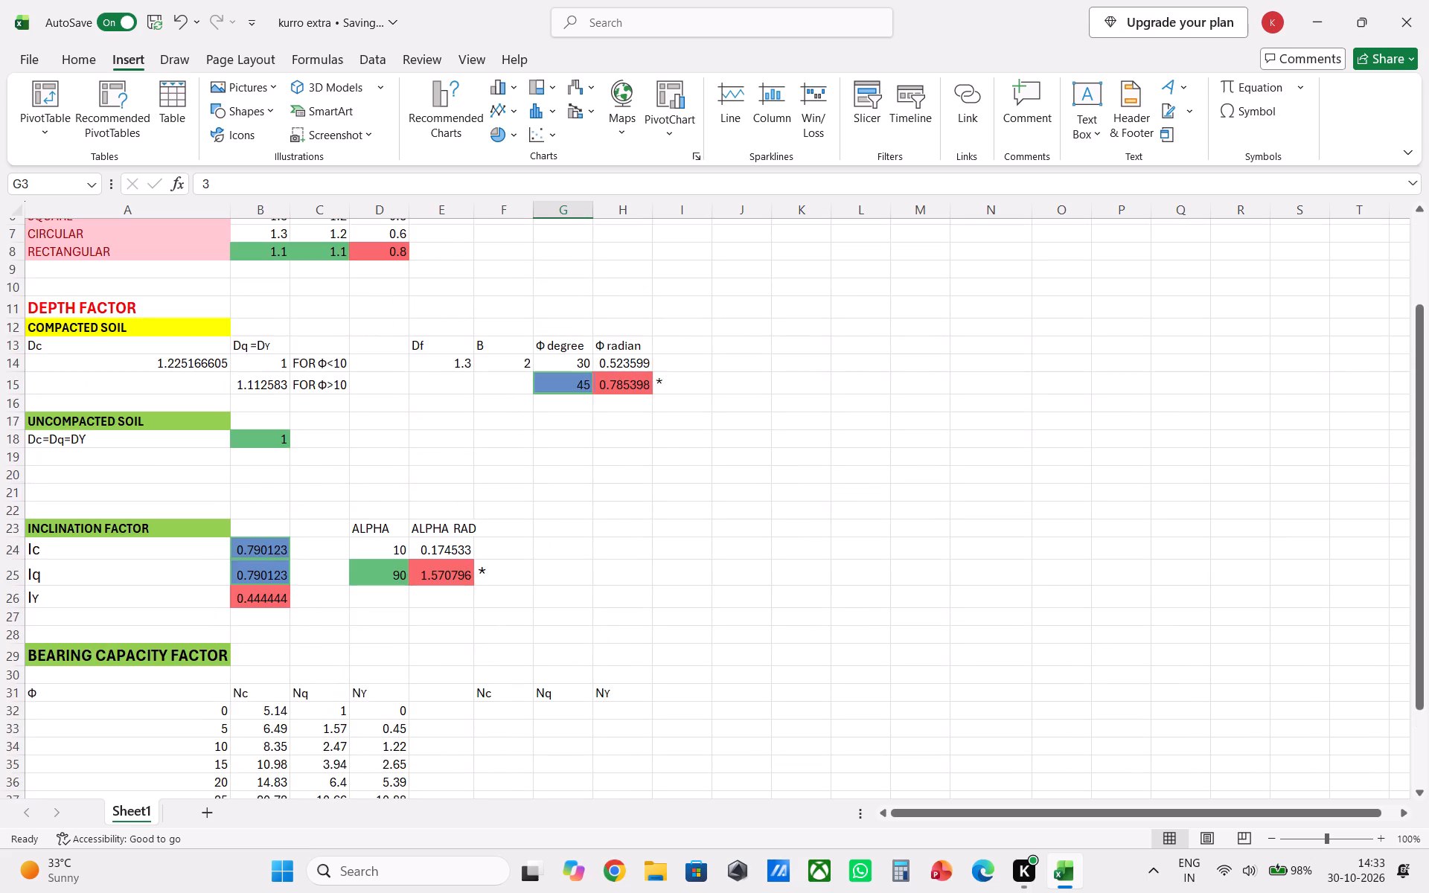
scroll(573, 408, up, 3)
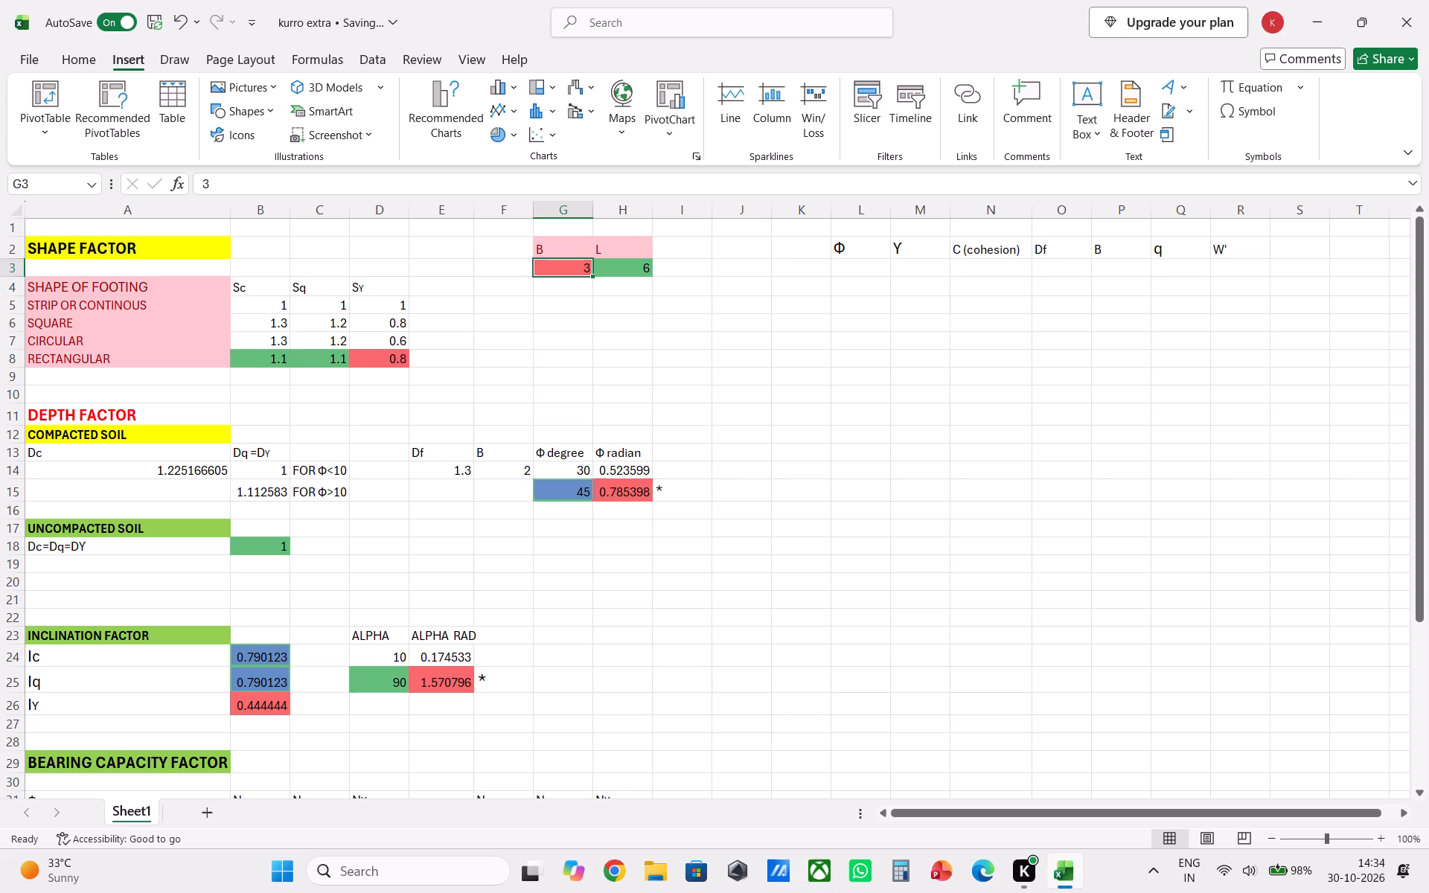
click(155, 549)
double_click(155, 549)
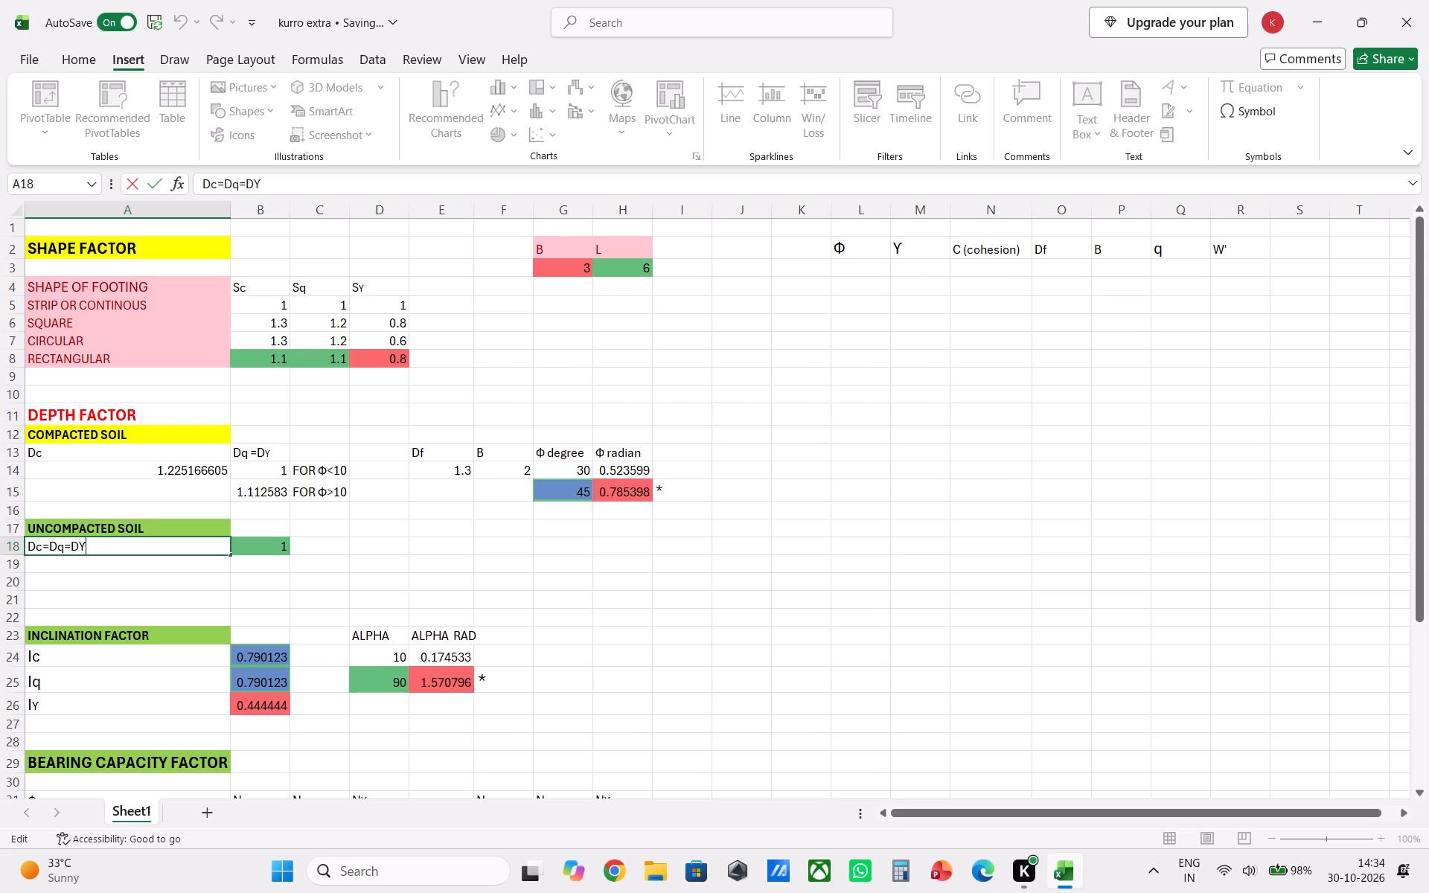
click(185, 484)
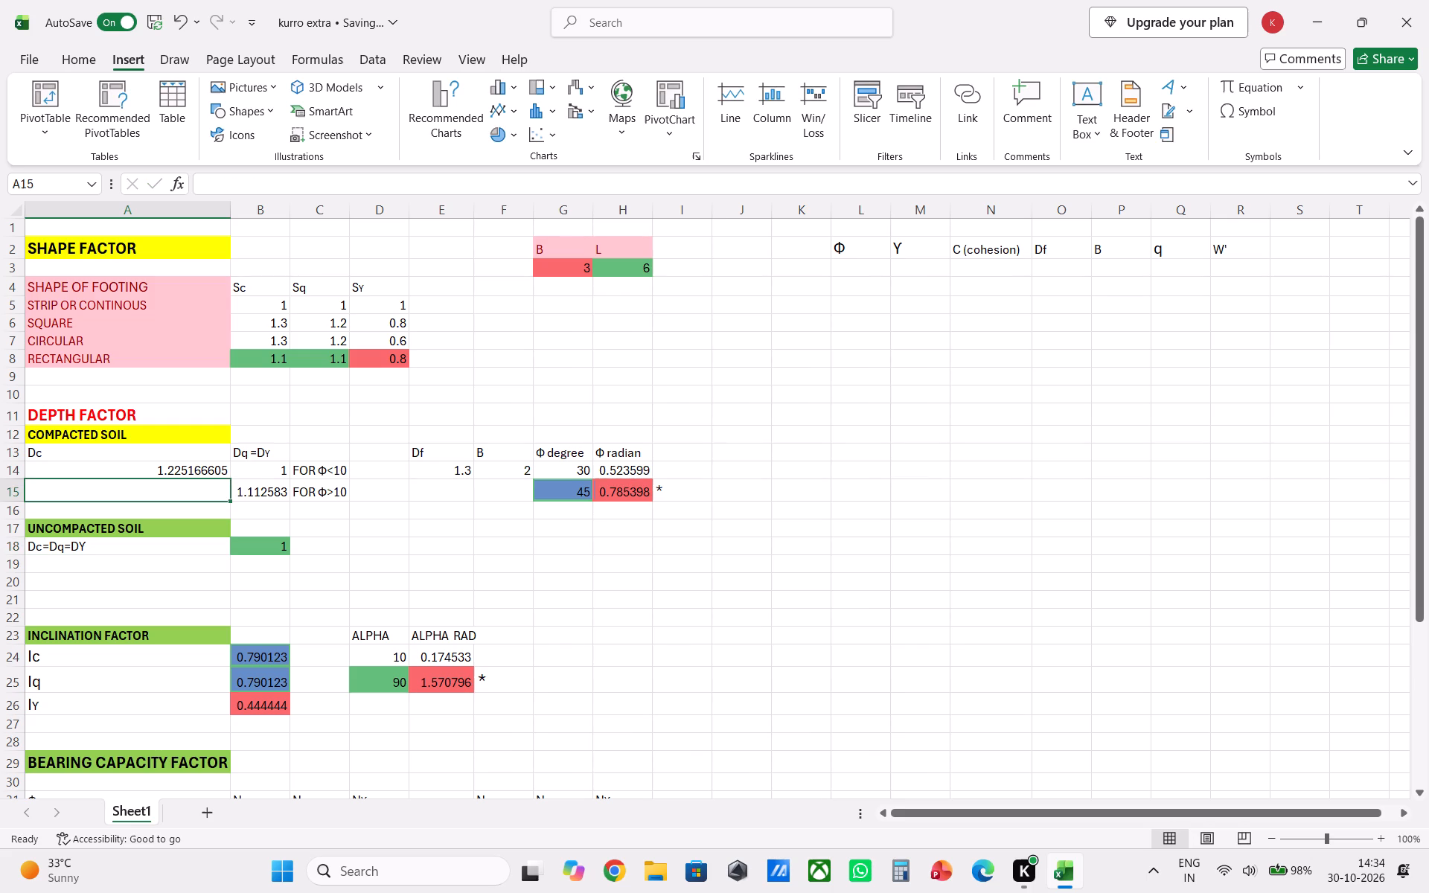
click(216, 474)
click(260, 477)
click(265, 496)
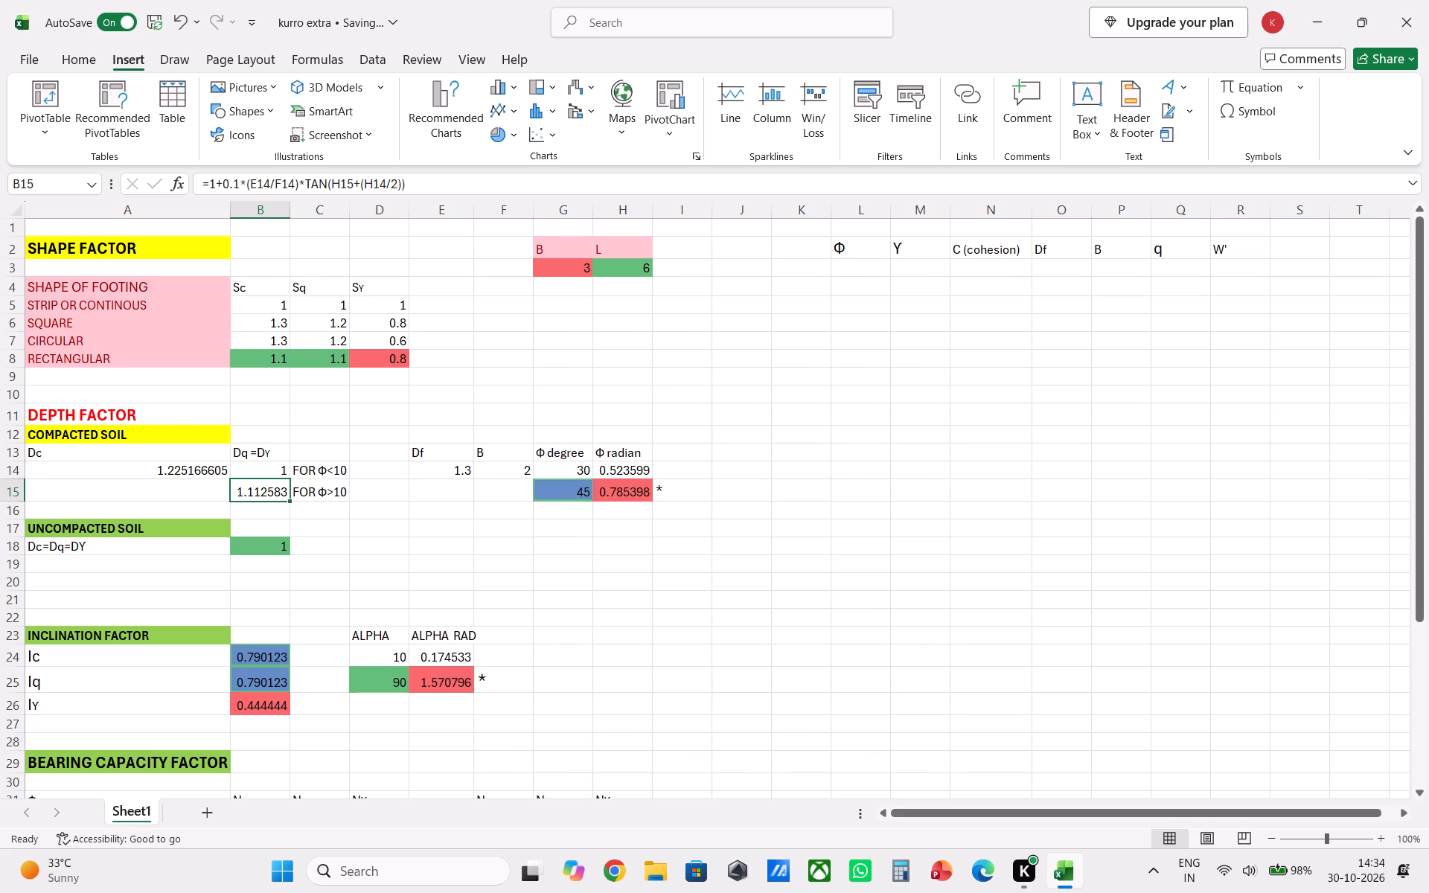
click(435, 575)
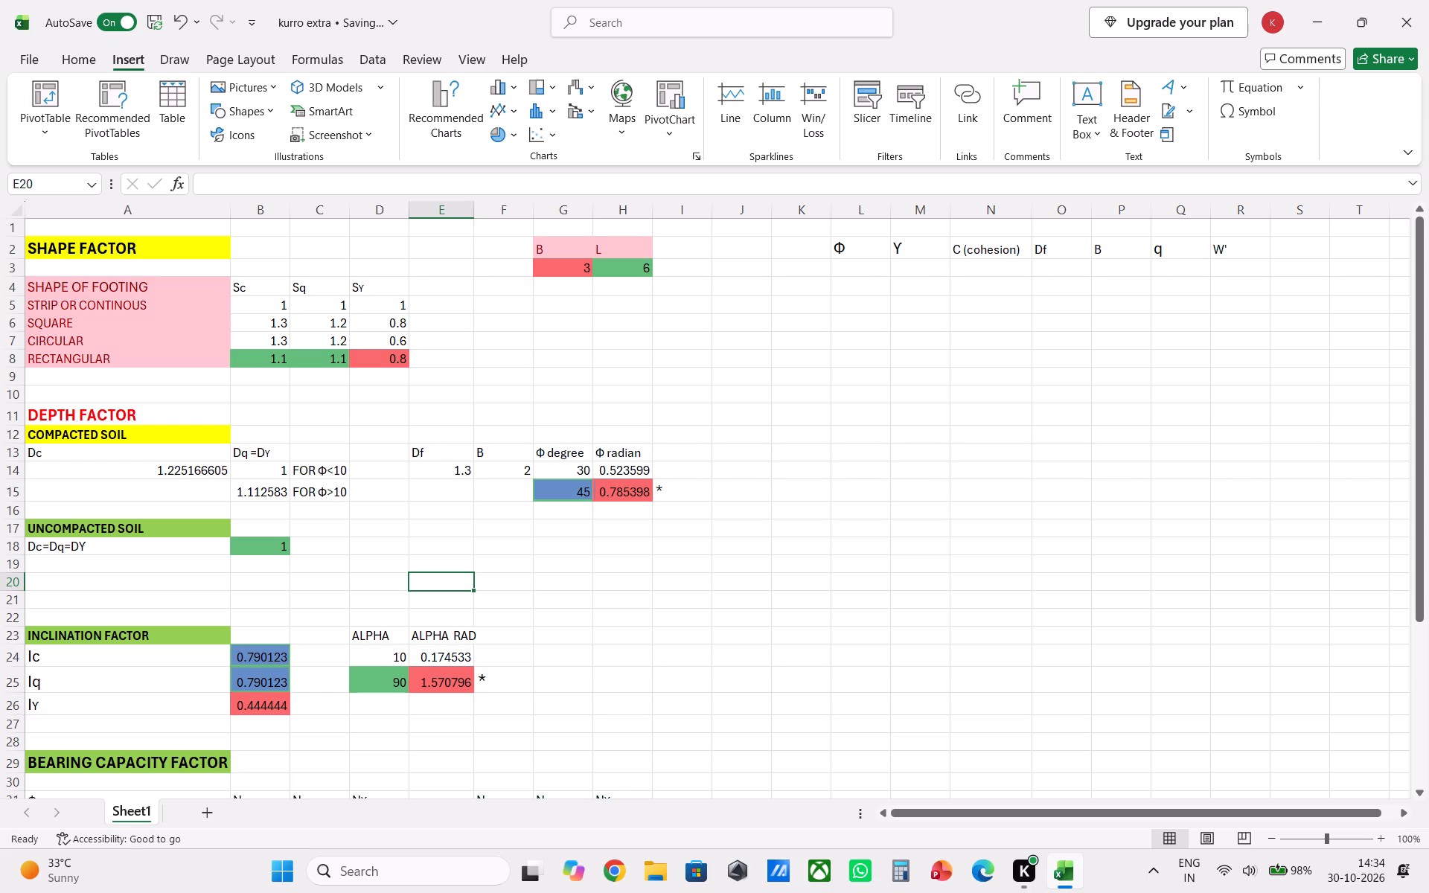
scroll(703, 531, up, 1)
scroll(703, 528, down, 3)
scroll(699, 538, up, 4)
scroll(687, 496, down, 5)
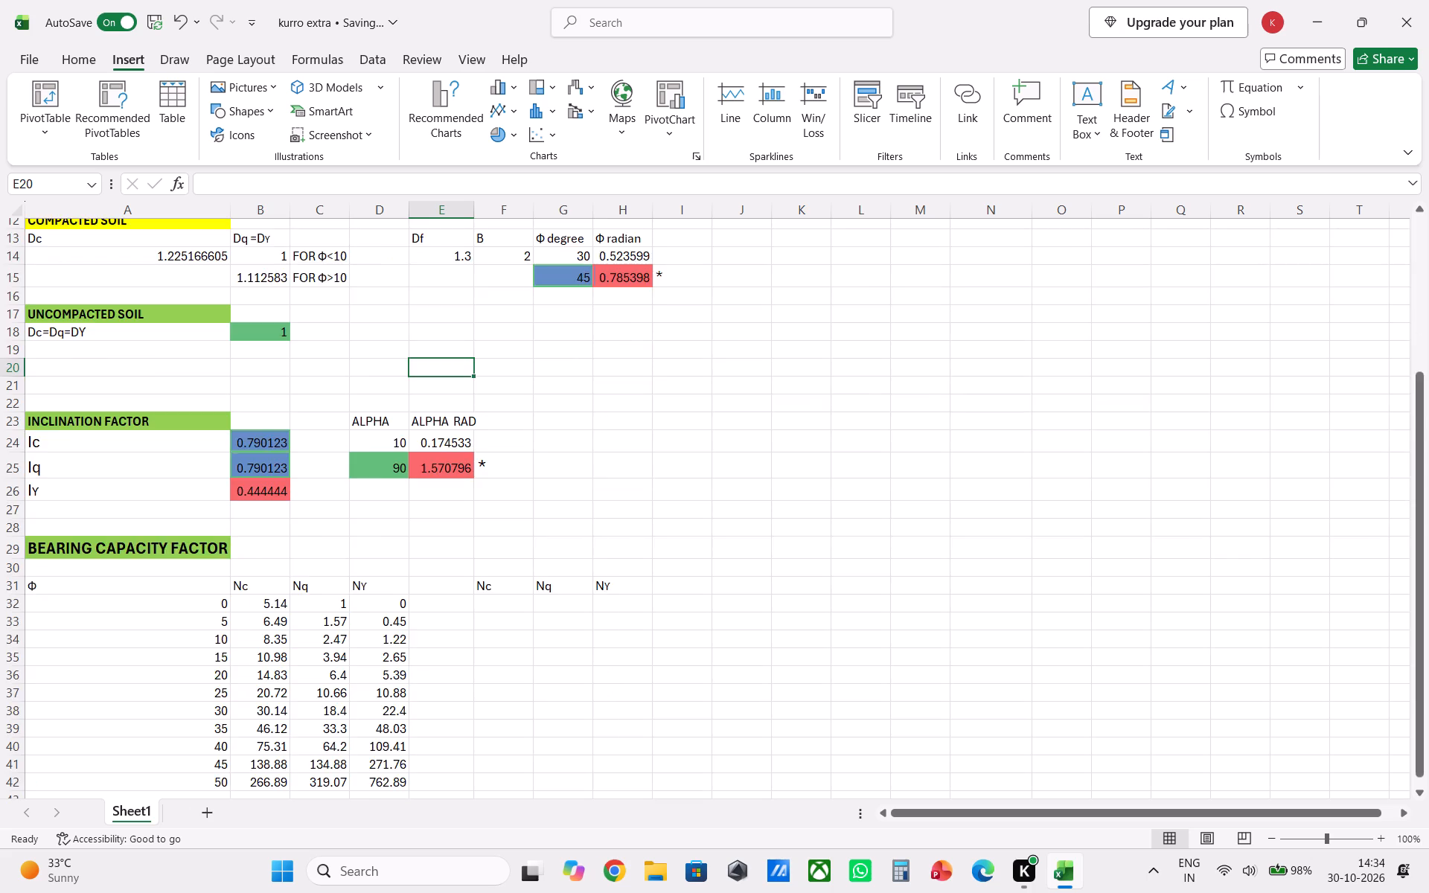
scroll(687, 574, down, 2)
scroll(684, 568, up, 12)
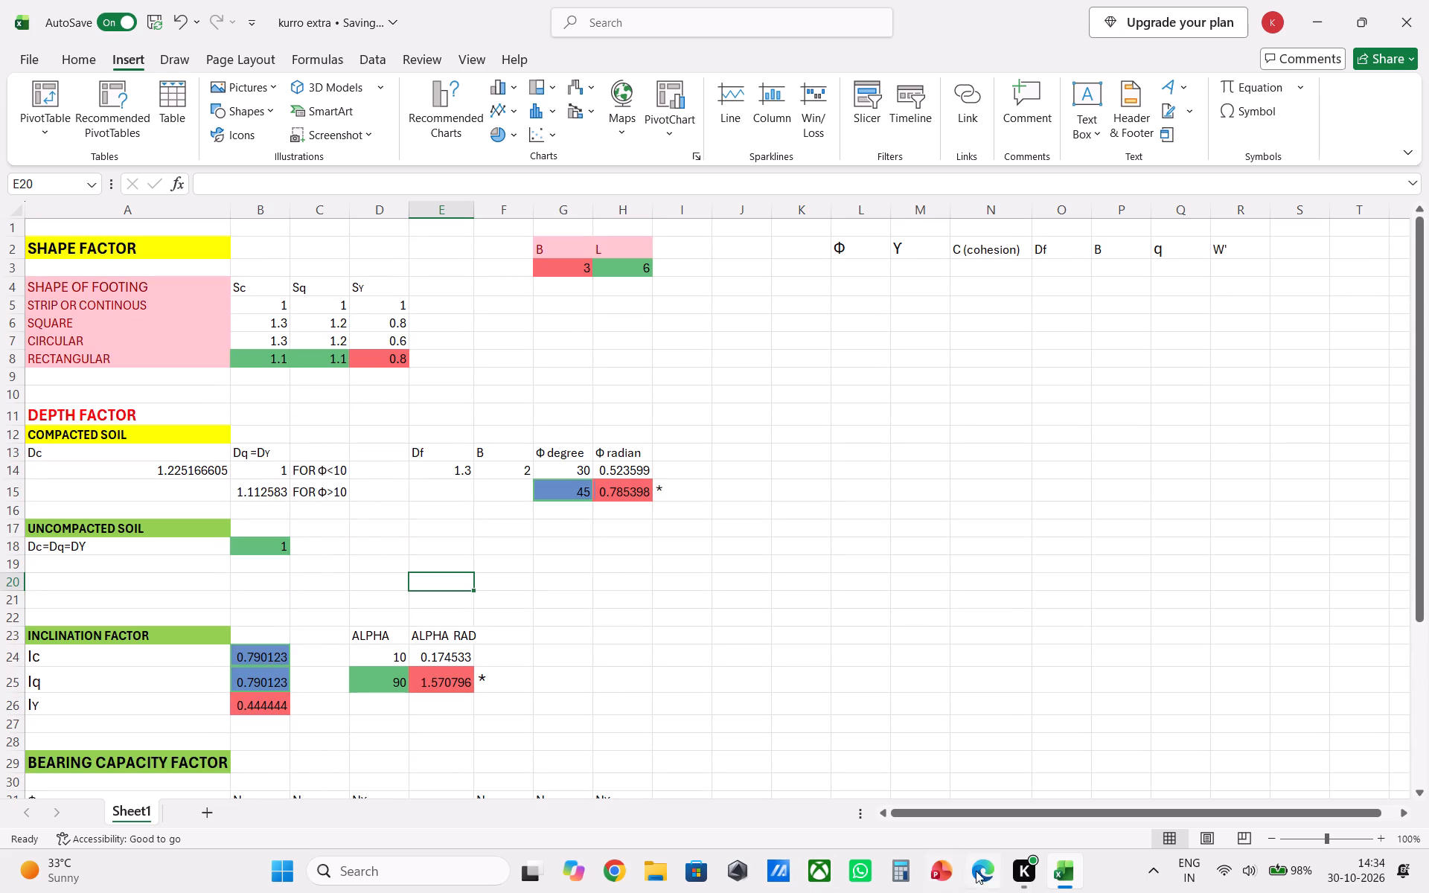
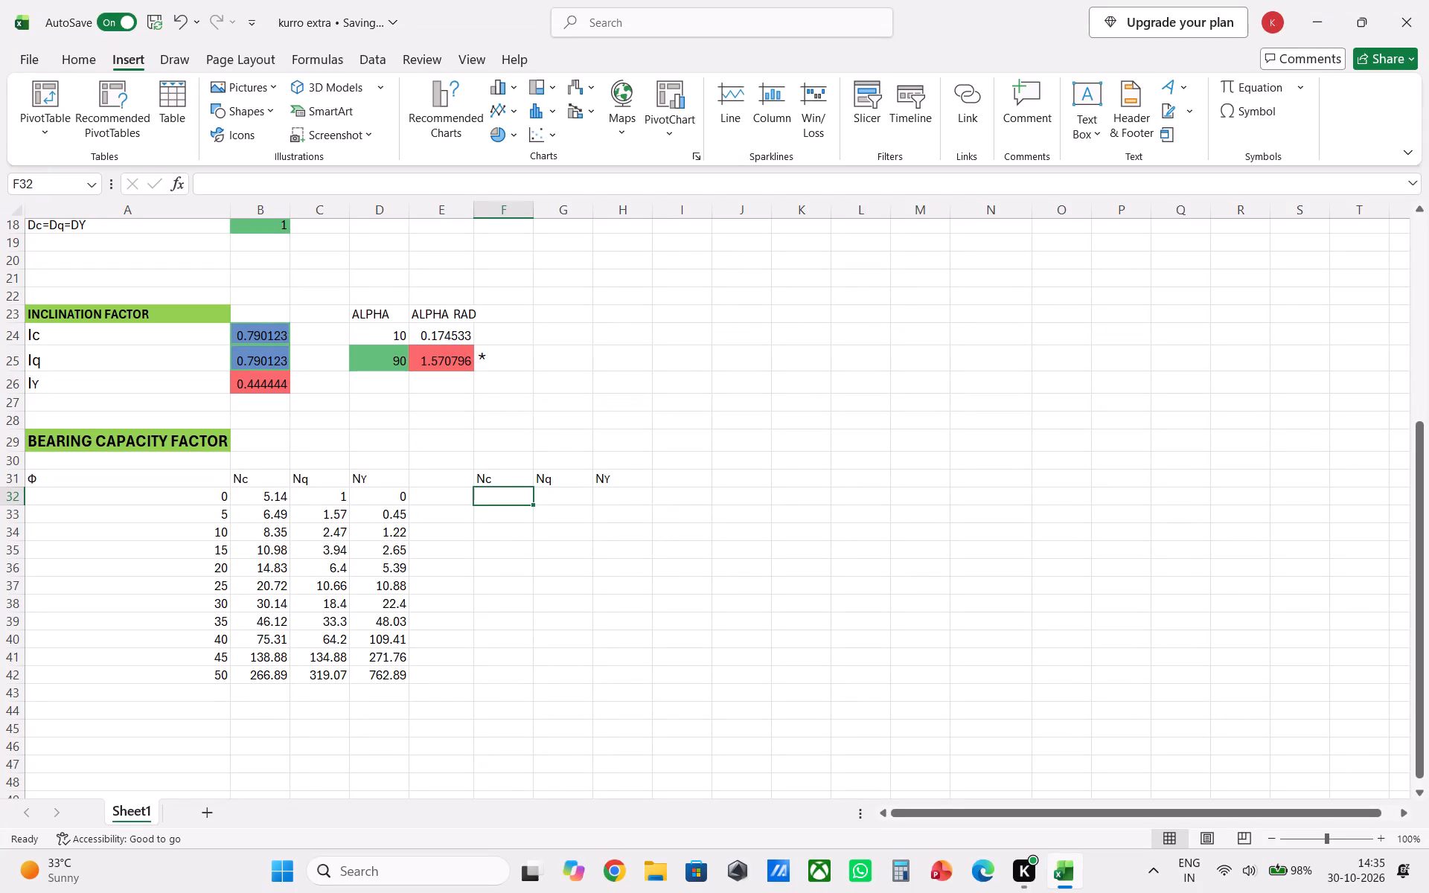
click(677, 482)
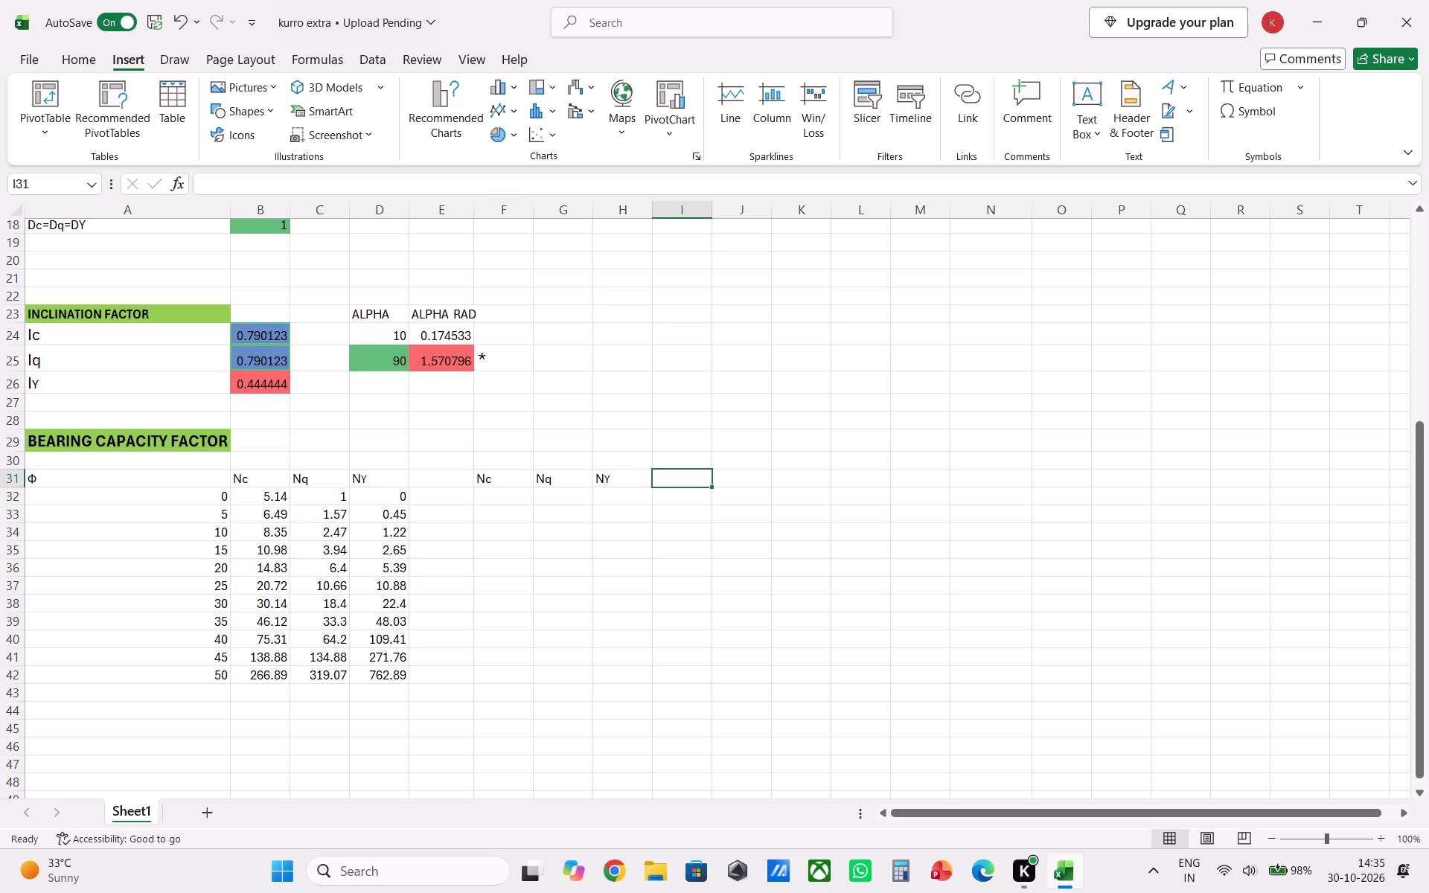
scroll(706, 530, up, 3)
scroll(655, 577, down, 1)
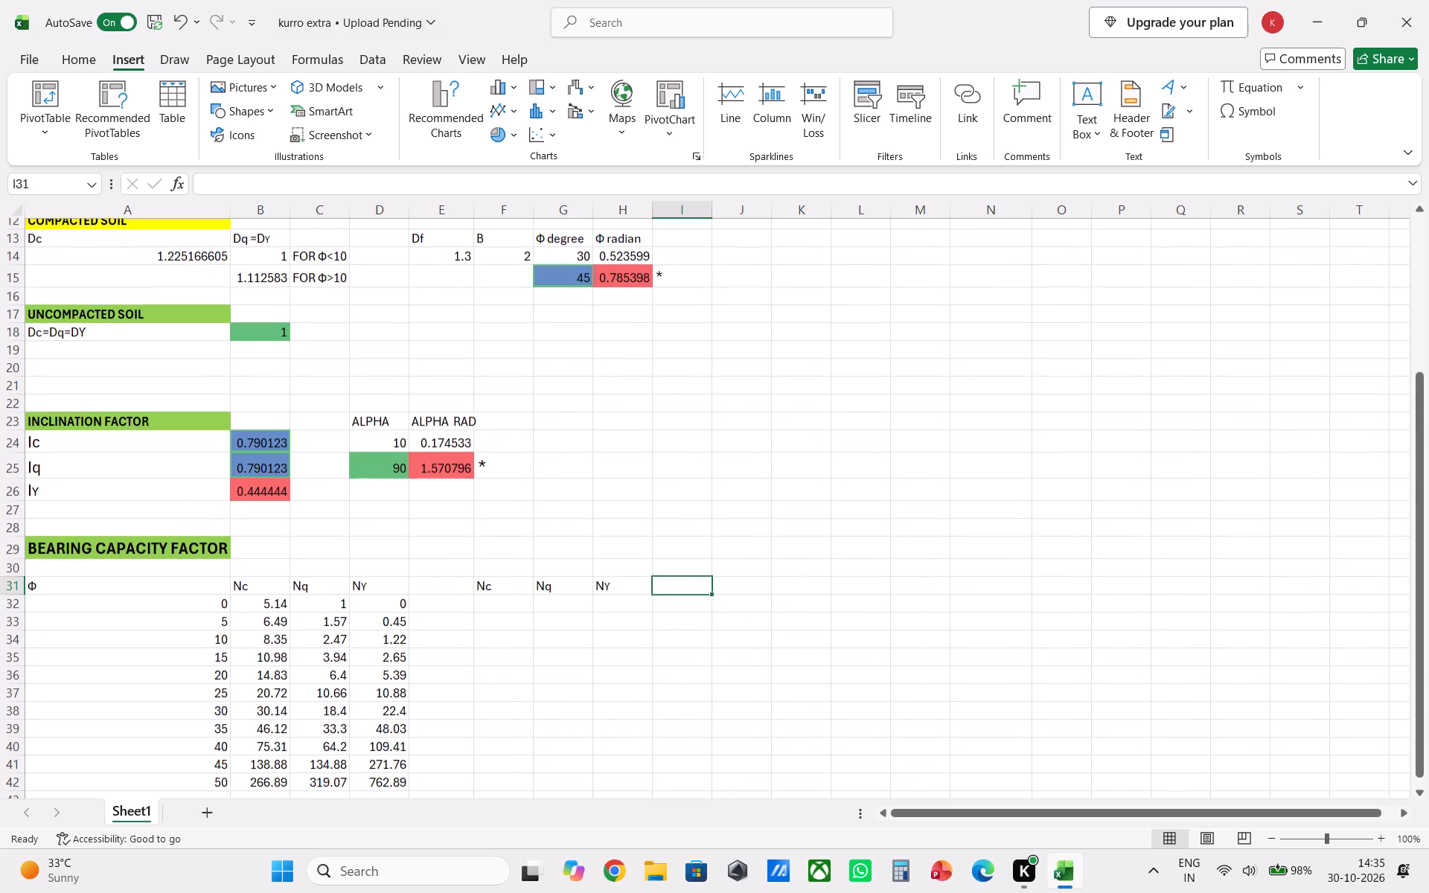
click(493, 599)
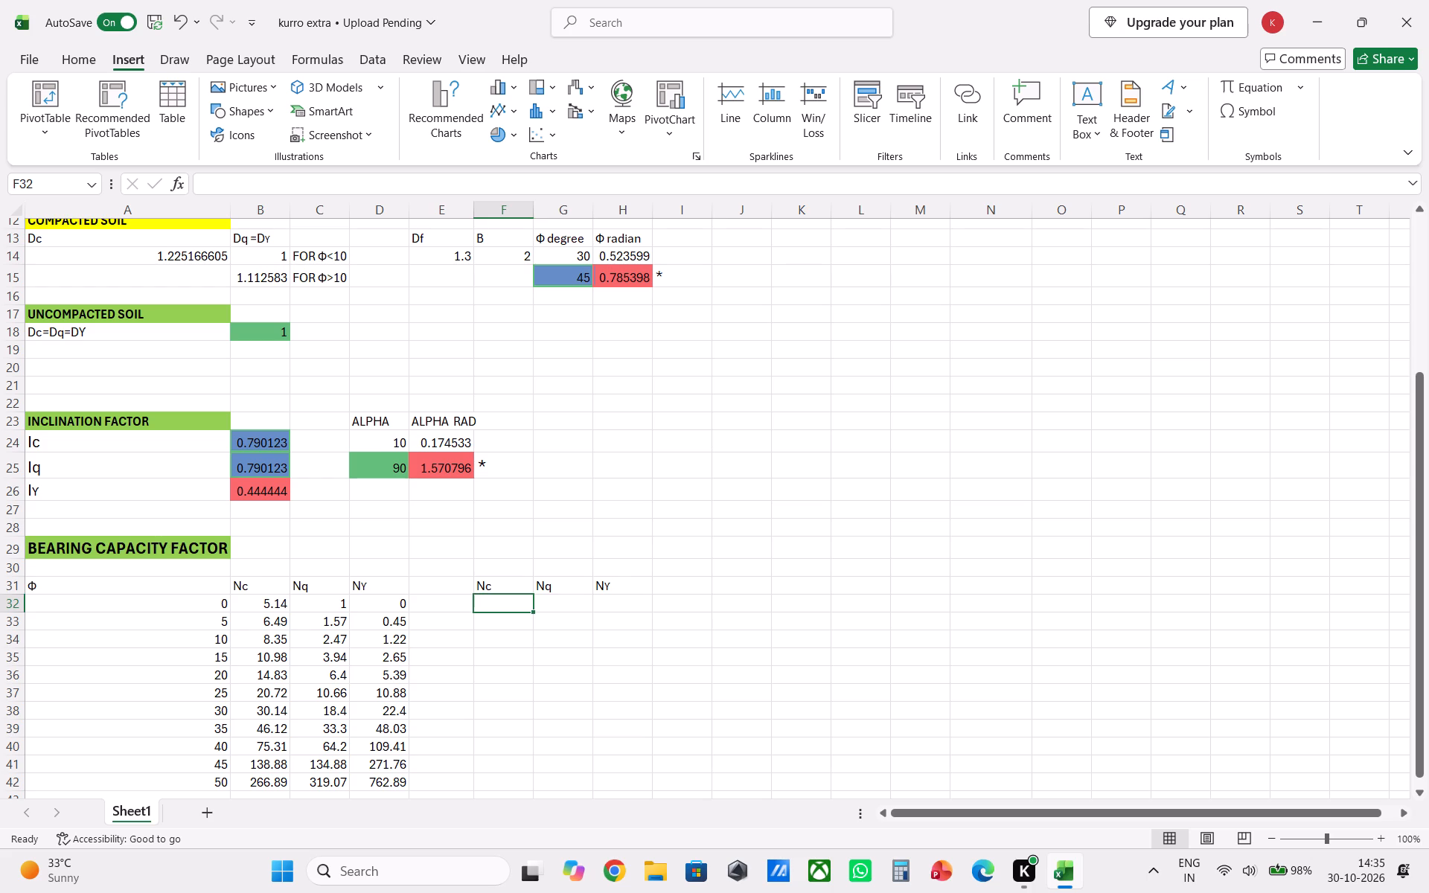
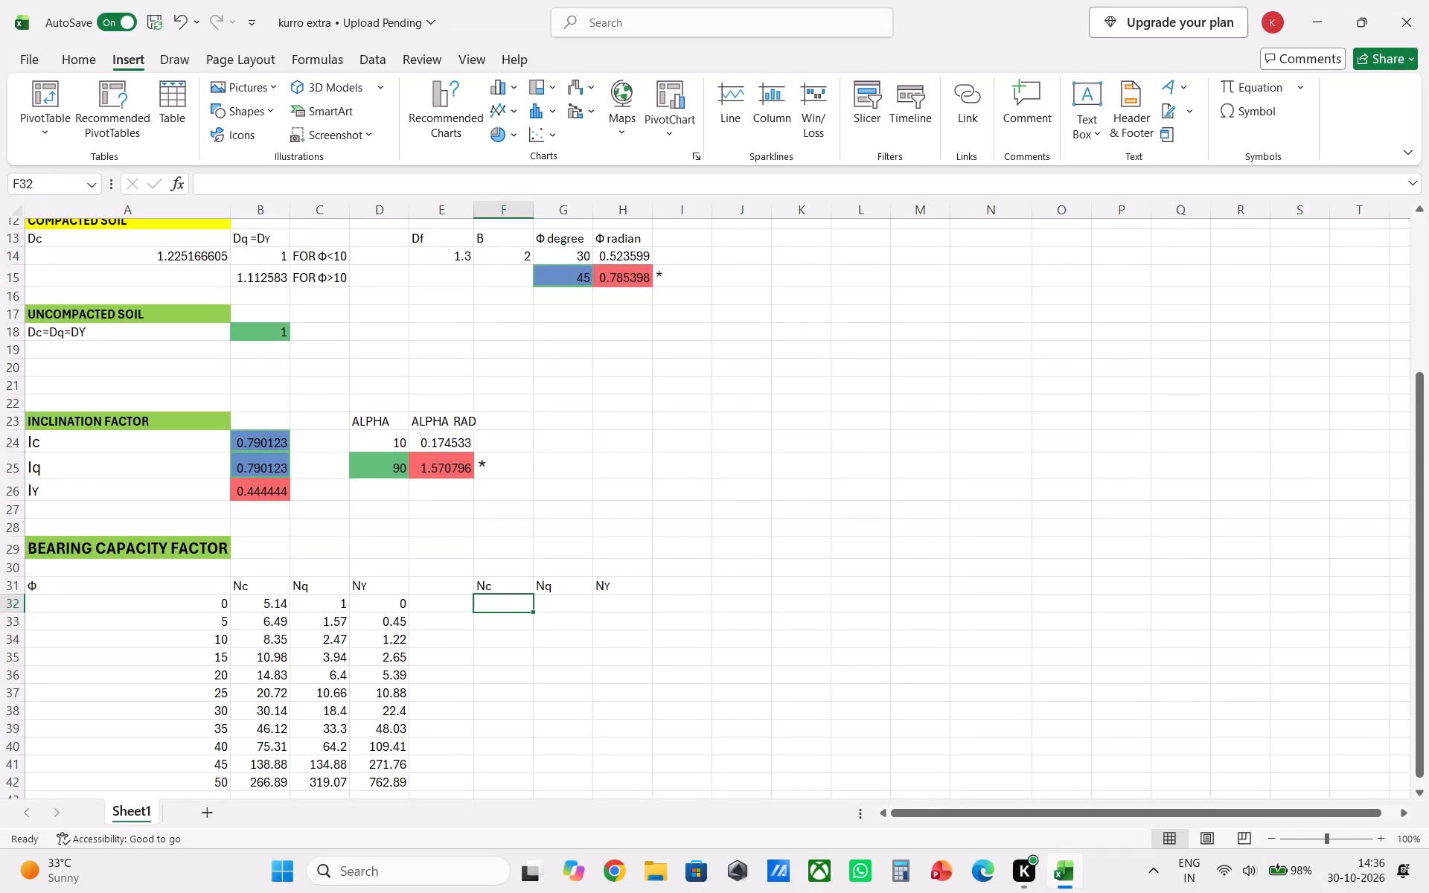
Begin a formula in cell F32 under the second Nc heading of the bearing capacity factor section.
key(equal)
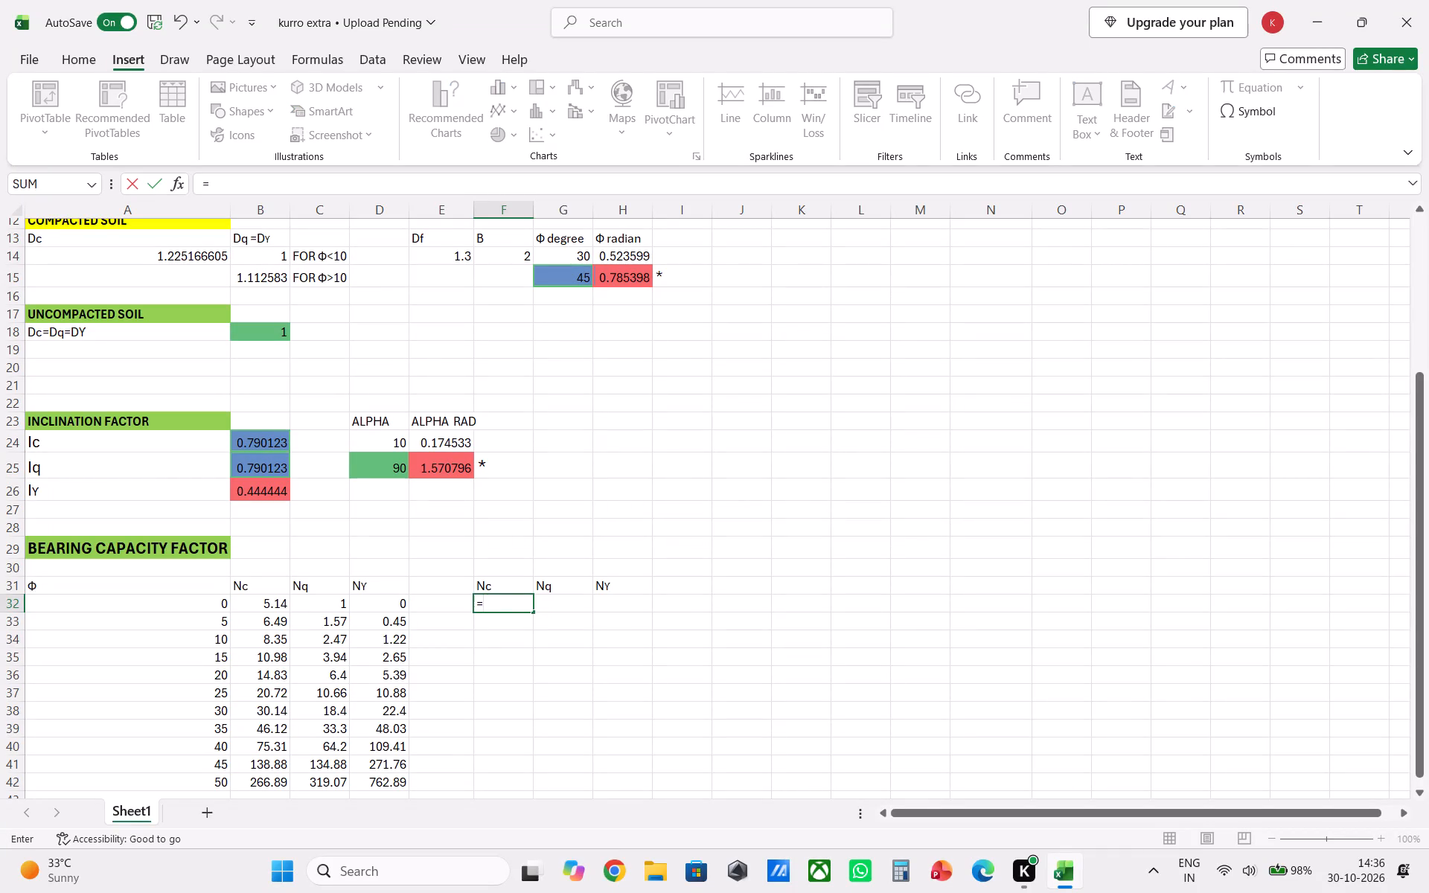
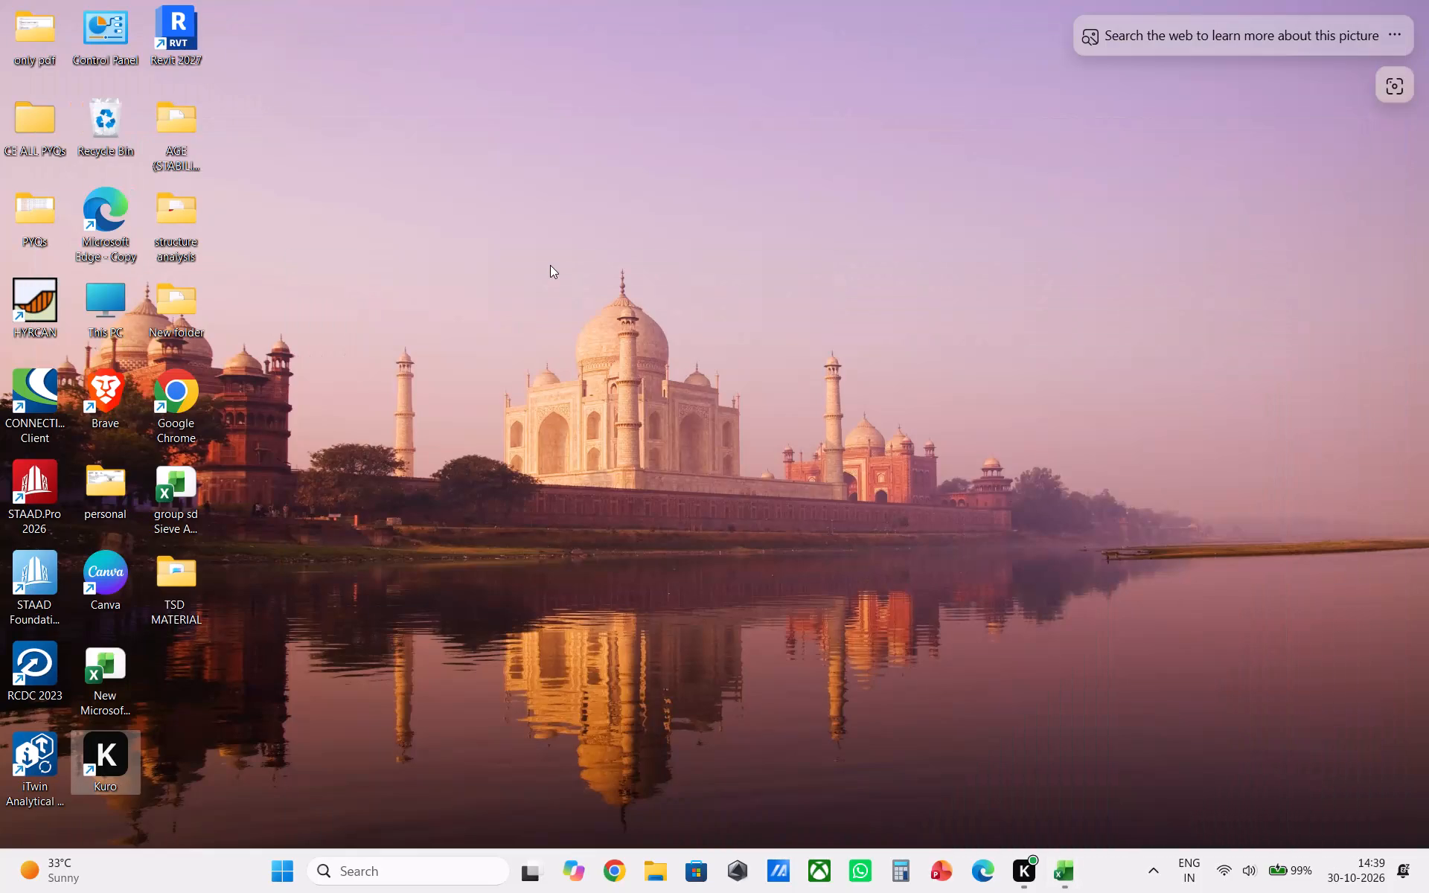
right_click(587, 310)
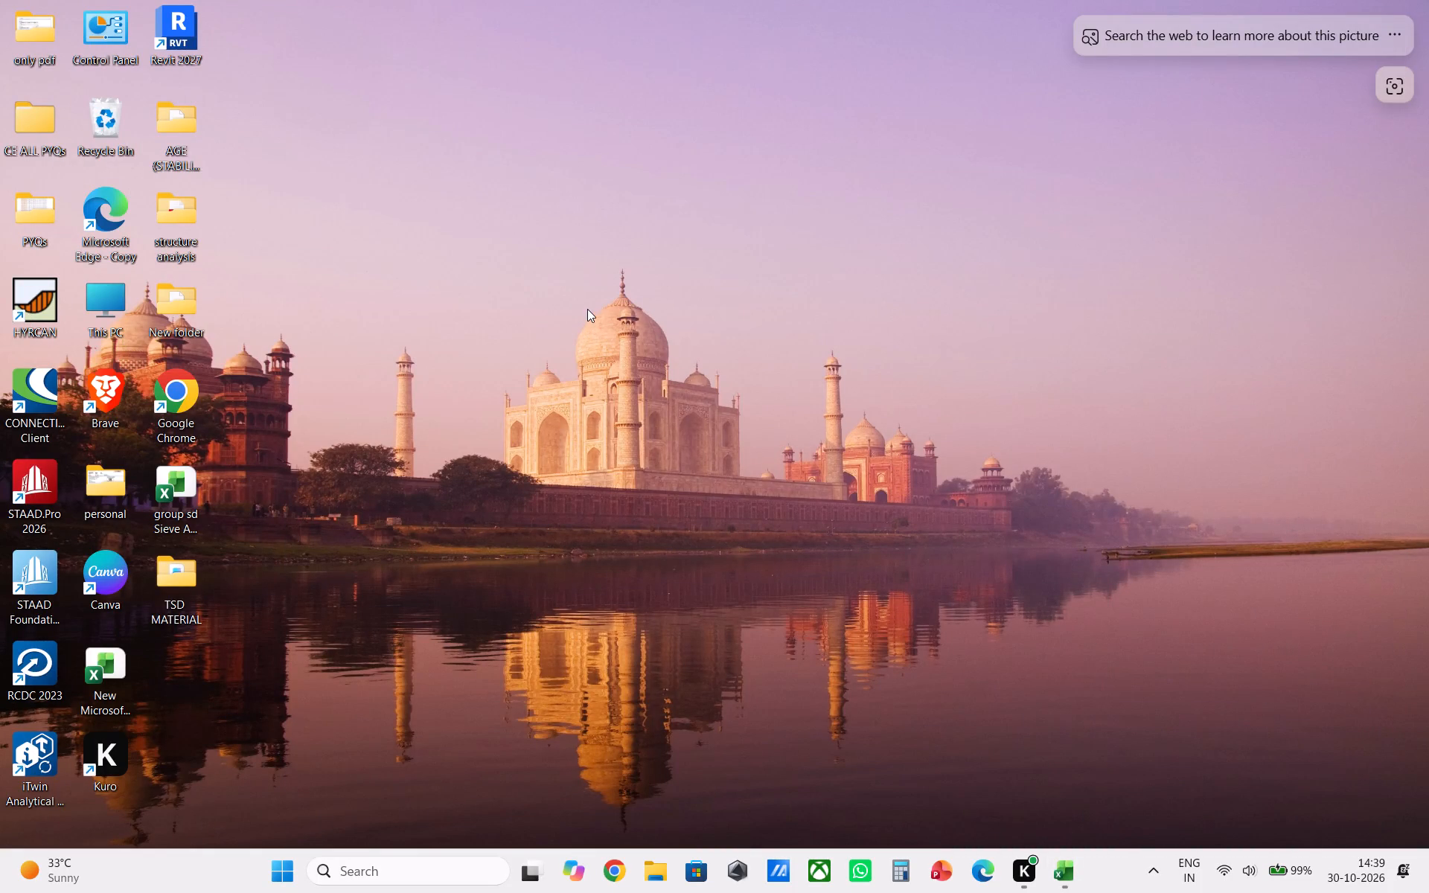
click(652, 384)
Switch back to the kurro extra workbook in Excel and end the entry in cell F32 with only the equals sign.
click(1078, 816)
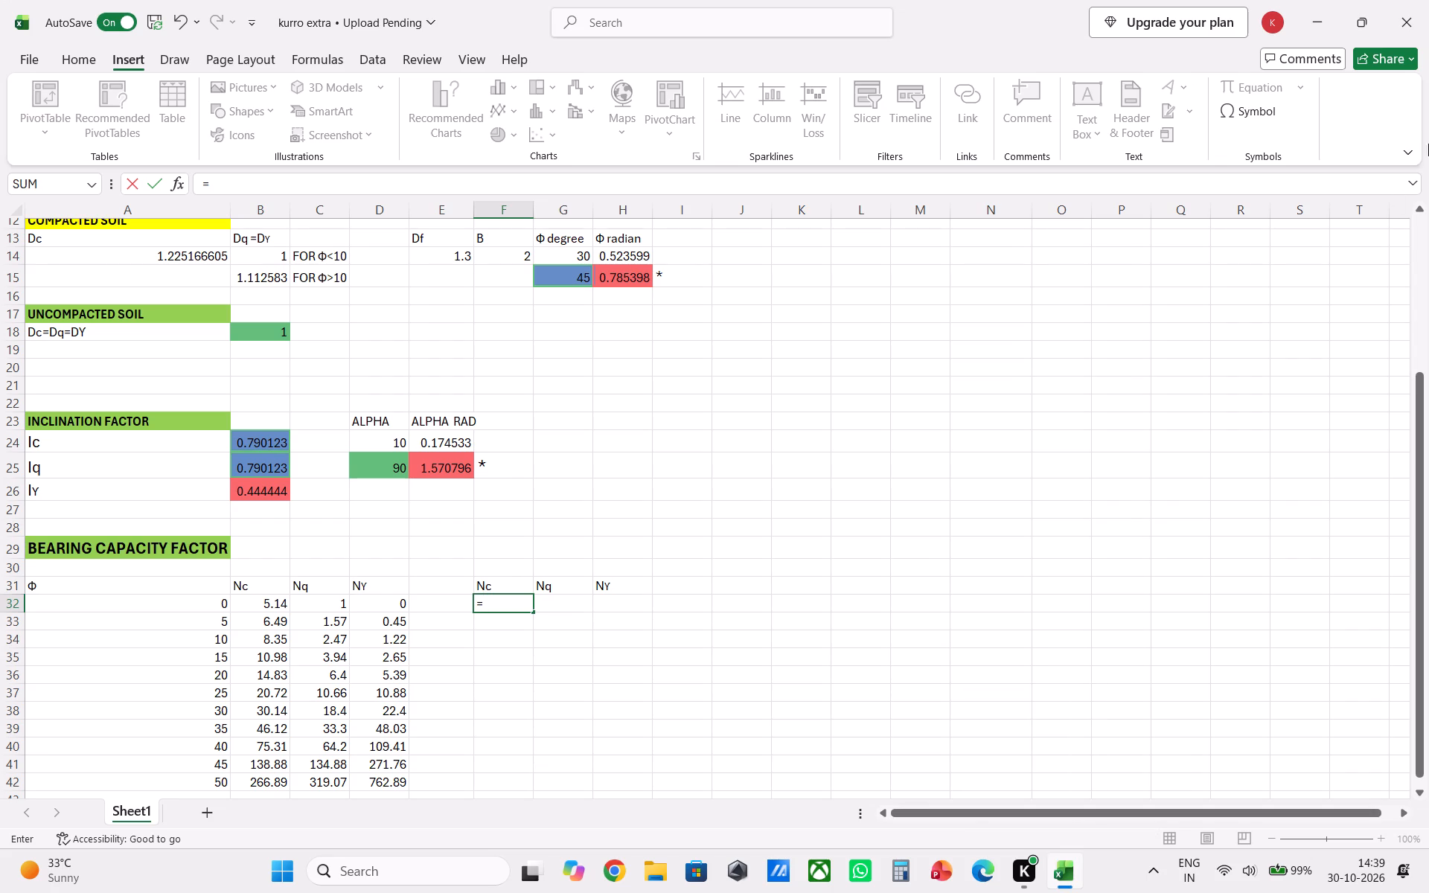
click(1401, 38)
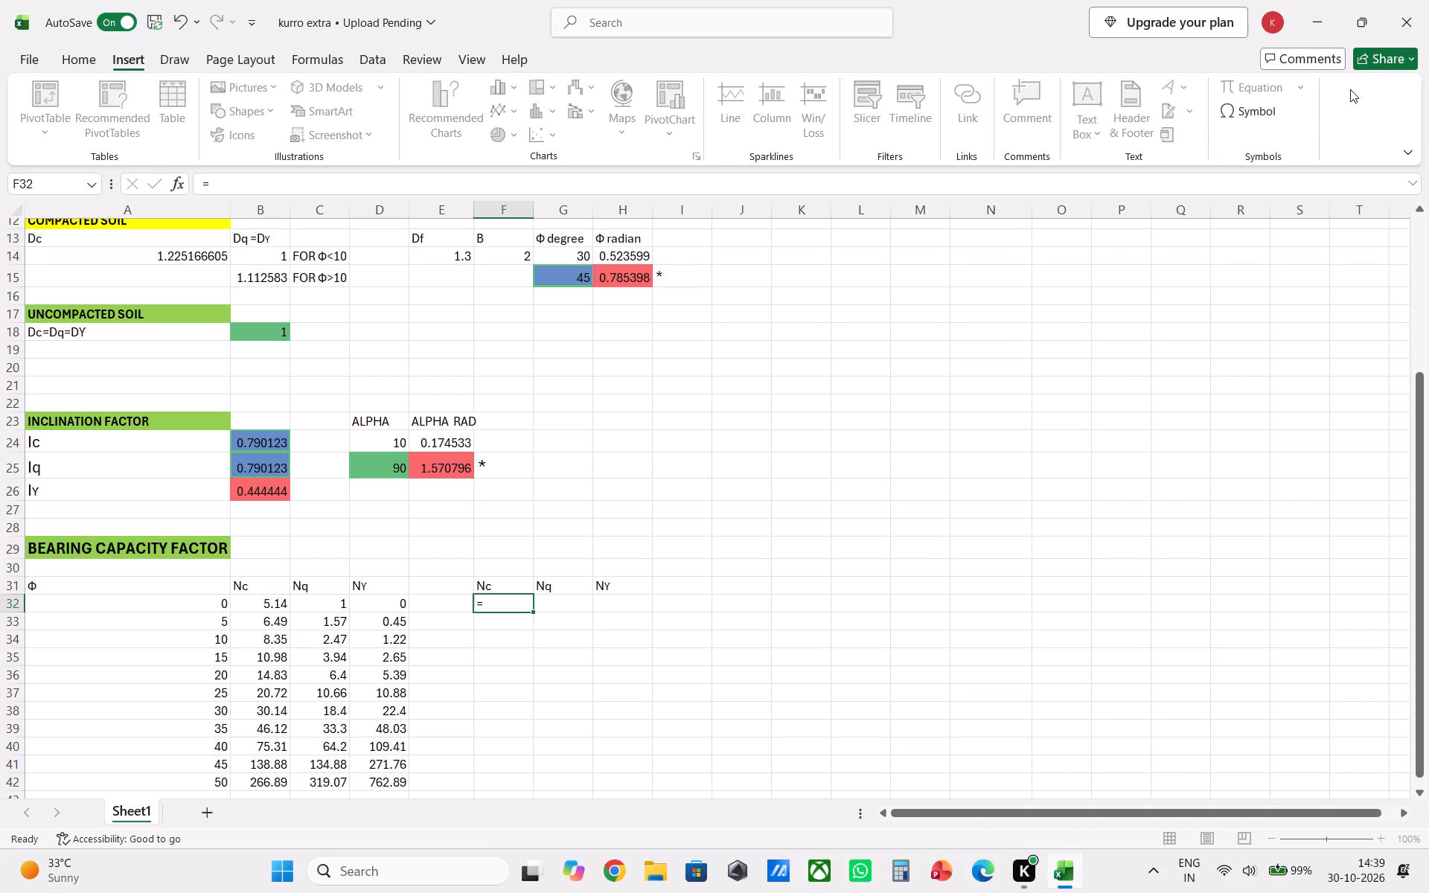